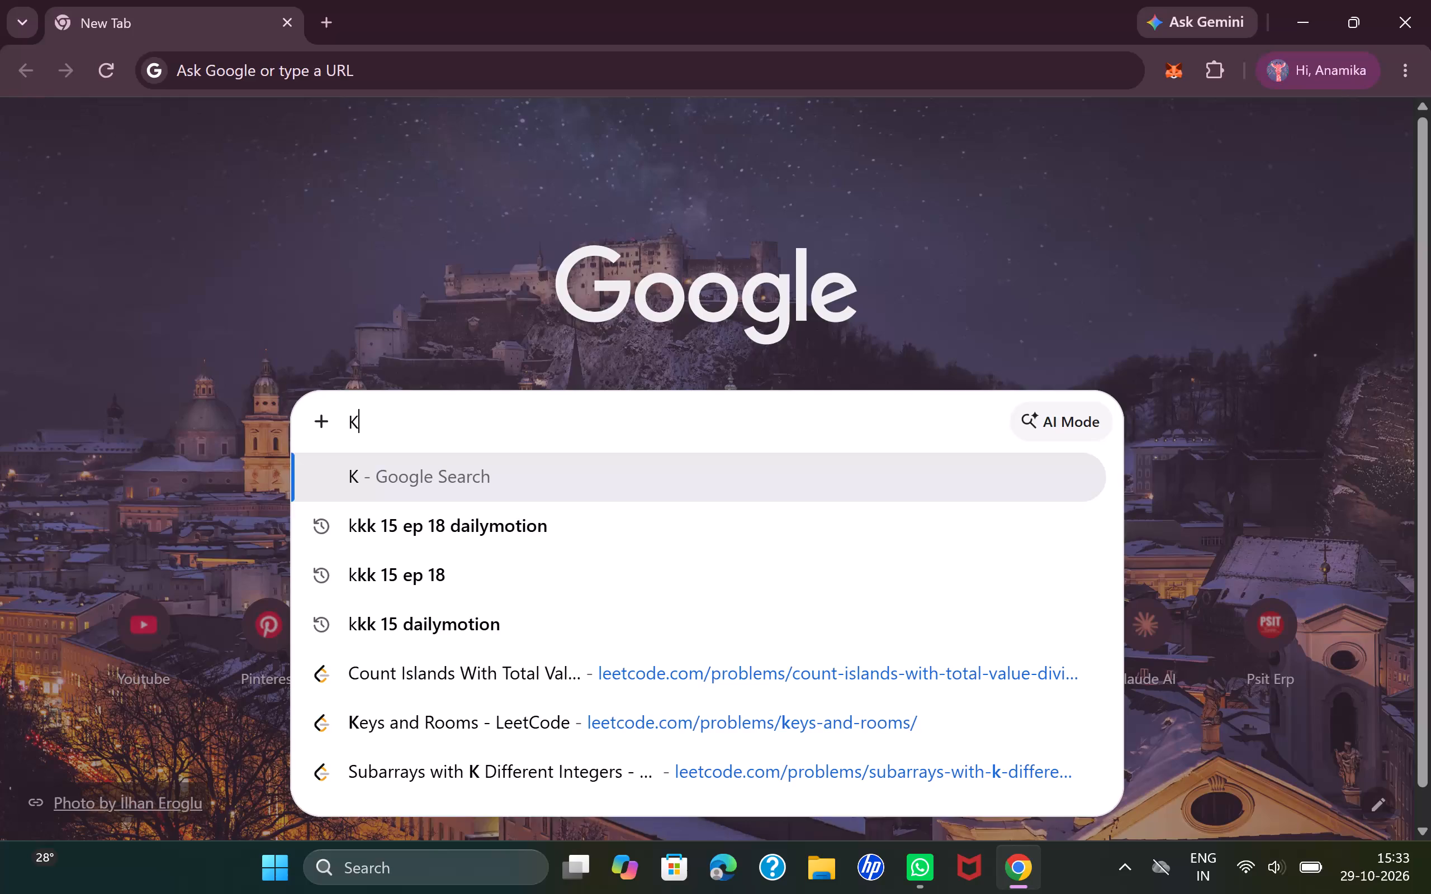
# Replace the letter in the Google search box and search for Whatsapp Web.
pyautogui.press('BackSpace')
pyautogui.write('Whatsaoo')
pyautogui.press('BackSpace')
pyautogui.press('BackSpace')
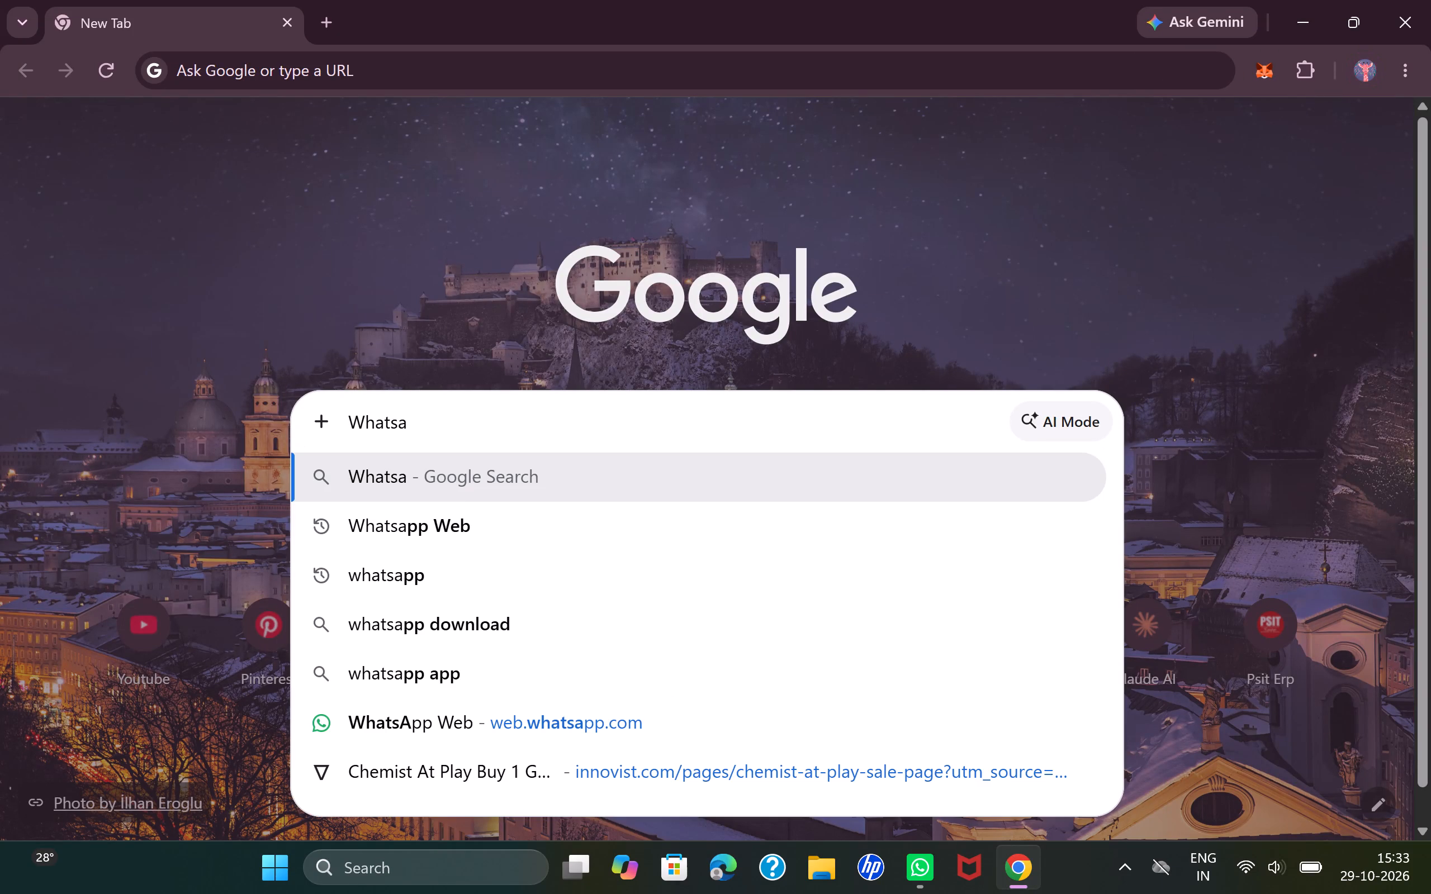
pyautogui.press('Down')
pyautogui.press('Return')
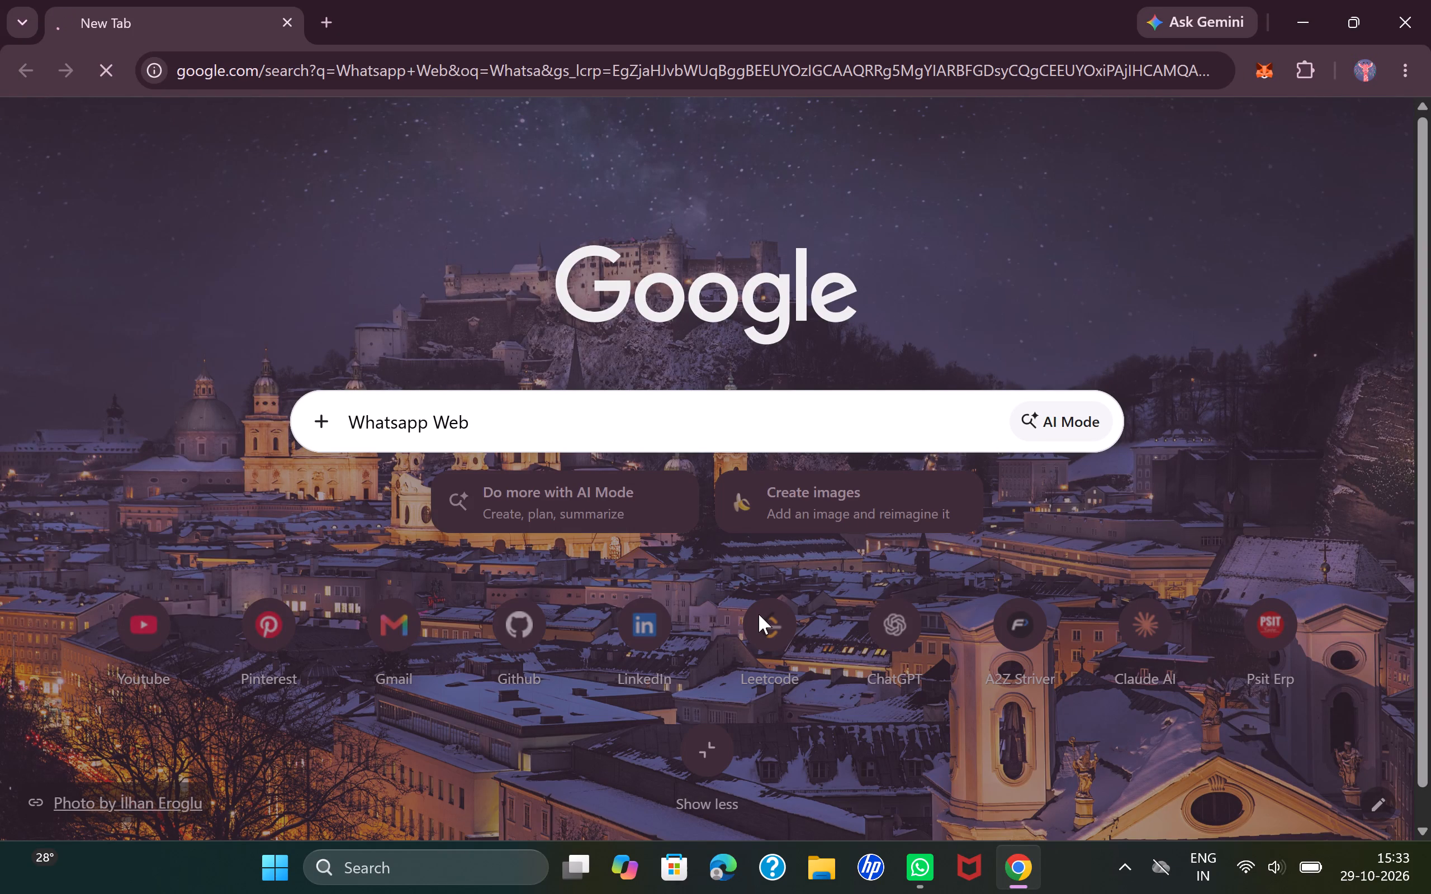
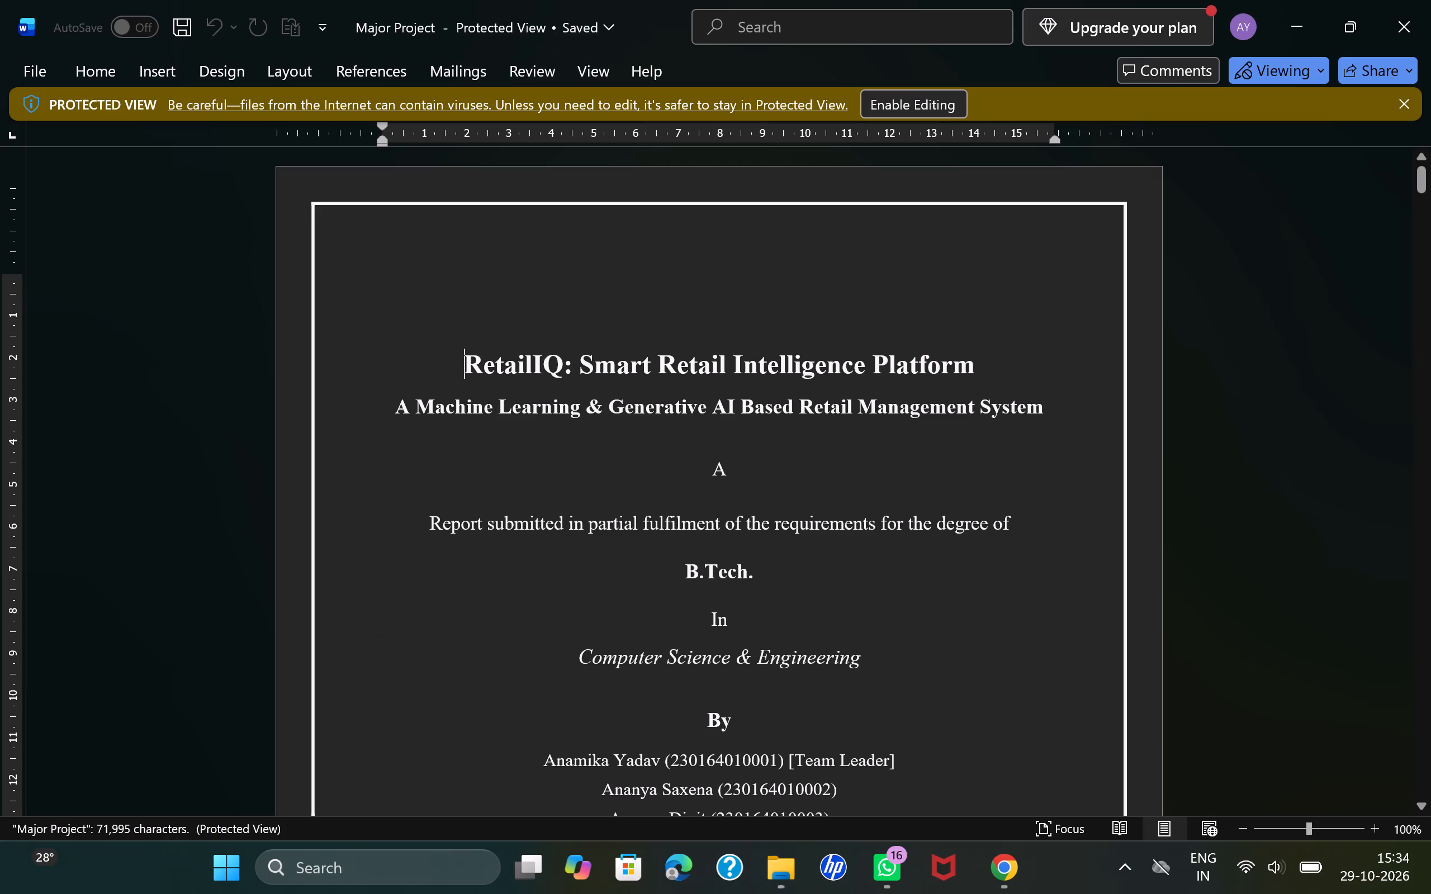
# Take the Major Project report out of Protected View in Word so that it can be edited.
pyautogui.click(909, 98)
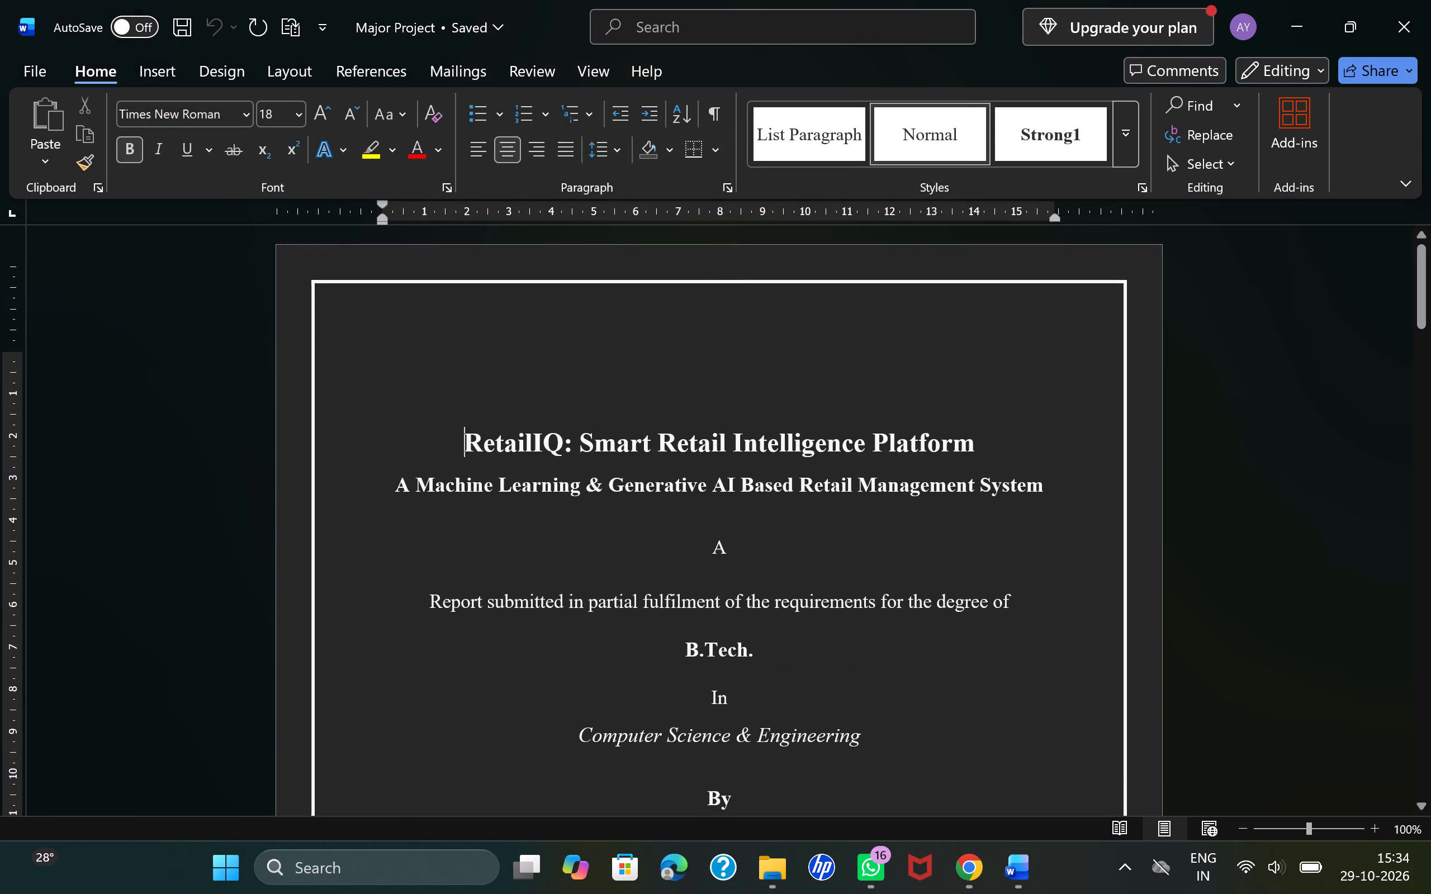
# Delete the "[Team Leader]" label after the first team member's entry on the title page.
pyautogui.scroll(-2, 835, 686)
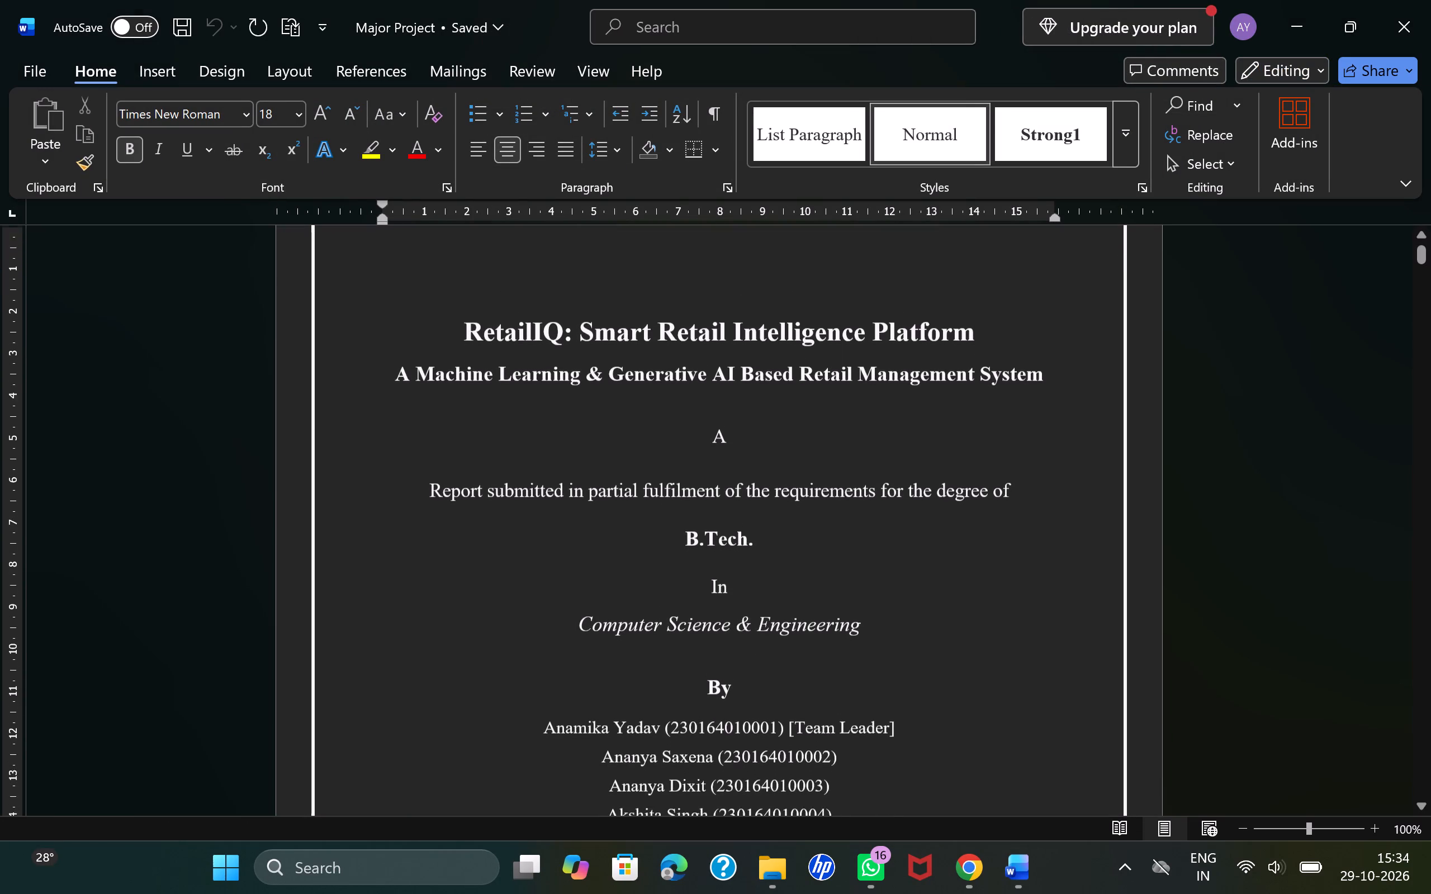
pyautogui.scroll(-3, 835, 686)
pyautogui.click(906, 389)
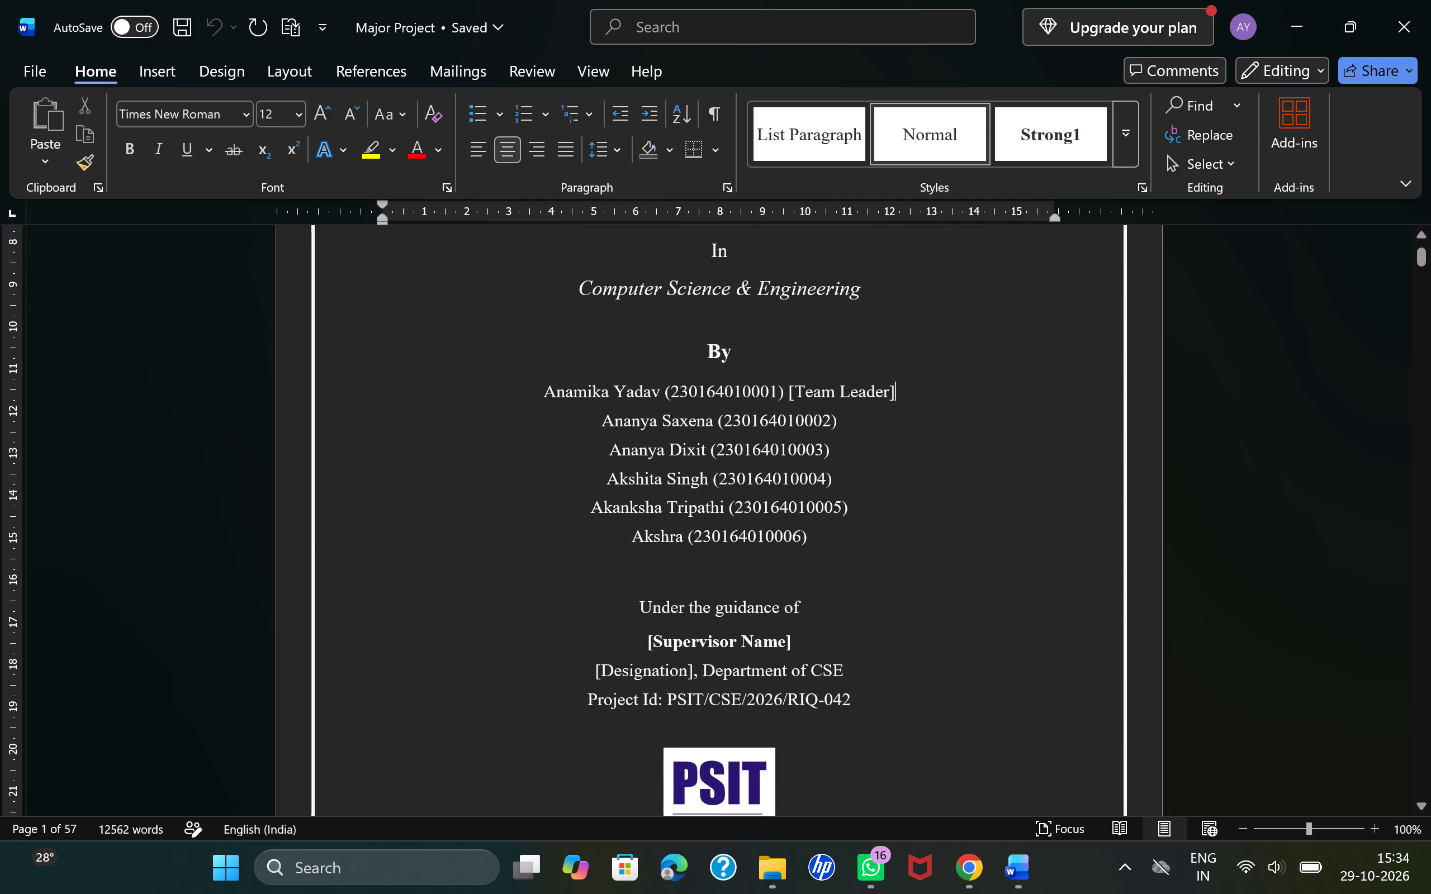
pyautogui.press('BackSpace')
pyautogui.press('BackSpace')
pyautogui.press('BackSpace')
pyautogui.press('BackSpace')
pyautogui.press('BackSpace')
pyautogui.press('BackSpace')
pyautogui.press('BackSpace')
pyautogui.press('BackSpace')
pyautogui.press('BackSpace')
pyautogui.press('BackSpace')
pyautogui.press('BackSpace')
pyautogui.press('BackSpace')
pyautogui.press('BackSpace')
pyautogui.press('BackSpace')
# Replace the first team member's roll number in the title page list with the correct one.
pyautogui.press('BackSpace')
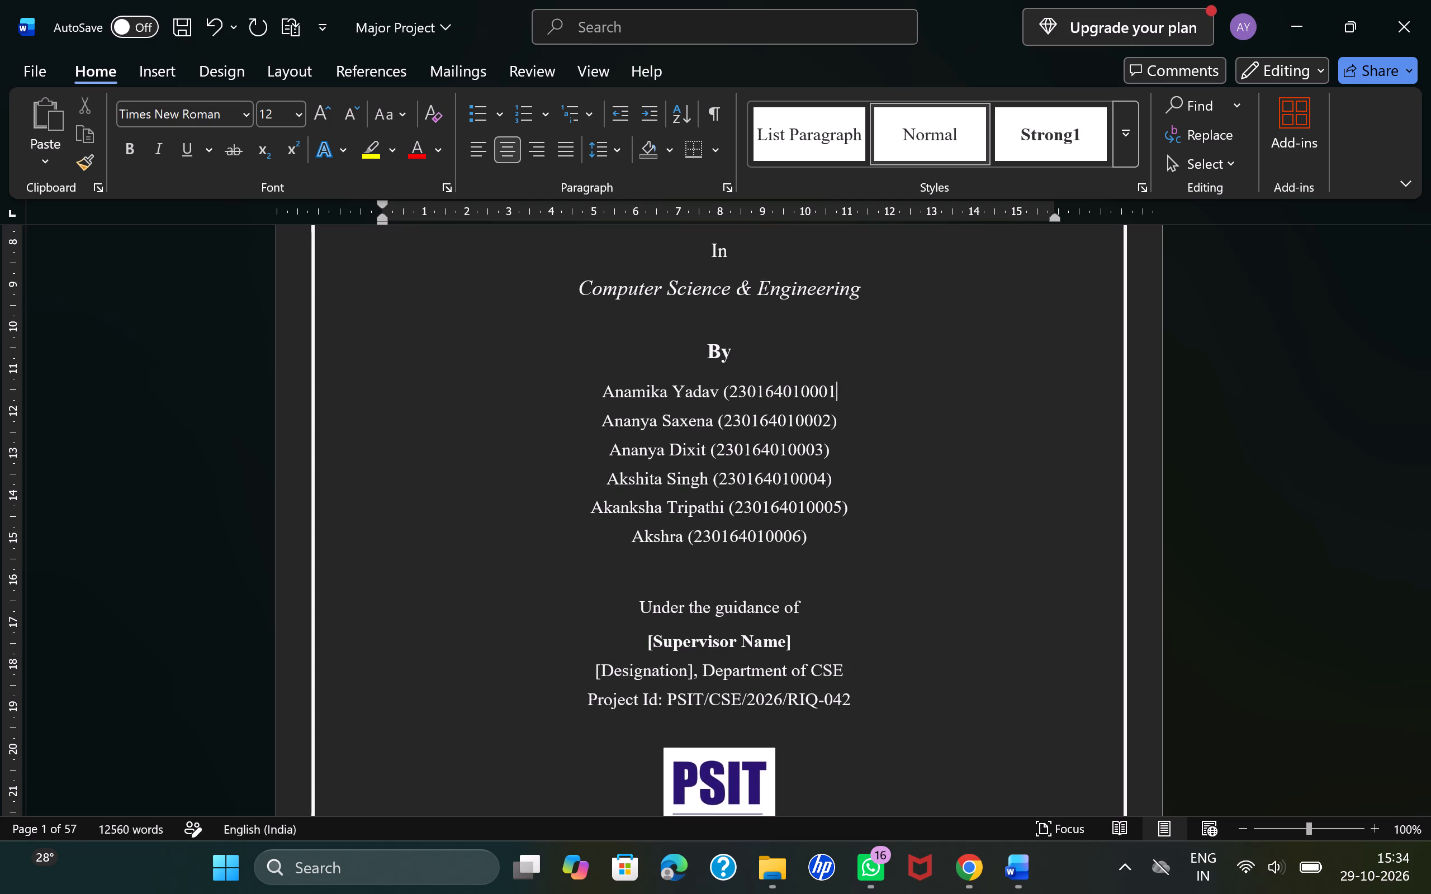
pyautogui.press('BackSpace')
pyautogui.press('BackSpace')
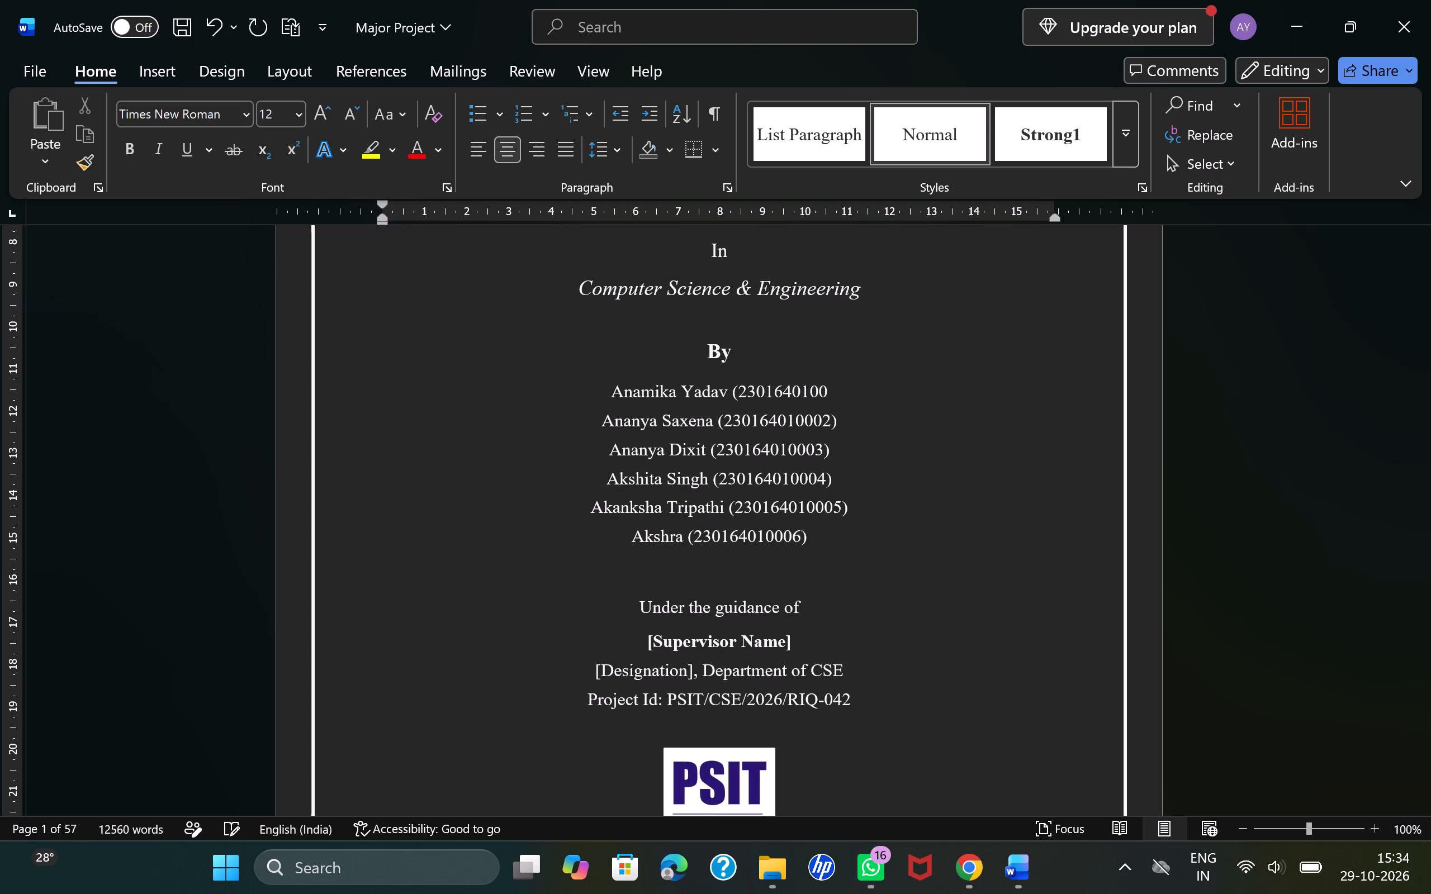
pyautogui.press('BackSpace')
pyautogui.press('BackSpace')
pyautogui.press('BackSpace')
pyautogui.press('BackSpace')
pyautogui.press('BackSpace')
pyautogui.press('BackSpace')
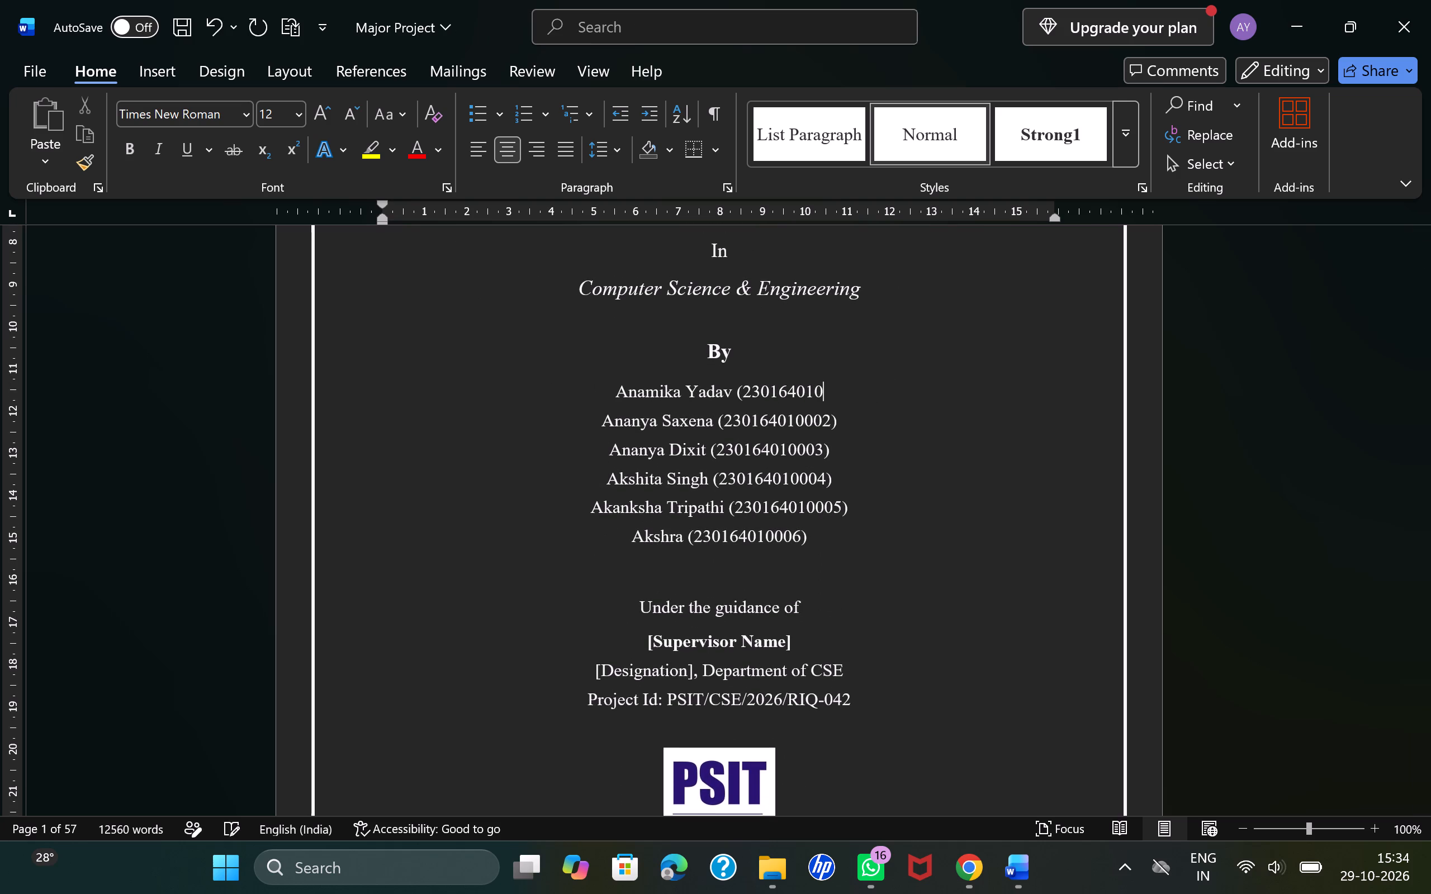
pyautogui.press('BackSpace')
pyautogui.press('BackSpace')
pyautogui.press('BackSpace')
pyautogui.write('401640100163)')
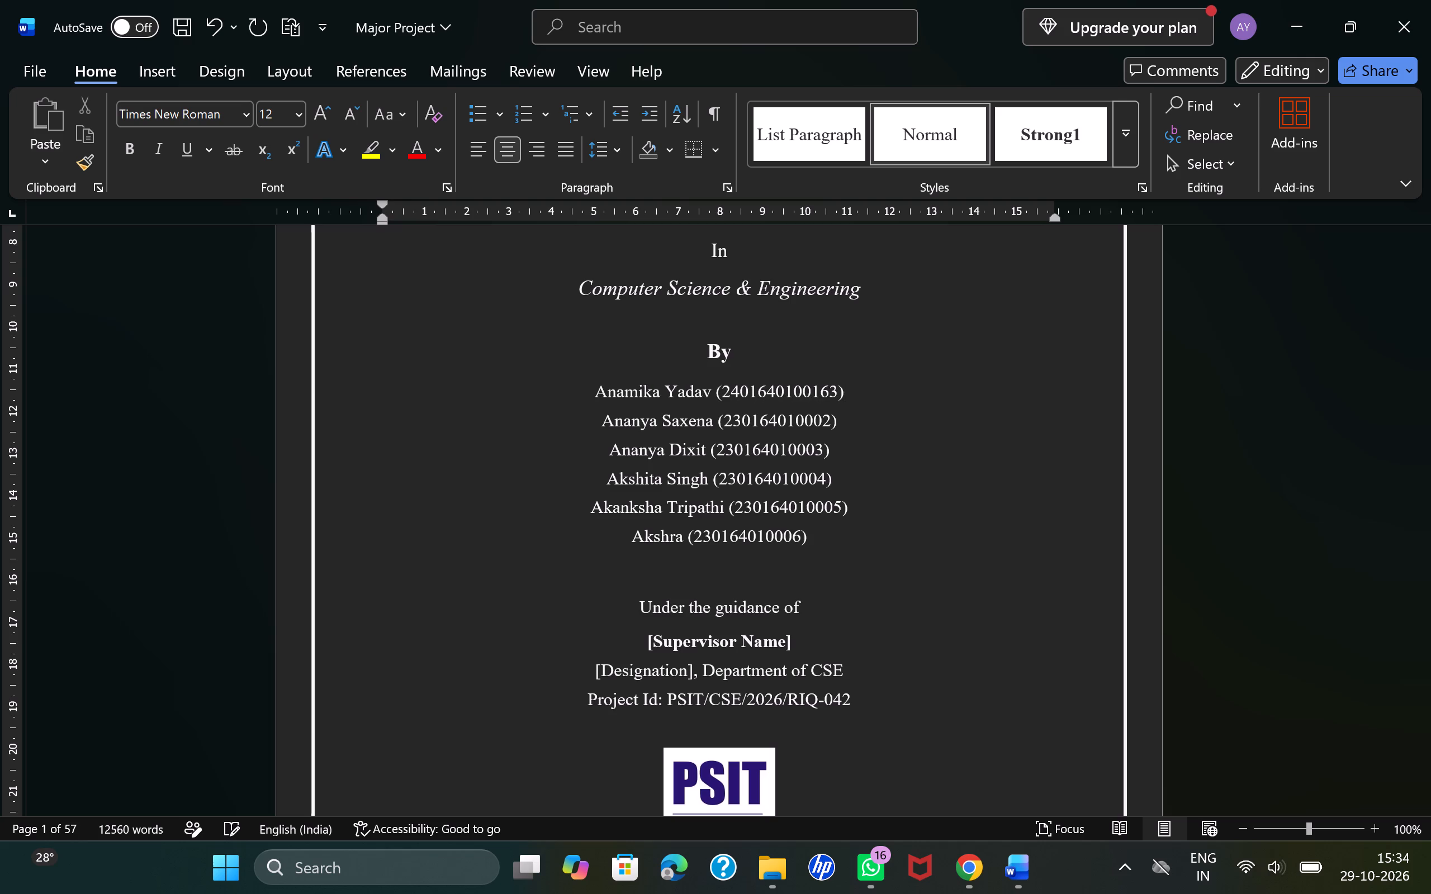
# Correct the second team member's roll number by changing its ending and its year digit.
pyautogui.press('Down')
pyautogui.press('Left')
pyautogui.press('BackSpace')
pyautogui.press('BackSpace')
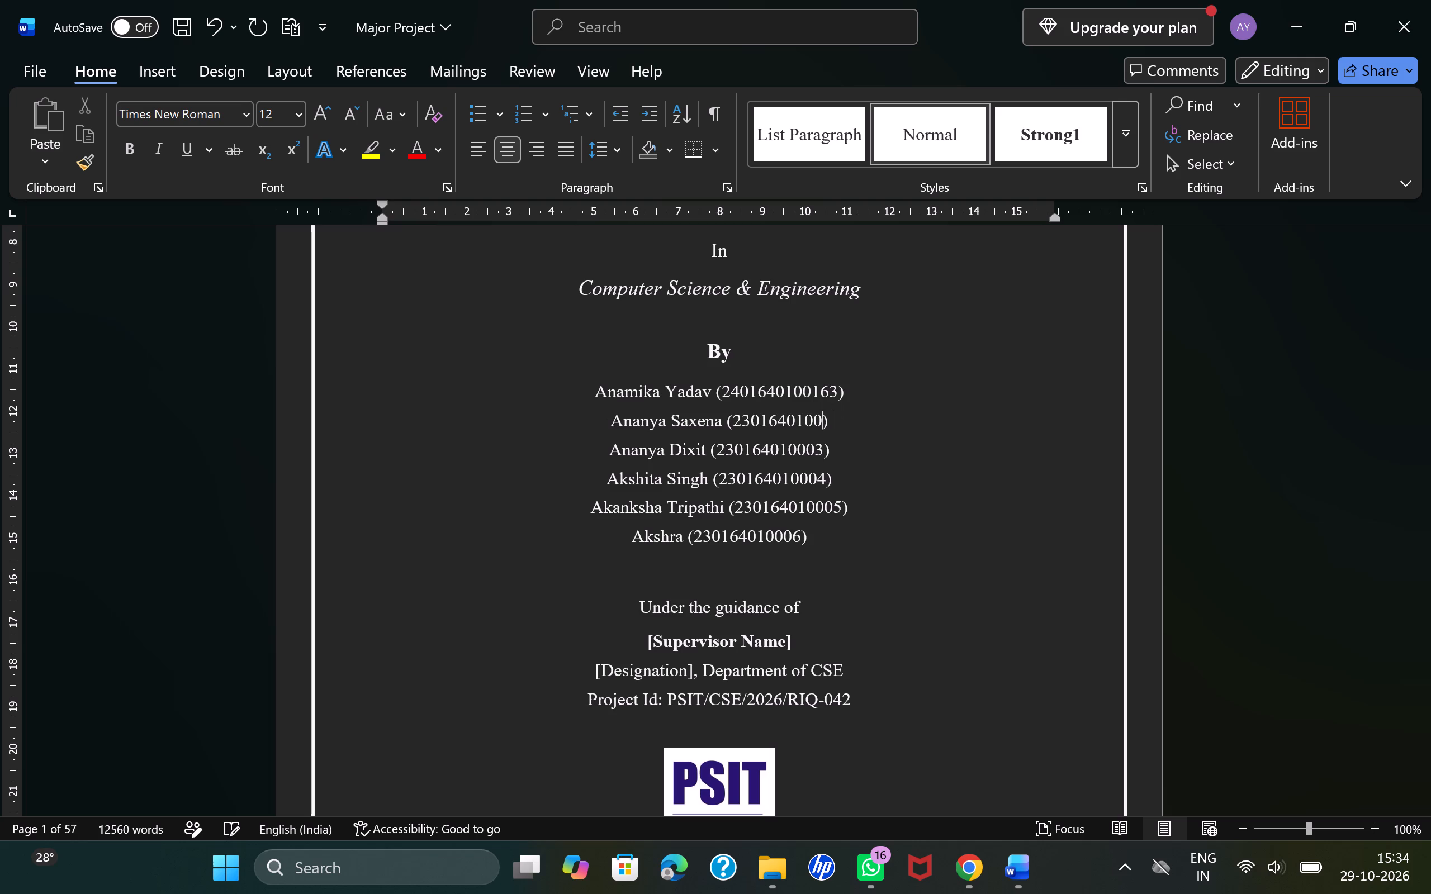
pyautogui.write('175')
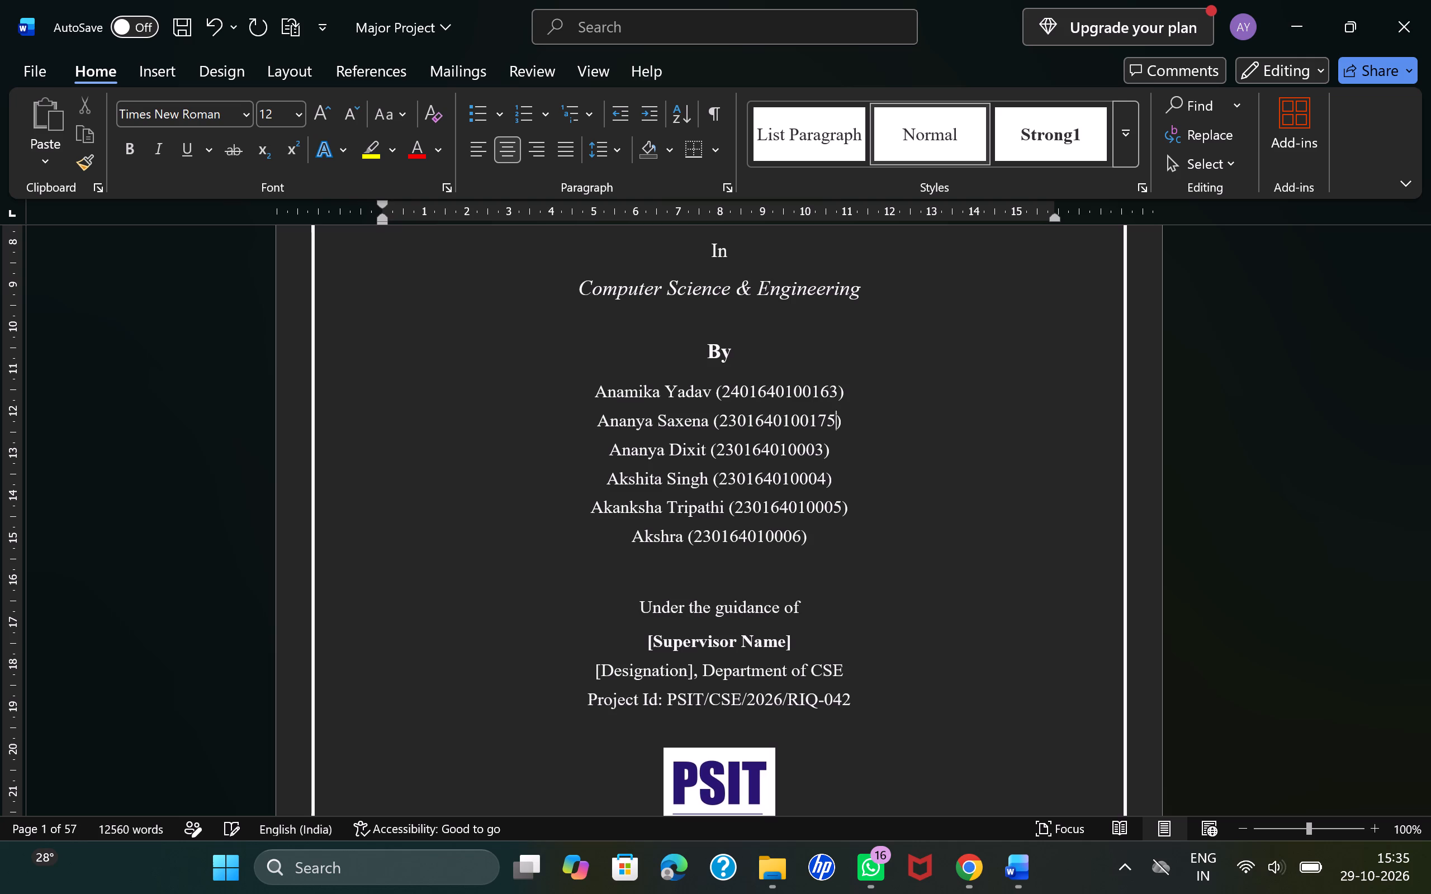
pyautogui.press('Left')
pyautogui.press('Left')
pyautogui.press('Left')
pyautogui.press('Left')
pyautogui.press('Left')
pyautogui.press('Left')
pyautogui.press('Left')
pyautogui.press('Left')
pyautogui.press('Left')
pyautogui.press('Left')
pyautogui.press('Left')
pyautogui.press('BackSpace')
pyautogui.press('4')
# Replace the third team member's roll number in the title page list with the correct one.
pyautogui.click(817, 448)
pyautogui.press('Right')
pyautogui.press('BackSpace')
pyautogui.press('BackSpace')
pyautogui.press('BackSpace')
pyautogui.press('BackSpace')
pyautogui.press('BackSpace')
pyautogui.press('BackSpace')
pyautogui.press('BackSpace')
pyautogui.press('BackSpace')
pyautogui.press('BackSpace')
pyautogui.press('BackSpace')
pyautogui.press('BackSpace')
pyautogui.press('BackSpace')
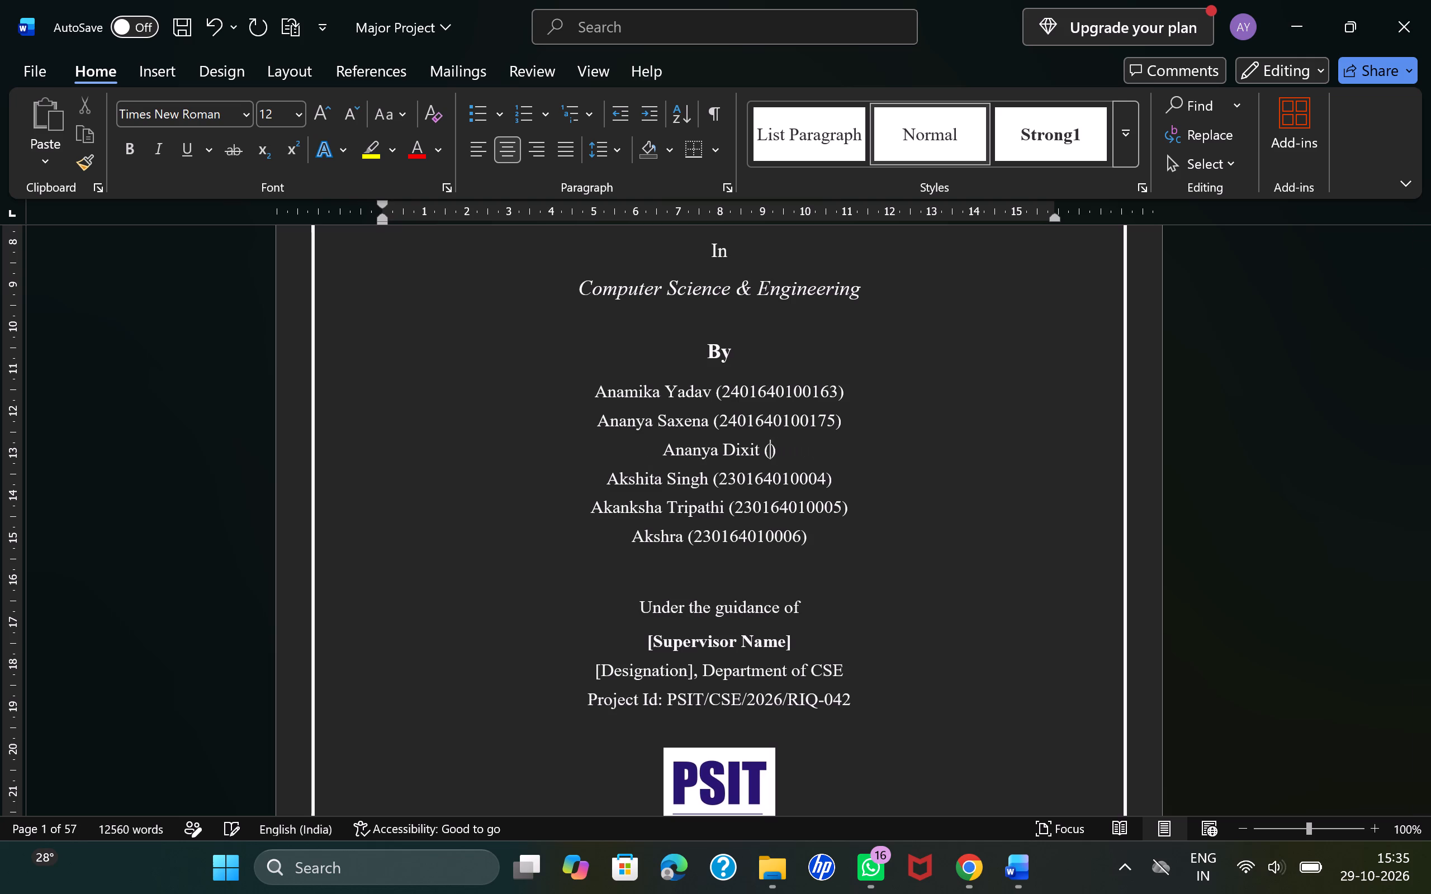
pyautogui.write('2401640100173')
# Replace the fourth team member's roll number in the title page list with the correct one.
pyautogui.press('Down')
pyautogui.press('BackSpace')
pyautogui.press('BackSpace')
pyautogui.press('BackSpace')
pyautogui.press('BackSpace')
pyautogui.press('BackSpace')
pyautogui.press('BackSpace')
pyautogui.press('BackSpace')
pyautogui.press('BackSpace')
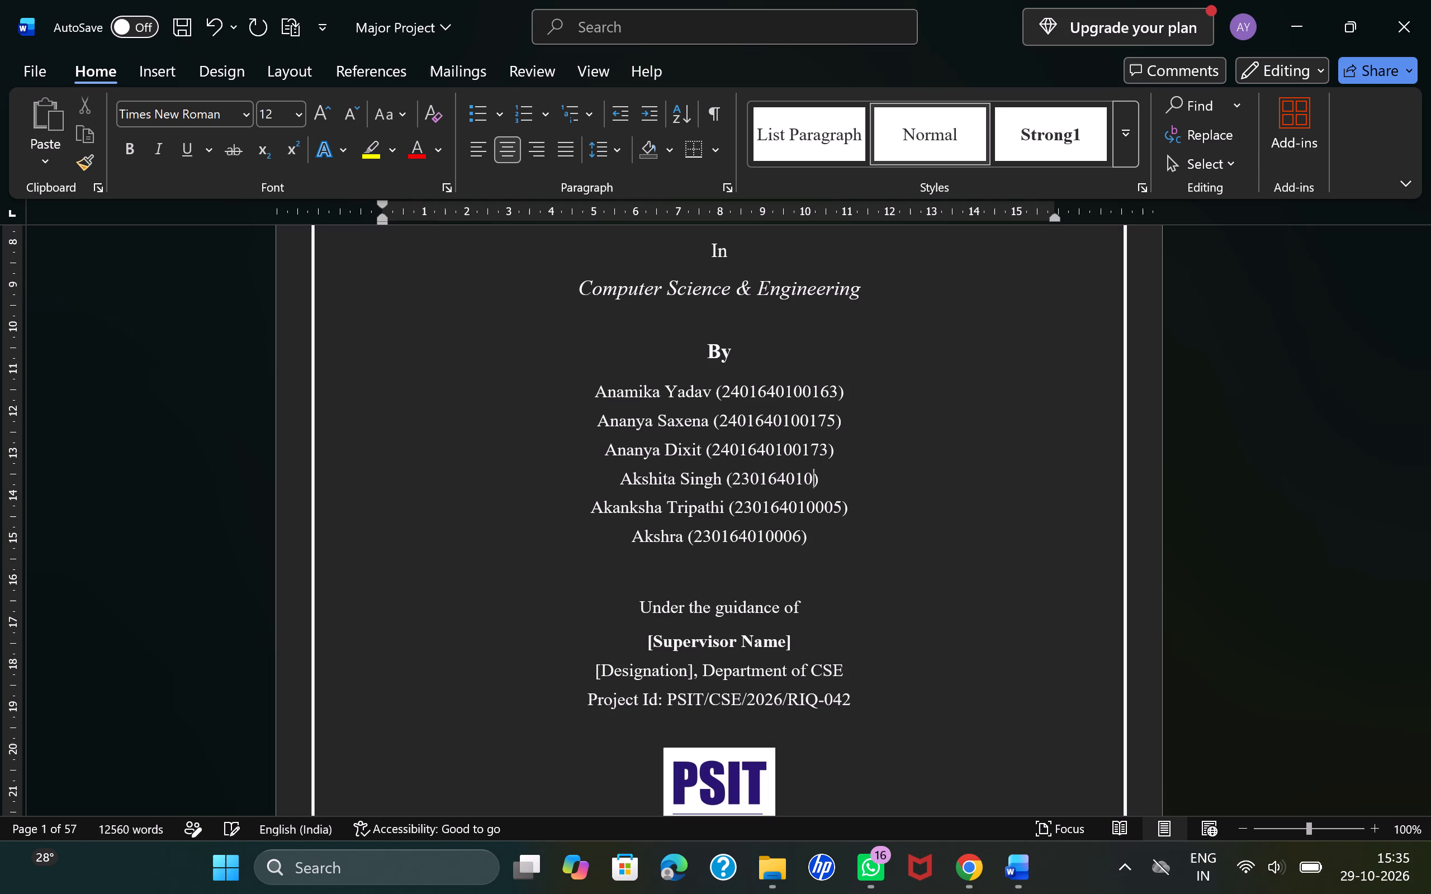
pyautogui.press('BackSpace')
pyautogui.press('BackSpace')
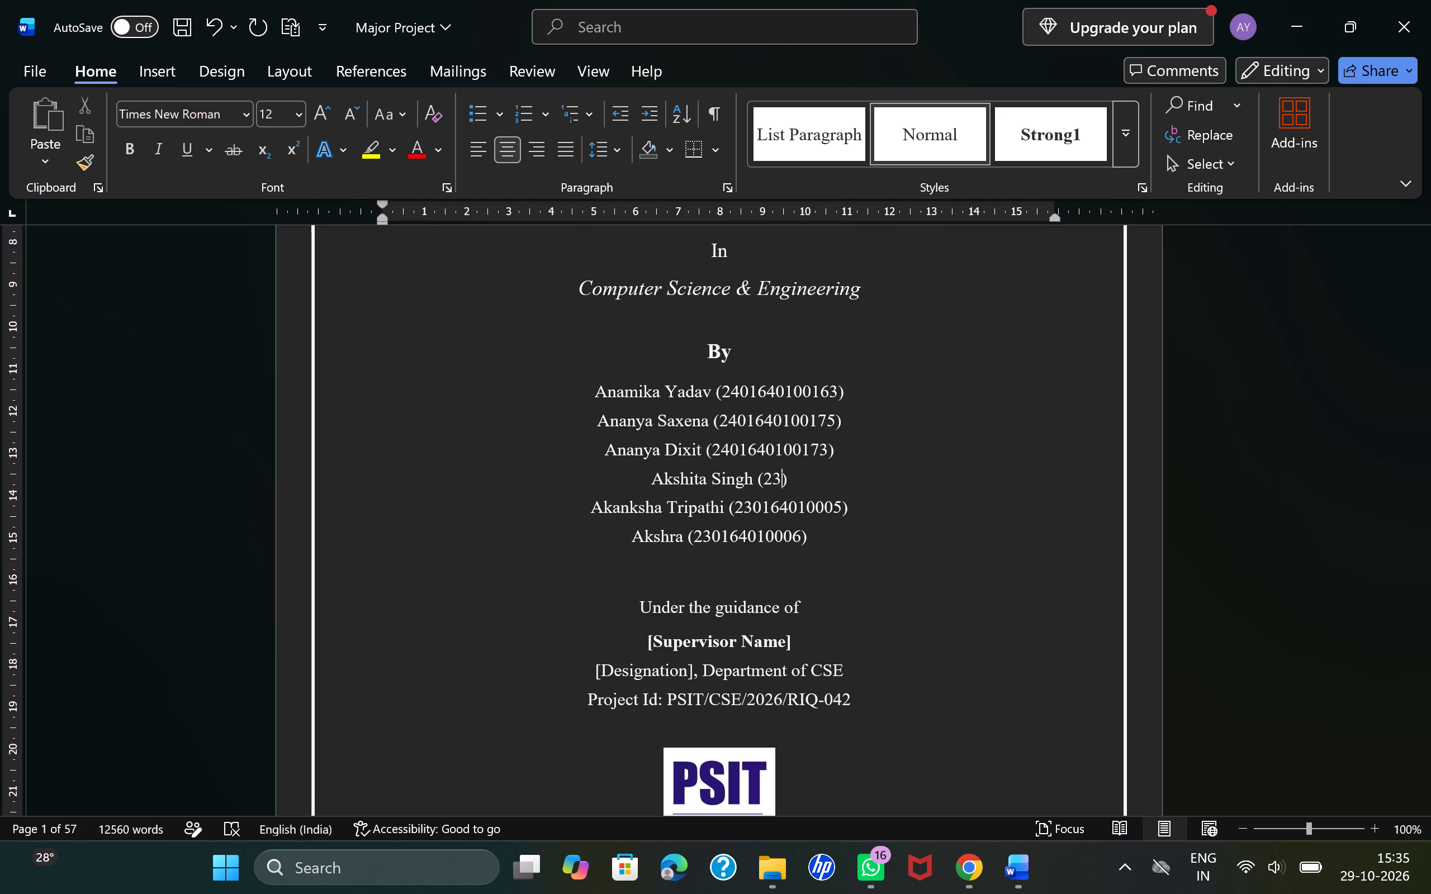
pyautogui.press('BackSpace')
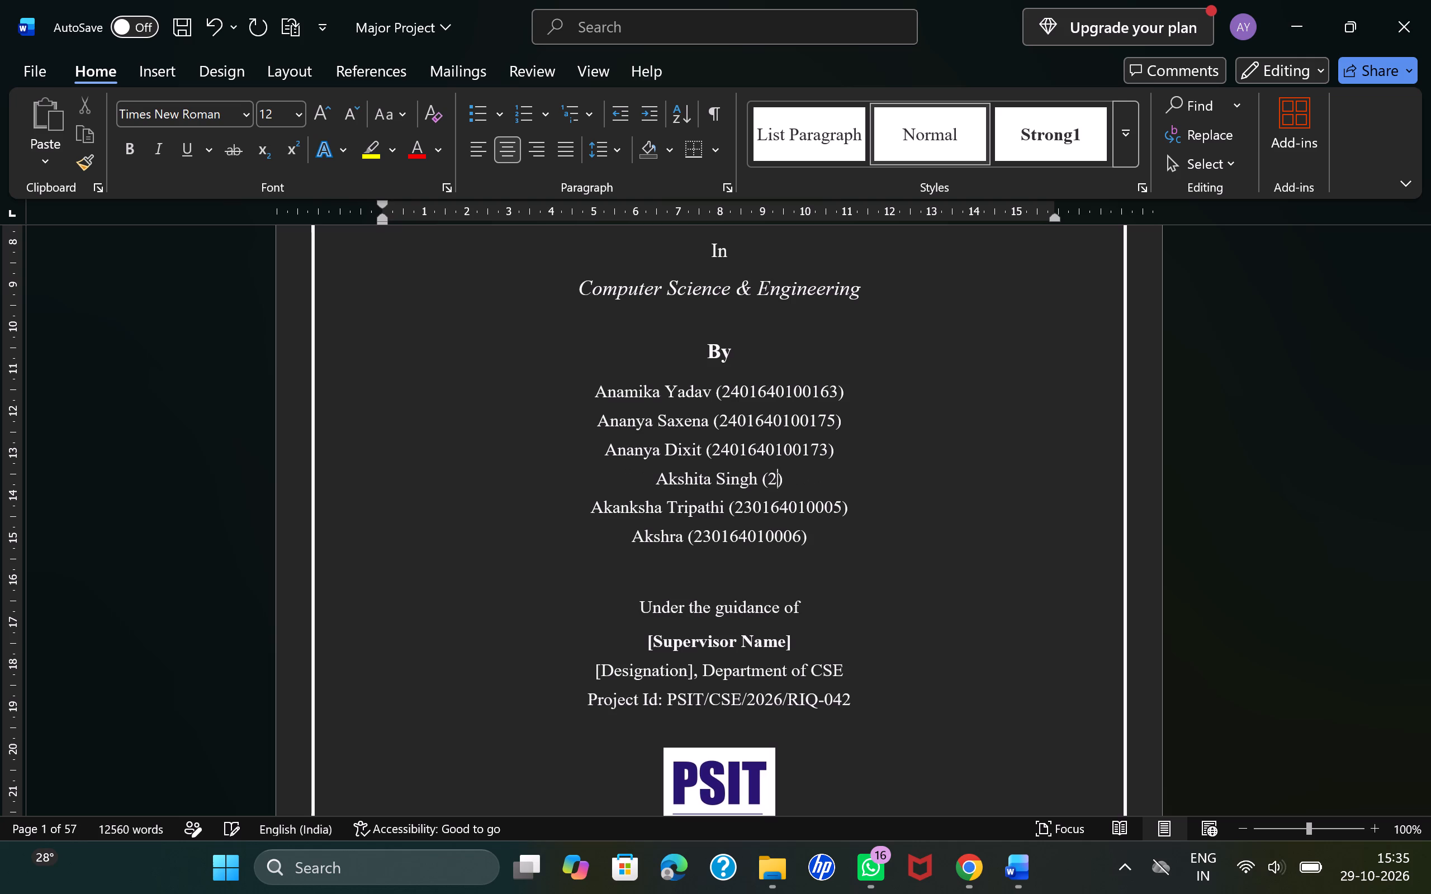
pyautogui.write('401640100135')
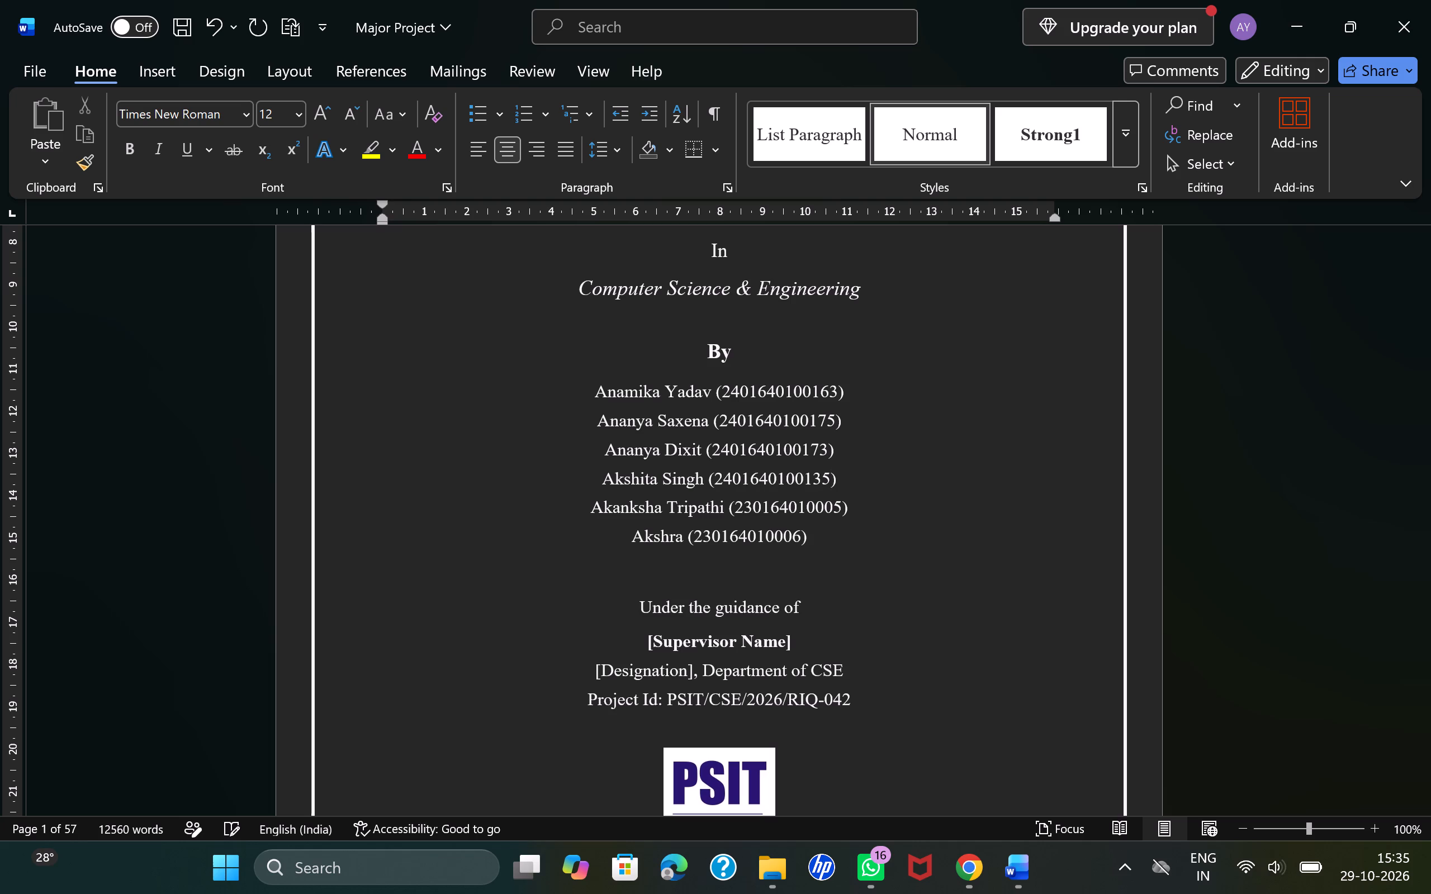
# Replace the fifth team member's roll number in the title page list, keeping it in parentheses.
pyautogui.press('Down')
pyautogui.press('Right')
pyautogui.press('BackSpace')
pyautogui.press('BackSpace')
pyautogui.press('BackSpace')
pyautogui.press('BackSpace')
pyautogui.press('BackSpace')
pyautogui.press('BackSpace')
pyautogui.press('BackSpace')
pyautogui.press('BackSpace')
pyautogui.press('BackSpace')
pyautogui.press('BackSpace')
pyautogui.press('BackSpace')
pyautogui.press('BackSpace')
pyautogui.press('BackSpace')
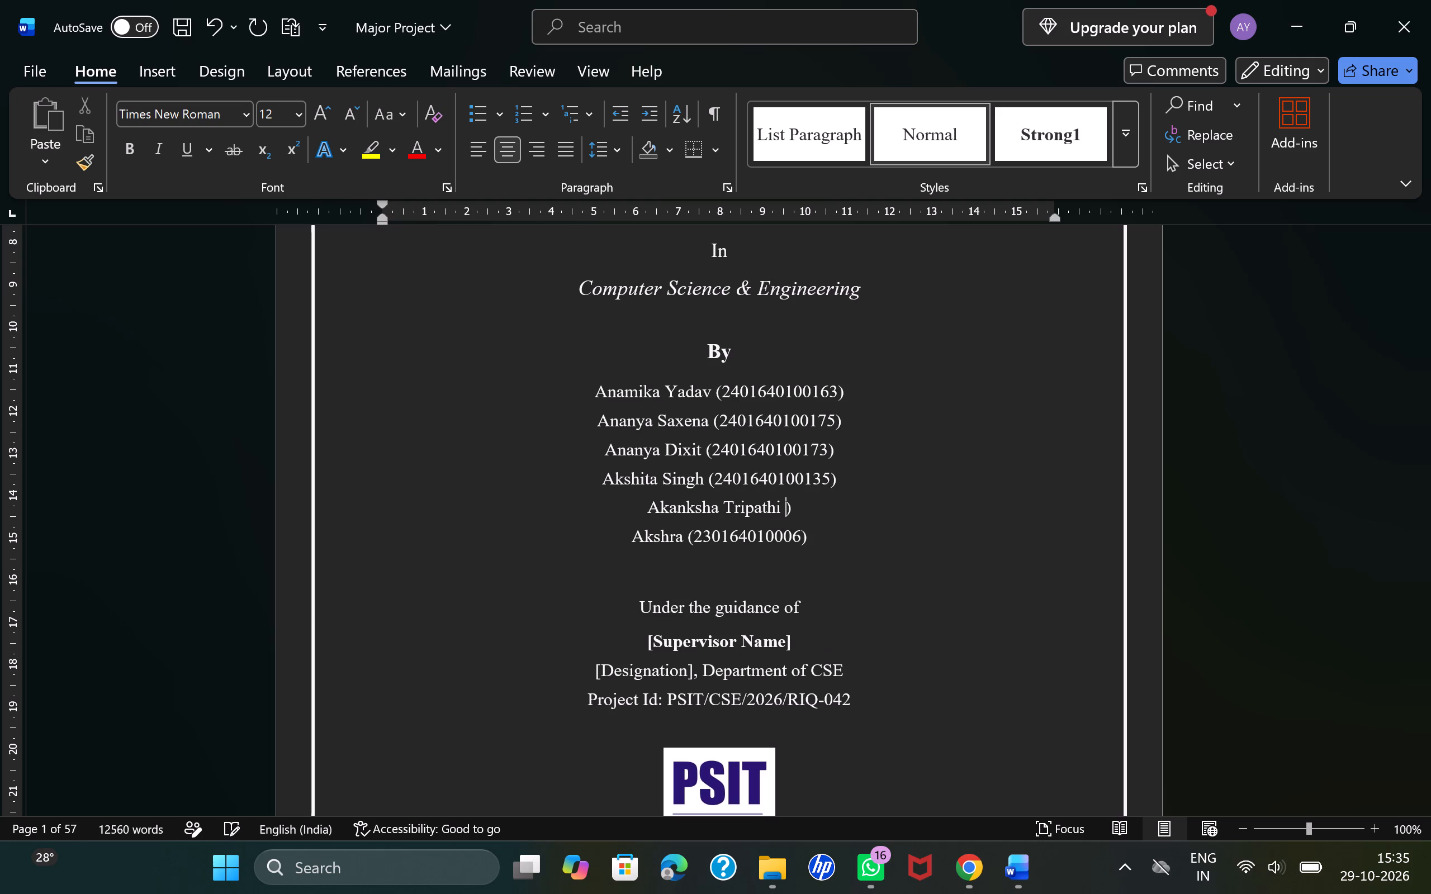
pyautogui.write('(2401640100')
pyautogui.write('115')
# Replace the sixth team member's roll number in the title page list with the correct one.
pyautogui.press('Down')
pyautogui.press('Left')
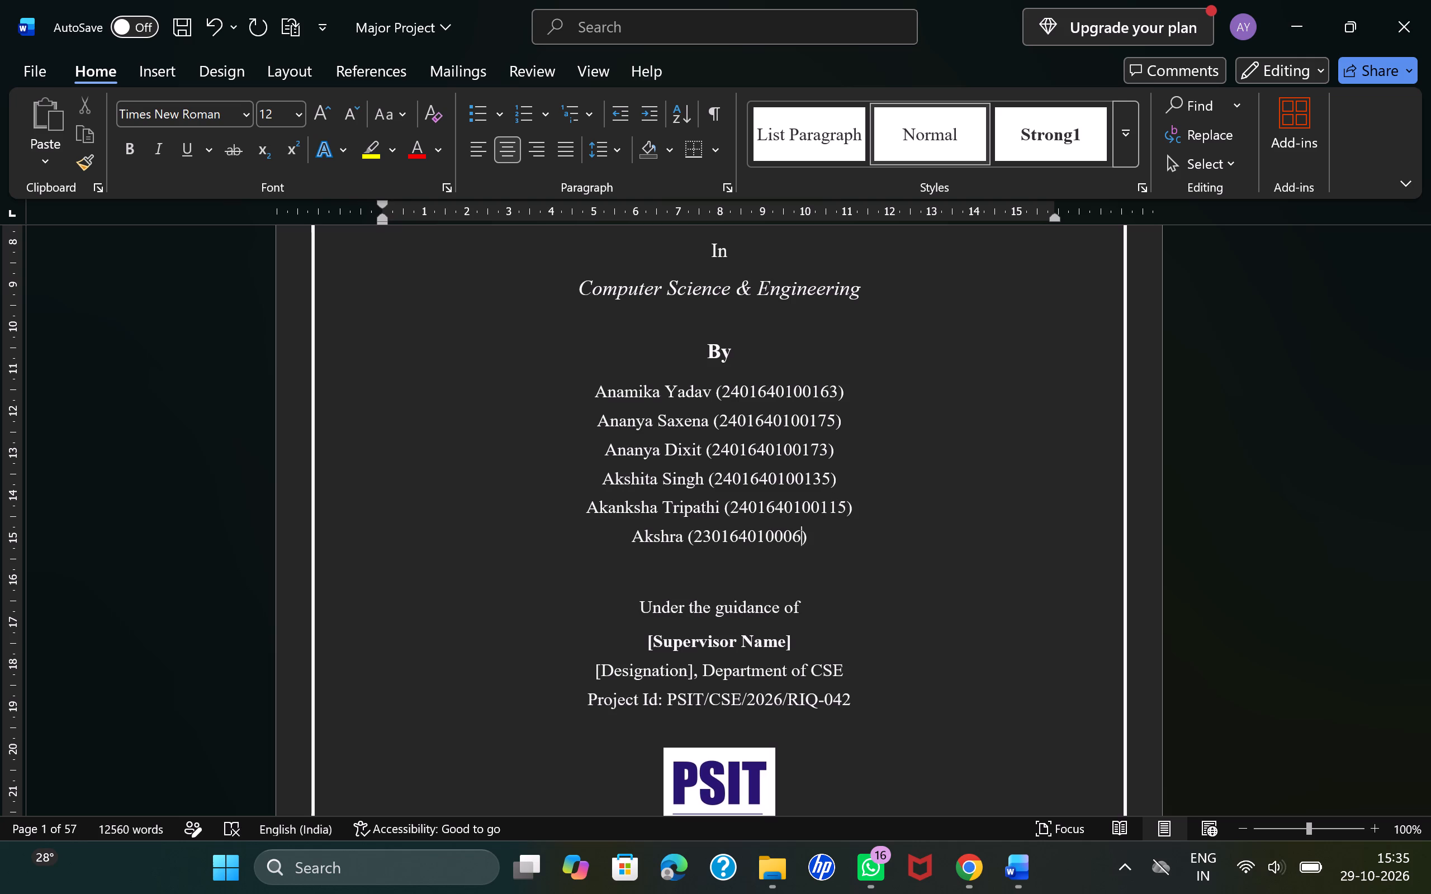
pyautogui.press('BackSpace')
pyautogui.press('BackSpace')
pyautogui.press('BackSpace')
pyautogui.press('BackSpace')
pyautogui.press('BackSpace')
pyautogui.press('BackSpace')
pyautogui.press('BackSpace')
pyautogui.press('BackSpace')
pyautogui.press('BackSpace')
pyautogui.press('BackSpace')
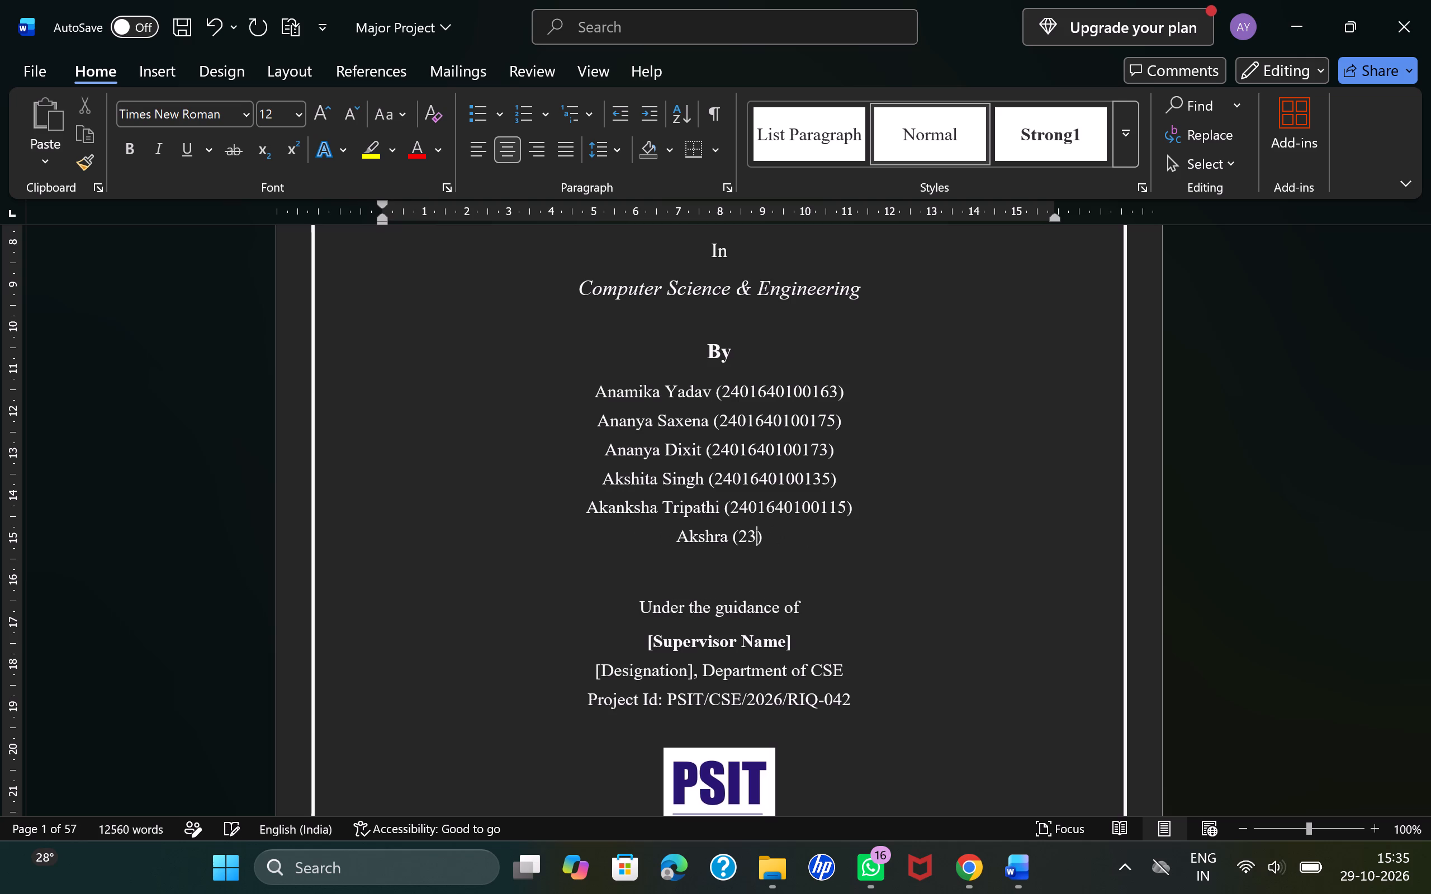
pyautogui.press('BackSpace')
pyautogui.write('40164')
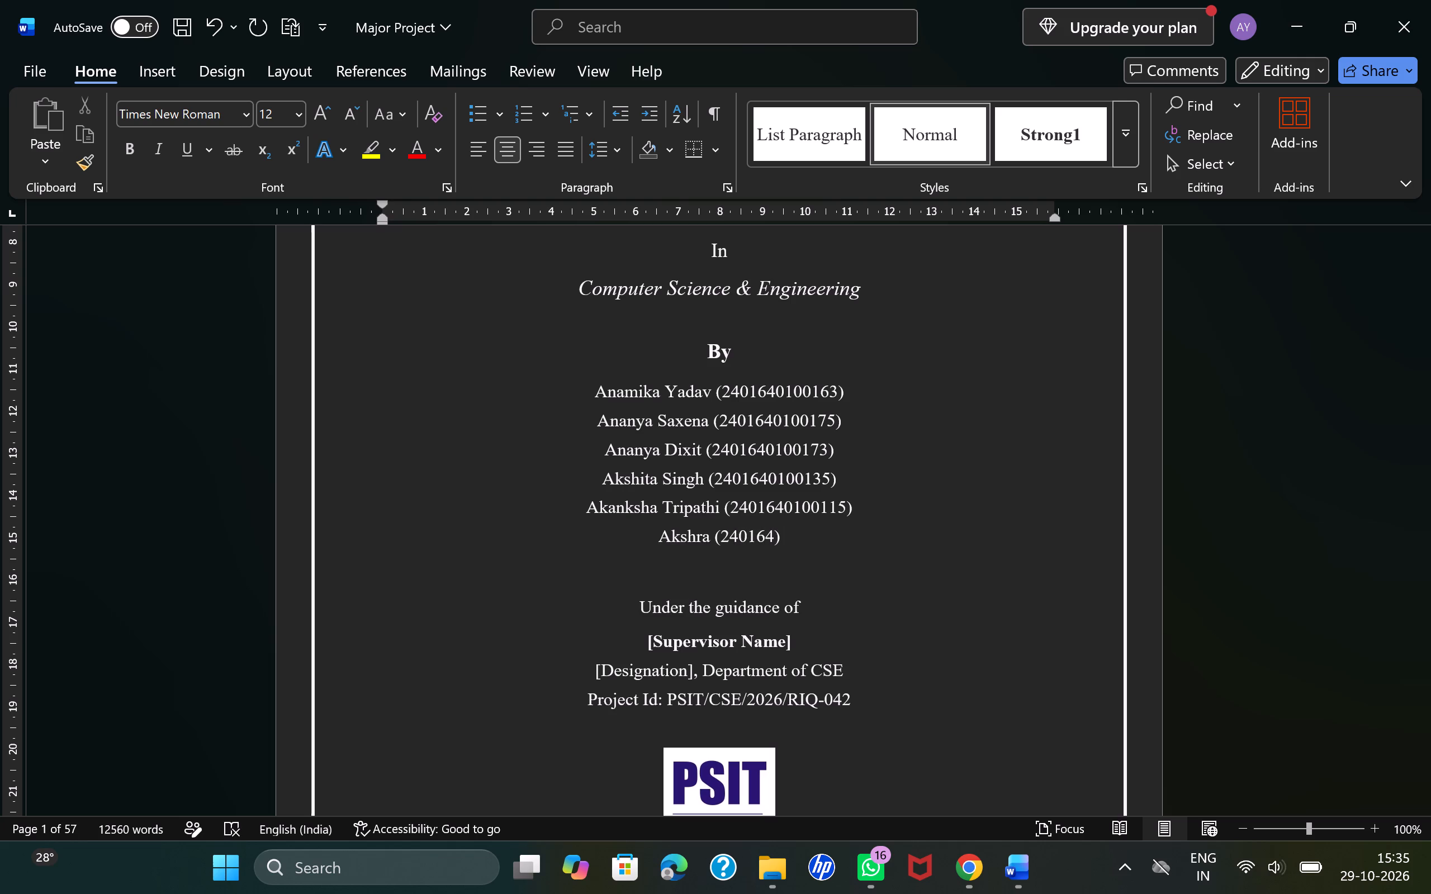
# Complete the sixth team member's roll number inside the parentheses on the title page.
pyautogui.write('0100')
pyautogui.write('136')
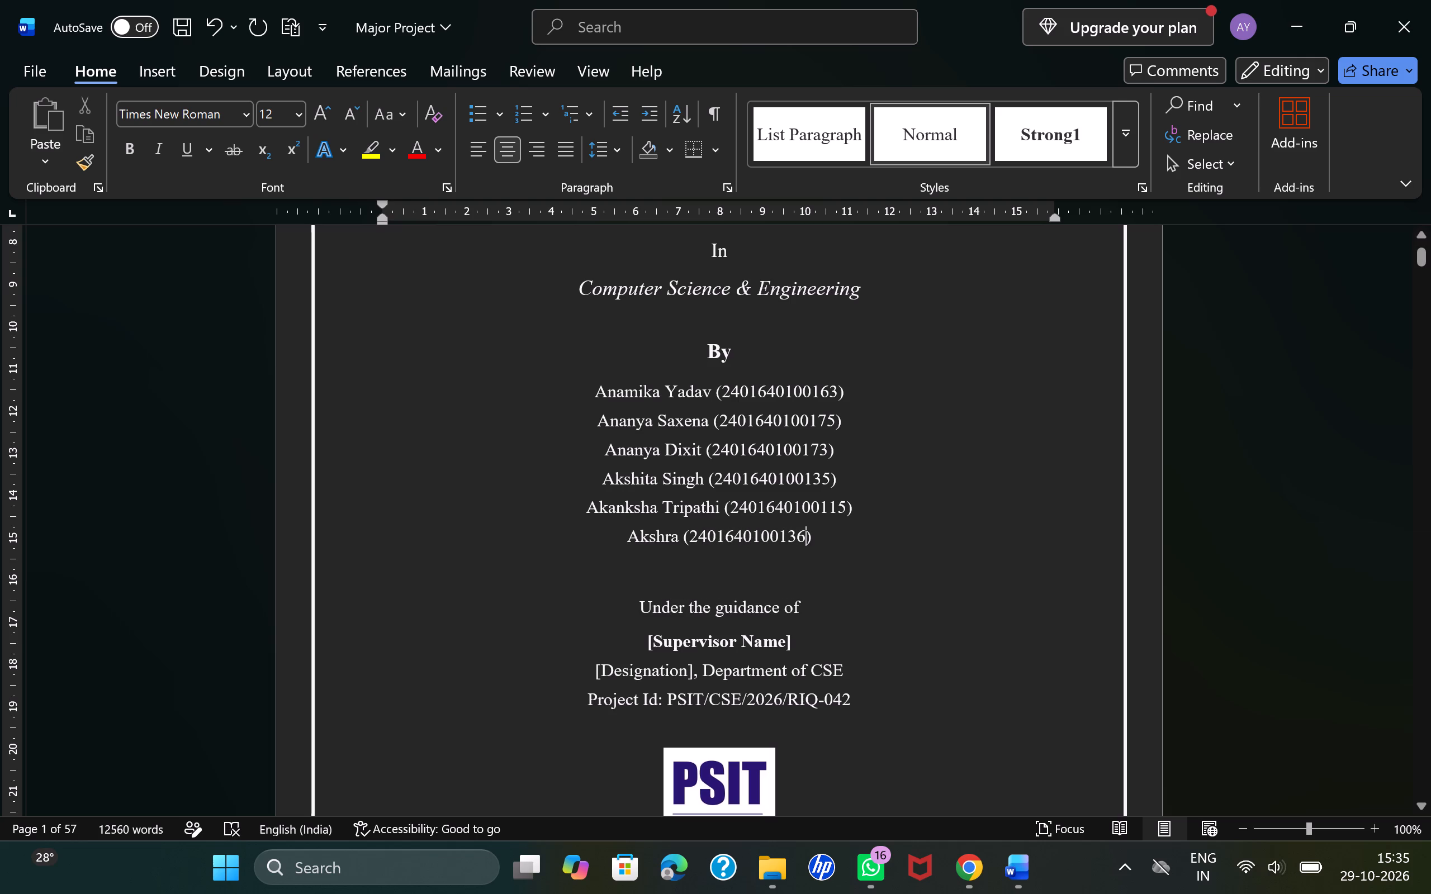
# Correct the final digit of the third team member's roll number to 2 in the title page list.
pyautogui.click(829, 449)
pyautogui.press('BackSpace')
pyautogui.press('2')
# Delete the [Supervisor Name] placeholder, including its brackets, below "Under the guidance of" on the title page.
pyautogui.scroll(-1, 885, 577)
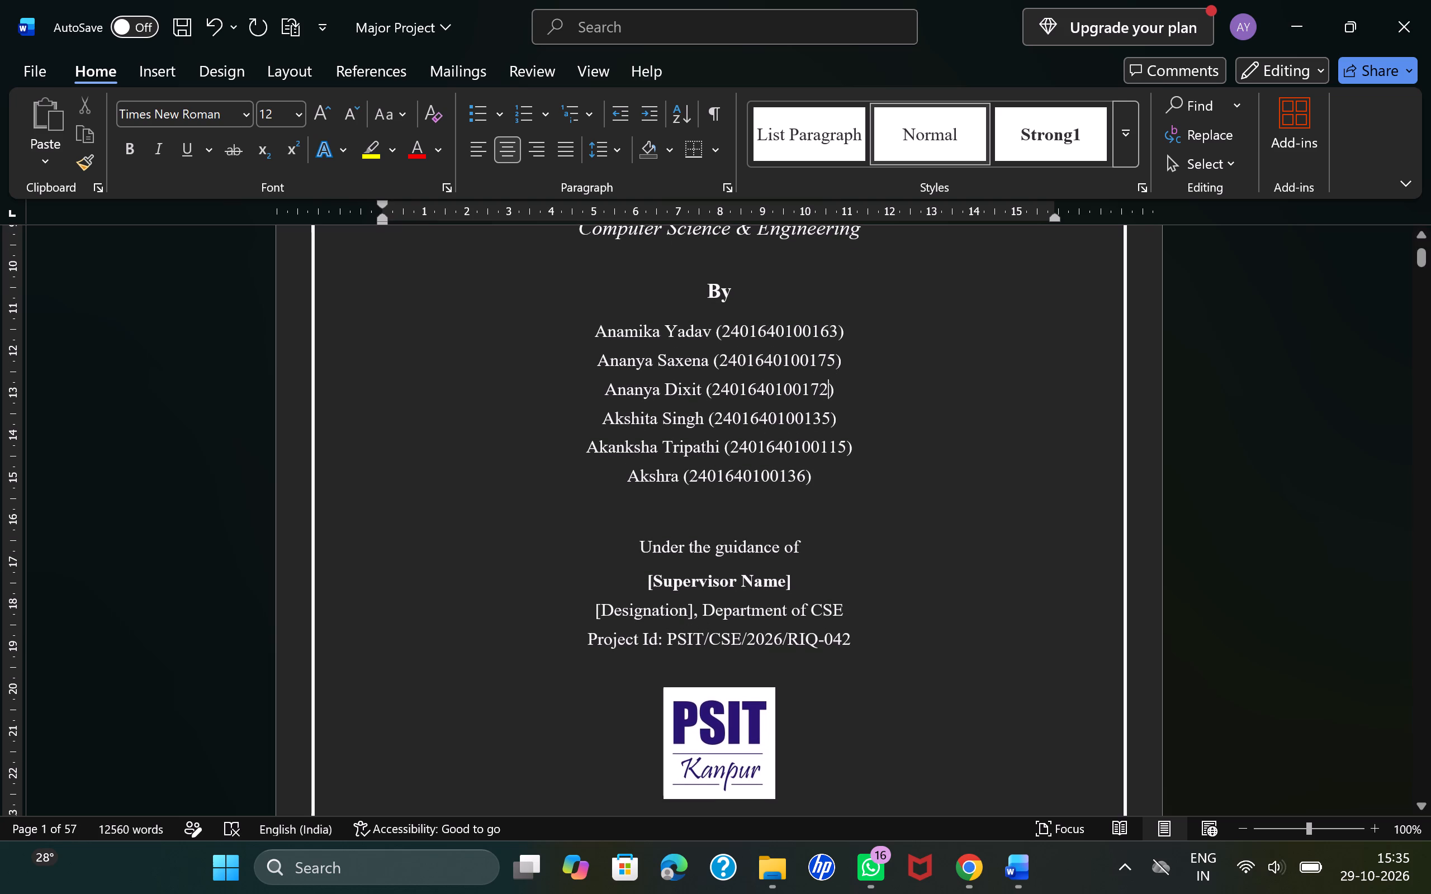
pyautogui.click(786, 576)
pyautogui.press('BackSpace')
pyautogui.press('BackSpace')
pyautogui.press('BackSpace')
pyautogui.press('BackSpace')
pyautogui.press('BackSpace')
pyautogui.press('BackSpace')
pyautogui.press('BackSpace')
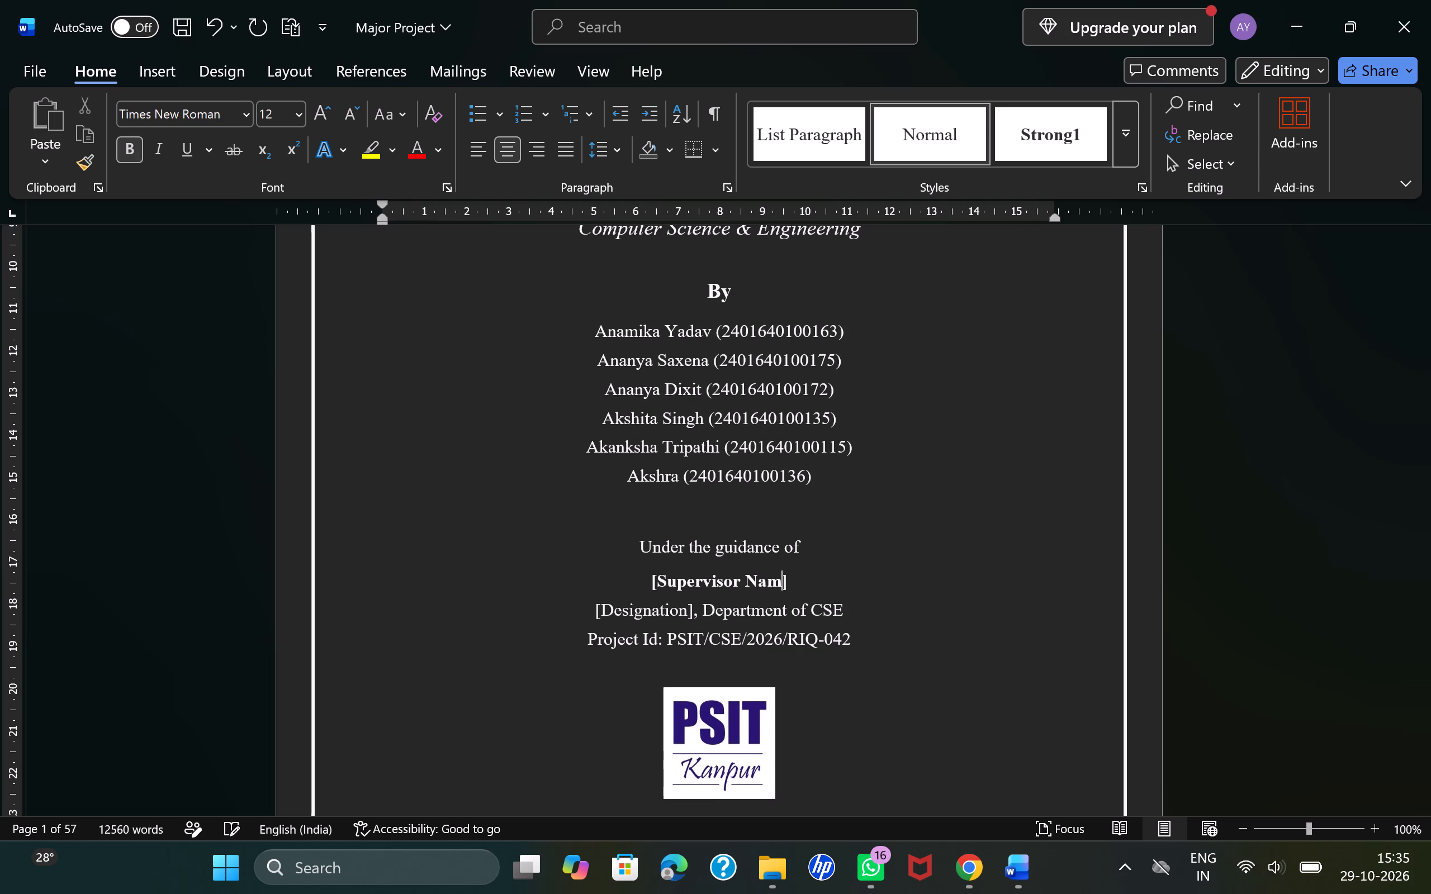
pyautogui.press('BackSpace')
pyautogui.press('BackSpace')
pyautogui.press('BackSpace')
pyautogui.press('BackSpace')
pyautogui.press('BackSpace')
pyautogui.press('BackSpace')
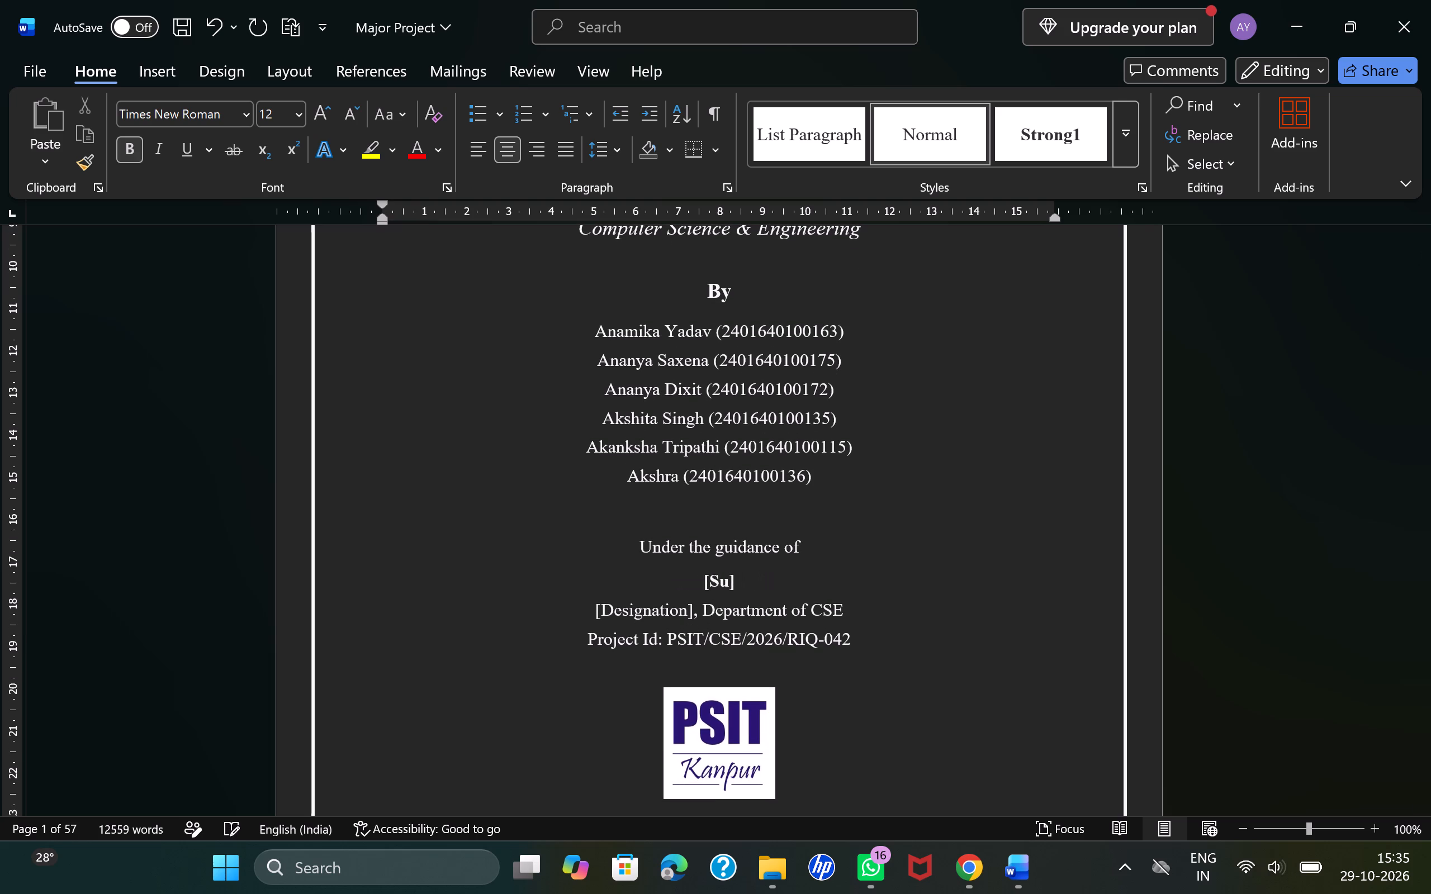
pyautogui.press('Right')
pyautogui.press('BackSpace')
pyautogui.press('BackSpace')
pyautogui.press('BackSpace')
pyautogui.press('BackSpace')
# Enter the supervisor's full name with the title Mr. on the emptied line below "Under the guidance of".
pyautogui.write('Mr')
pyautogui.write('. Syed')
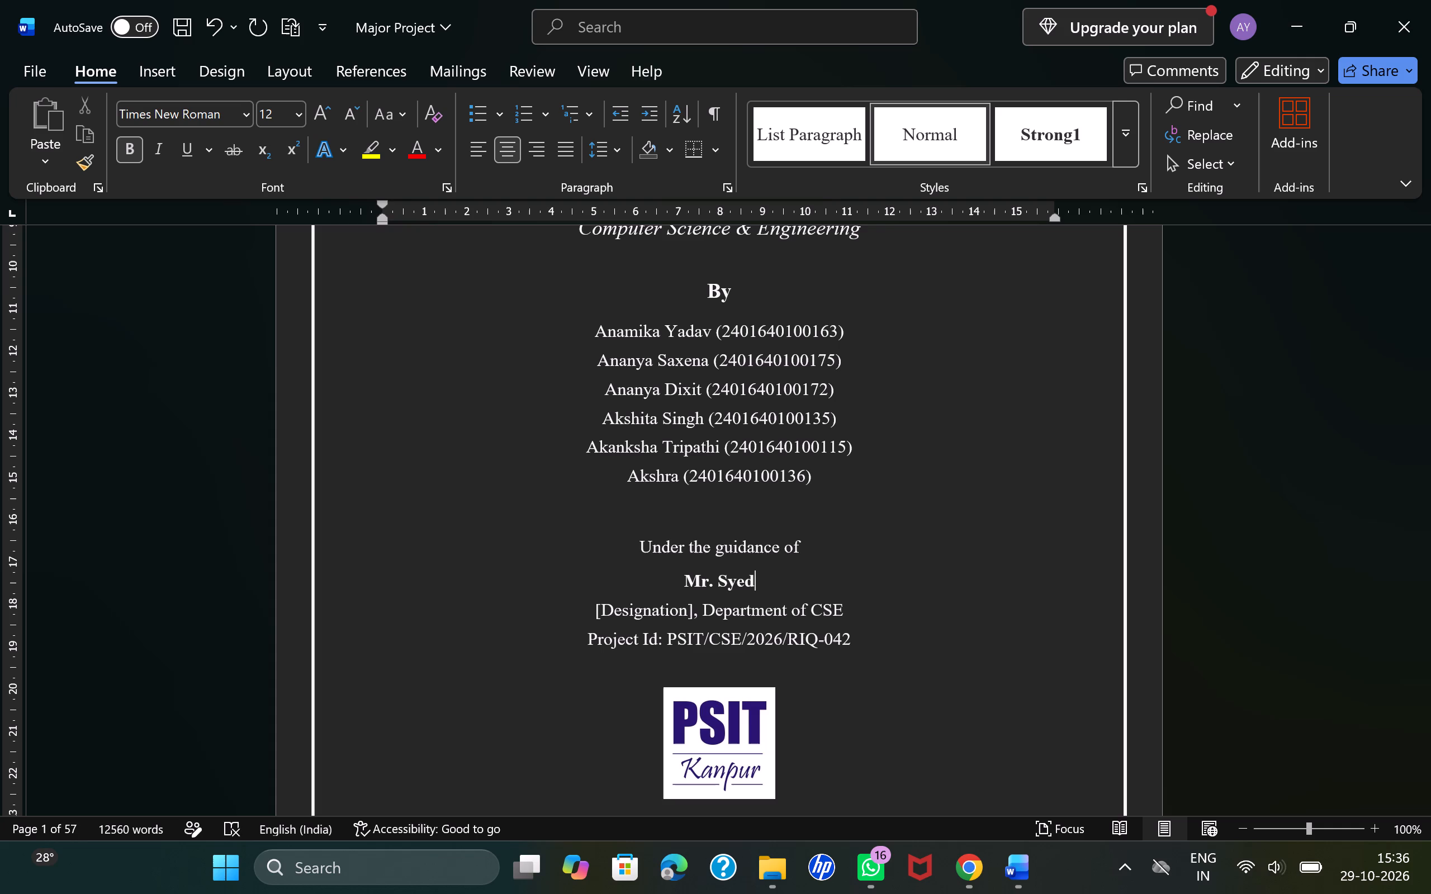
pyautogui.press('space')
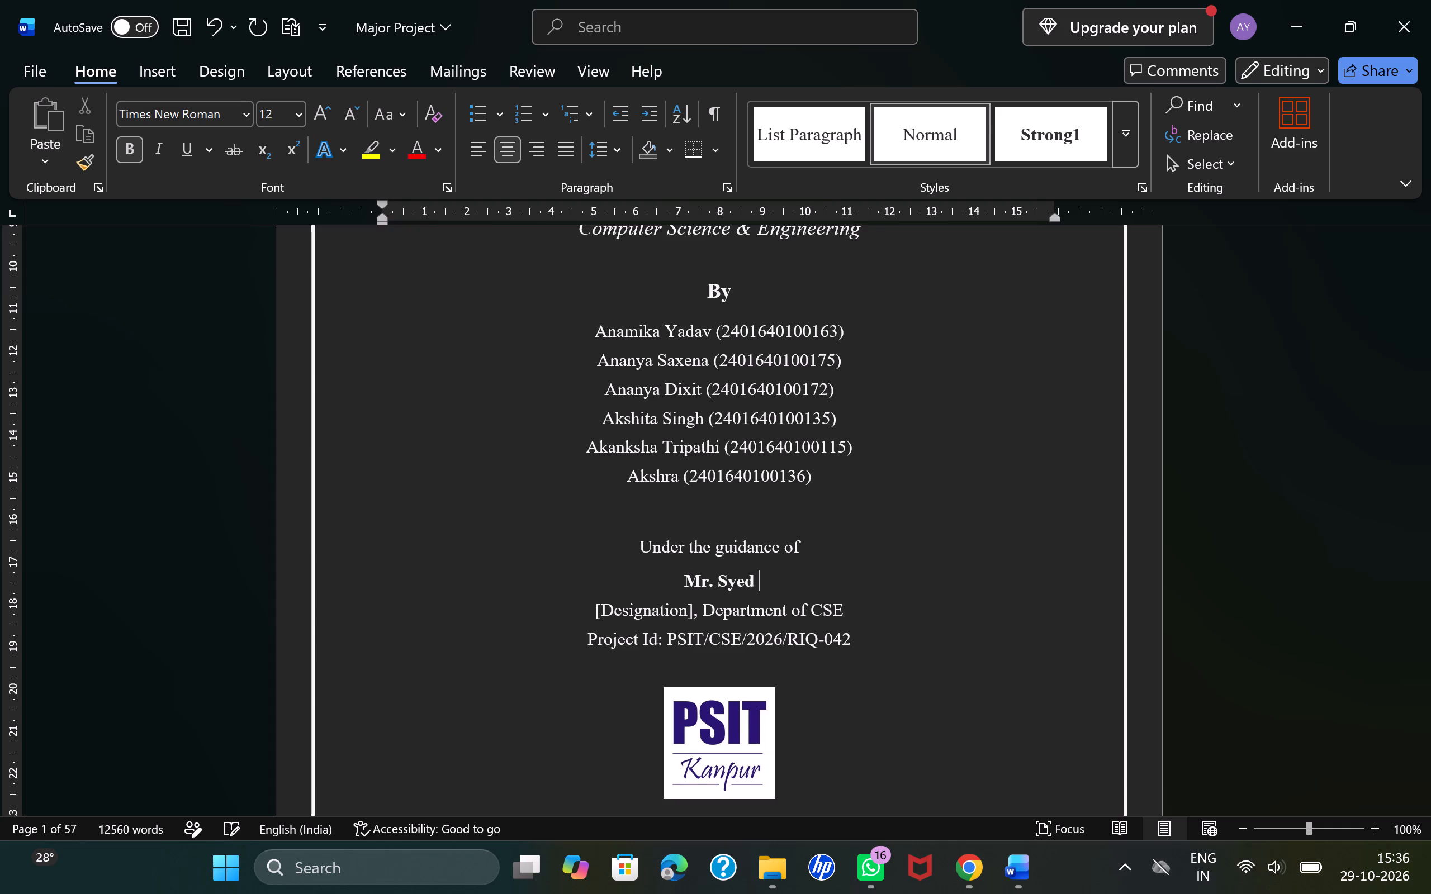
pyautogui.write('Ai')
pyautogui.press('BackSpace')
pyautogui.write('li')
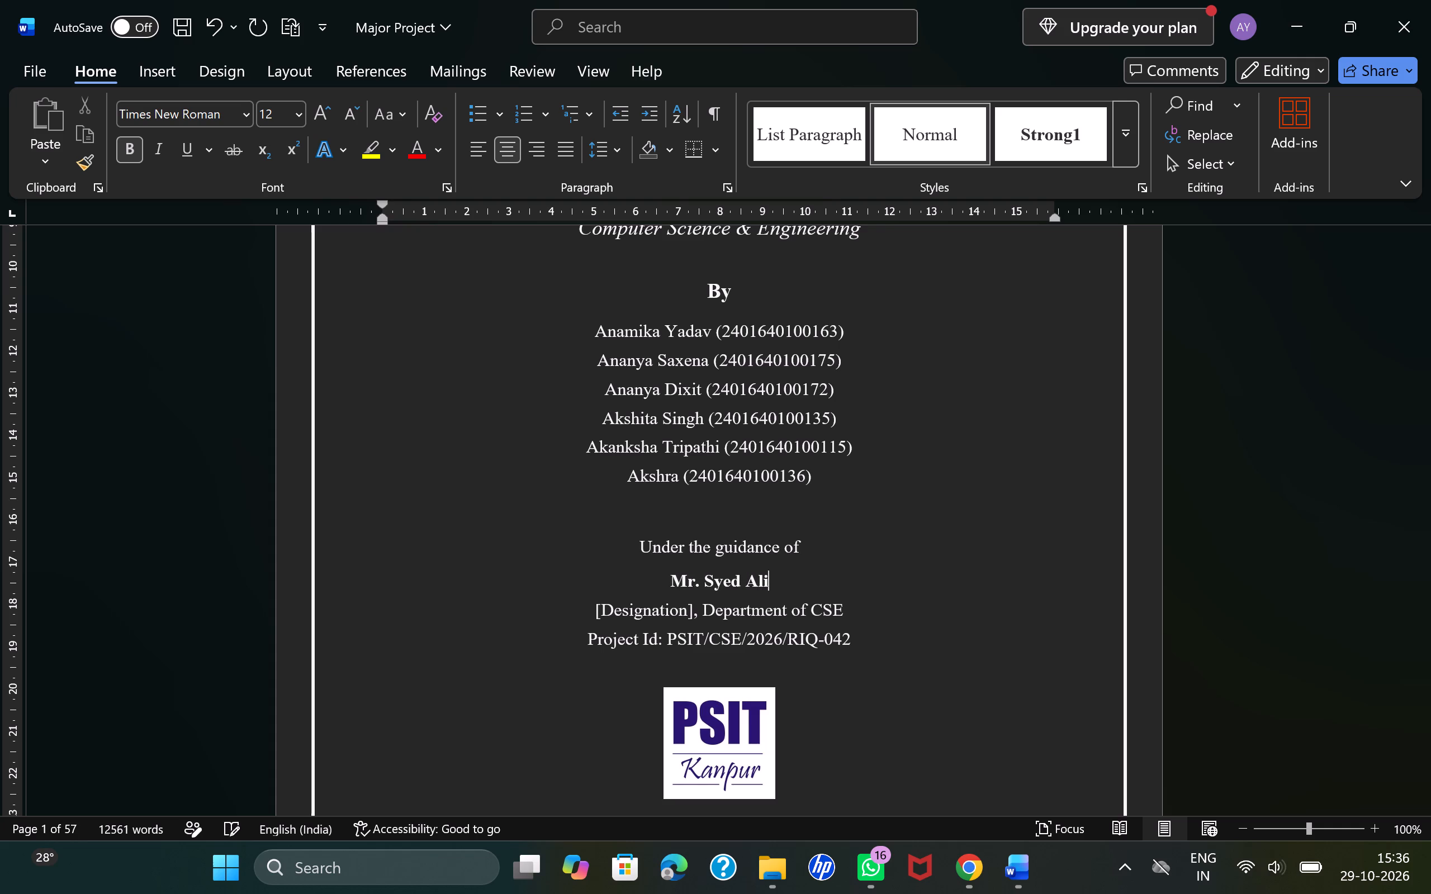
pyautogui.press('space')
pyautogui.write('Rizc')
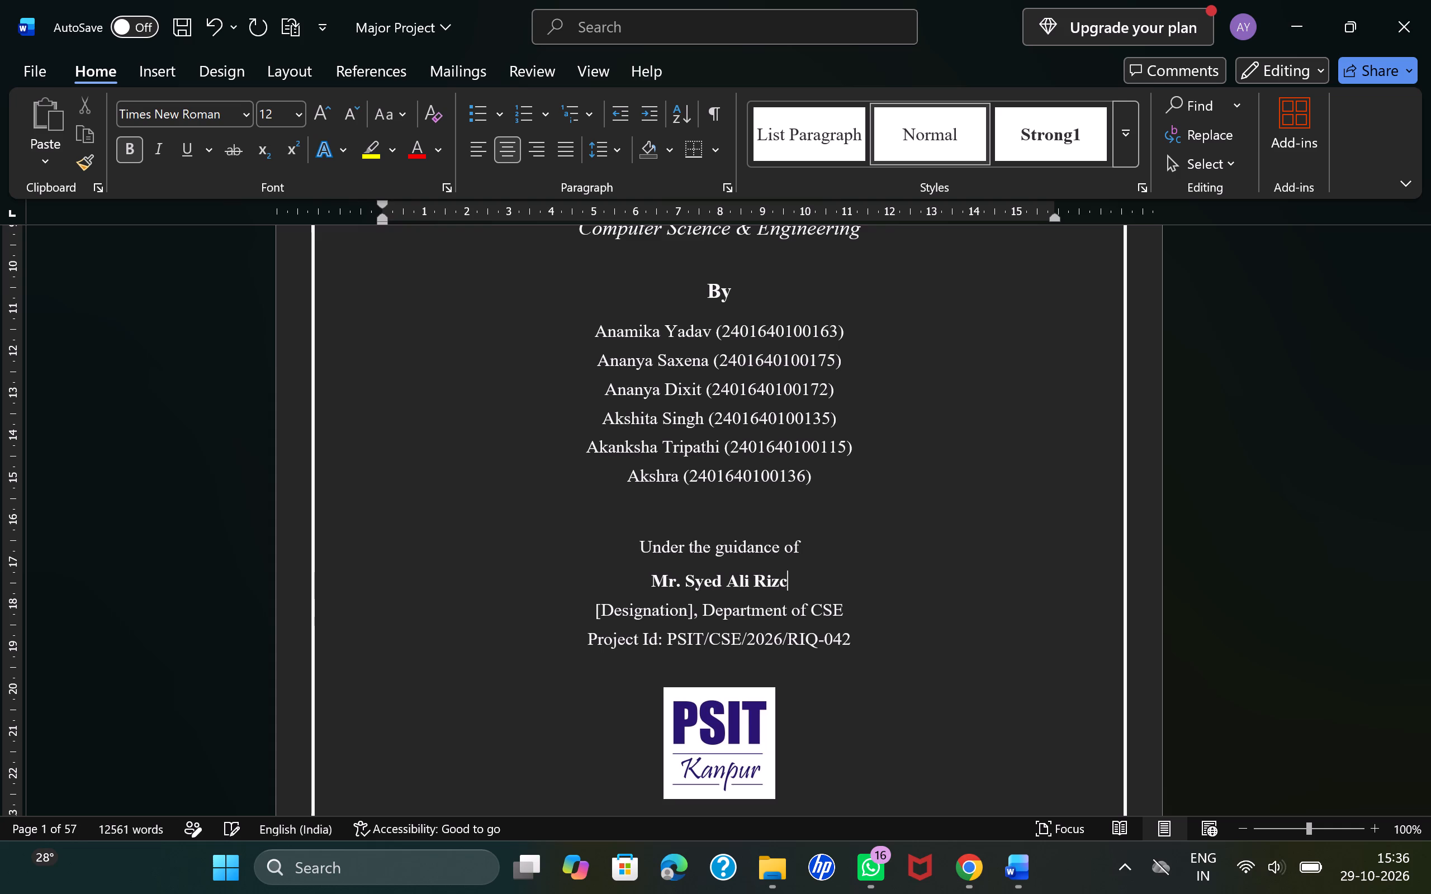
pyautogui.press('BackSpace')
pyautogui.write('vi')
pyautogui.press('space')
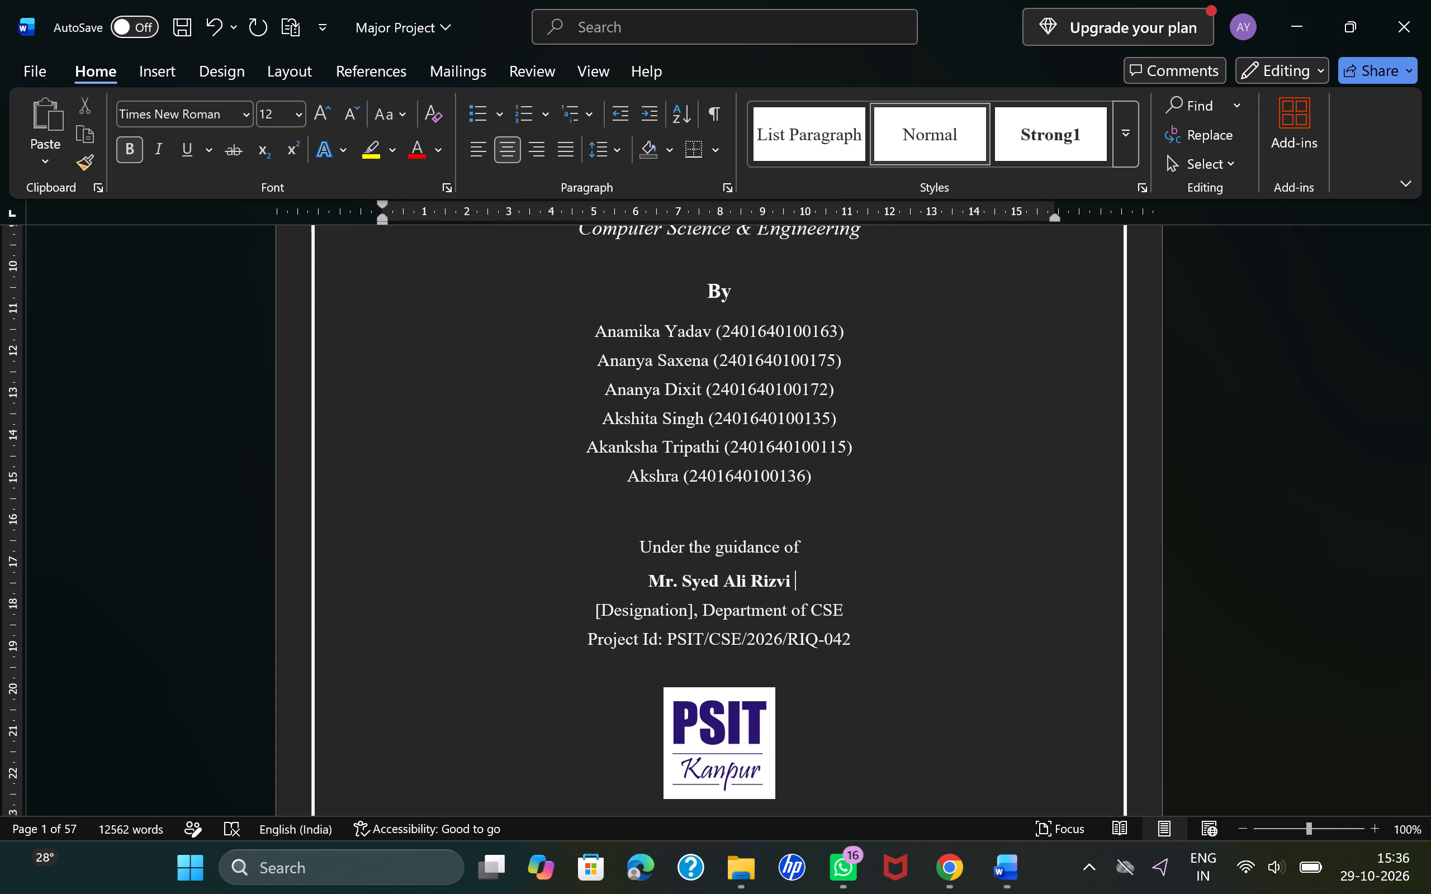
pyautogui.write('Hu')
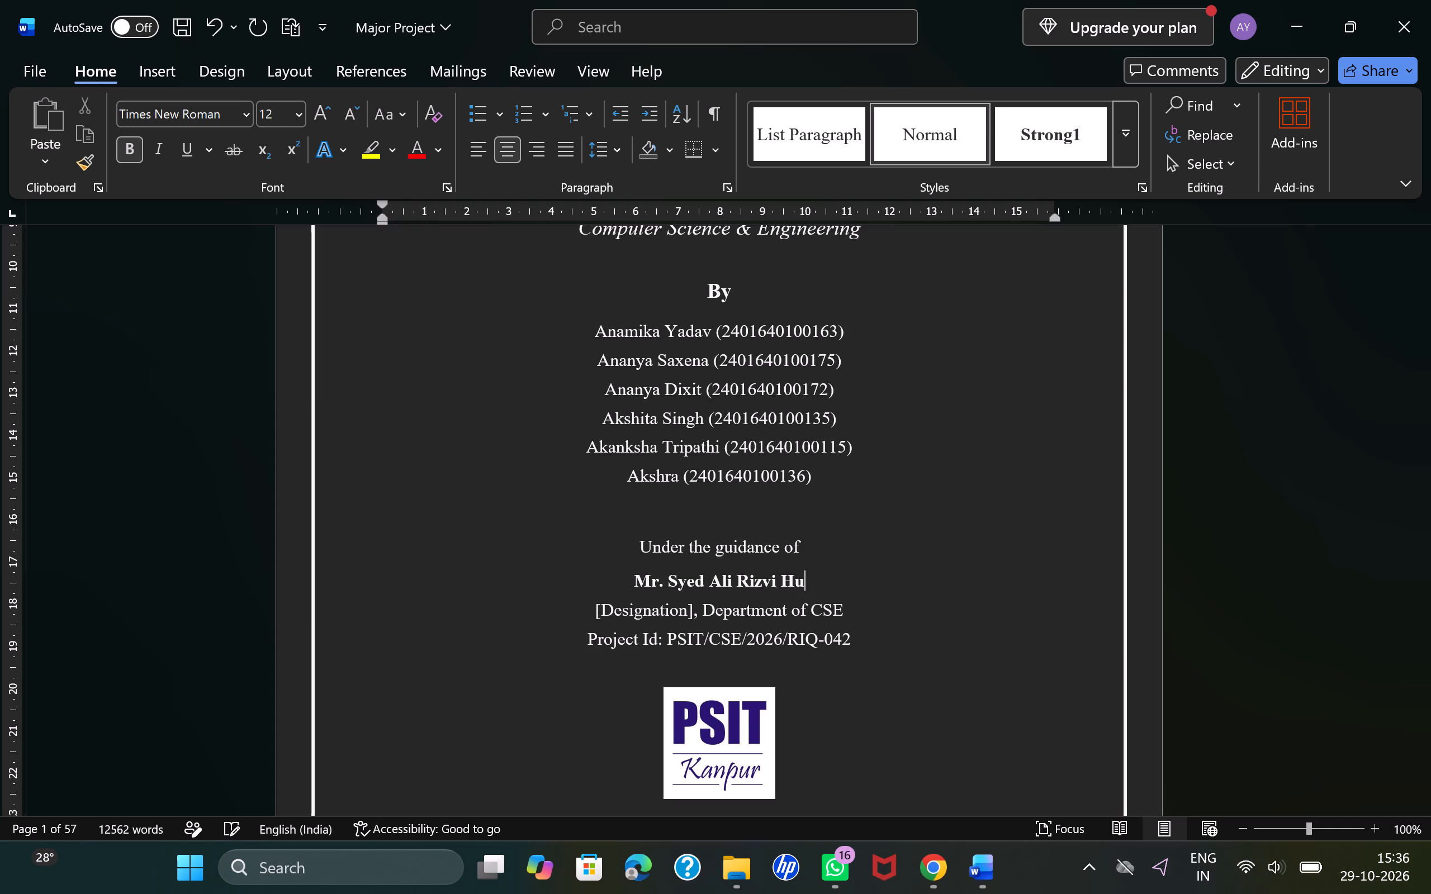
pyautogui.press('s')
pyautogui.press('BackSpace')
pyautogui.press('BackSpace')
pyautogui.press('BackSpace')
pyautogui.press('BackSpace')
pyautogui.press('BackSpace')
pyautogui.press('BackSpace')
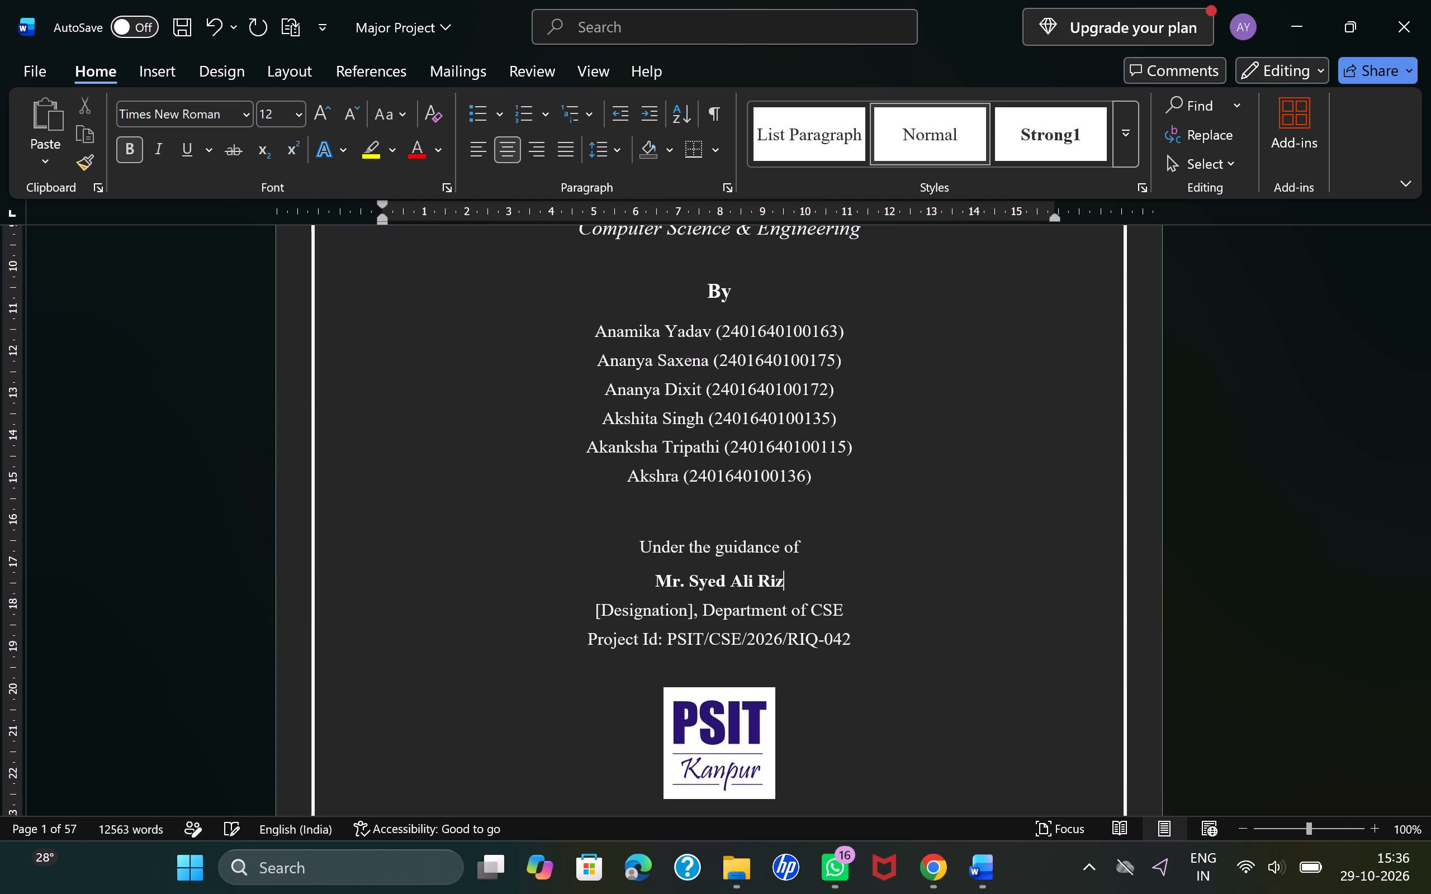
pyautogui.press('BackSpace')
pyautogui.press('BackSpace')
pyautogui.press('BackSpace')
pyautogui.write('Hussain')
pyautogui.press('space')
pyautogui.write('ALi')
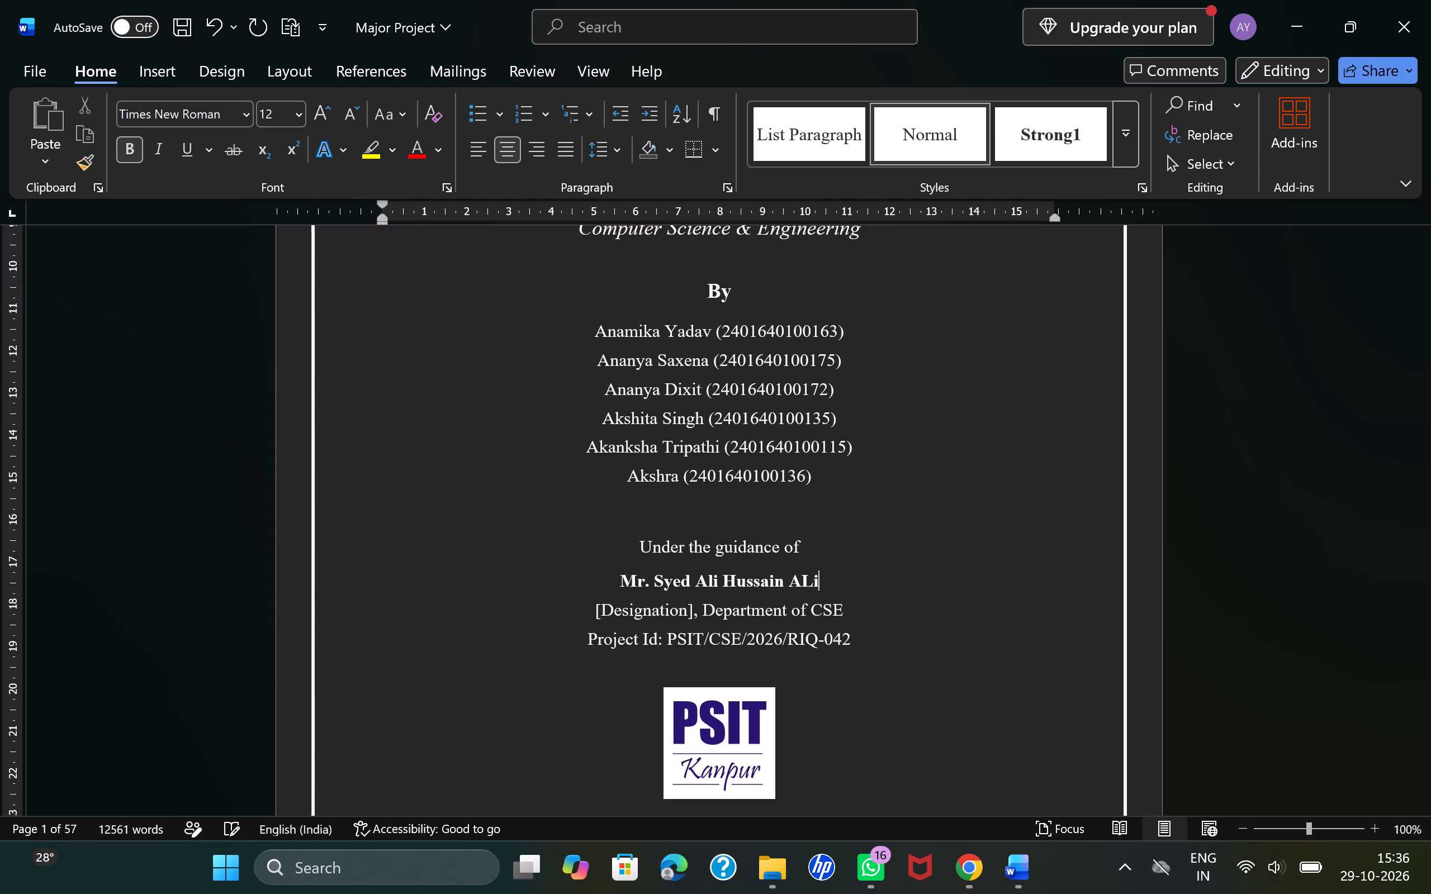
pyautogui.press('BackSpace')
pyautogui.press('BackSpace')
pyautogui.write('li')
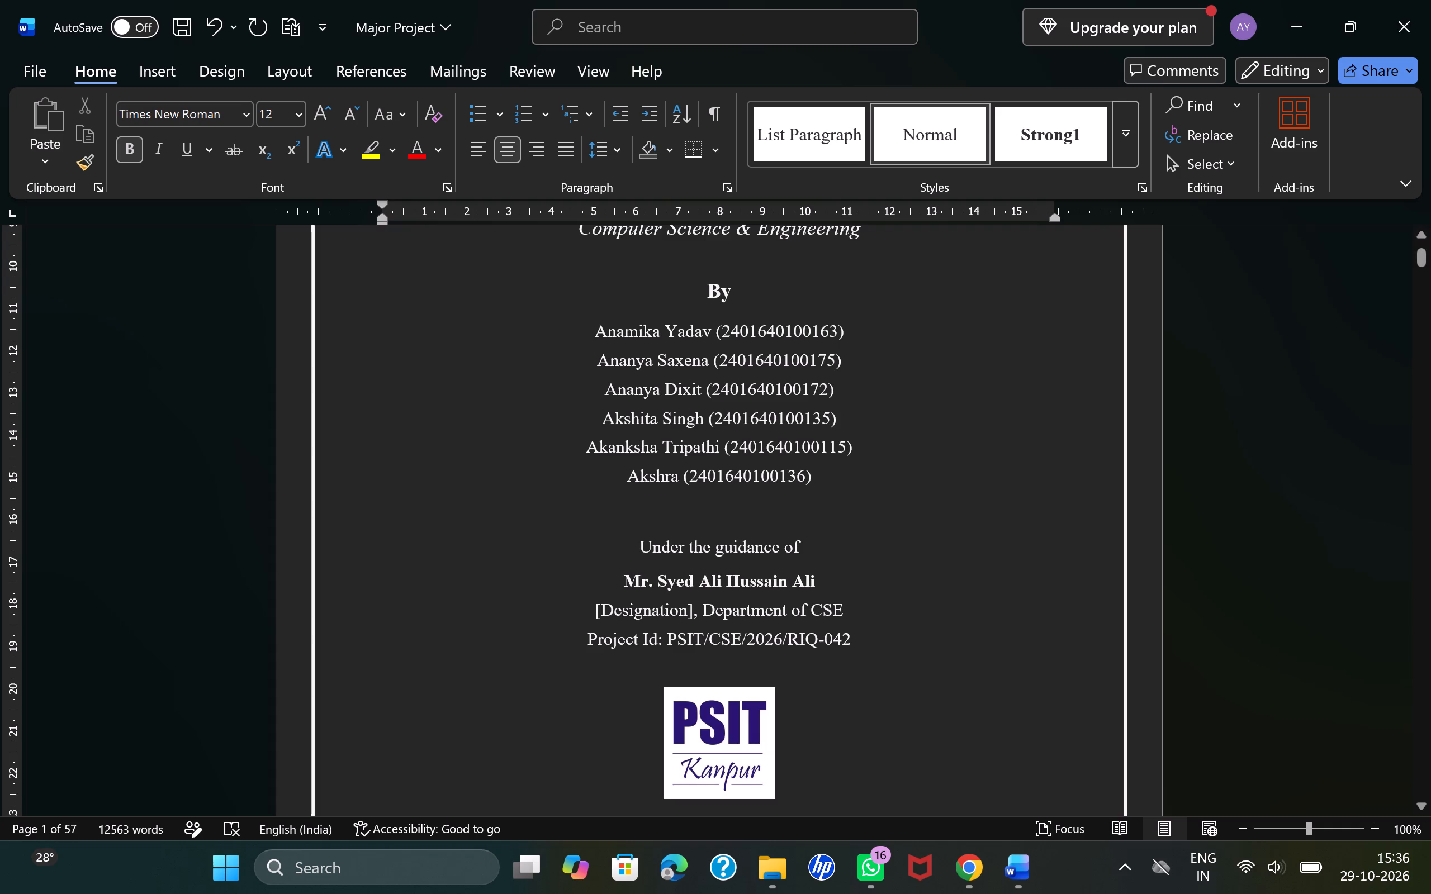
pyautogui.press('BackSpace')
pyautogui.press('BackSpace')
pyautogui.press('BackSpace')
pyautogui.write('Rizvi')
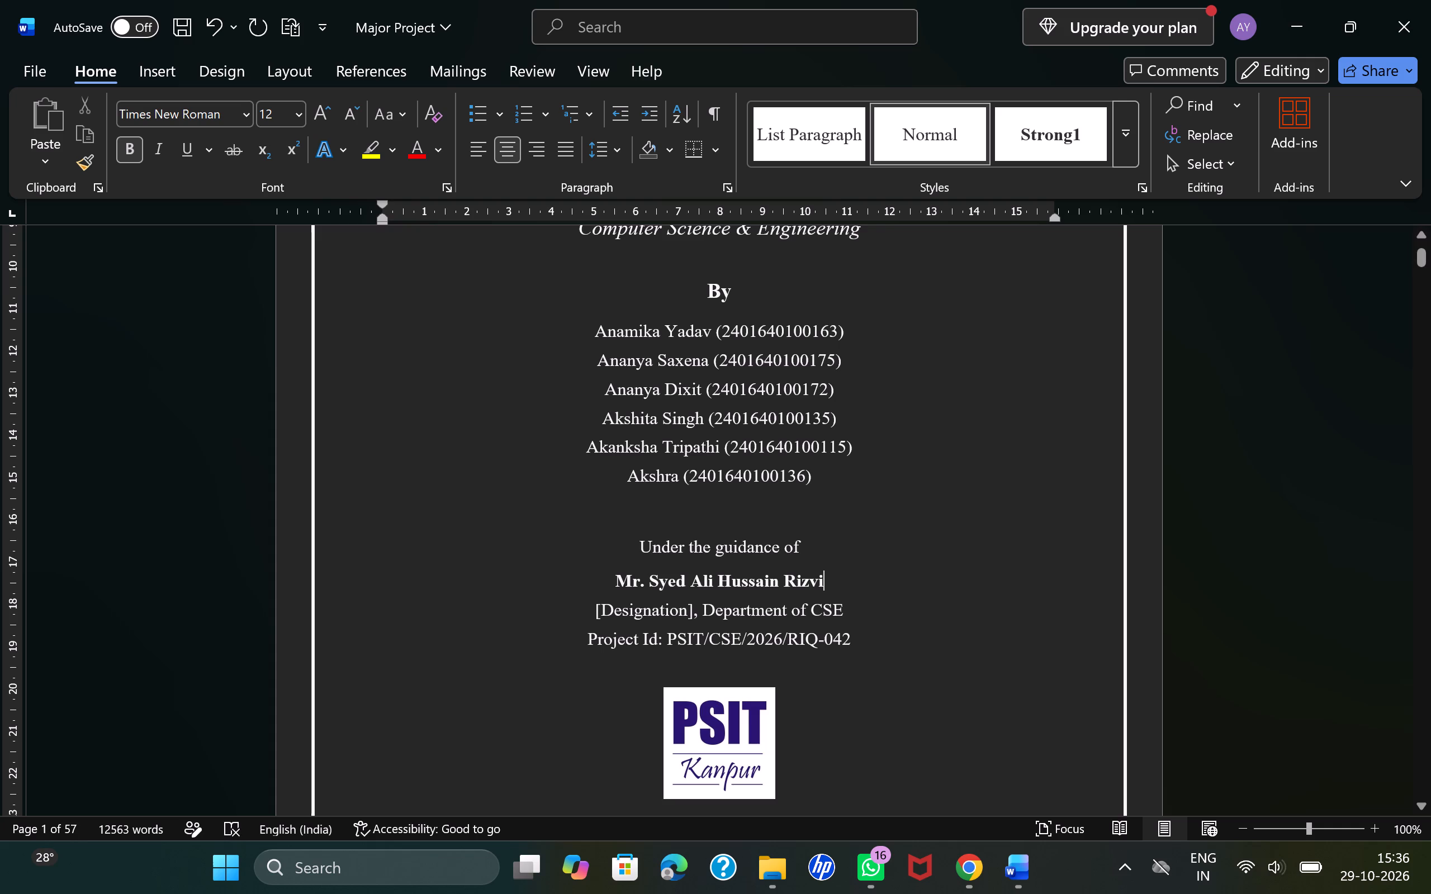
# Break the designation line after the comma so that "Department of CSE" stands on its own line.
pyautogui.click(690, 603)
pyautogui.press('Right')
pyautogui.press('Right')
pyautogui.press('Right')
pyautogui.click(841, 606)
pyautogui.click(850, 606)
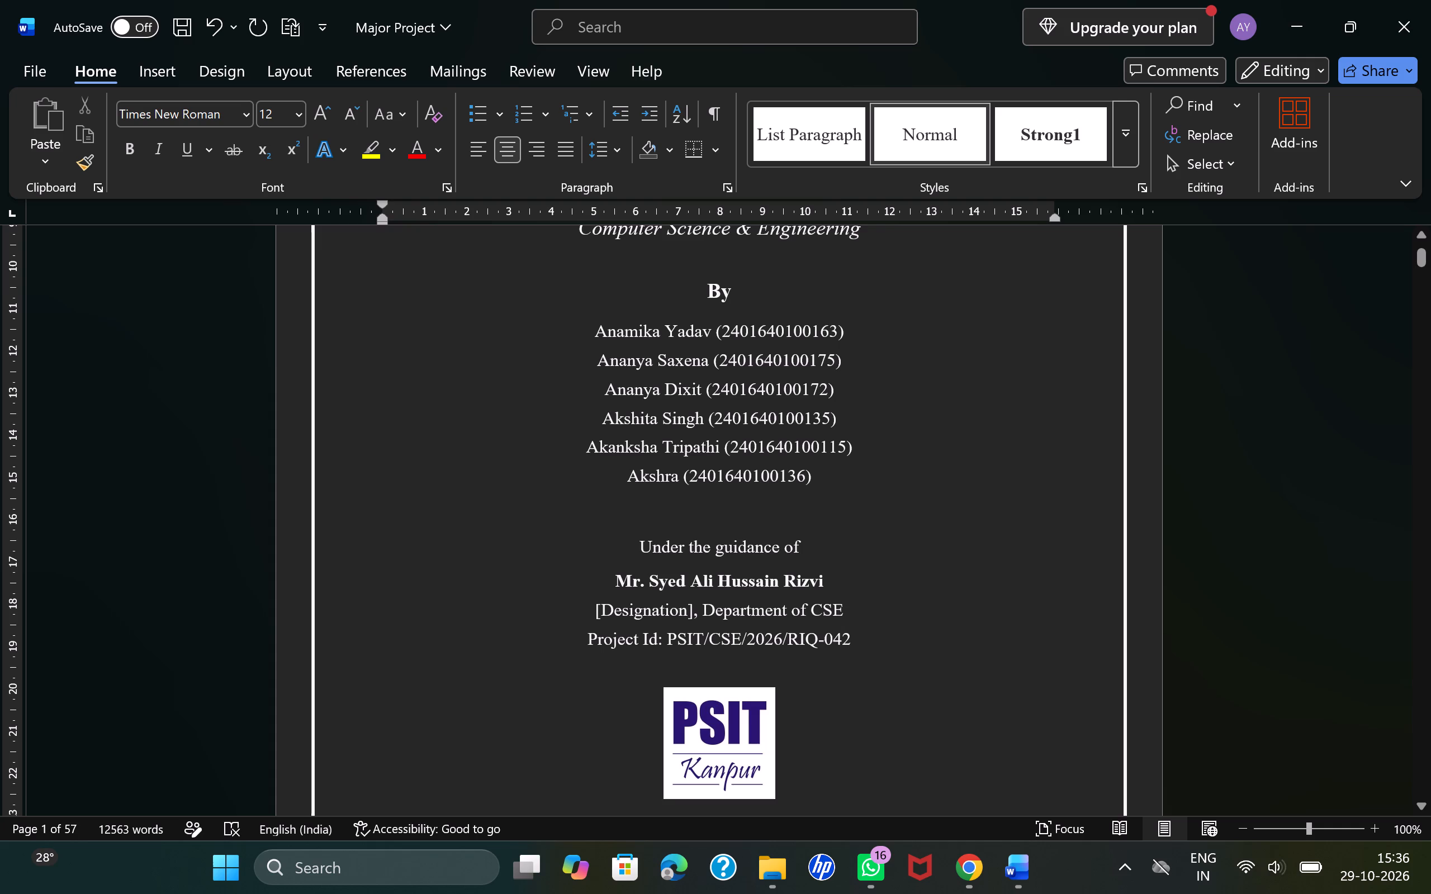
pyautogui.click(850, 606)
pyautogui.click(702, 609)
pyautogui.press('Return')
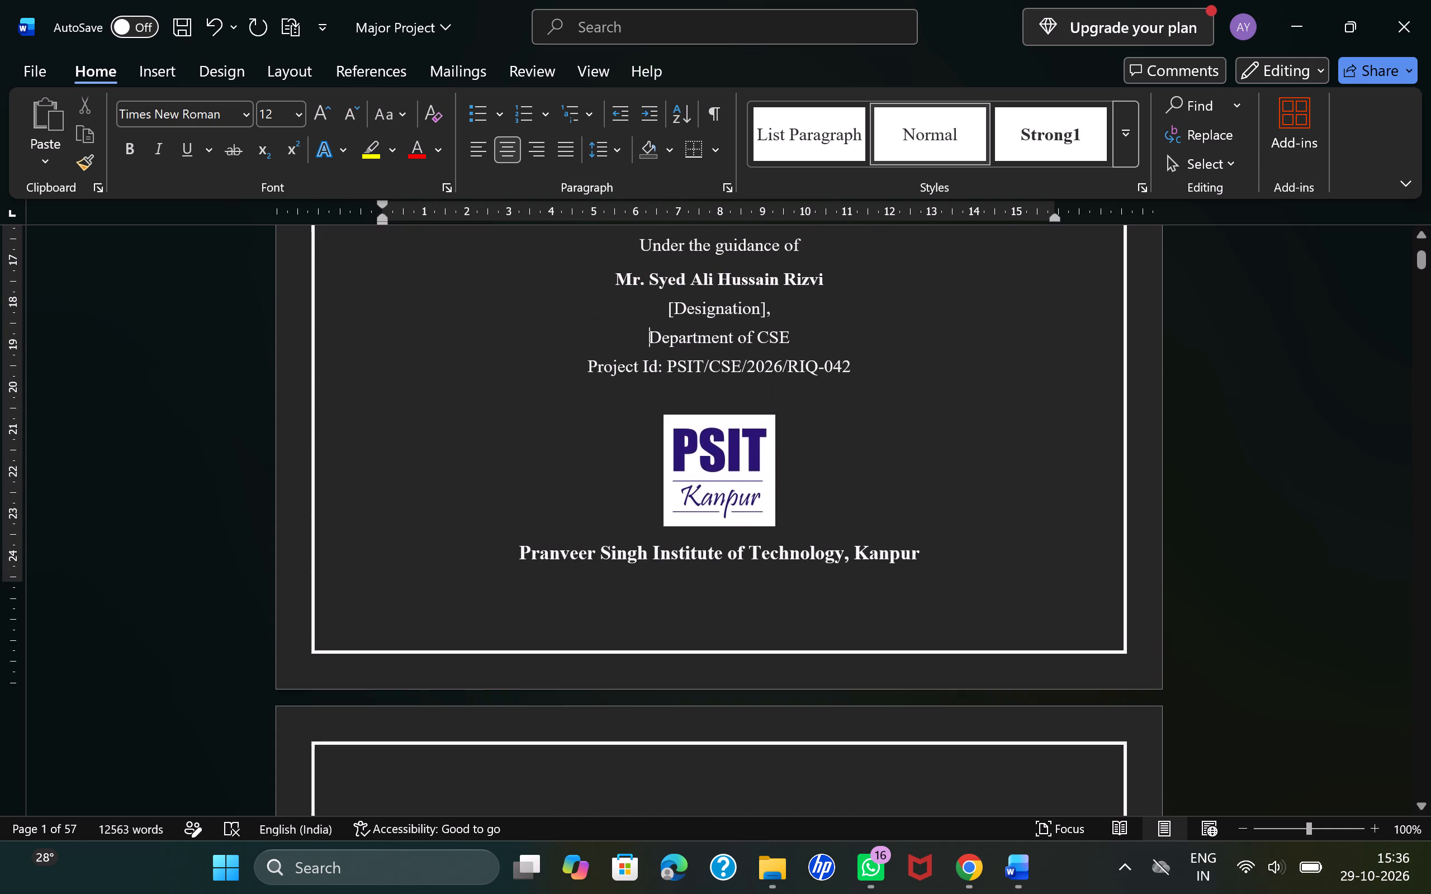
# Replace the [Designation] placeholder and its trailing comma with "Assistant Professor" under the supervisor's name.
pyautogui.click(765, 302)
pyautogui.press('Right')
pyautogui.press('BackSpace')
pyautogui.press('BackSpace')
pyautogui.press('BackSpace')
pyautogui.press('BackSpace')
pyautogui.press('BackSpace')
pyautogui.press('BackSpace')
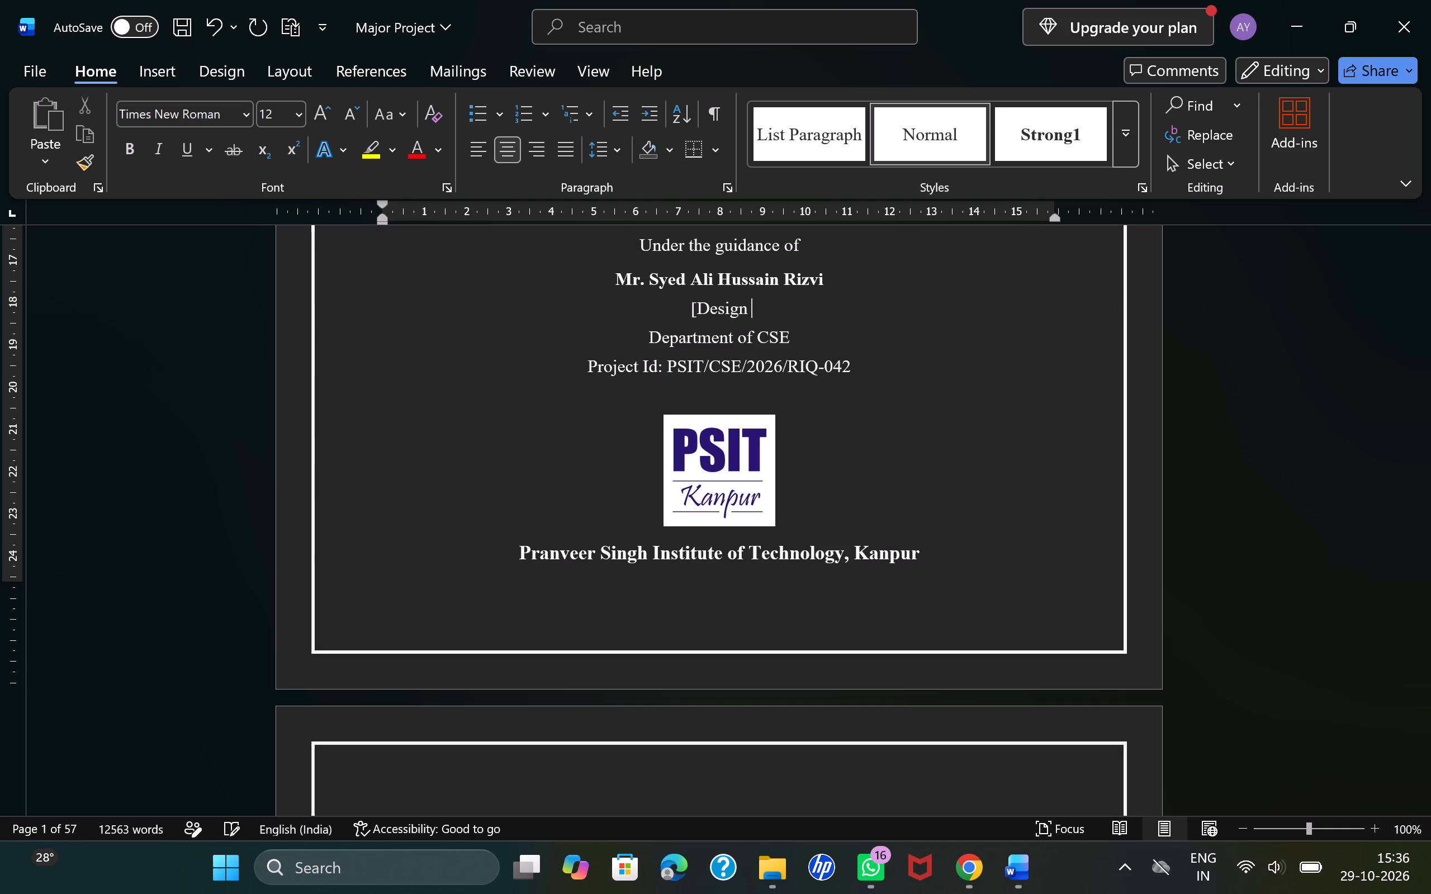
pyautogui.press('BackSpace')
pyautogui.press('BackSpace')
pyautogui.press('BackSpace')
pyautogui.press('BackSpace')
pyautogui.press('BackSpace')
pyautogui.press('BackSpace')
pyautogui.press('BackSpace')
pyautogui.press('BackSpace')
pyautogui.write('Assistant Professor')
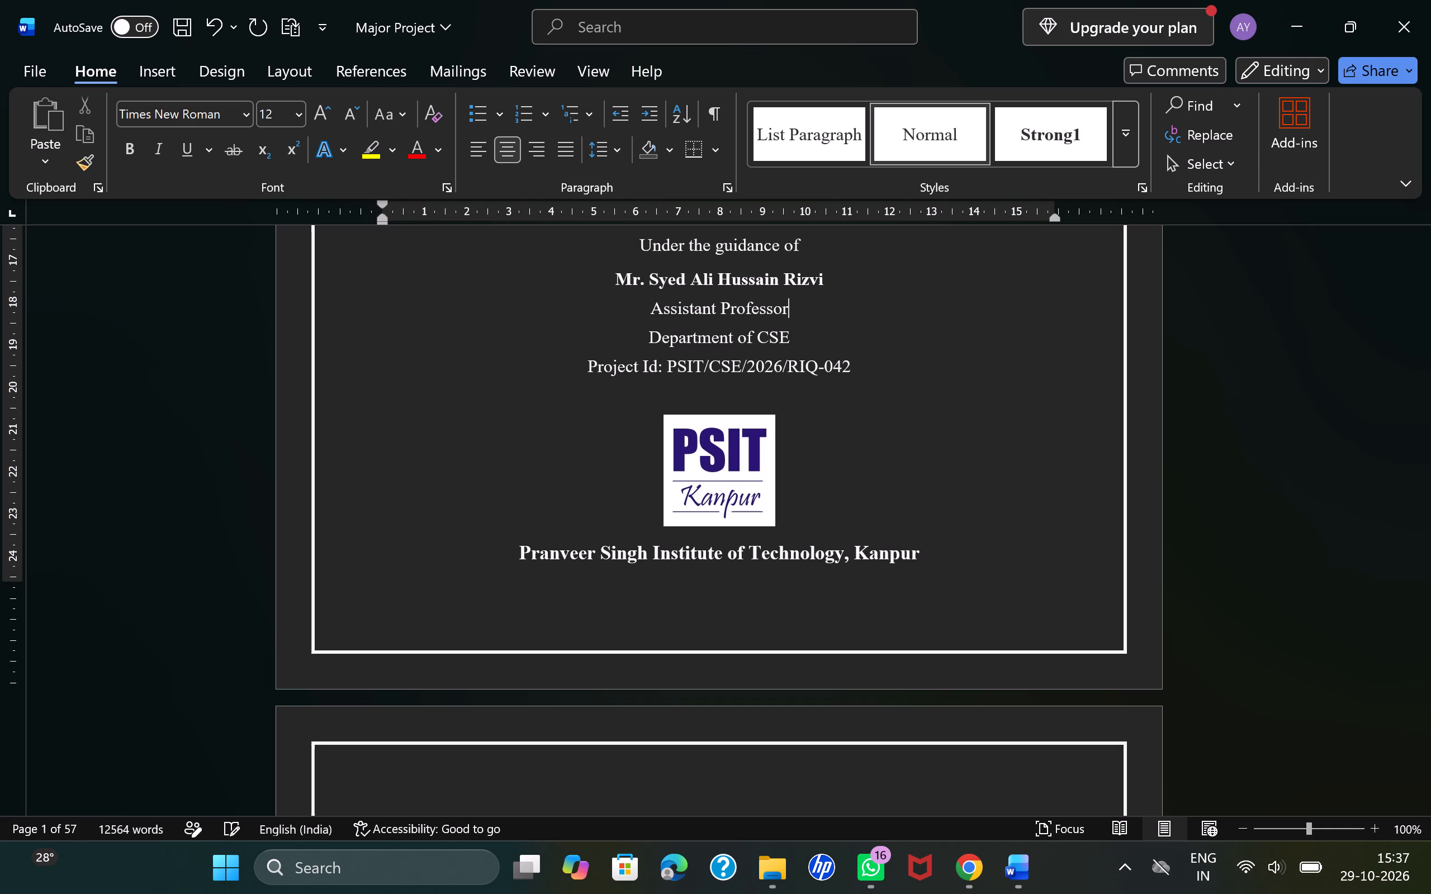
# Replace the project ID below the department line on the title page with 26_CS_3C_02.
pyautogui.click(860, 365)
pyautogui.press('BackSpace')
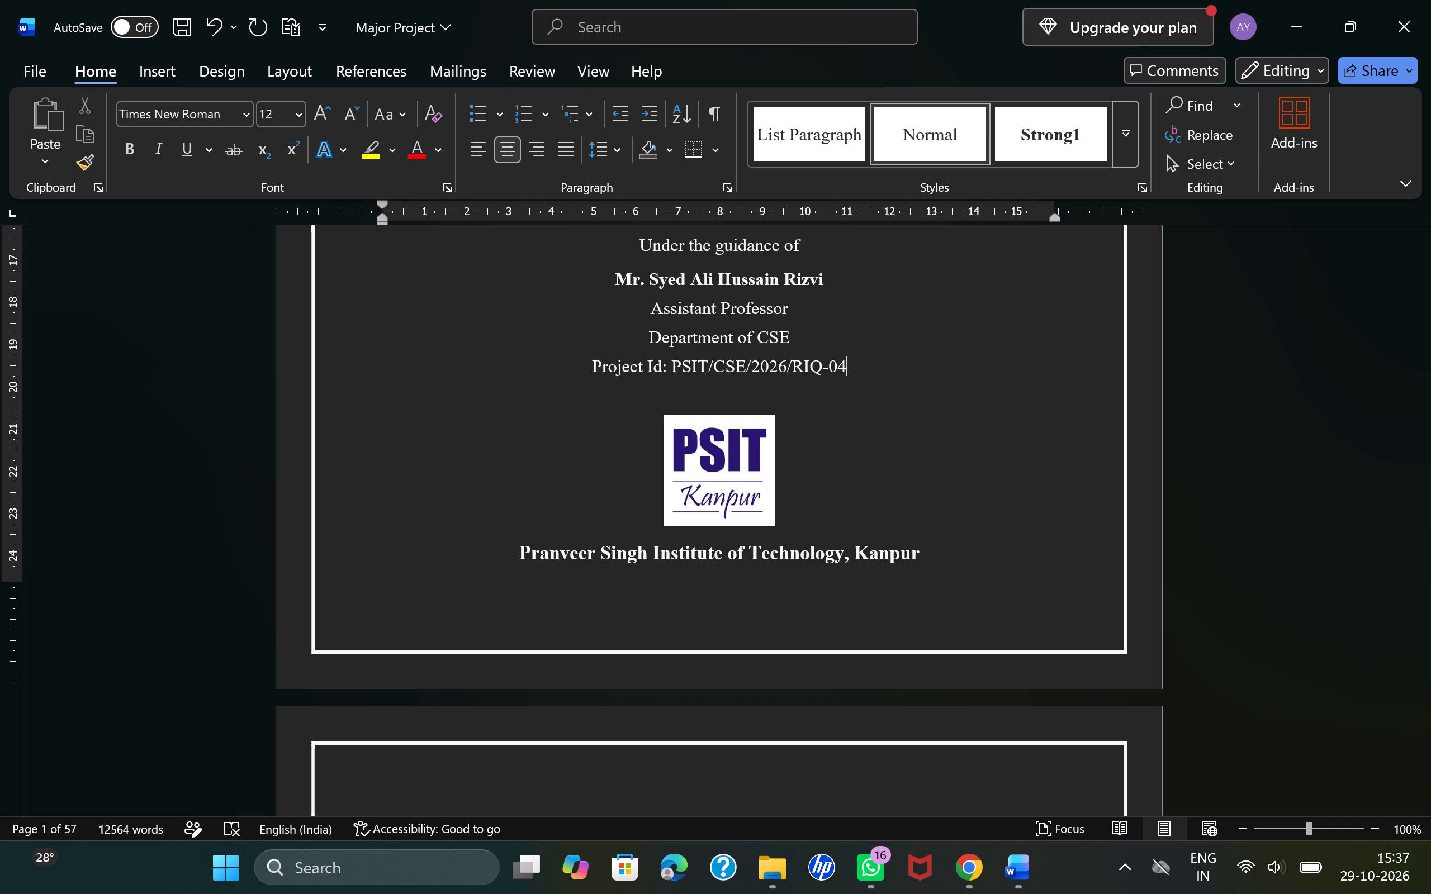
pyautogui.press('BackSpace')
pyautogui.press('BackSpace')
pyautogui.press('BackSpace')
pyautogui.press('BackSpace')
pyautogui.press('BackSpace')
pyautogui.press('BackSpace')
pyautogui.press('BackSpace')
pyautogui.press('BackSpace')
pyautogui.press('BackSpace')
pyautogui.press('BackSpace')
pyautogui.press('BackSpace')
pyautogui.press('BackSpace')
pyautogui.press('BackSpace')
pyautogui.press('BackSpace')
pyautogui.press('BackSpace')
pyautogui.press('BackSpace')
pyautogui.press('BackSpace')
pyautogui.press('BackSpace')
pyautogui.press('BackSpace')
pyautogui.press('BackSpace')
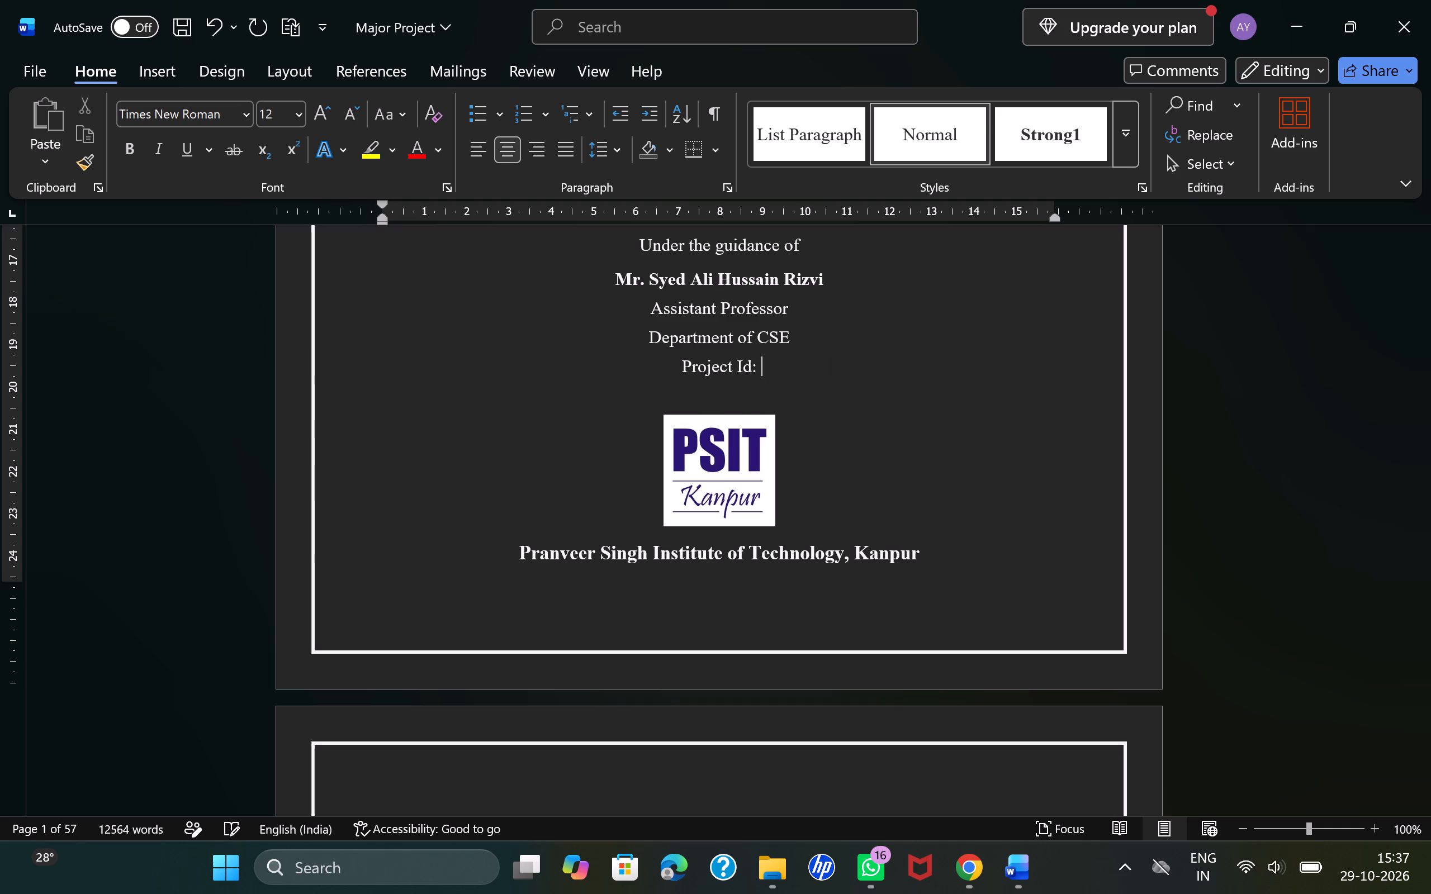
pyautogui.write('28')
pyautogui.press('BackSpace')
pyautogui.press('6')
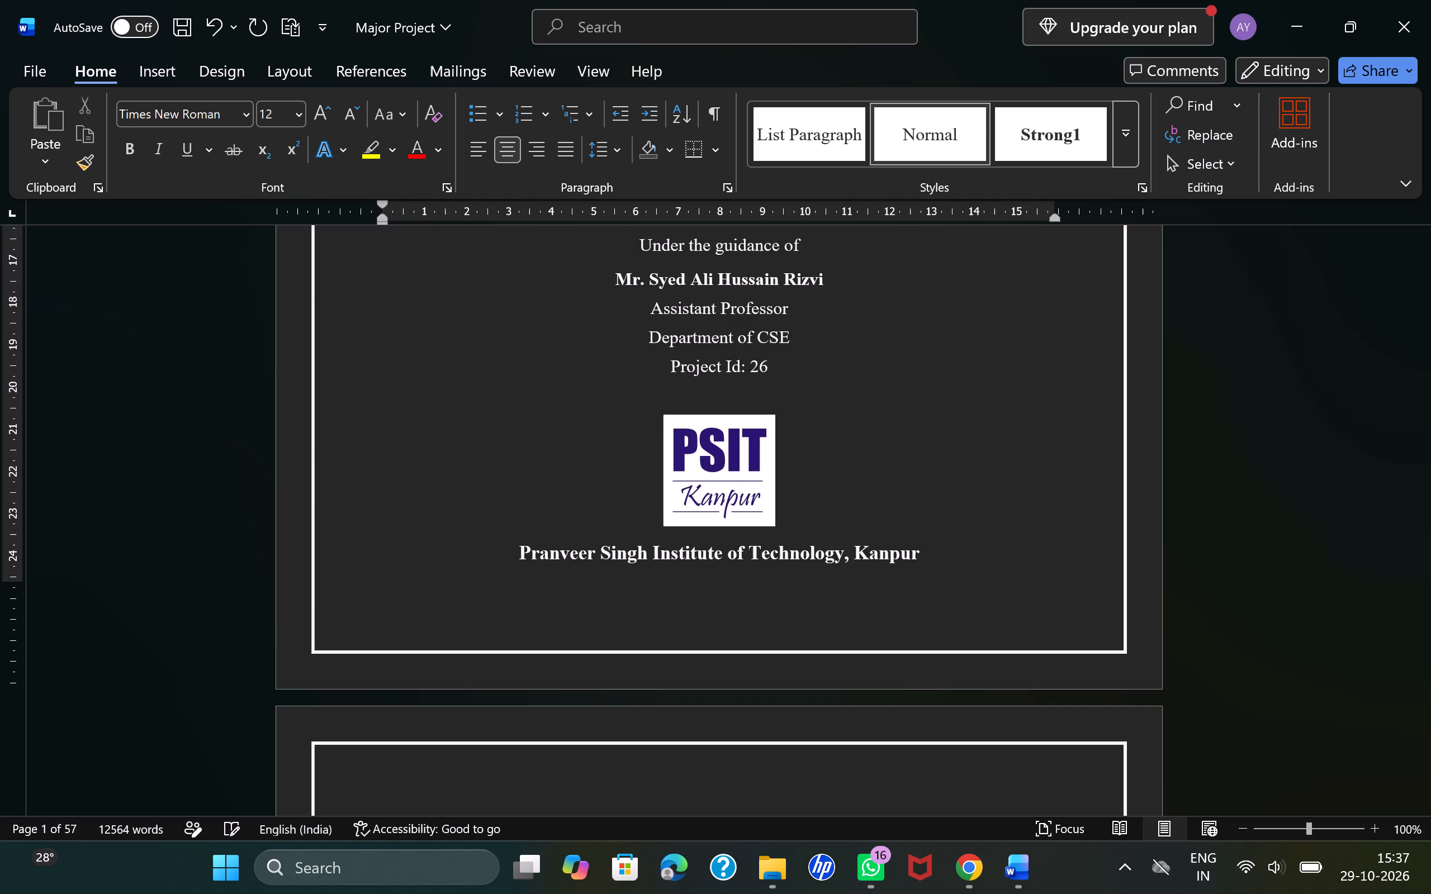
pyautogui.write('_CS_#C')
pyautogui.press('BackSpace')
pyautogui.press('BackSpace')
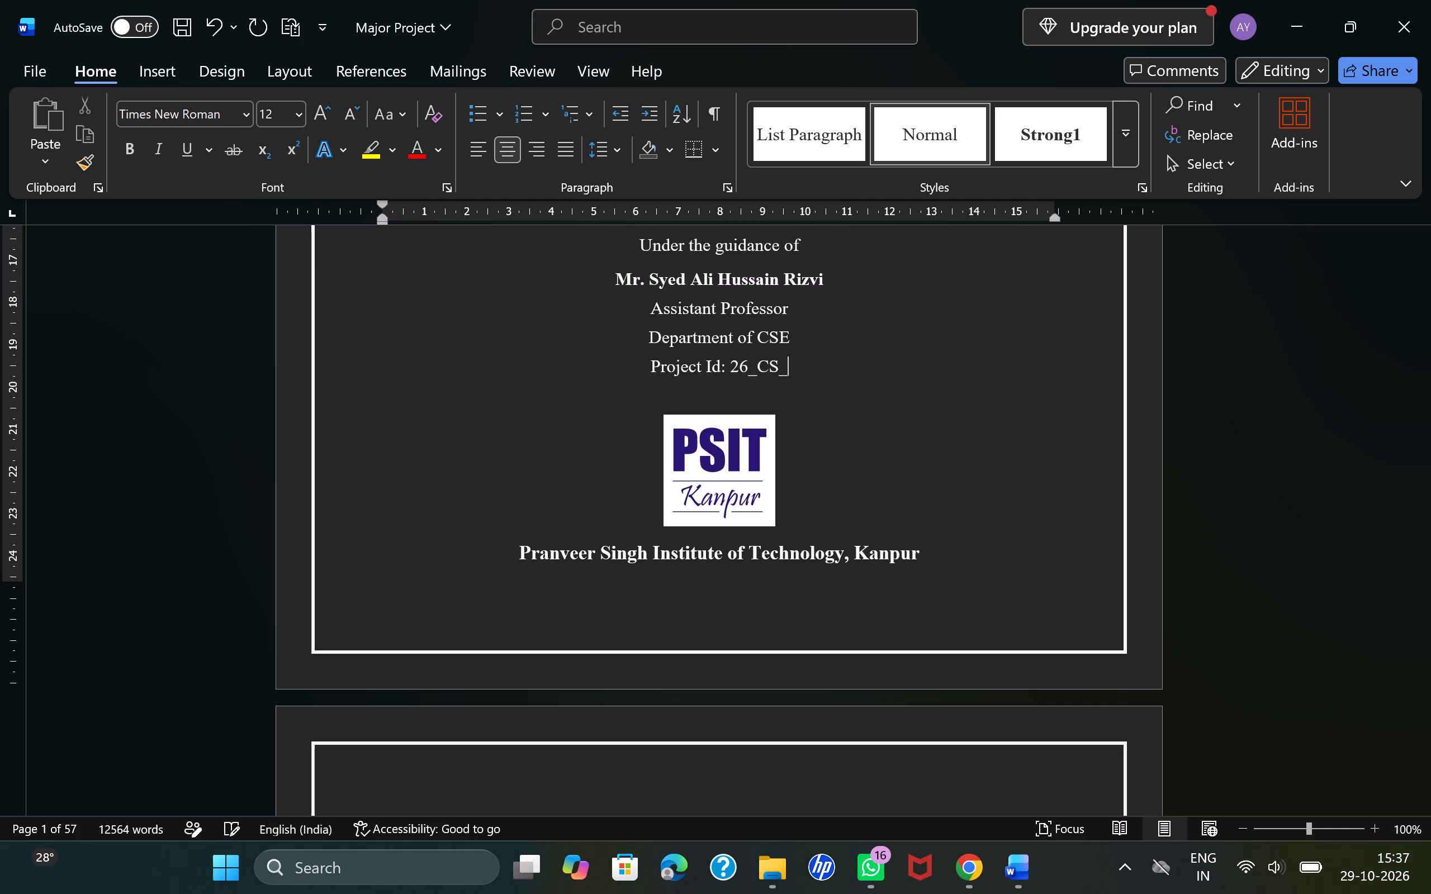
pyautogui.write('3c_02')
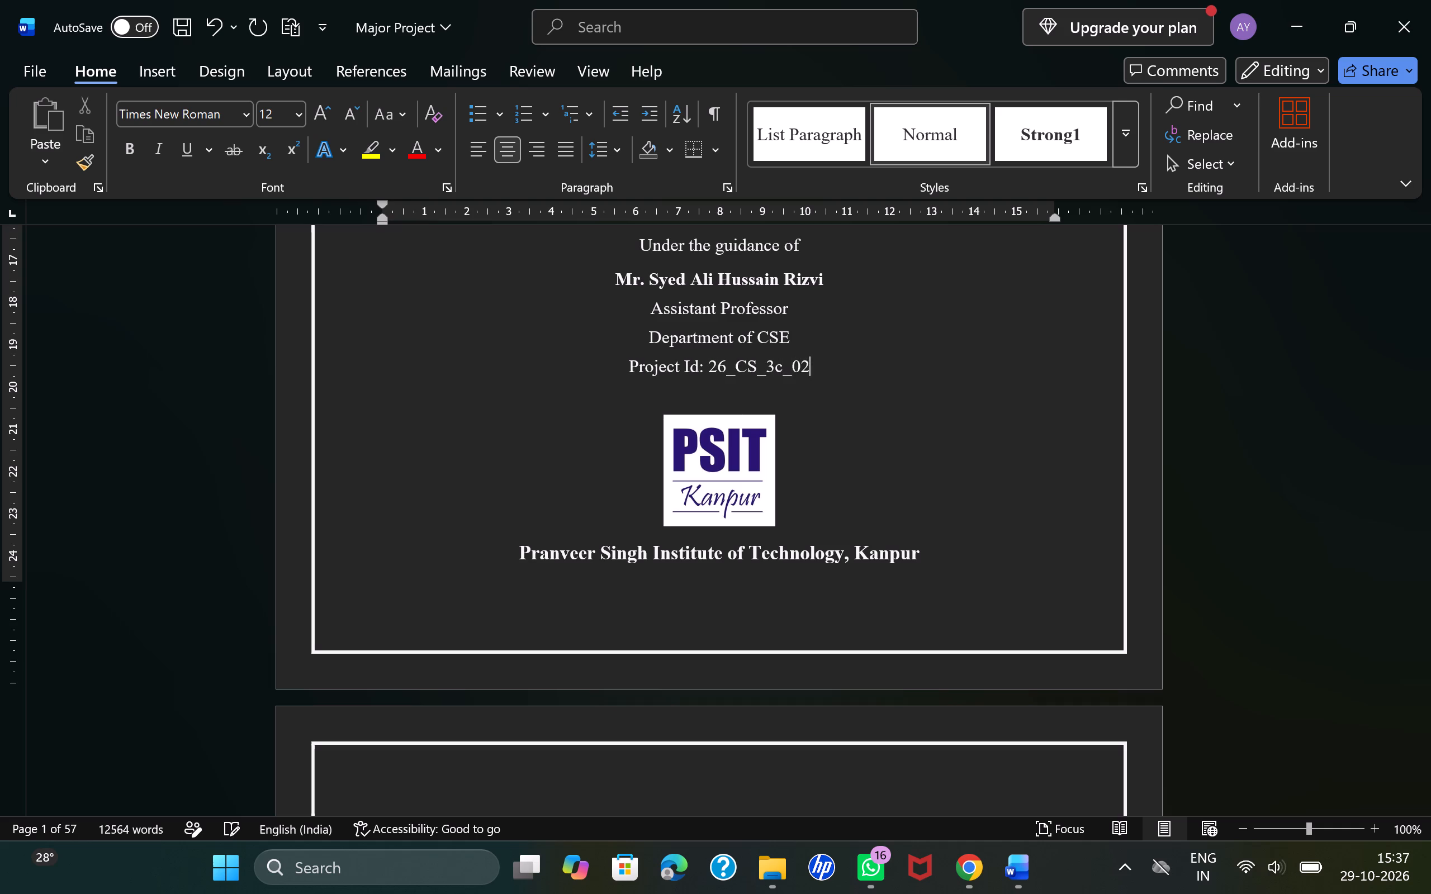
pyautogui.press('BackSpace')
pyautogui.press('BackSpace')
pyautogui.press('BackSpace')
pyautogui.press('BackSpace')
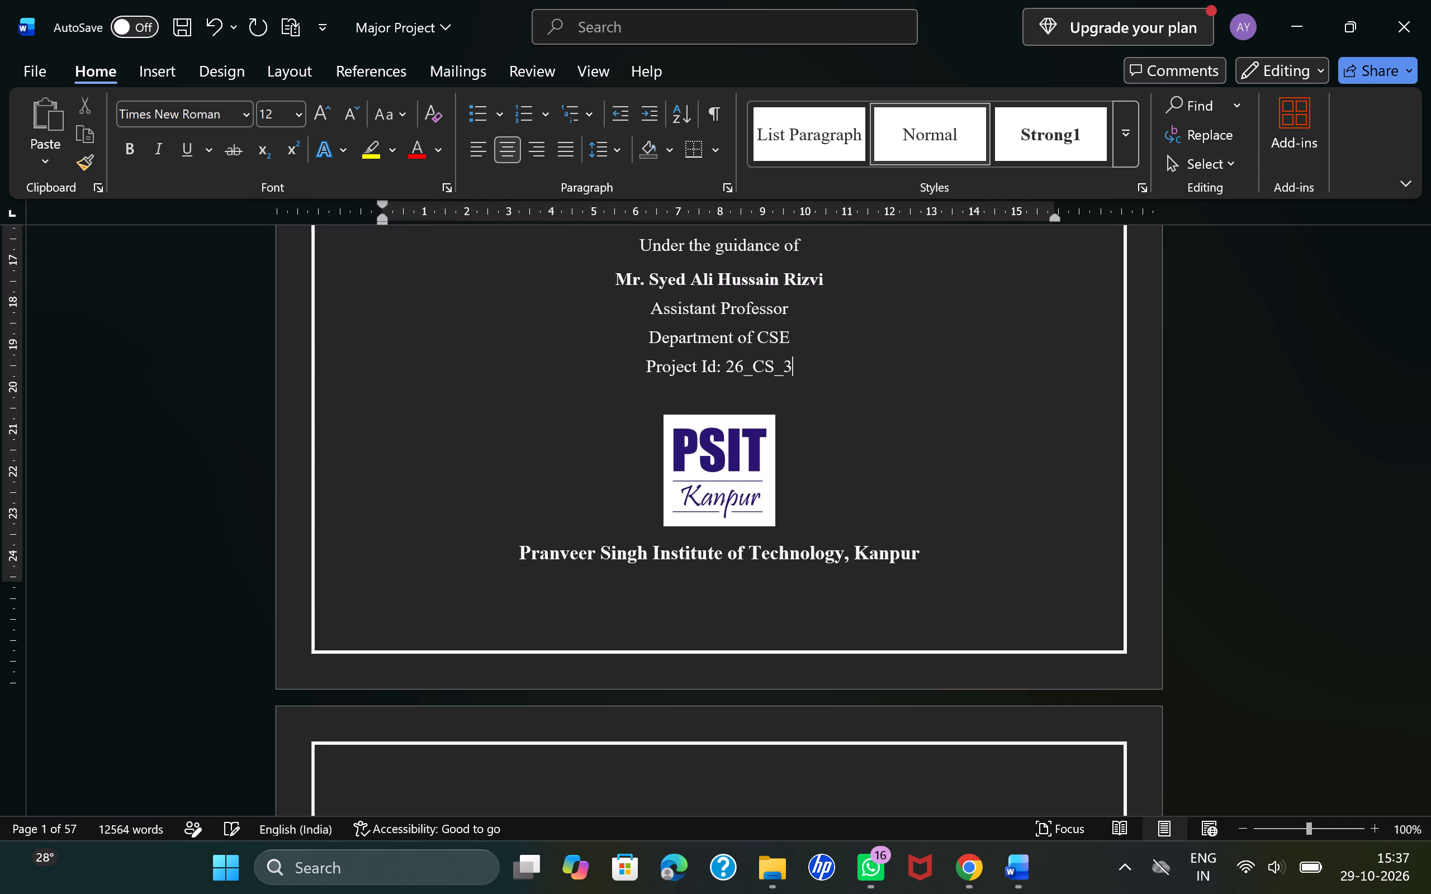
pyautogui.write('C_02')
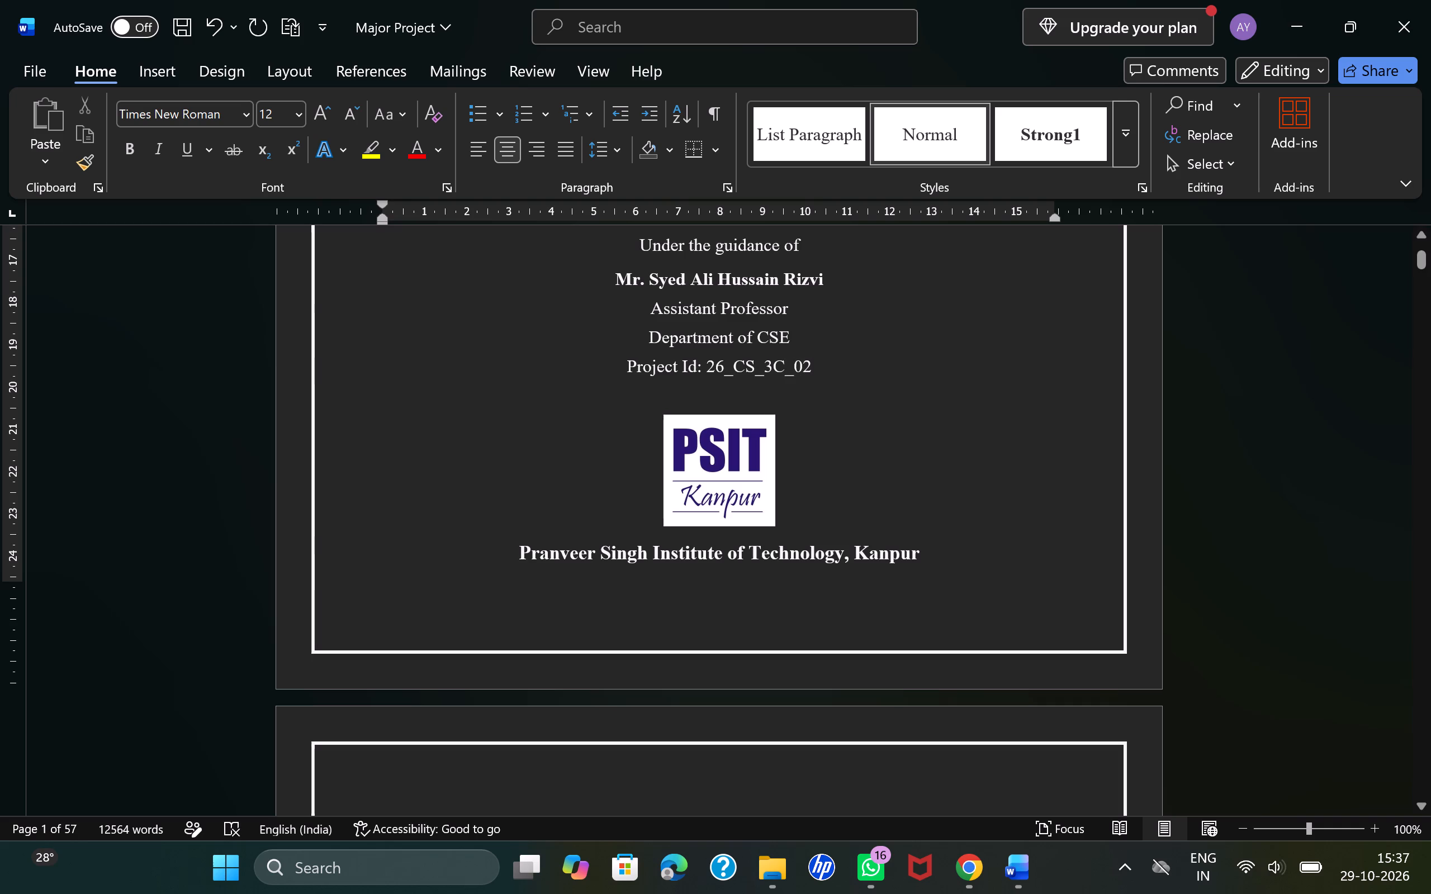
# Re-centre the title page lines from "A" through "Computer Science & Engineering" and apply the List Paragraph style to them.
pyautogui.scroll(3, 950, 462)
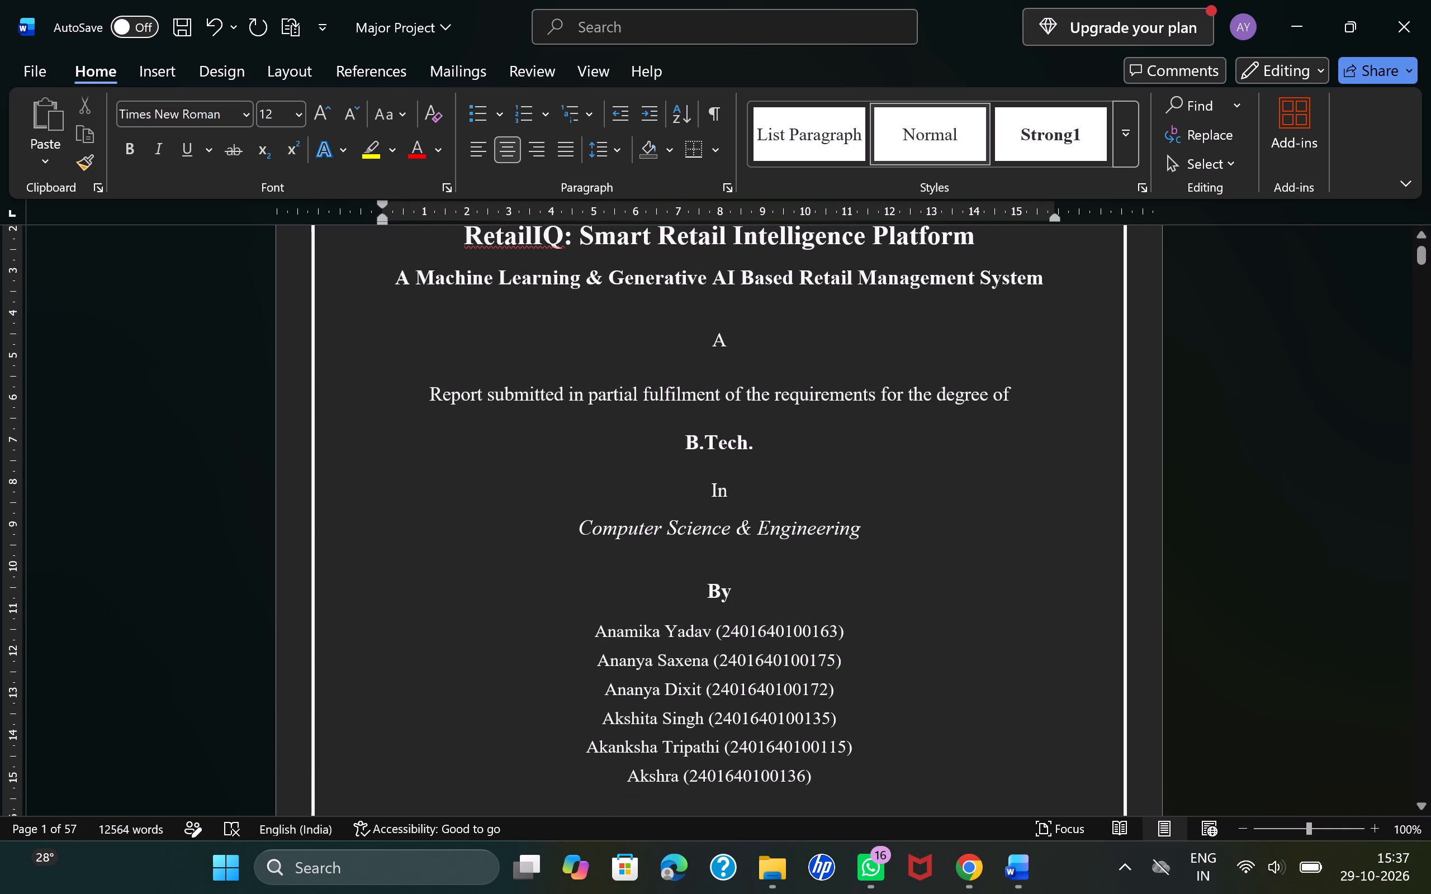
pyautogui.moveTo(699, 339); pyautogui.dragTo(765, 572)
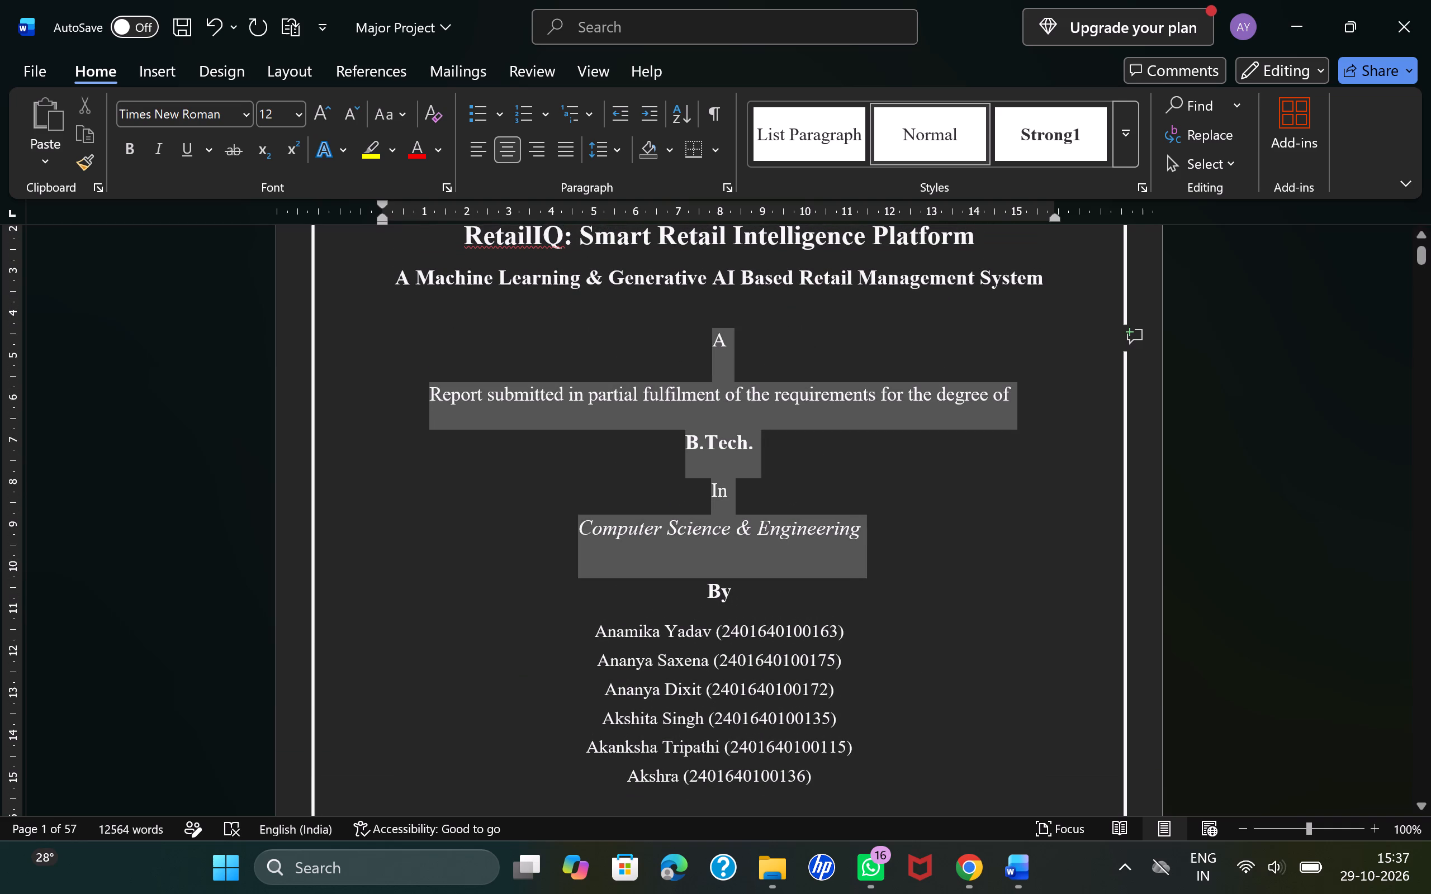
pyautogui.moveTo(765, 572); pyautogui.dragTo(885, 524)
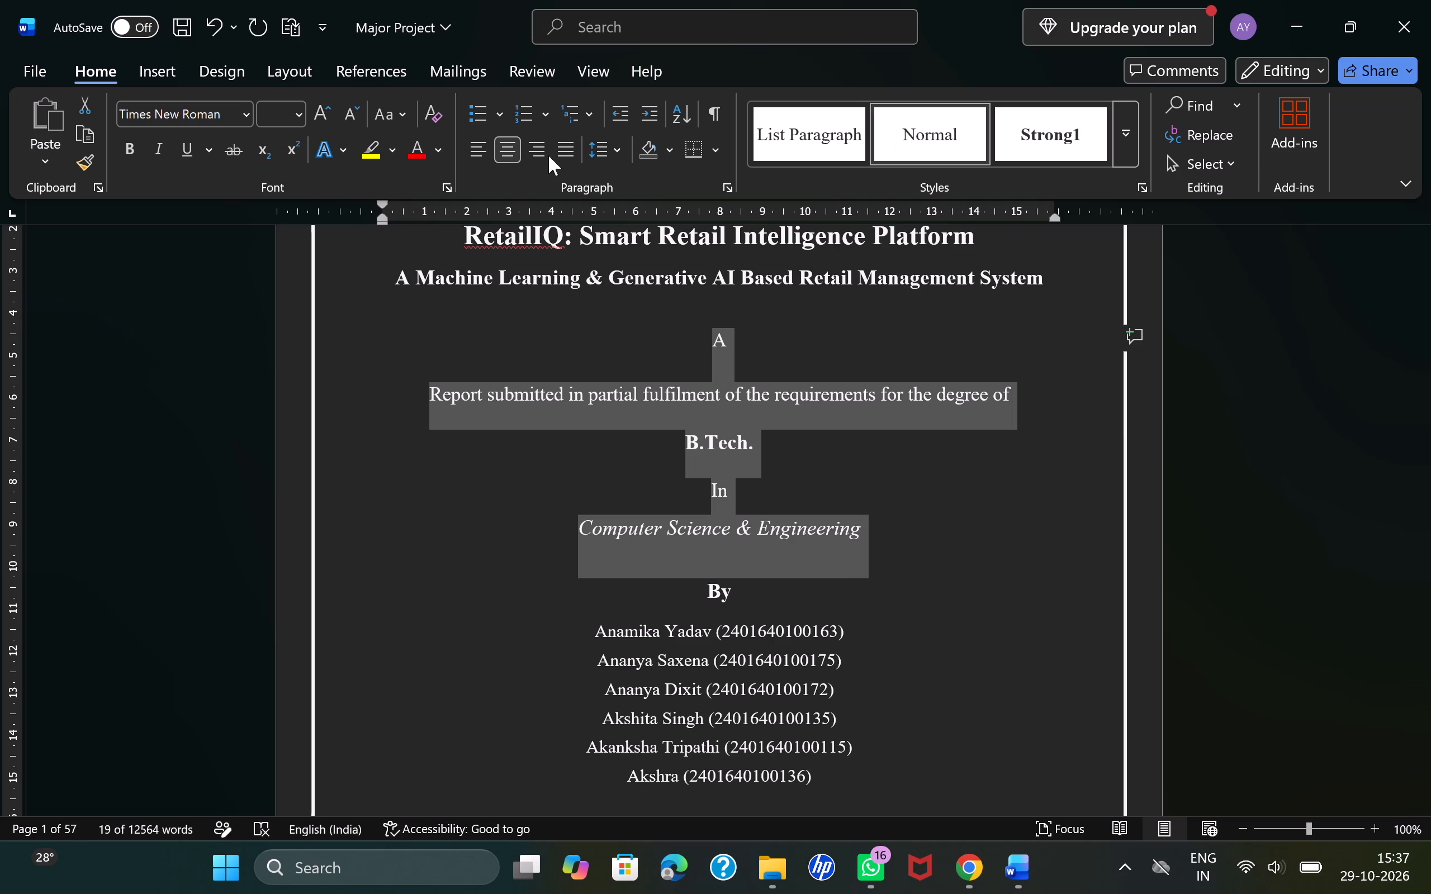
pyautogui.click(514, 145)
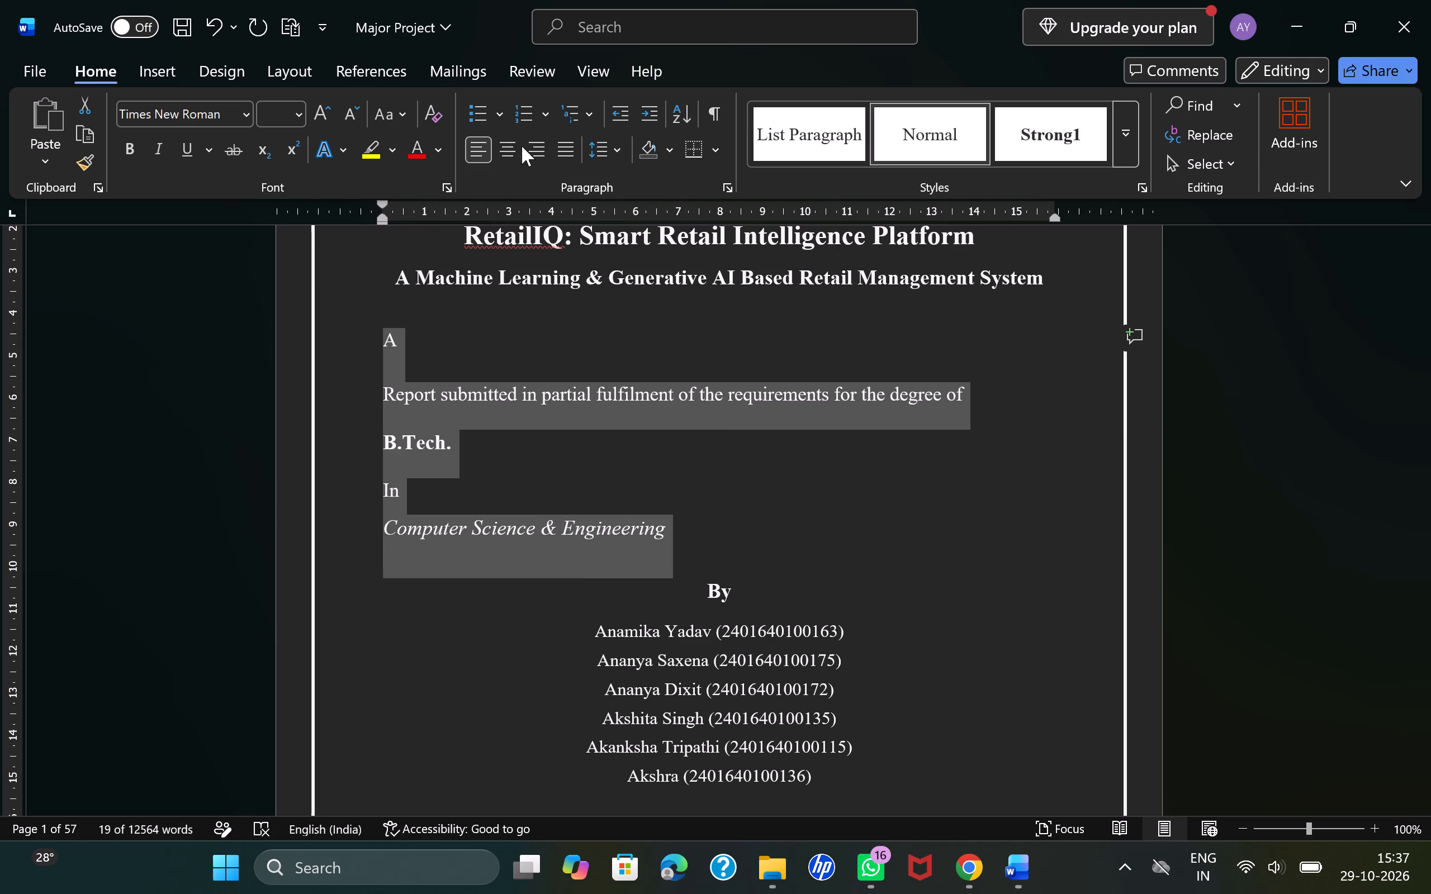
pyautogui.click(503, 146)
pyautogui.click(784, 136)
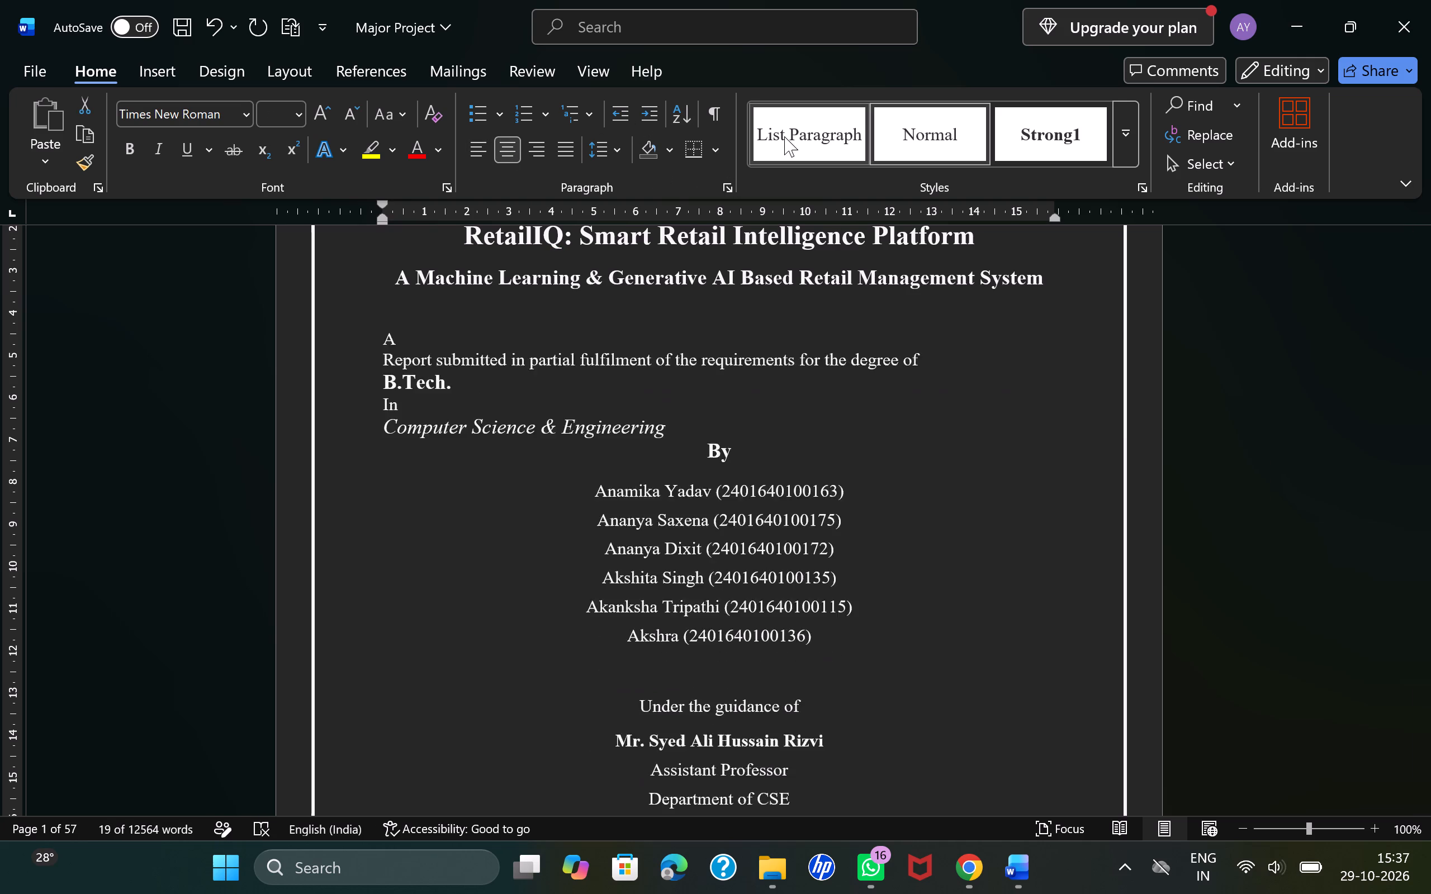
# Apply the Normal style to the title page lines from "A" through "Computer Science & Engineering" and centre them.
pyautogui.click(907, 147)
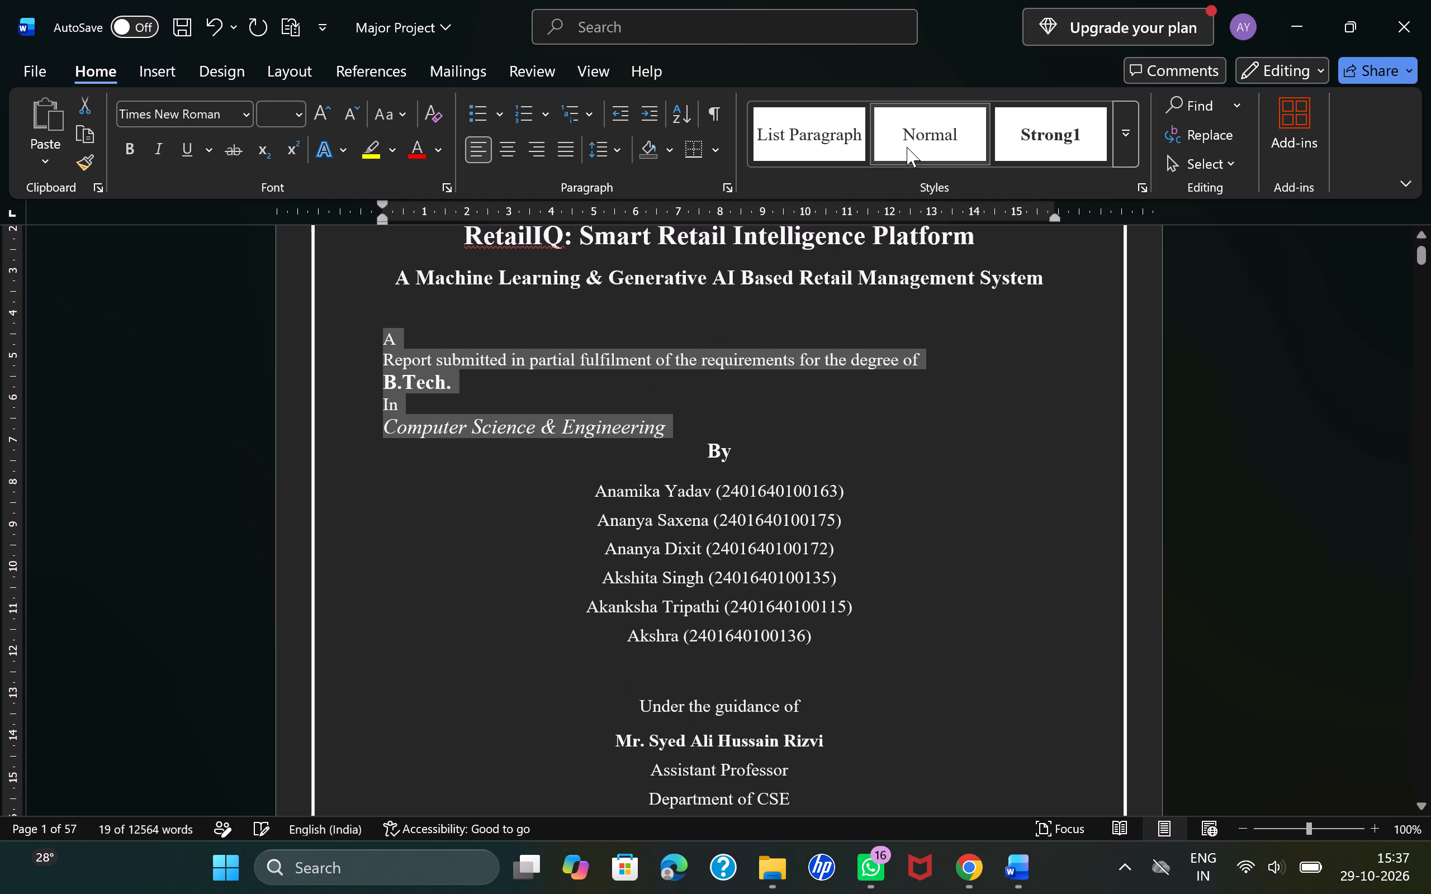
pyautogui.click(907, 147)
pyautogui.click(907, 147)
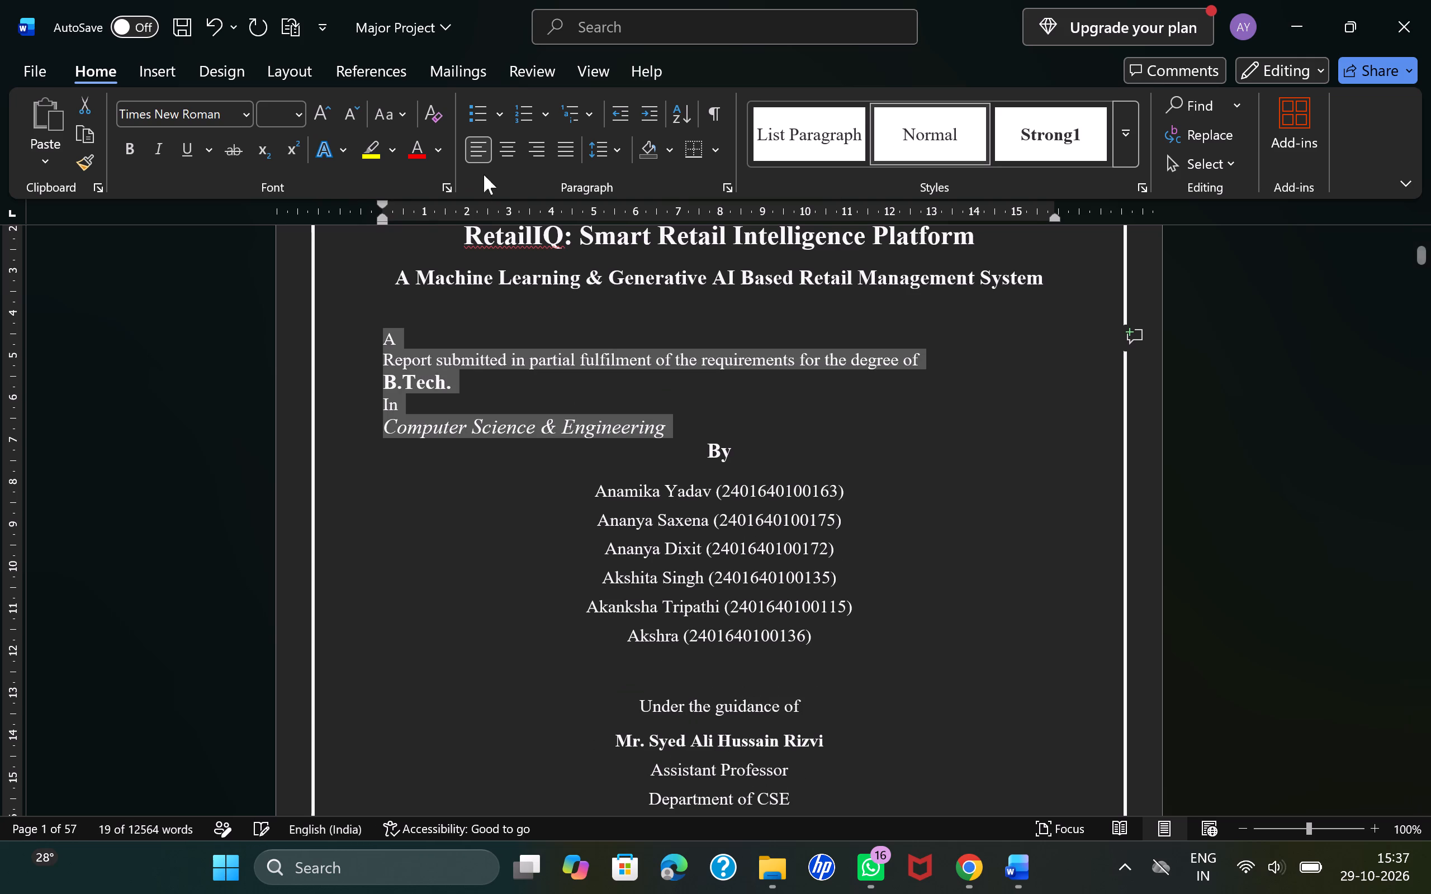
pyautogui.click(497, 153)
pyautogui.click(923, 488)
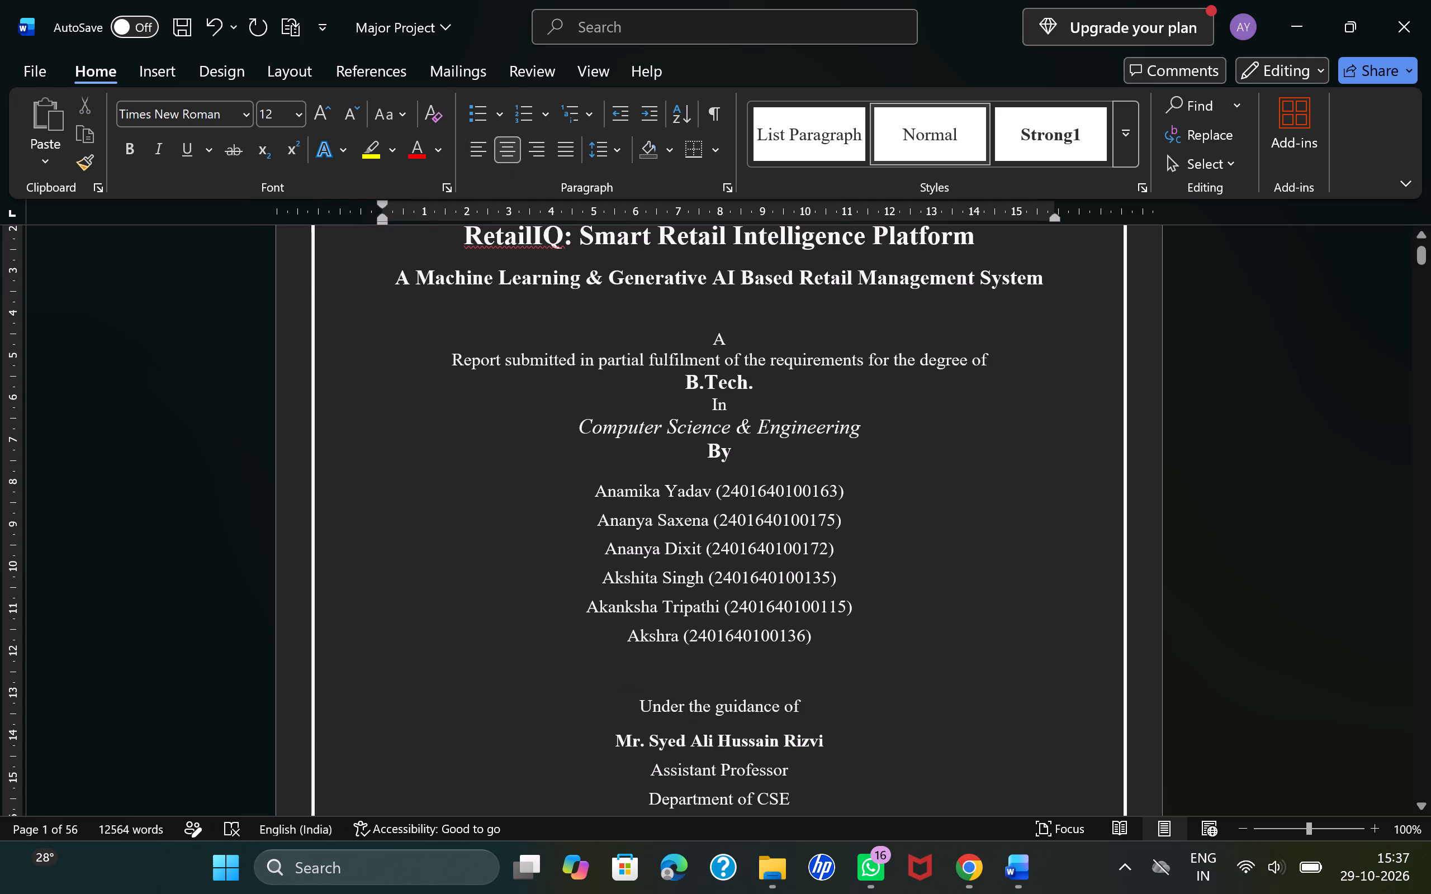
# Delete the November-2026 date line below "Lucknow" at the end of the title page.
pyautogui.scroll(-2, 923, 488)
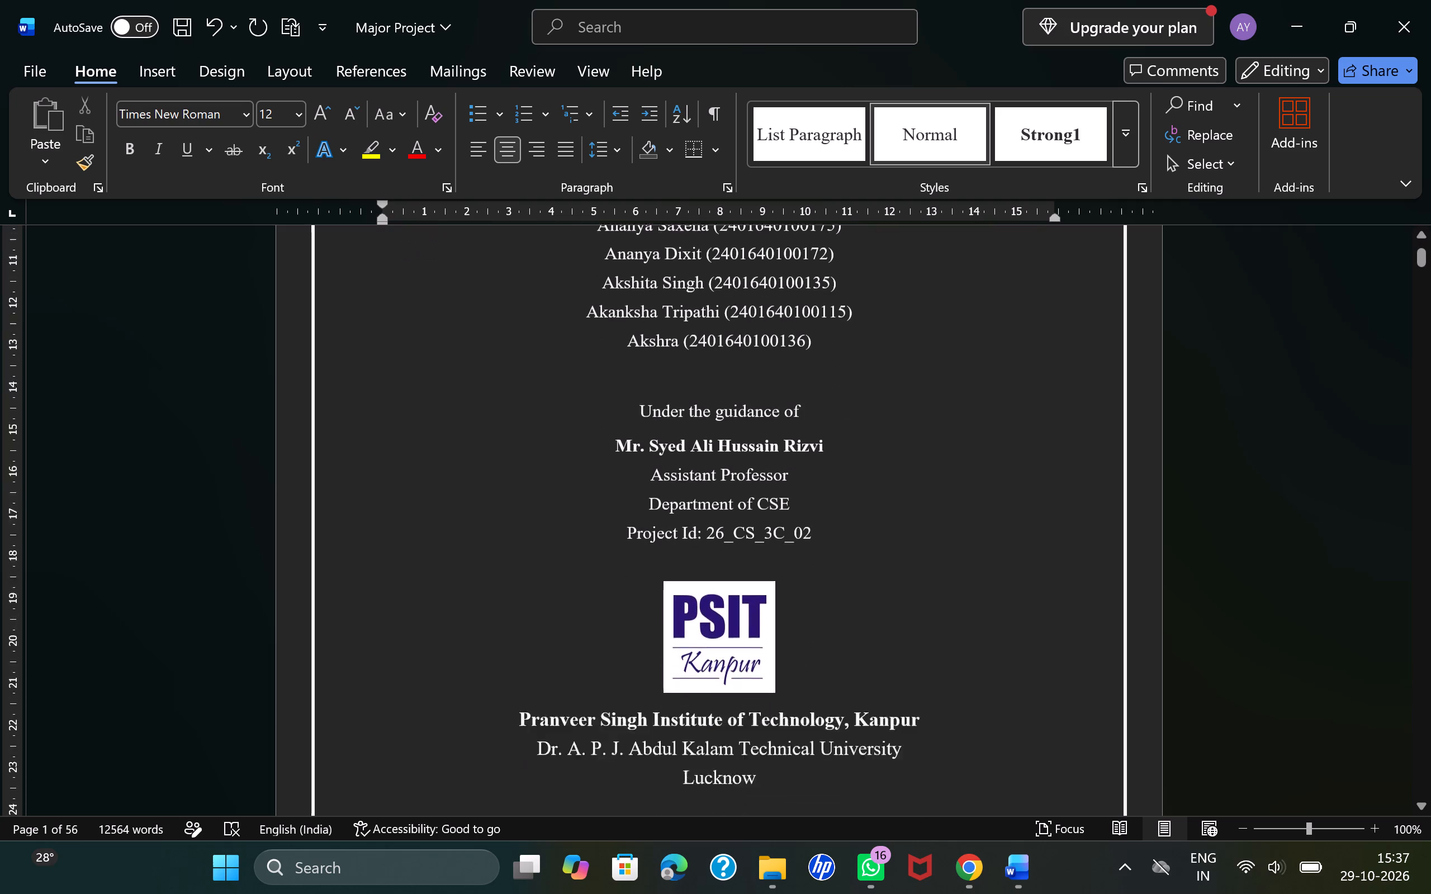
pyautogui.scroll(-4, 923, 488)
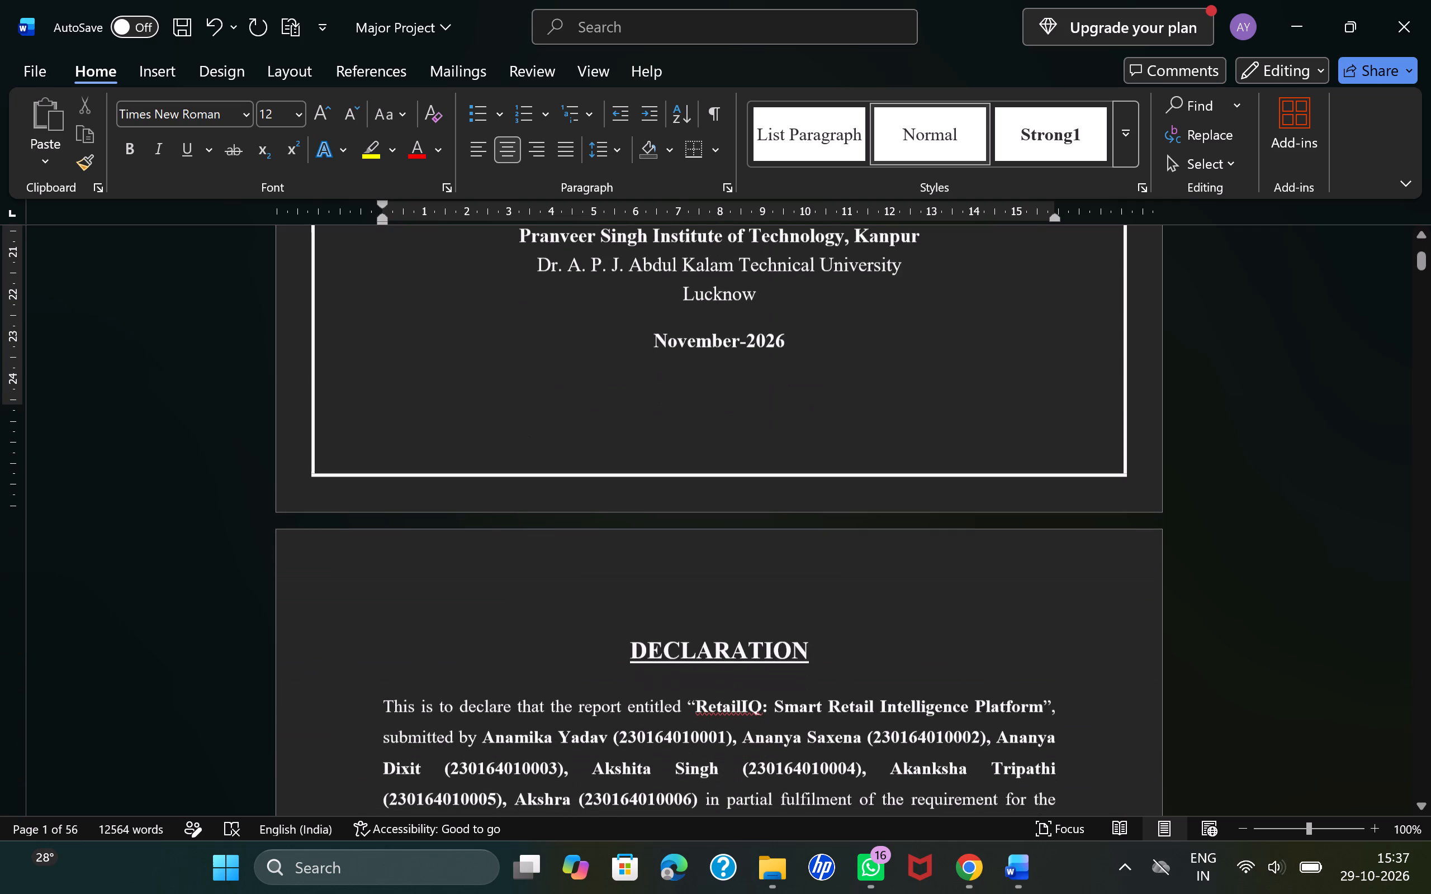
pyautogui.click(795, 332)
pyautogui.press('BackSpace')
pyautogui.press('BackSpace')
pyautogui.press('BackSpace')
pyautogui.press('BackSpace')
pyautogui.press('BackSpace')
pyautogui.press('BackSpace')
pyautogui.press('BackSpace')
pyautogui.press('BackSpace')
pyautogui.press('BackSpace')
pyautogui.press('BackSpace')
pyautogui.press('BackSpace')
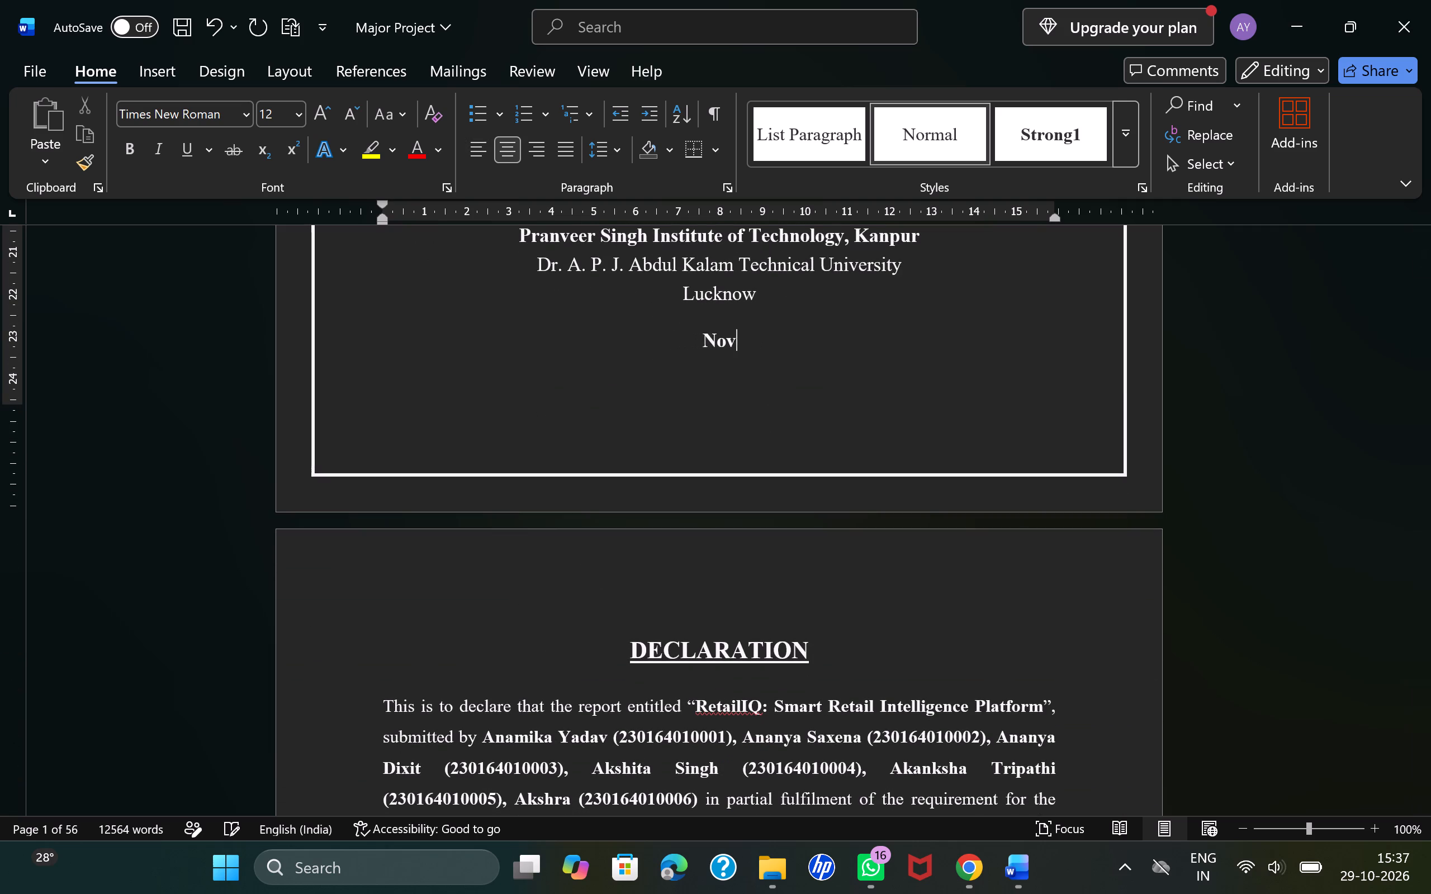
pyautogui.press('BackSpace')
pyautogui.press('BackSpace')
pyautogui.press('BackSpace')
pyautogui.press('BackSpace')
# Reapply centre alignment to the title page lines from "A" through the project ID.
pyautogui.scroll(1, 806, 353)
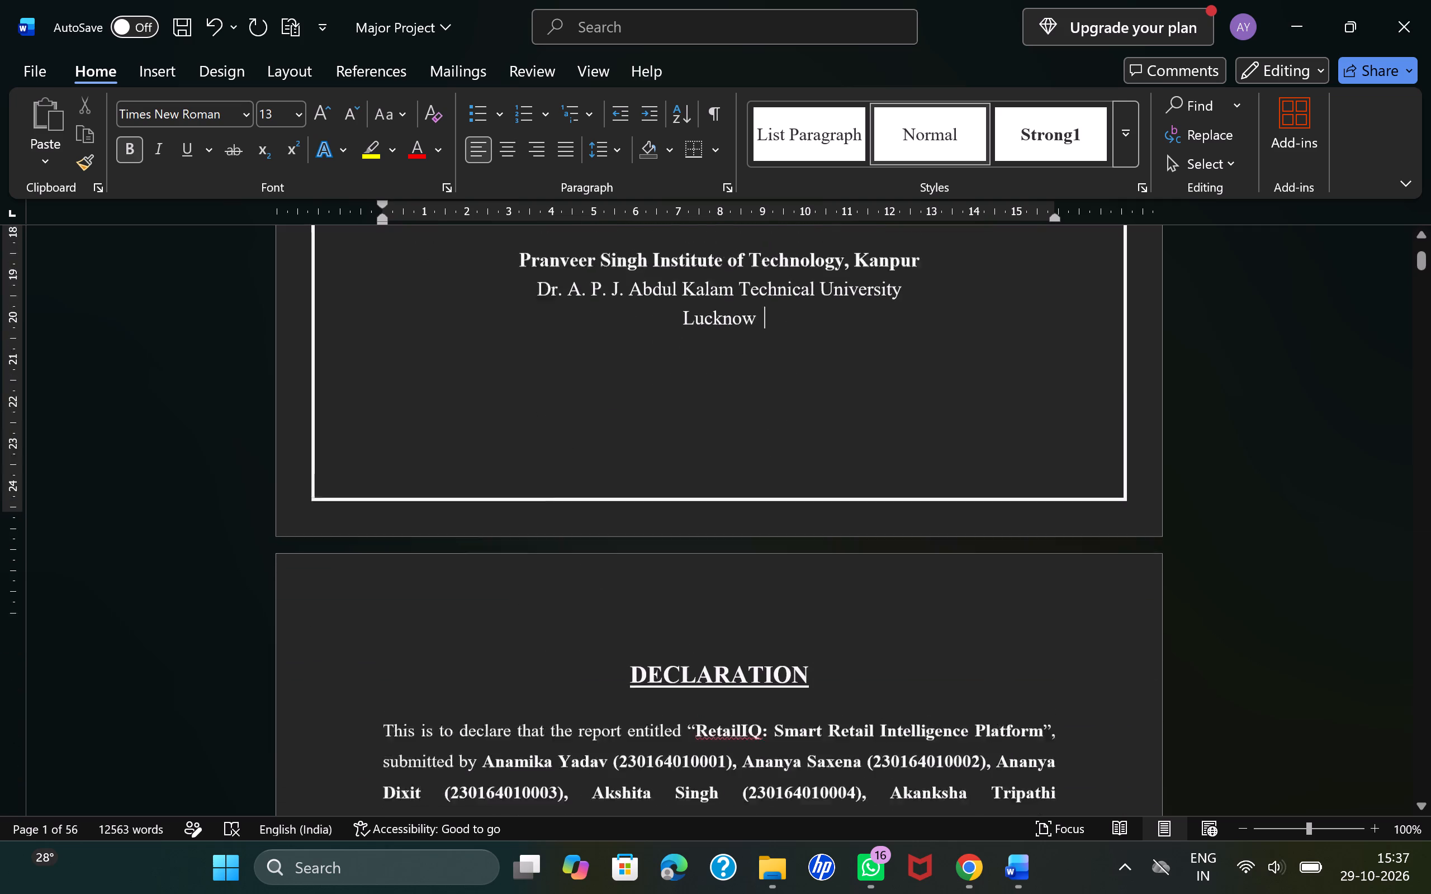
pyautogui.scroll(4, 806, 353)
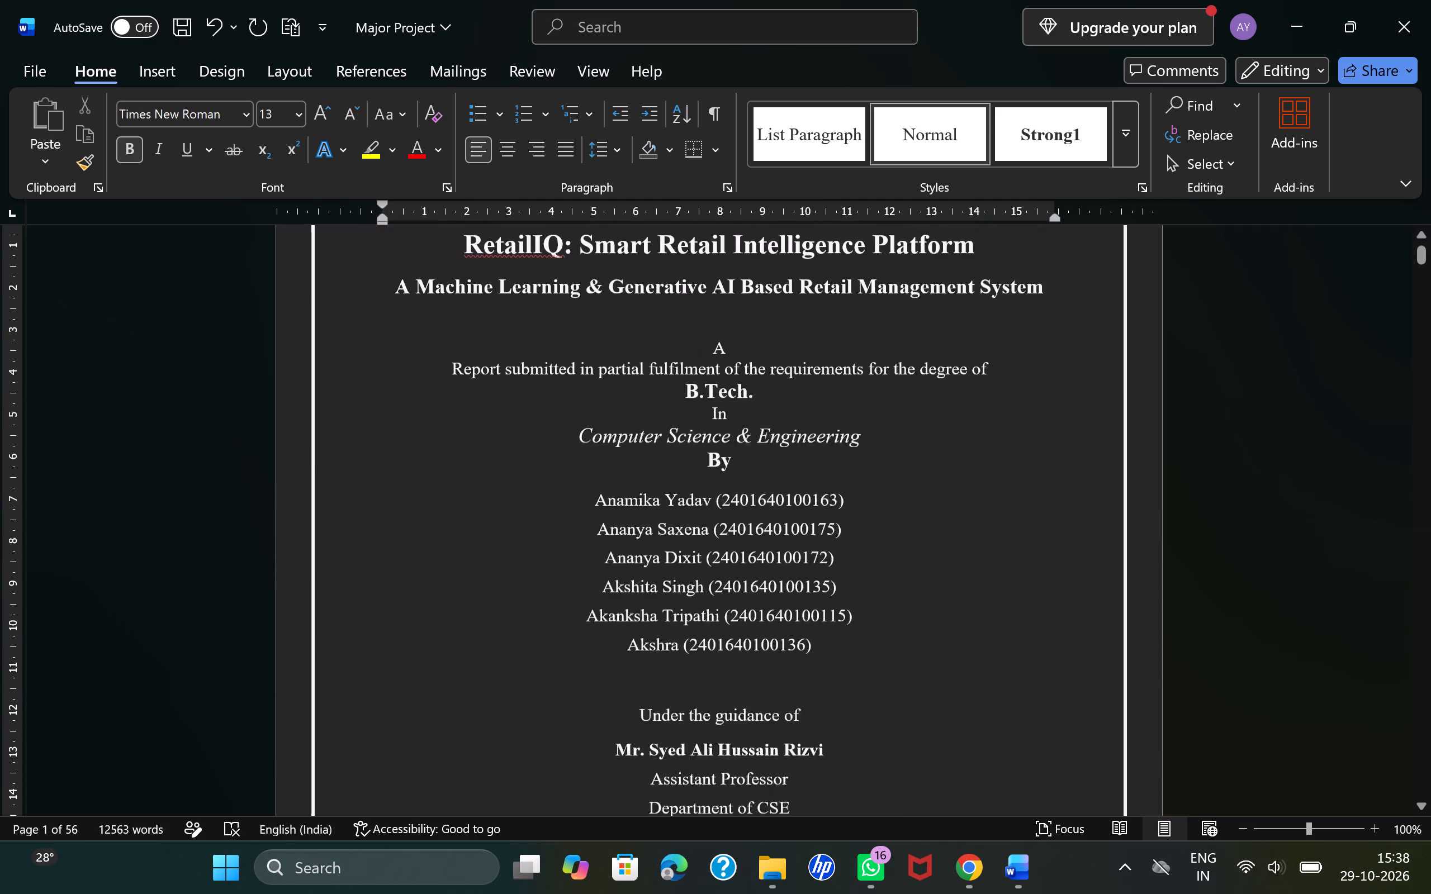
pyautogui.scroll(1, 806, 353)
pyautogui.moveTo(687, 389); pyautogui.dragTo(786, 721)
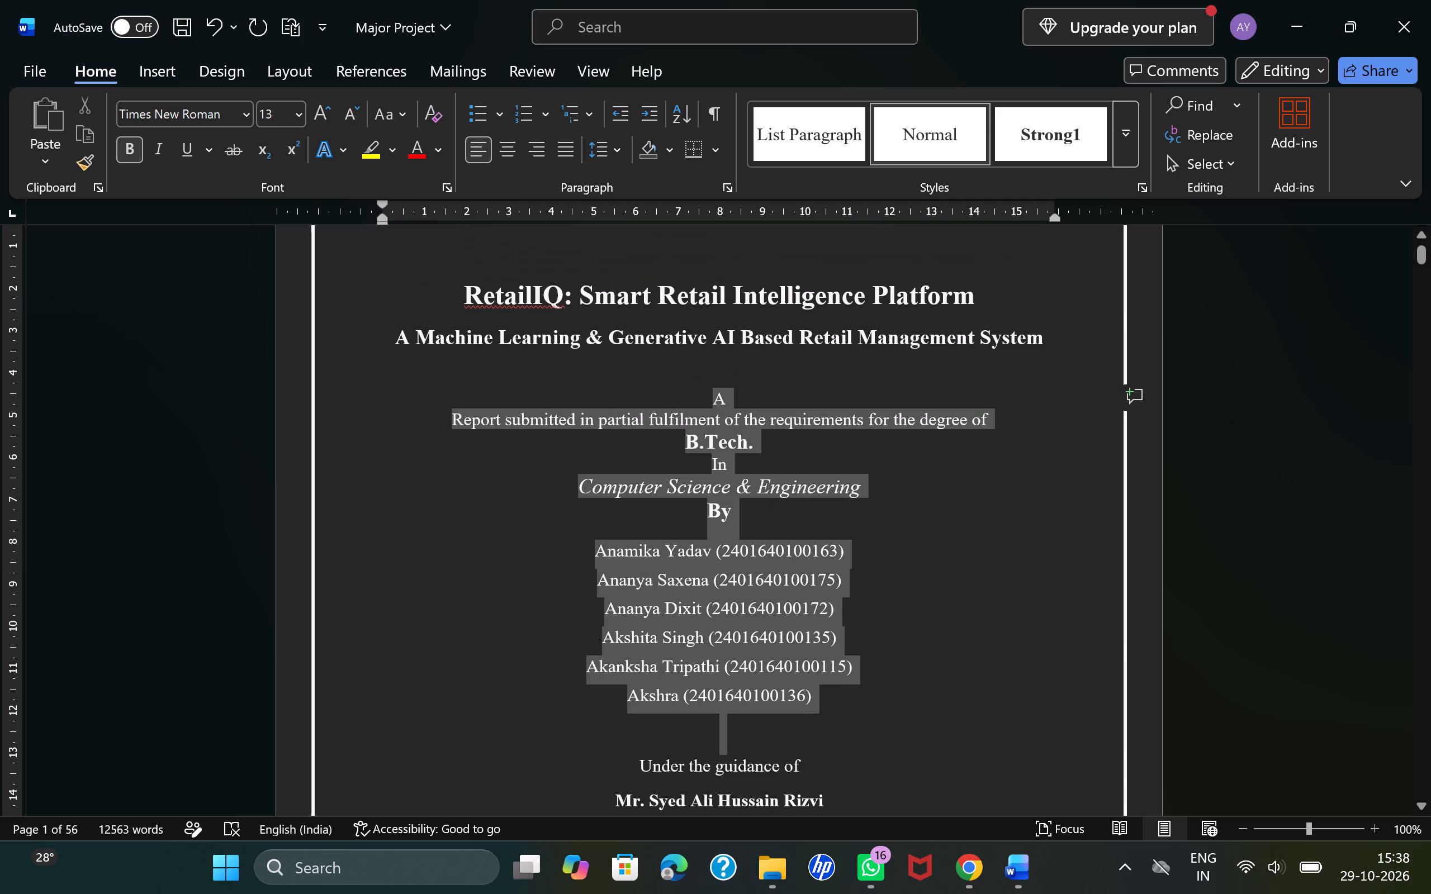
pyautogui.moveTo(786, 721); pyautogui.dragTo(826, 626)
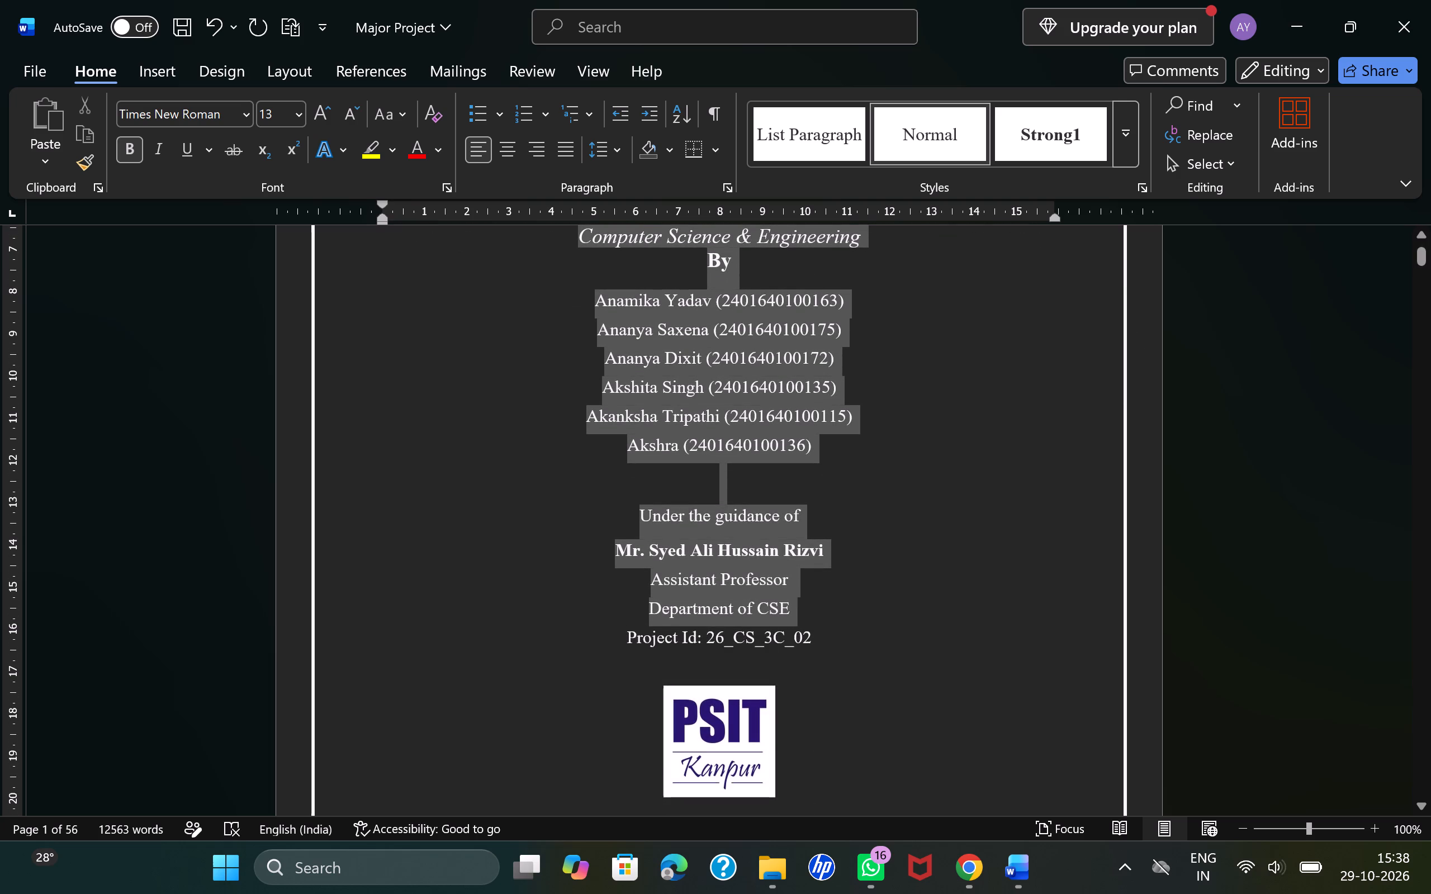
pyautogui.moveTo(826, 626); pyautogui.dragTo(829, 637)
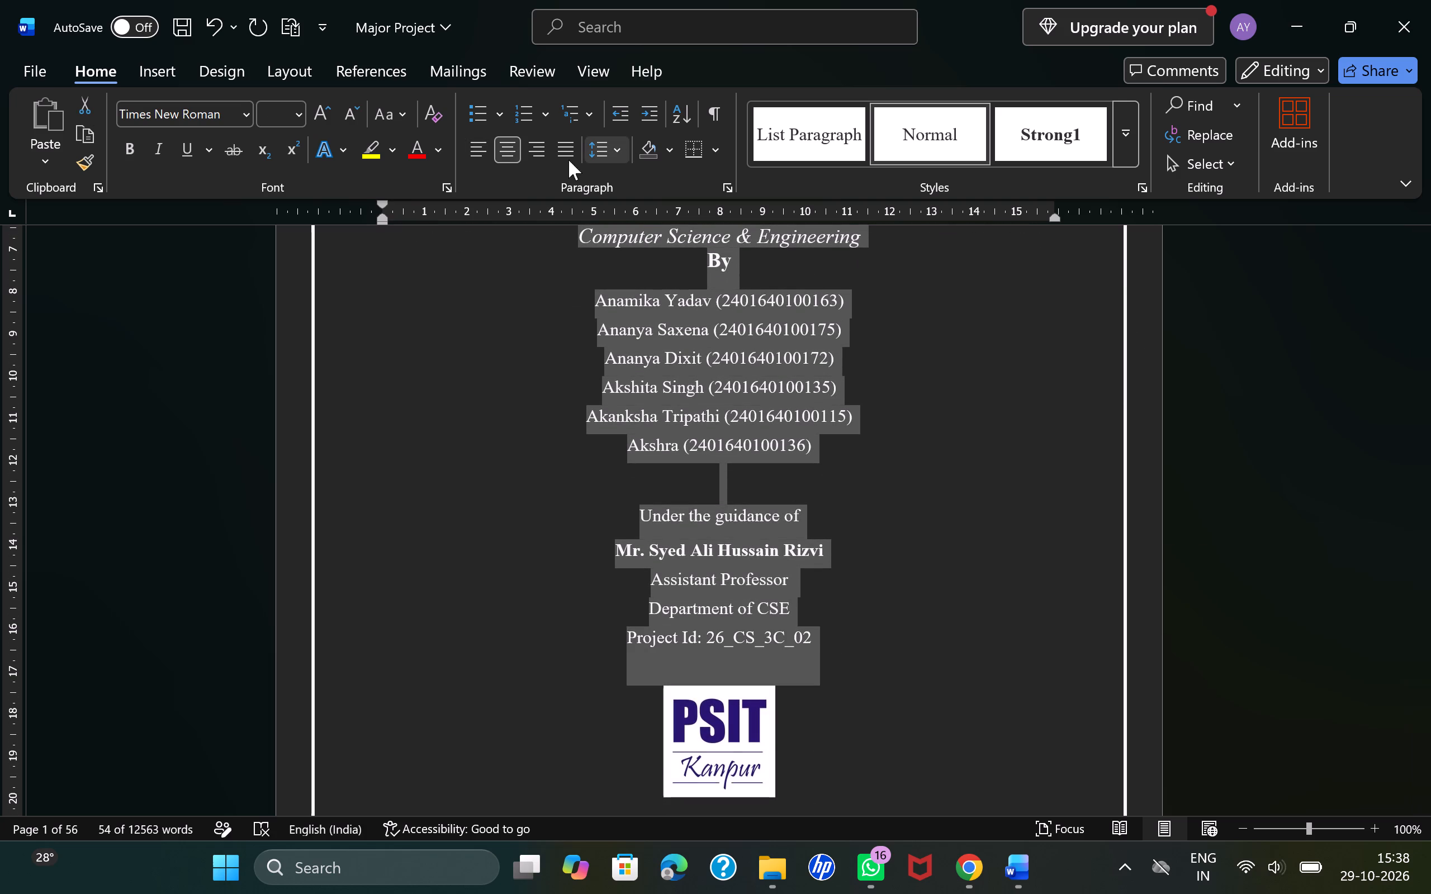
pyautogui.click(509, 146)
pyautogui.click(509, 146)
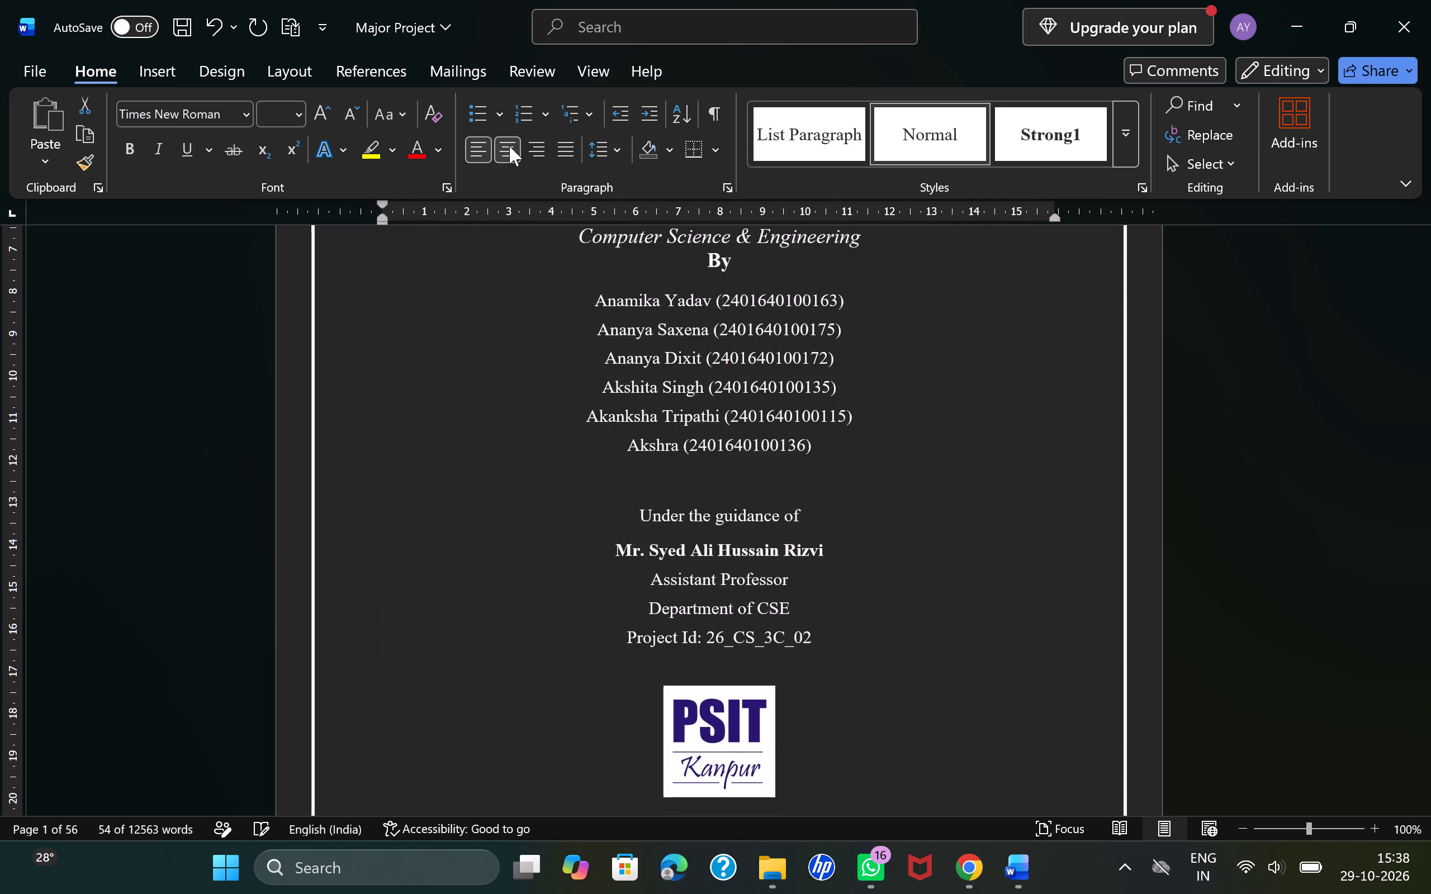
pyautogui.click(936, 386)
# Replace the first team member's roll number in the Declaration paragraph with the one on the title page.
pyautogui.scroll(2, 936, 386)
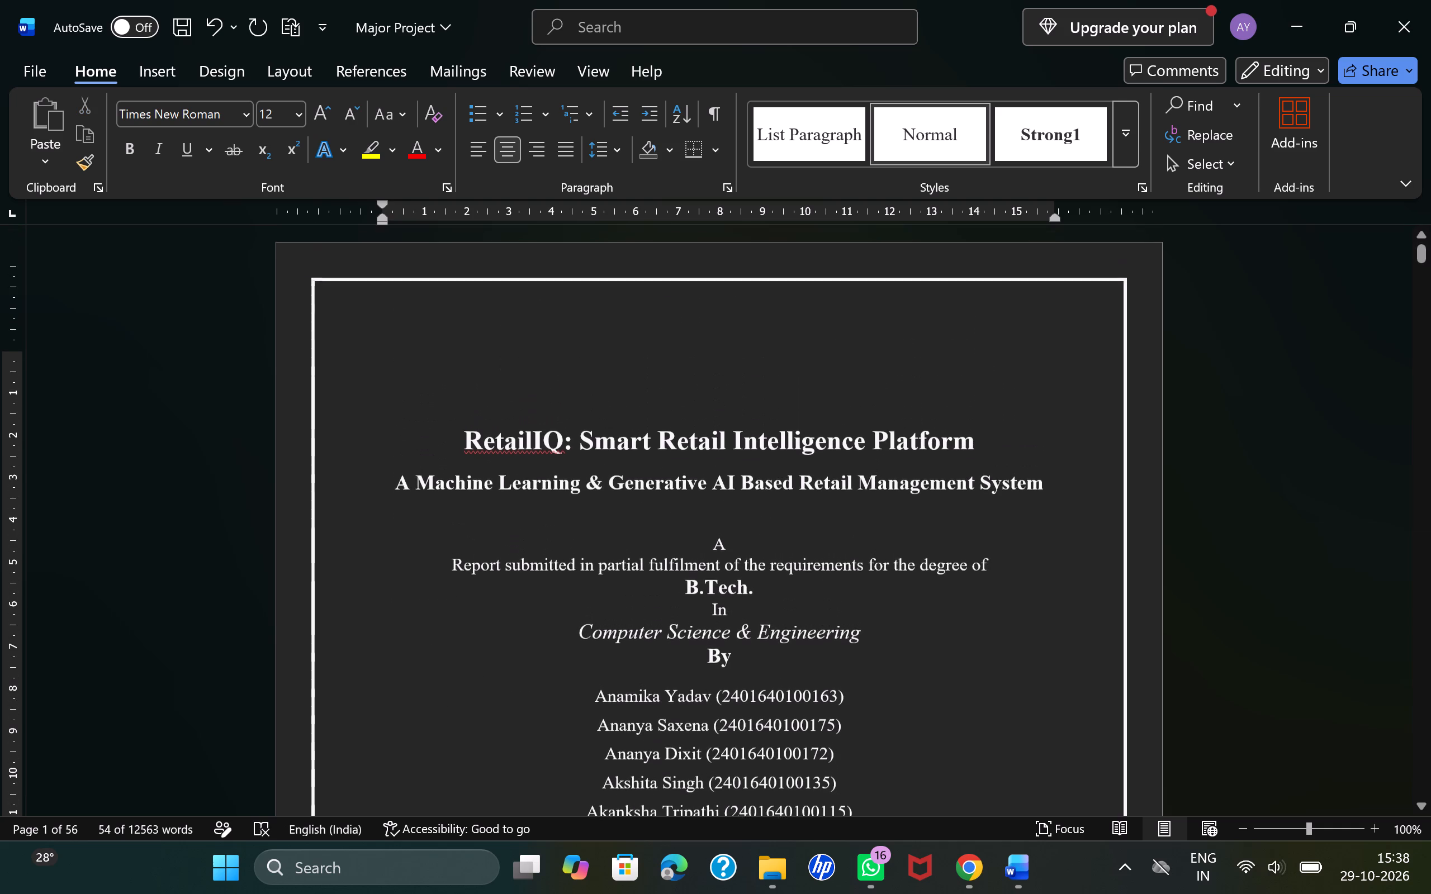
pyautogui.scroll(-3, 515, 454)
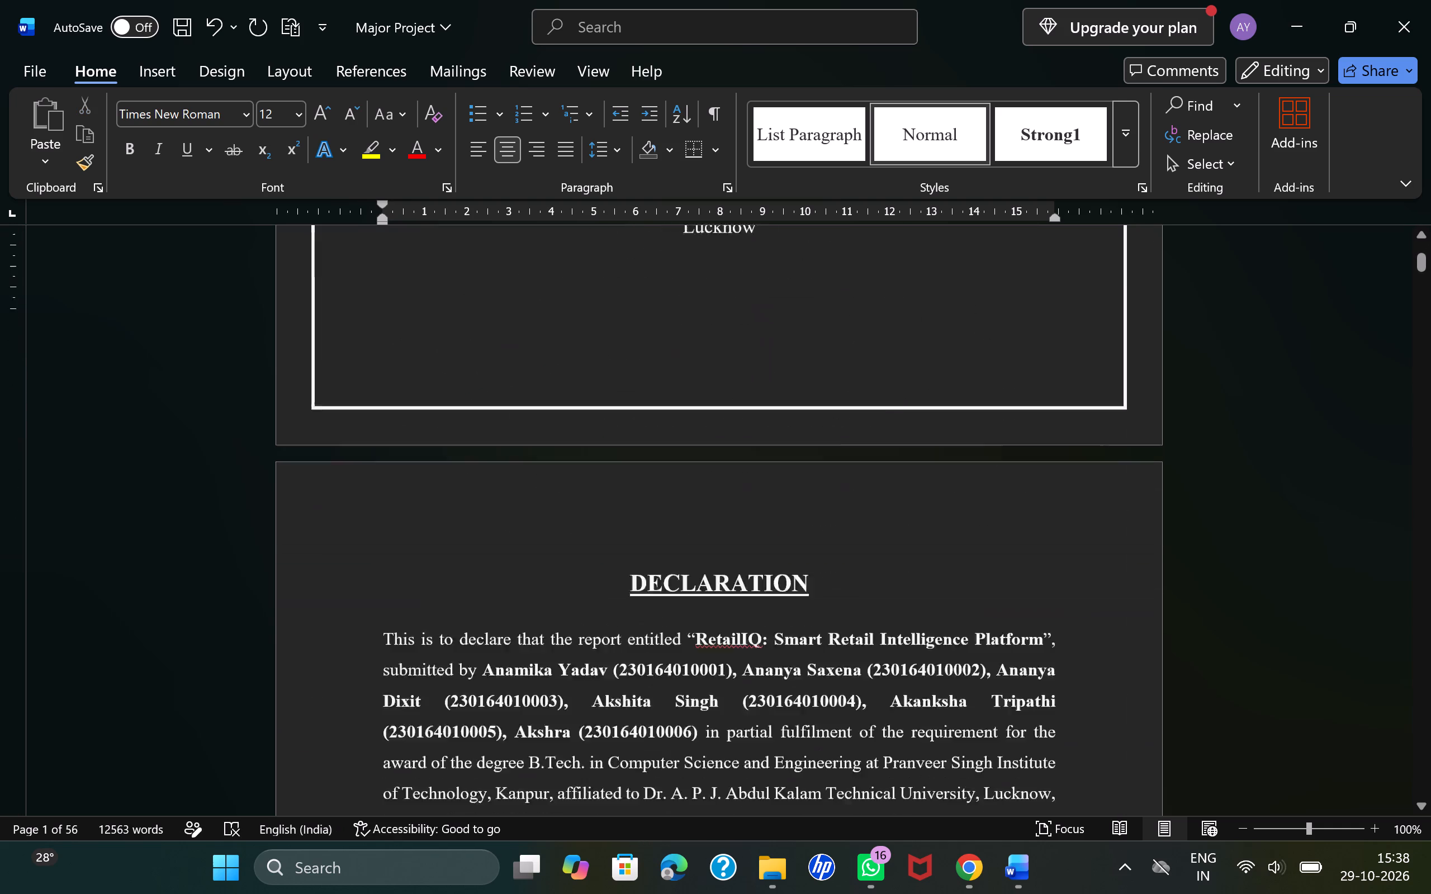
pyautogui.scroll(-1, 515, 454)
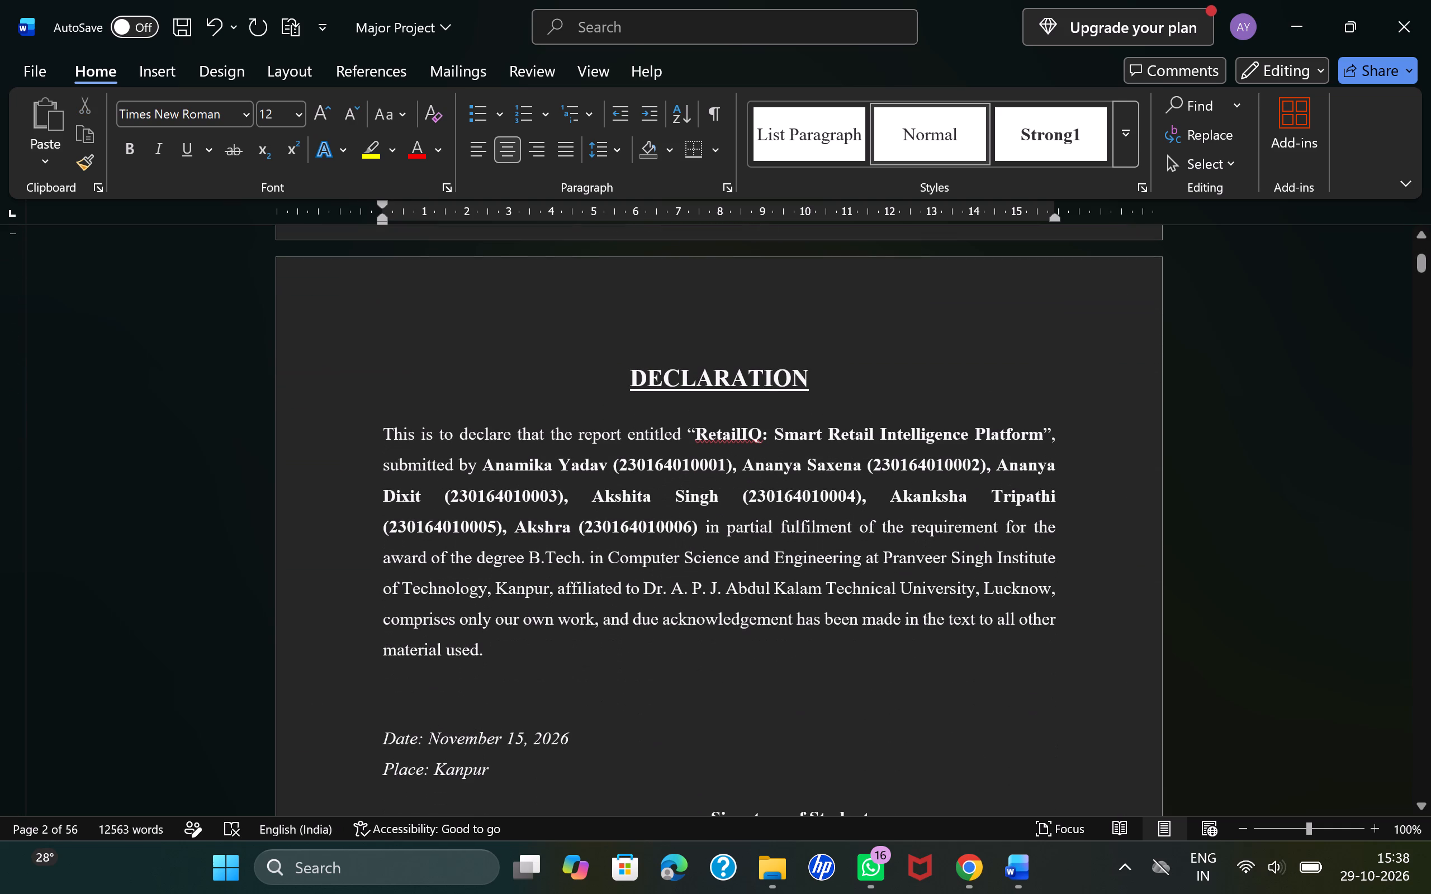
pyautogui.click(729, 462)
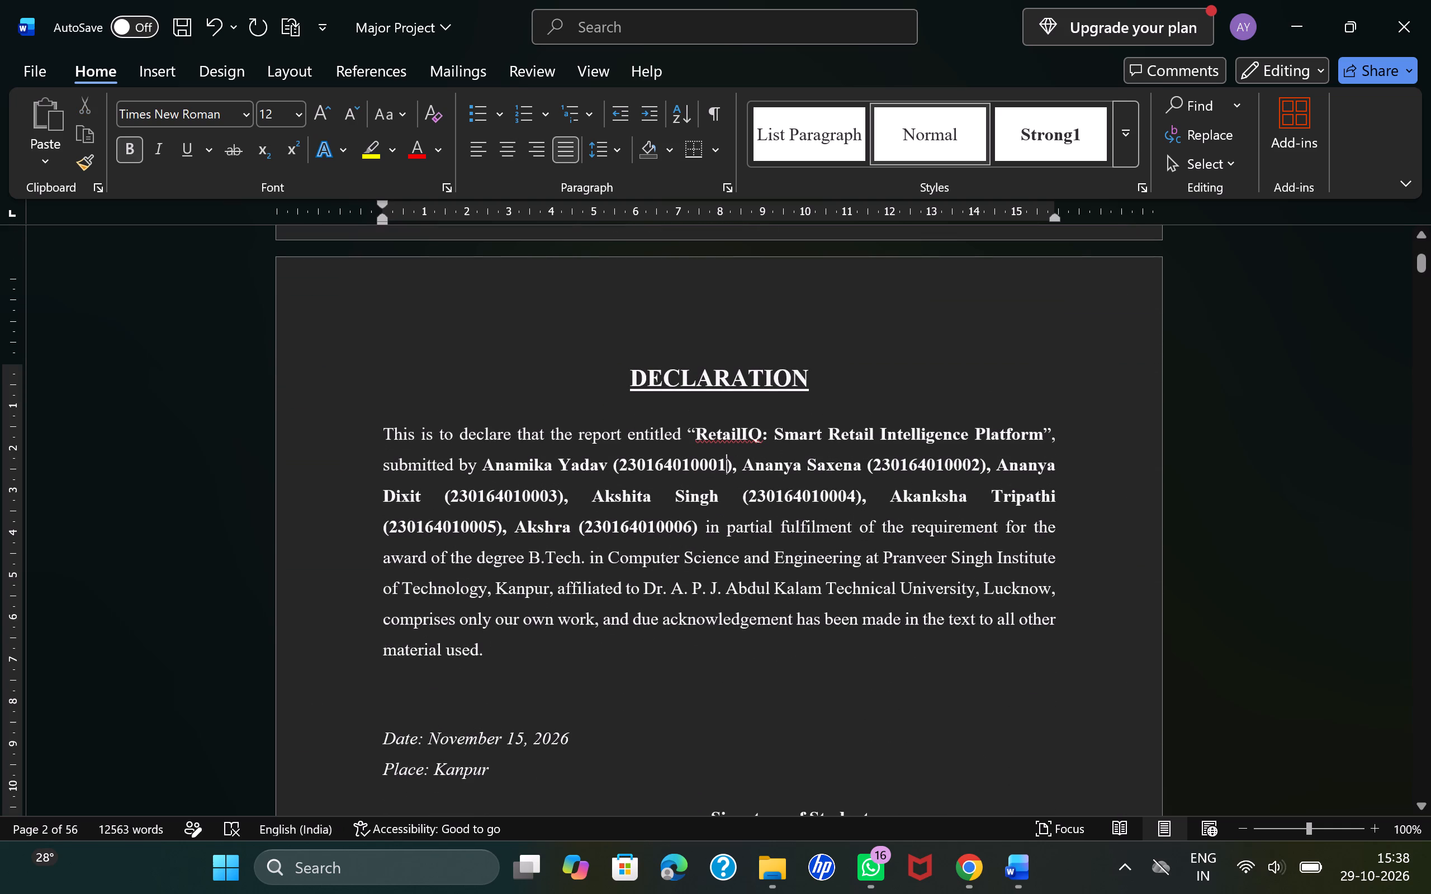
pyautogui.press('BackSpace')
pyautogui.press('BackSpace')
pyautogui.press('BackSpace')
pyautogui.press('BackSpace')
pyautogui.press('BackSpace')
pyautogui.press('BackSpace')
pyautogui.press('BackSpace')
pyautogui.press('BackSpace')
pyautogui.press('BackSpace')
pyautogui.press('BackSpace')
pyautogui.press('BackSpace')
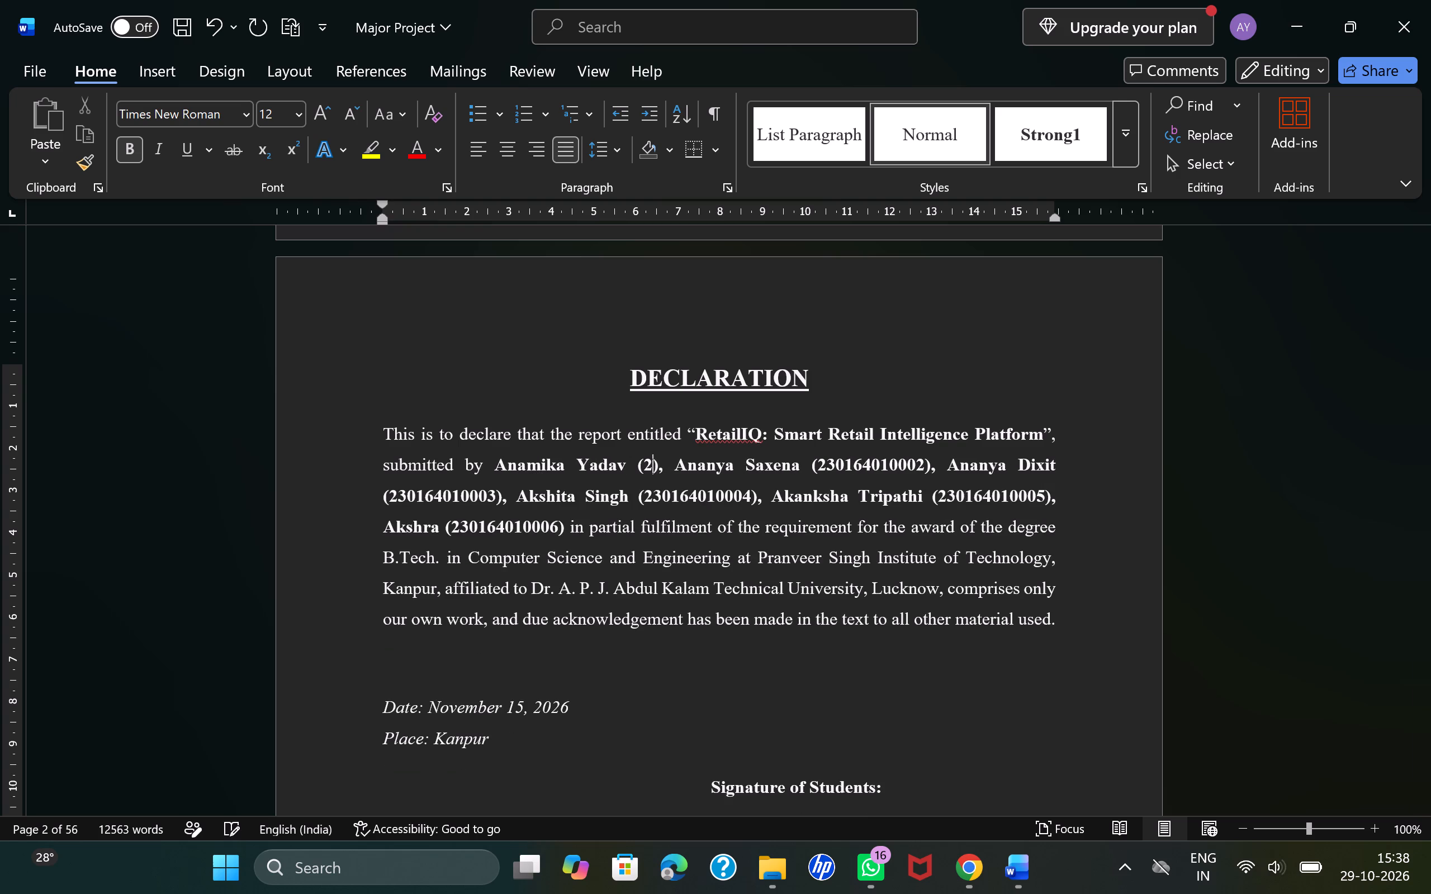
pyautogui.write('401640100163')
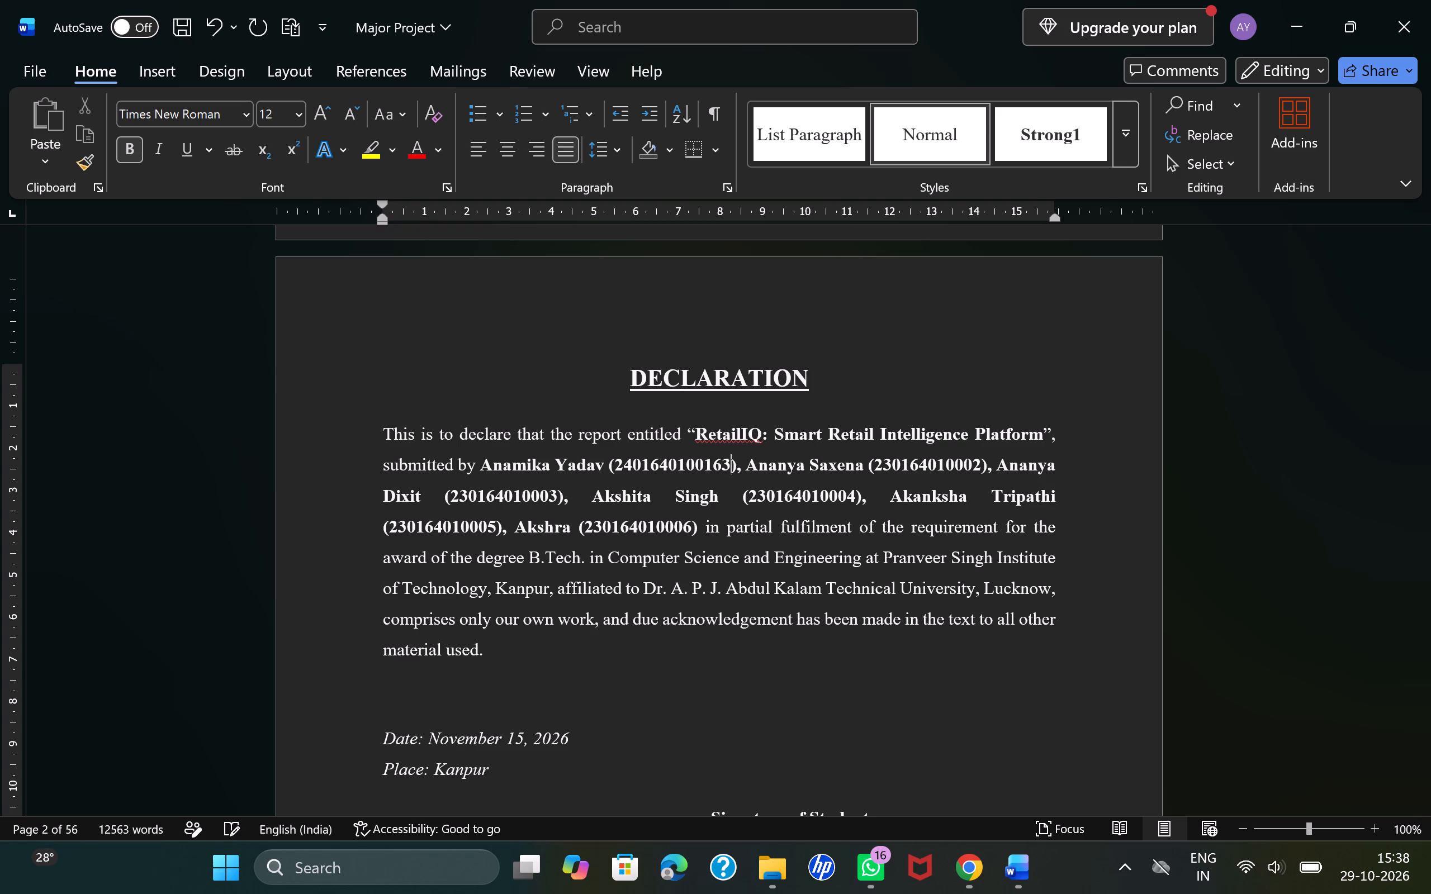
# Replace the second team member's roll number in the Declaration paragraph with the one on the title page.
pyautogui.click(982, 461)
pyautogui.press('BackSpace')
pyautogui.press('BackSpace')
pyautogui.press('BackSpace')
pyautogui.press('BackSpace')
pyautogui.press('BackSpace')
pyautogui.press('BackSpace')
pyautogui.press('BackSpace')
pyautogui.press('BackSpace')
pyautogui.press('BackSpace')
pyautogui.press('BackSpace')
pyautogui.press('BackSpace')
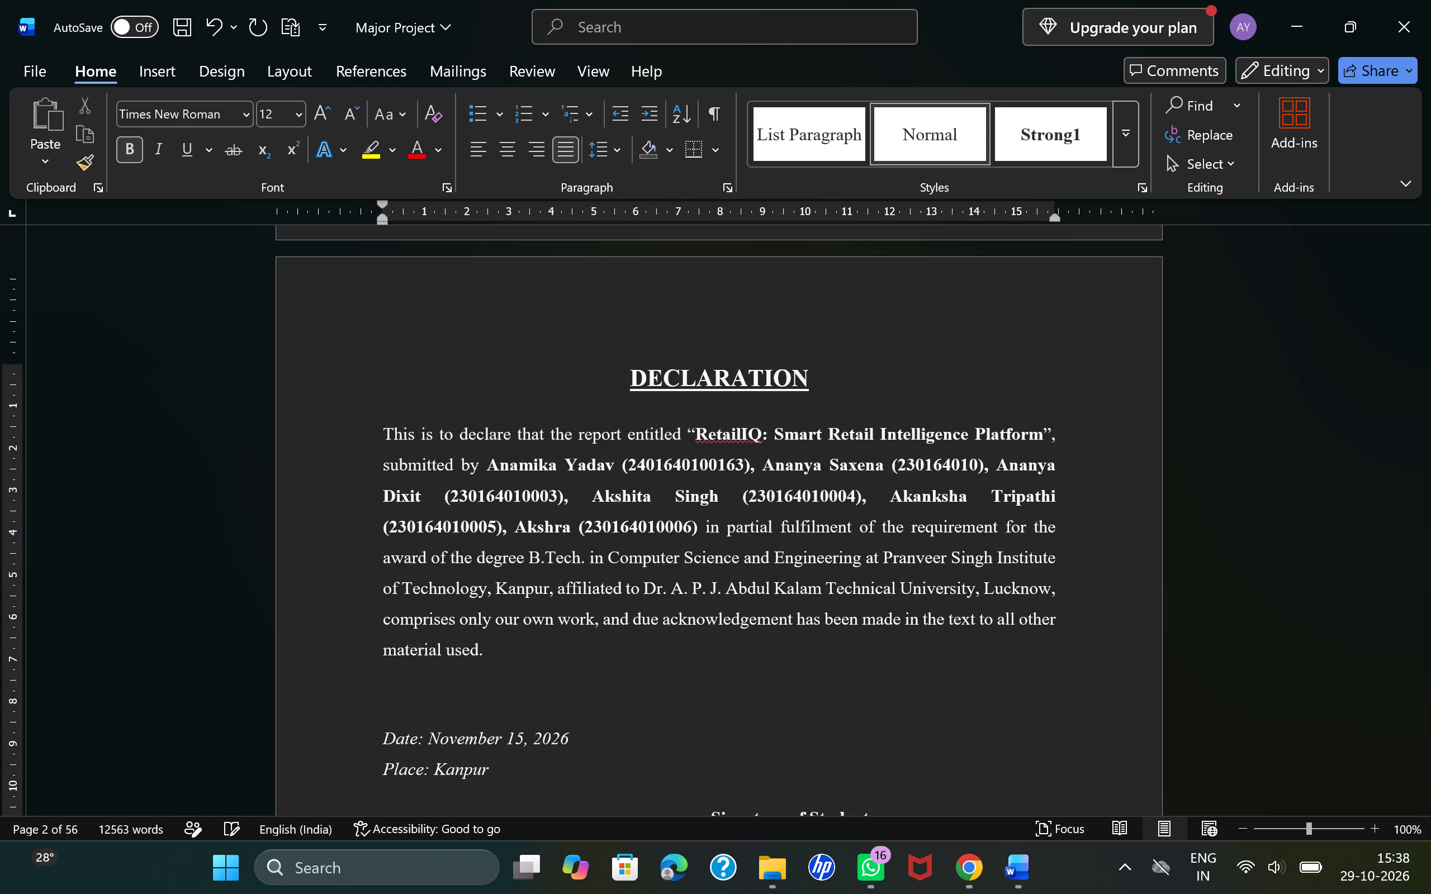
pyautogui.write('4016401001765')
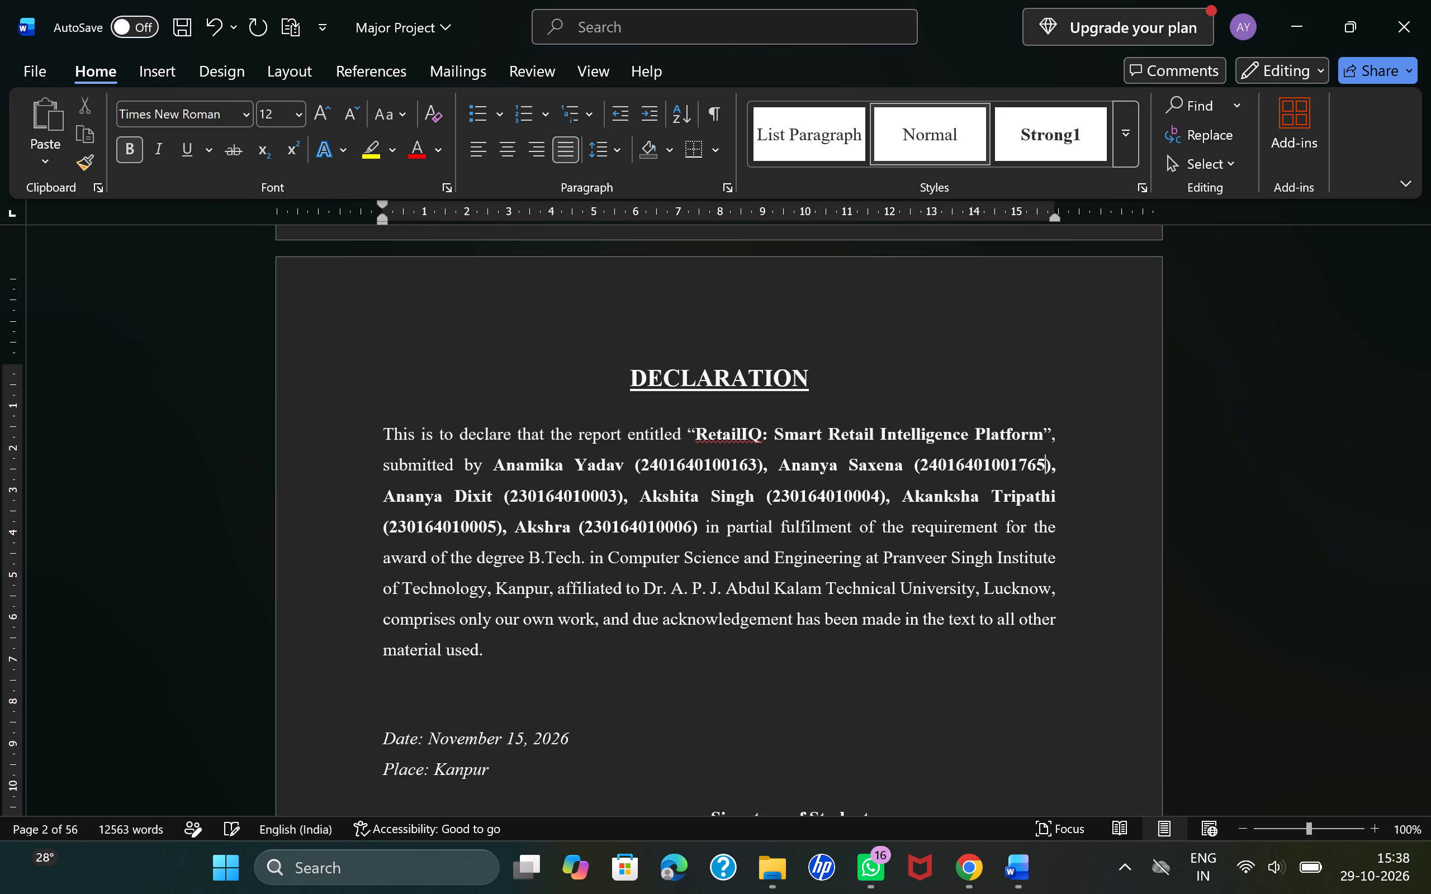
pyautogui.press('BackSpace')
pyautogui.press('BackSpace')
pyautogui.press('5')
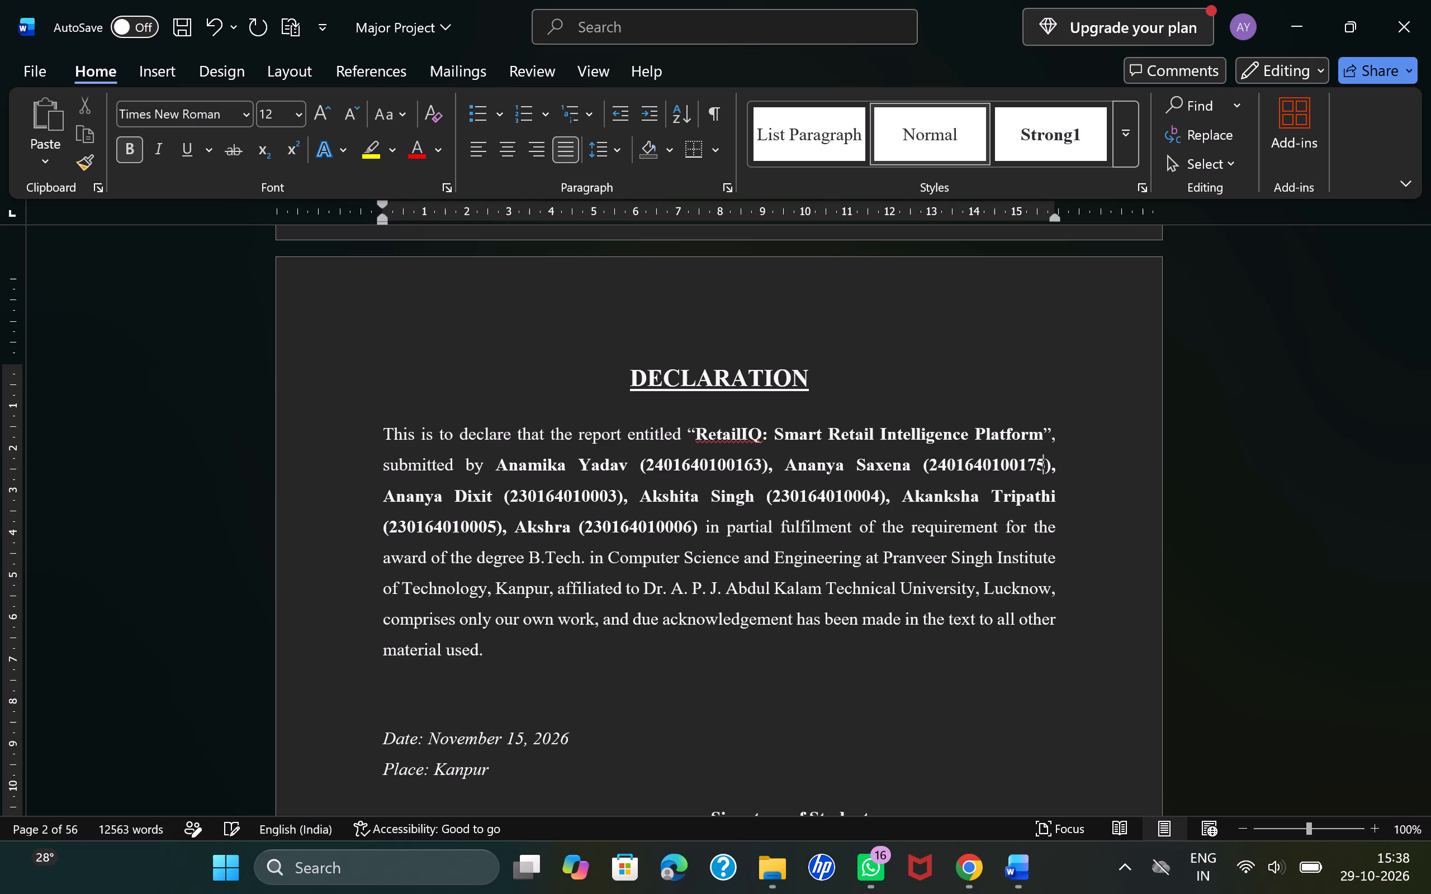
# Replace the third team member's roll number in the Declaration paragraph with the one on the title page.
pyautogui.click(612, 493)
pyautogui.press('Right')
pyautogui.press('BackSpace')
pyautogui.press('BackSpace')
pyautogui.press('BackSpace')
pyautogui.press('BackSpace')
pyautogui.press('BackSpace')
pyautogui.press('BackSpace')
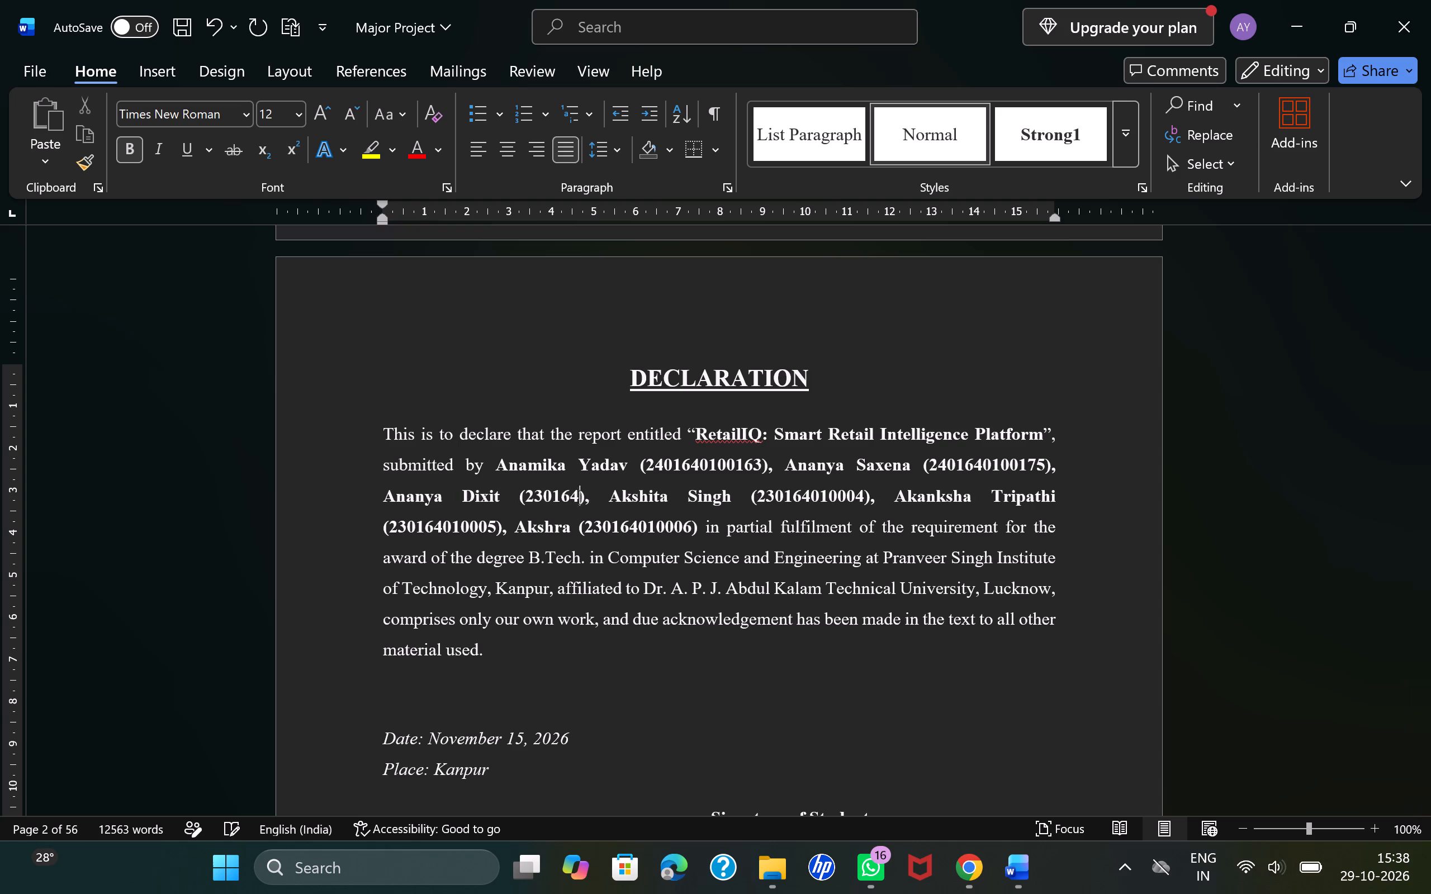
pyautogui.press('BackSpace')
pyautogui.press('BackSpace')
pyautogui.press('BackSpace')
pyautogui.press('BackSpace')
pyautogui.press('BackSpace')
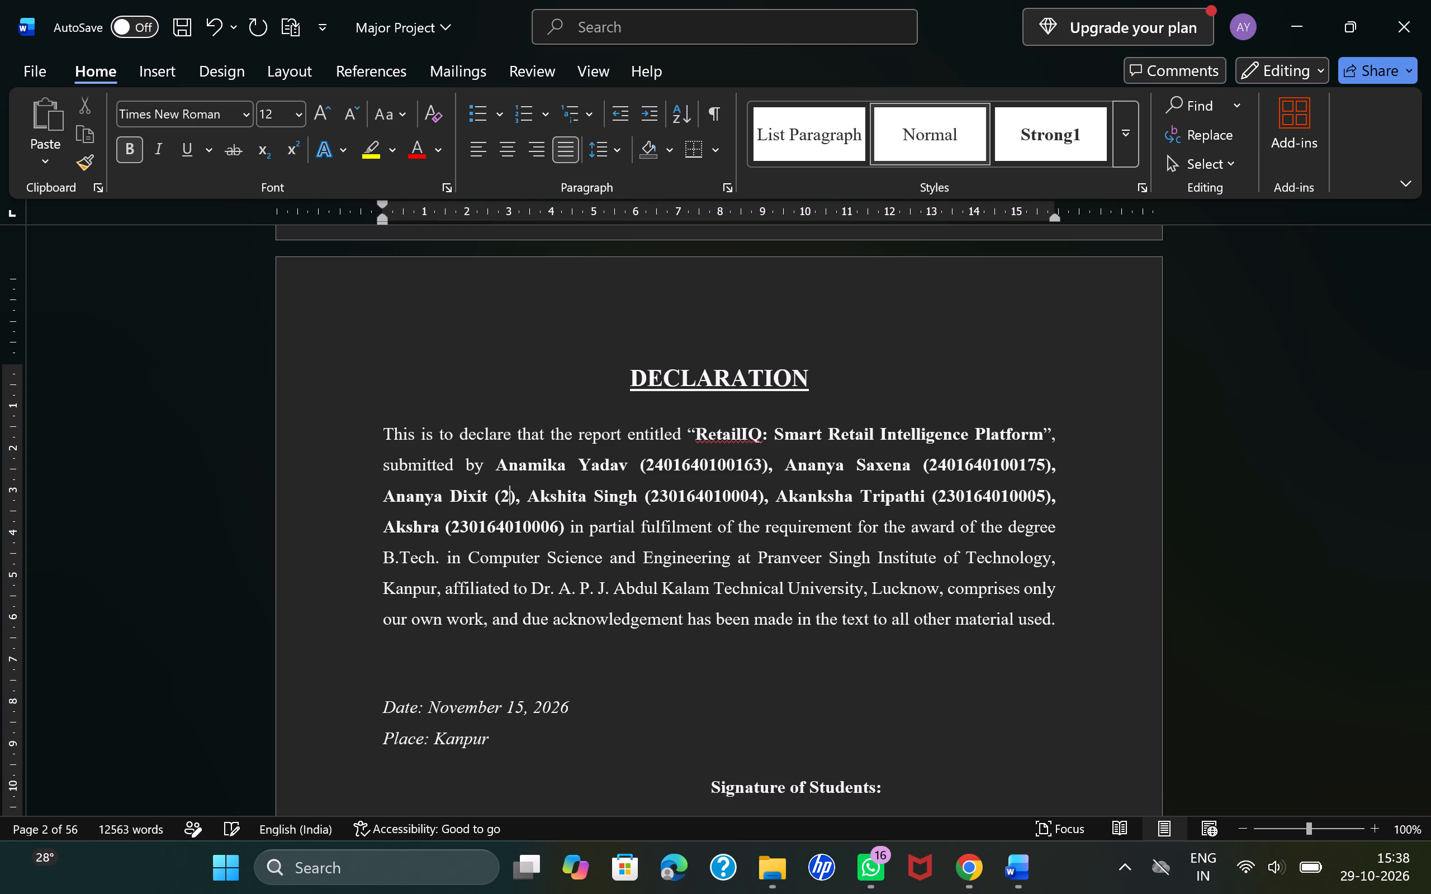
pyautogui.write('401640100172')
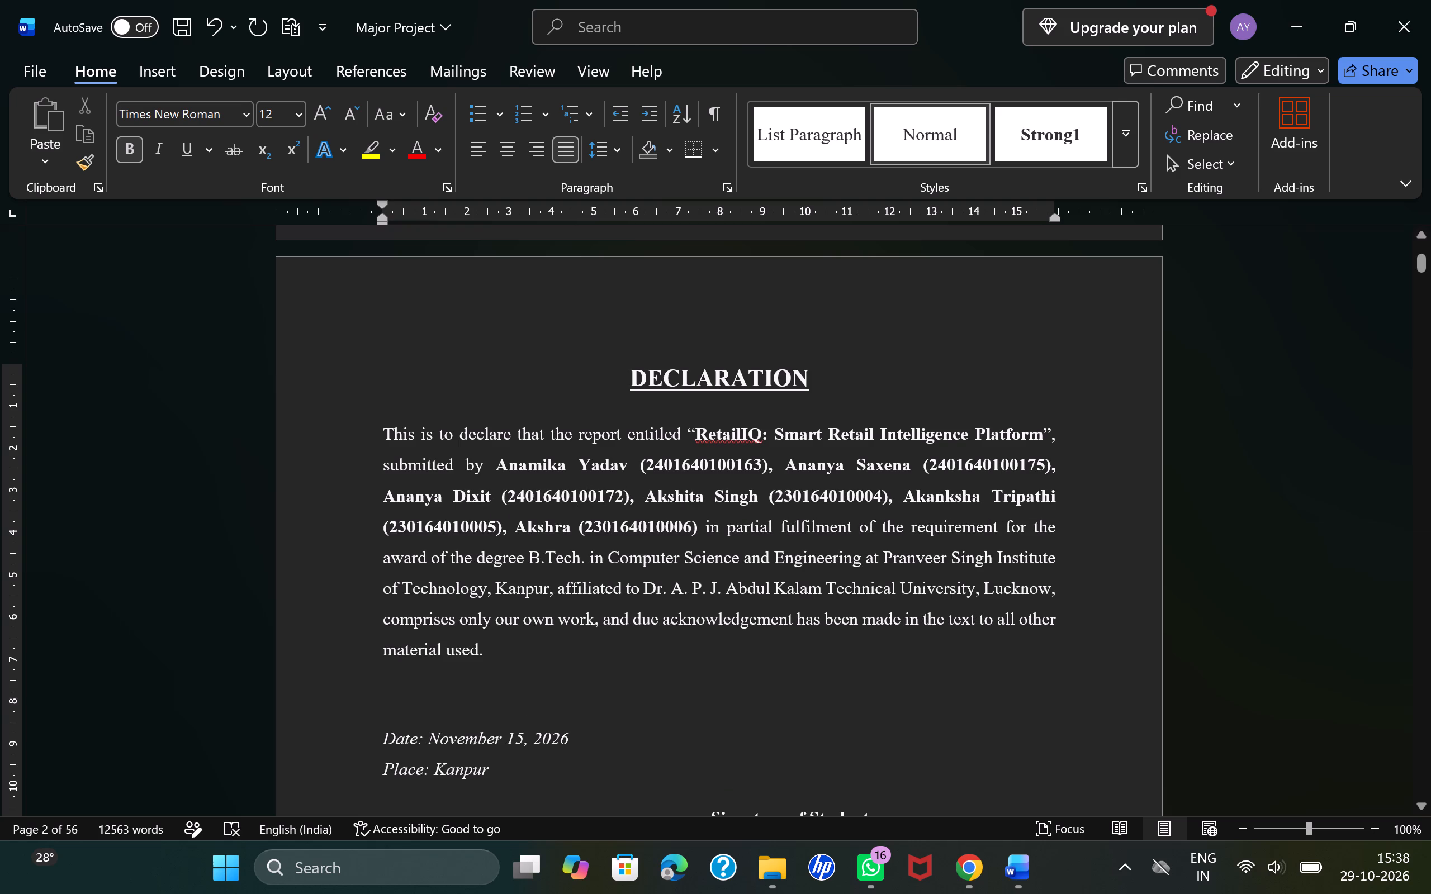
# Replace the fourth team member's roll number in the Declaration paragraph with the one on the title page.
pyautogui.click(882, 492)
pyautogui.press('BackSpace')
pyautogui.press('BackSpace')
pyautogui.press('BackSpace')
pyautogui.press('BackSpace')
pyautogui.press('BackSpace')
pyautogui.press('BackSpace')
pyautogui.press('BackSpace')
pyautogui.press('BackSpace')
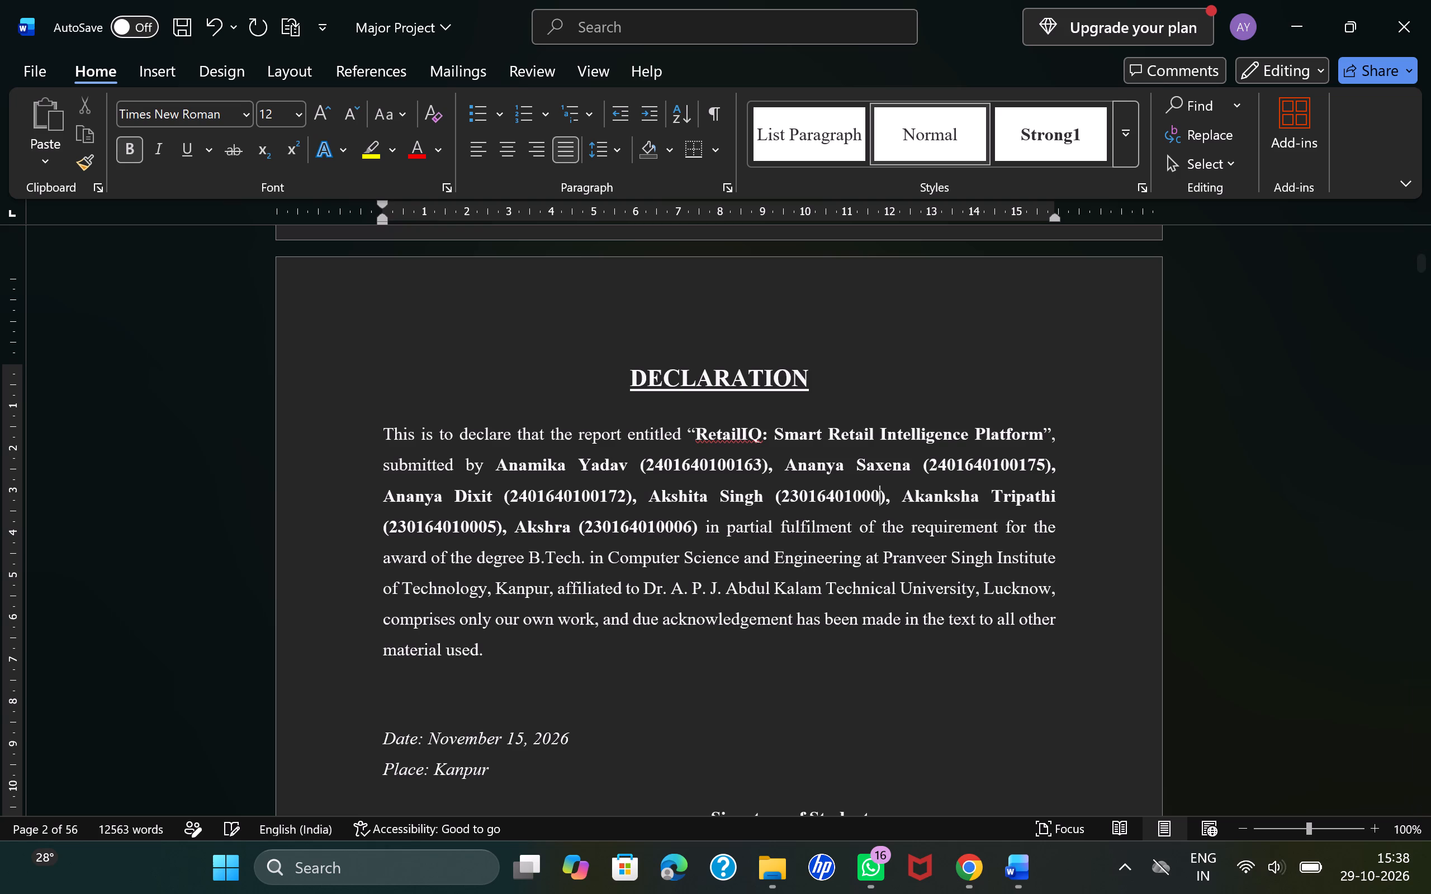
pyautogui.press('BackSpace')
pyautogui.press('BackSpace')
pyautogui.press('BackSpace')
pyautogui.press('BackSpace')
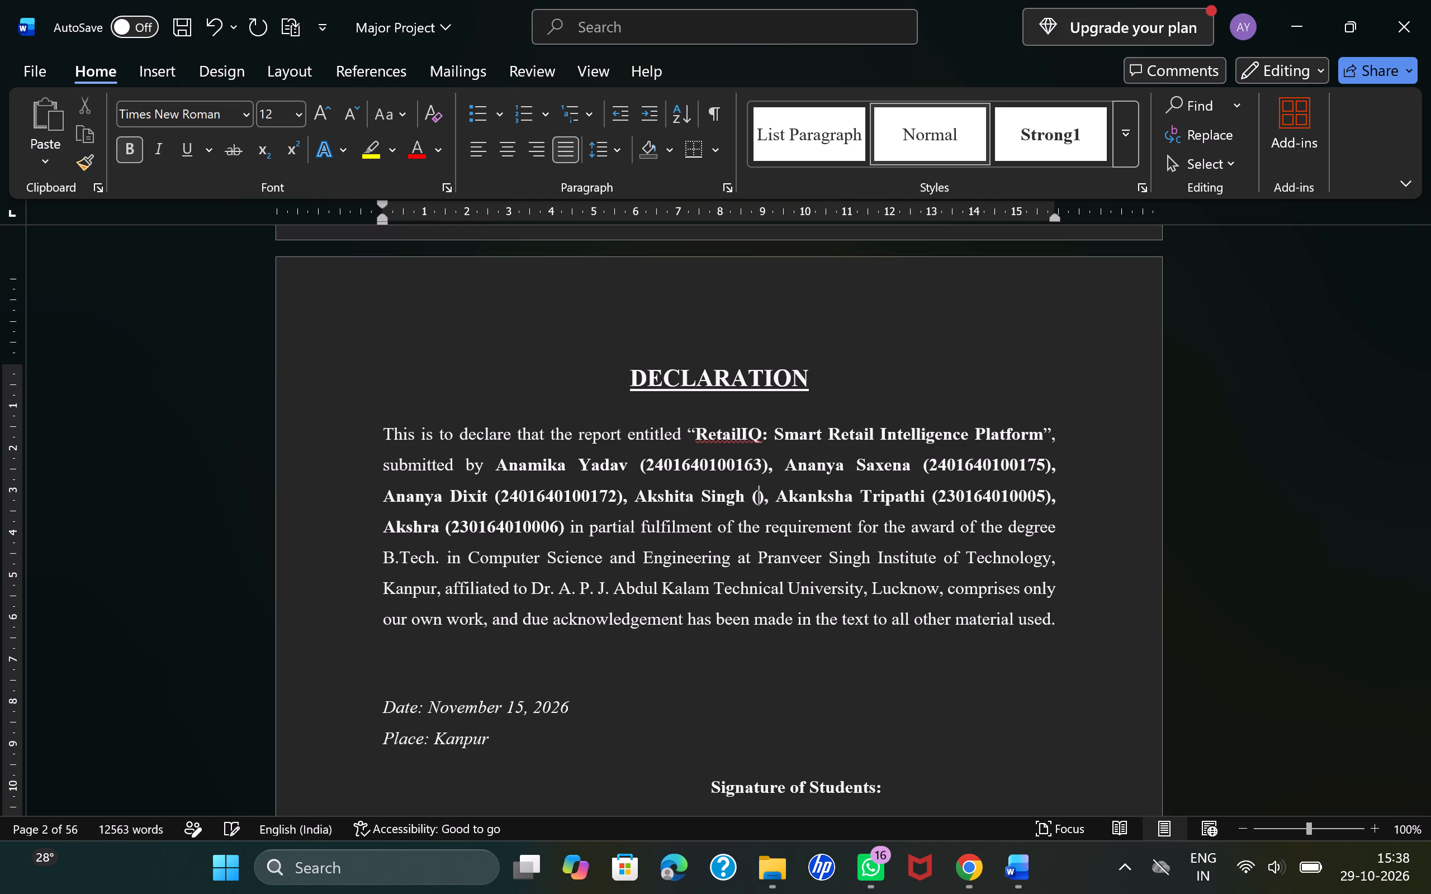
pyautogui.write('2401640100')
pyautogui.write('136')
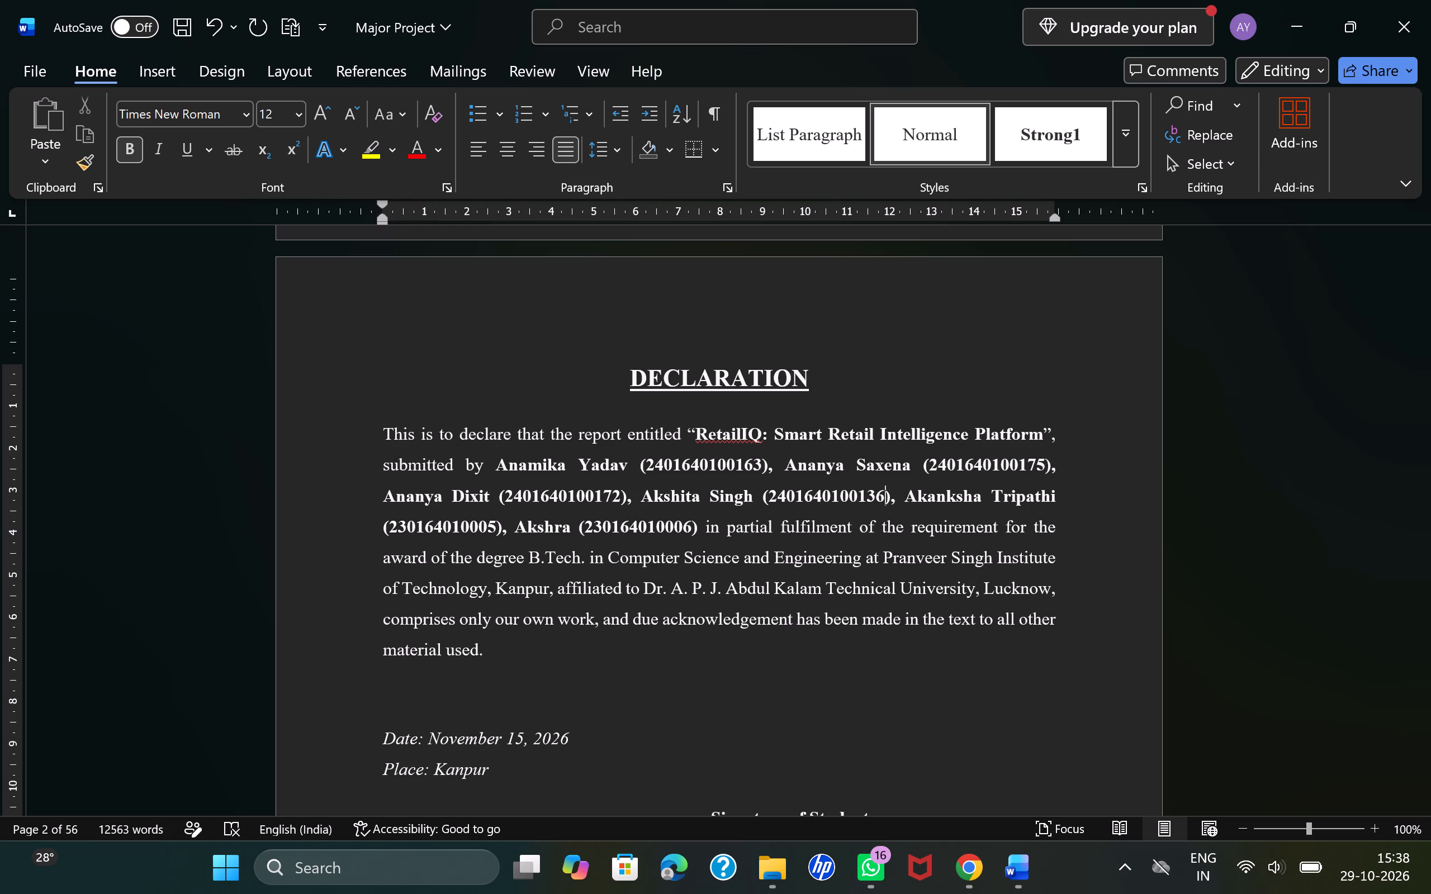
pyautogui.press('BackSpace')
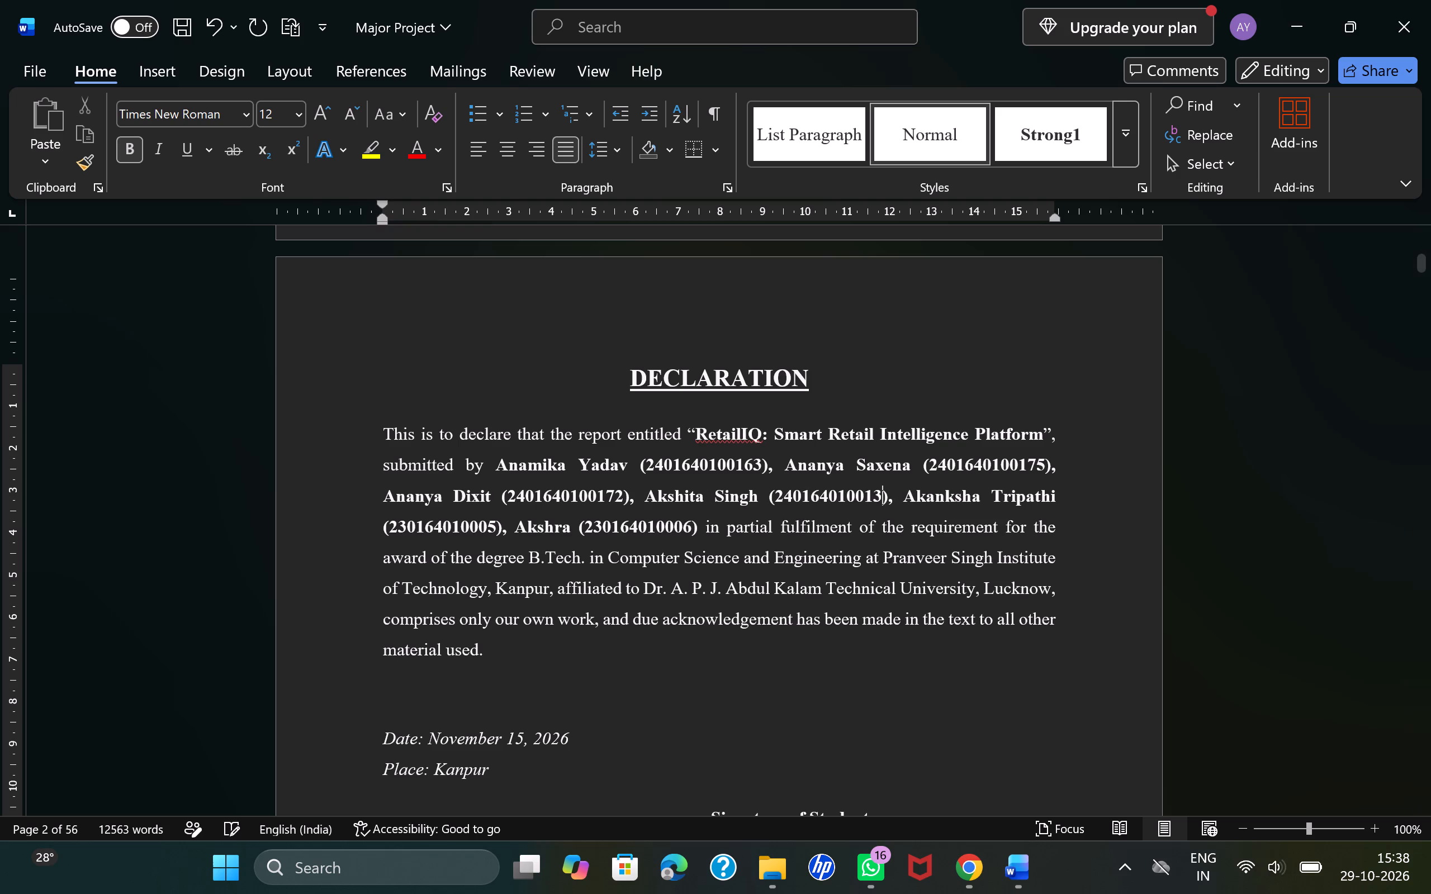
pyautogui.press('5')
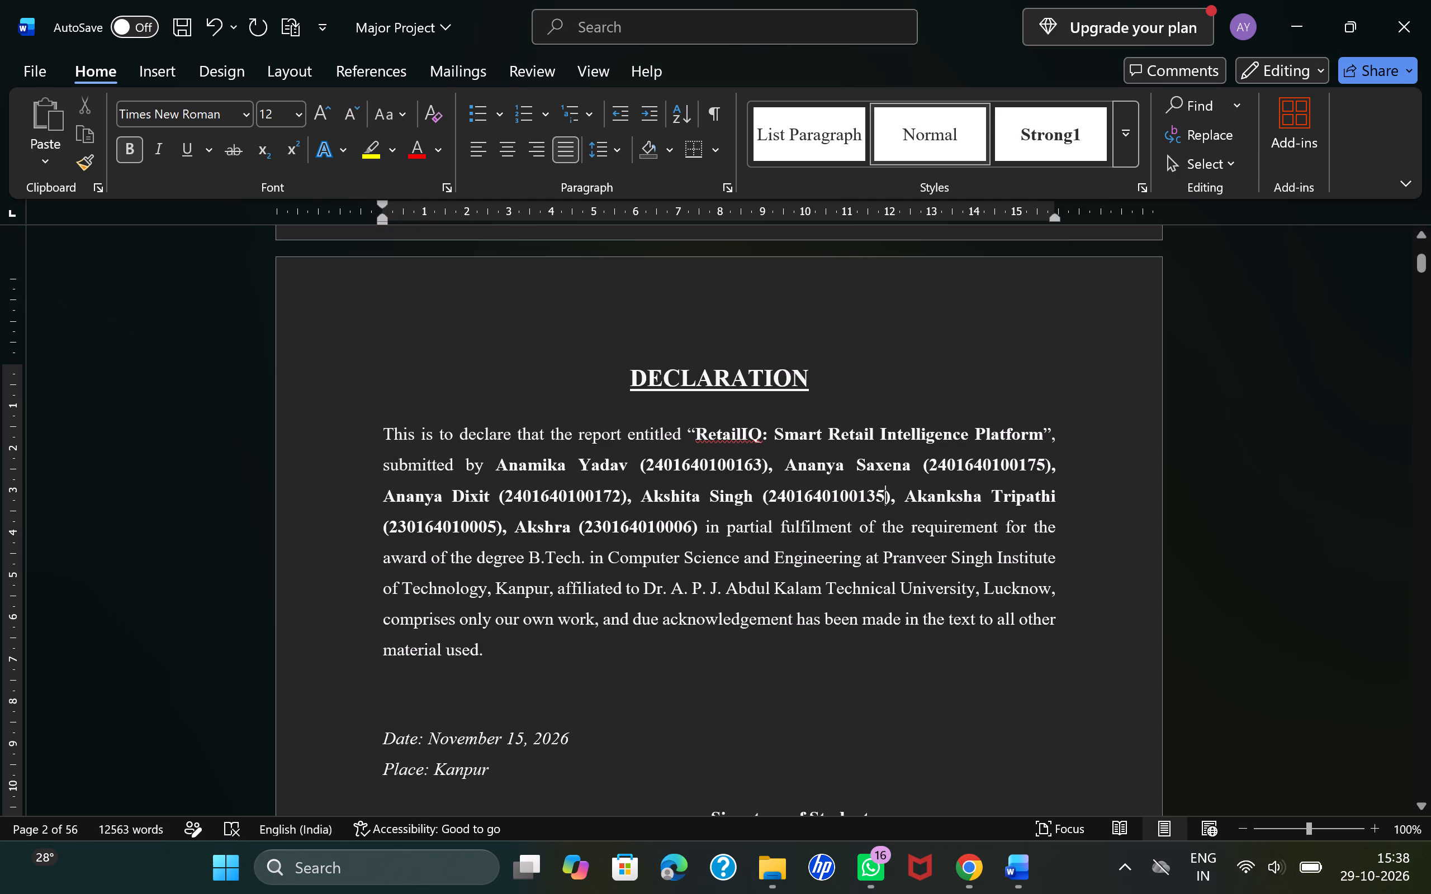
# Replace the fifth team member's roll number in the Declaration paragraph with the one on the title page.
pyautogui.click(494, 530)
pyautogui.press('BackSpace')
pyautogui.press('BackSpace')
pyautogui.press('BackSpace')
pyautogui.press('BackSpace')
pyautogui.press('BackSpace')
pyautogui.press('BackSpace')
pyautogui.press('BackSpace')
pyautogui.press('BackSpace')
pyautogui.press('BackSpace')
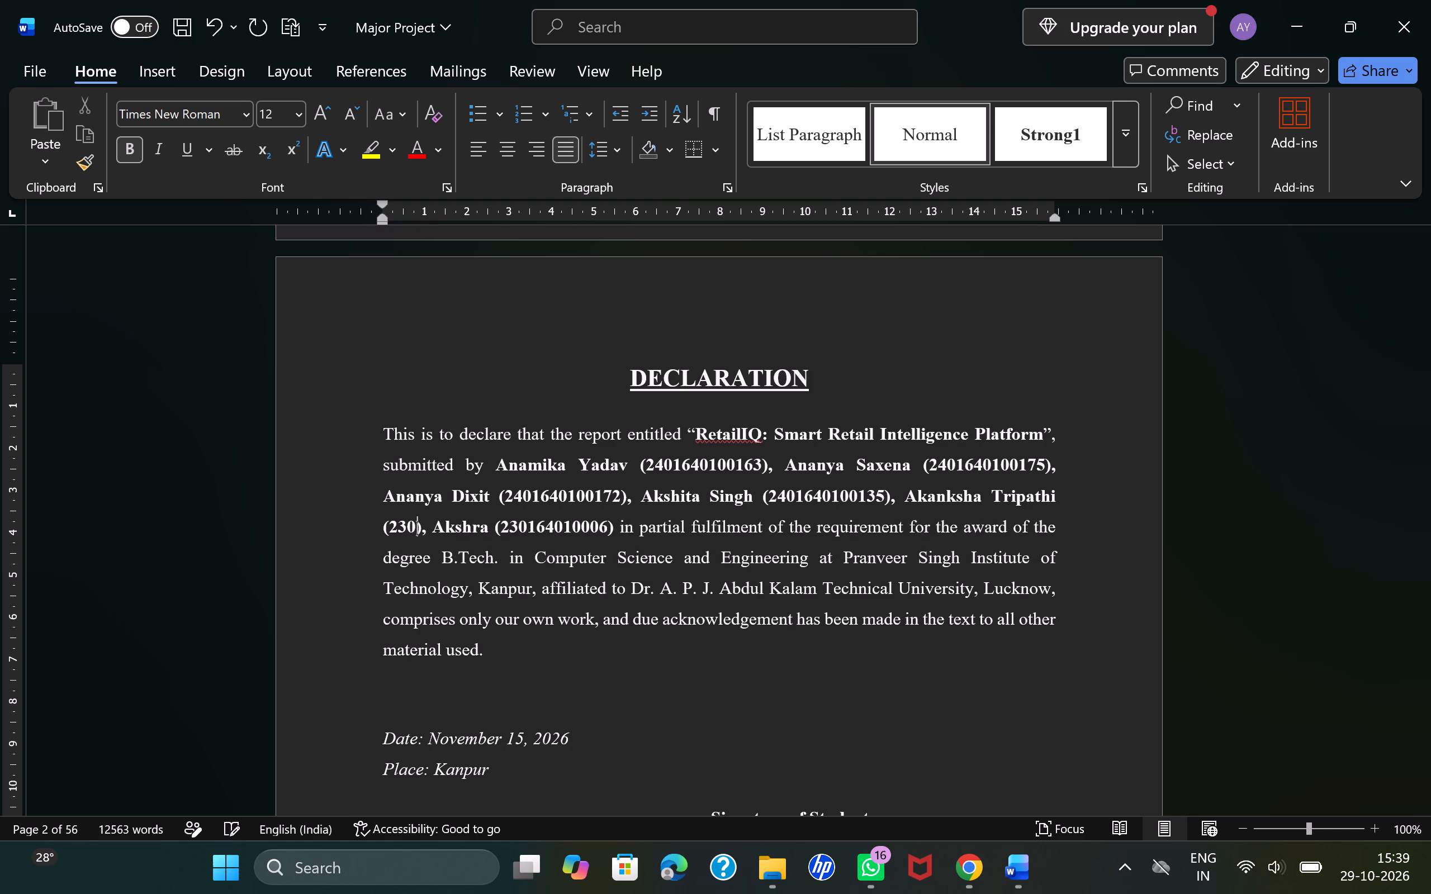
pyautogui.press('BackSpace')
pyautogui.press('BackSpace')
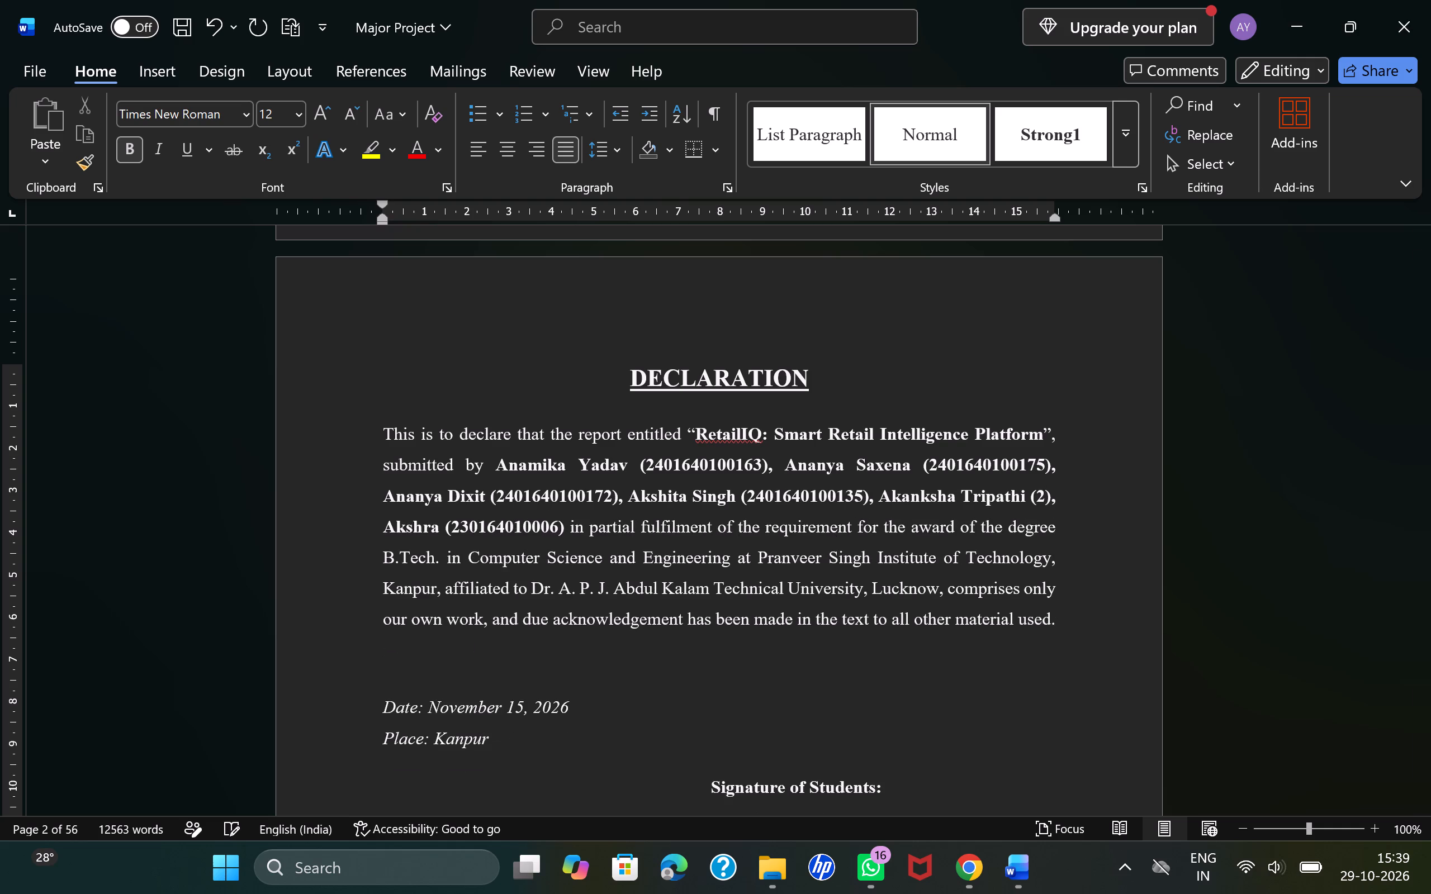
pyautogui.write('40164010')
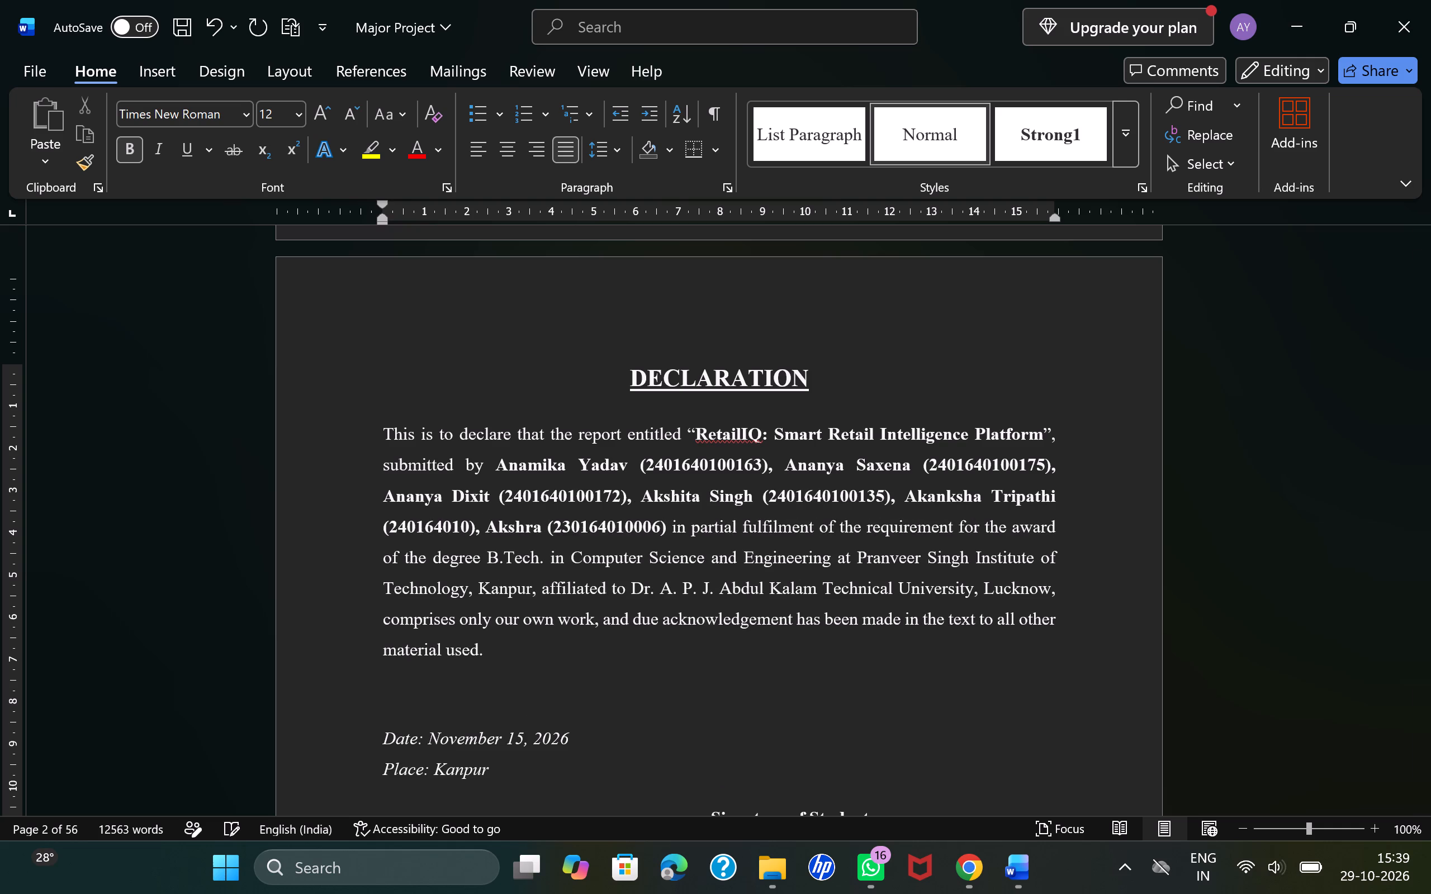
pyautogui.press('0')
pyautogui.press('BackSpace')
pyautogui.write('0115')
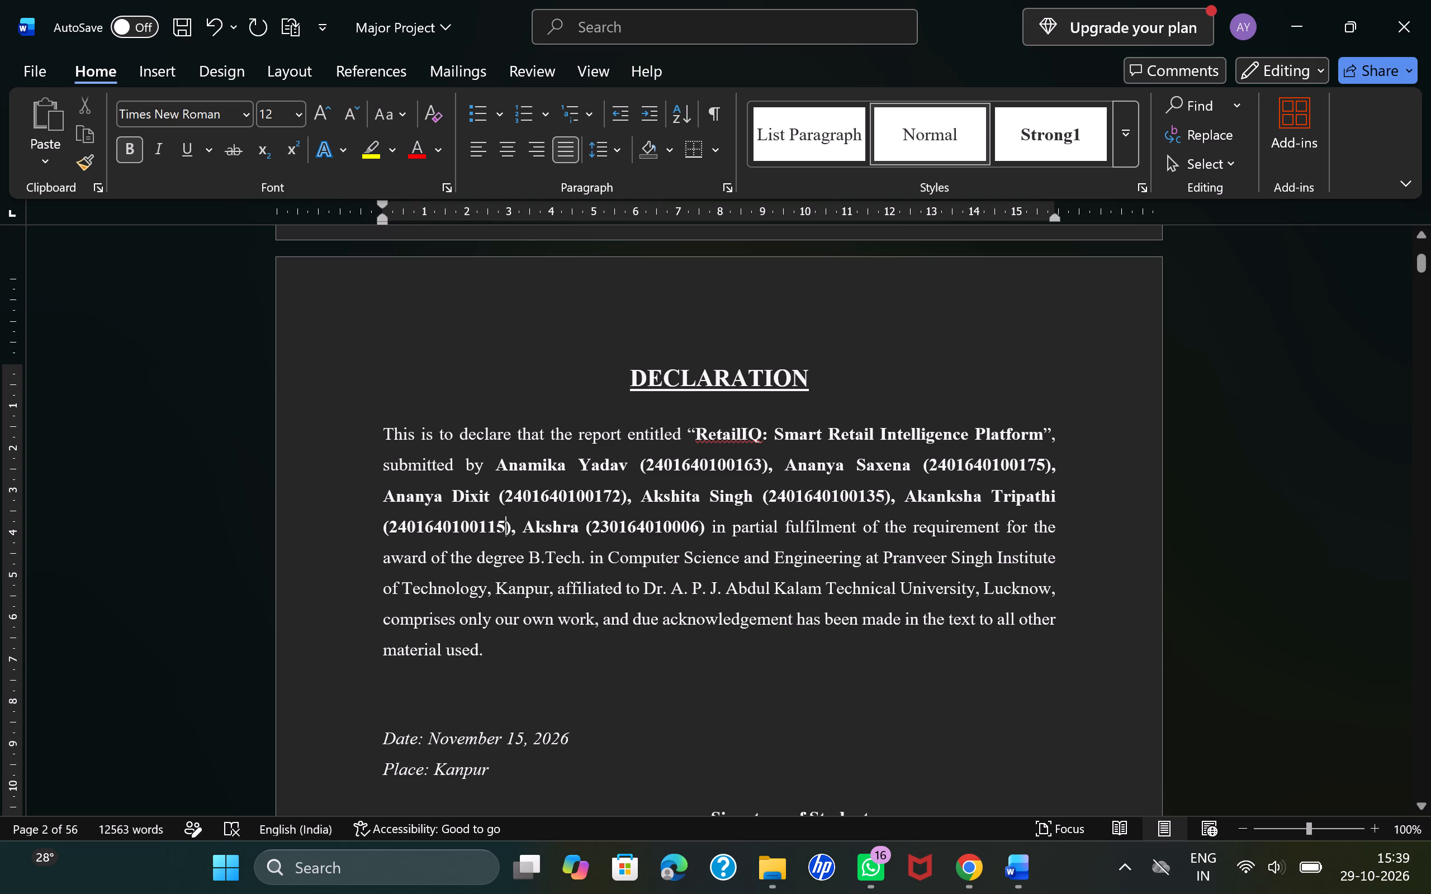
# Replace the sixth team member's roll number in the Declaration paragraph with the one on the title page.
pyautogui.click(702, 523)
pyautogui.press('Left')
pyautogui.press('BackSpace')
pyautogui.press('BackSpace')
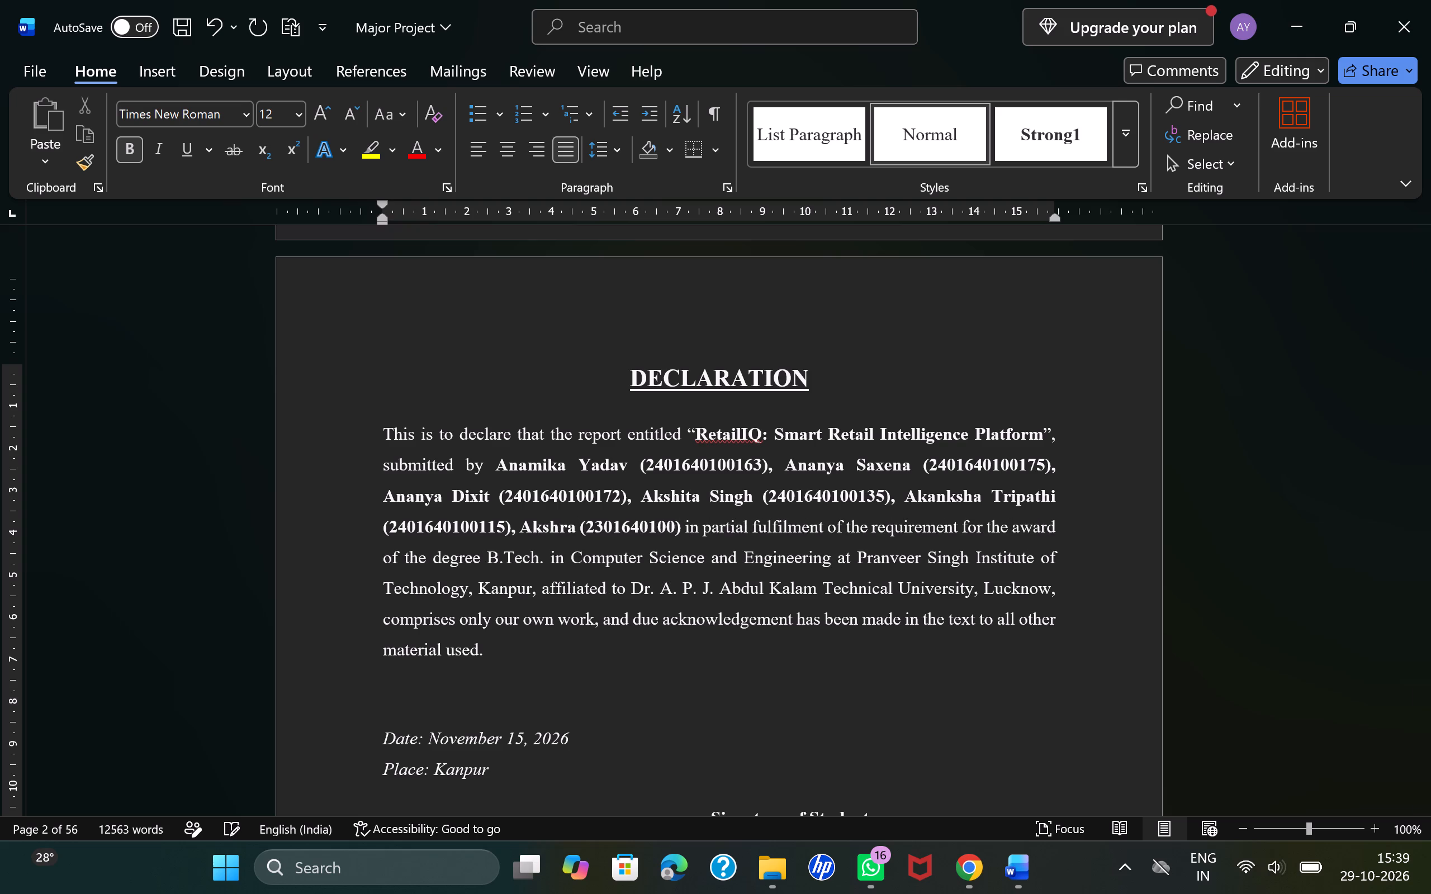
pyautogui.press('BackSpace')
pyautogui.press('BackSpace')
pyautogui.press('BackSpace')
pyautogui.press('BackSpace')
pyautogui.press('BackSpace')
pyautogui.press('BackSpace')
pyautogui.press('BackSpace')
pyautogui.press('BackSpace')
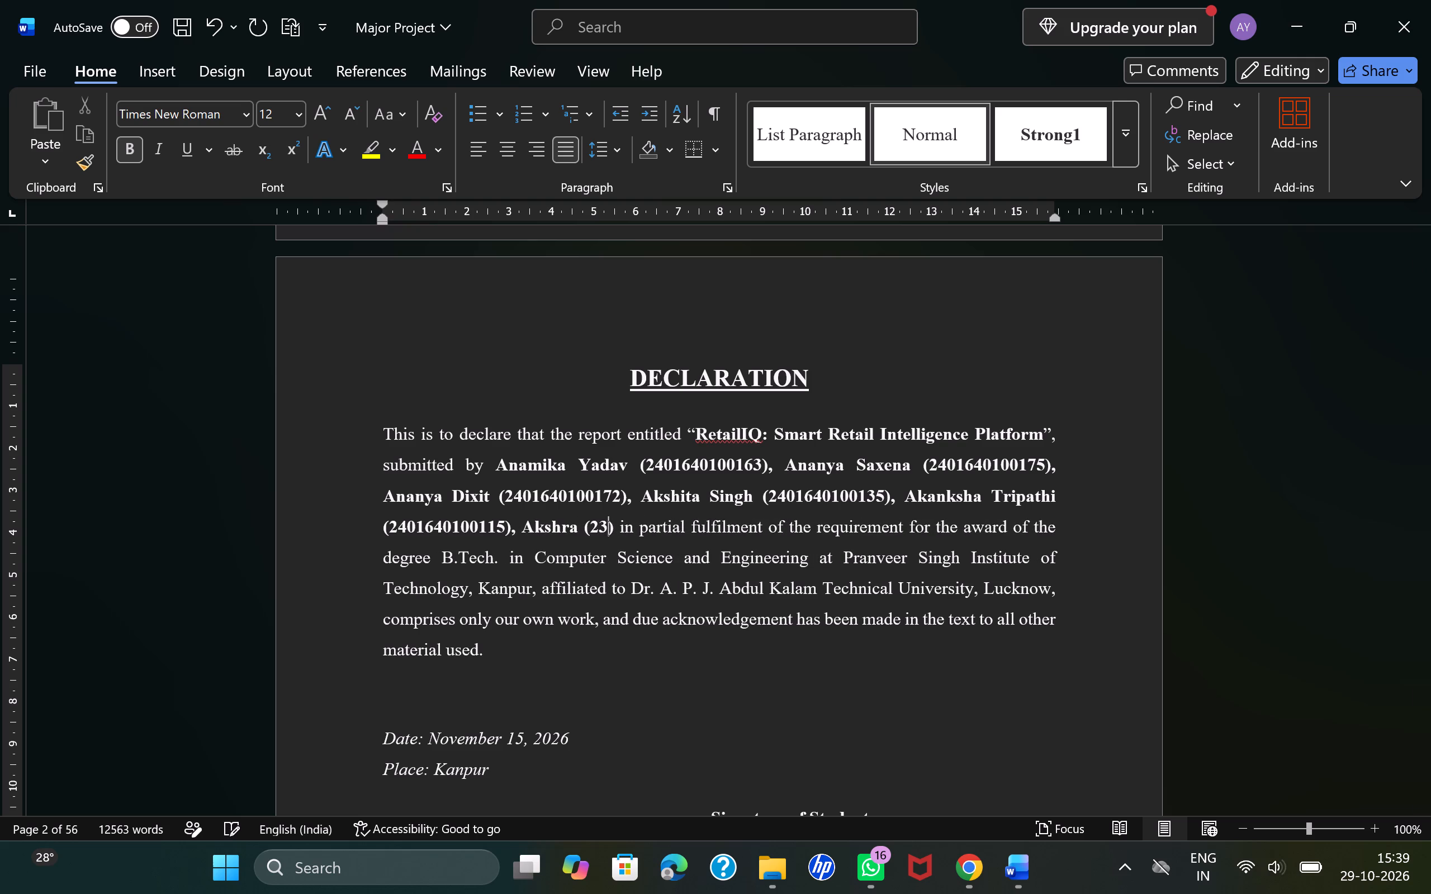
pyautogui.press('BackSpace')
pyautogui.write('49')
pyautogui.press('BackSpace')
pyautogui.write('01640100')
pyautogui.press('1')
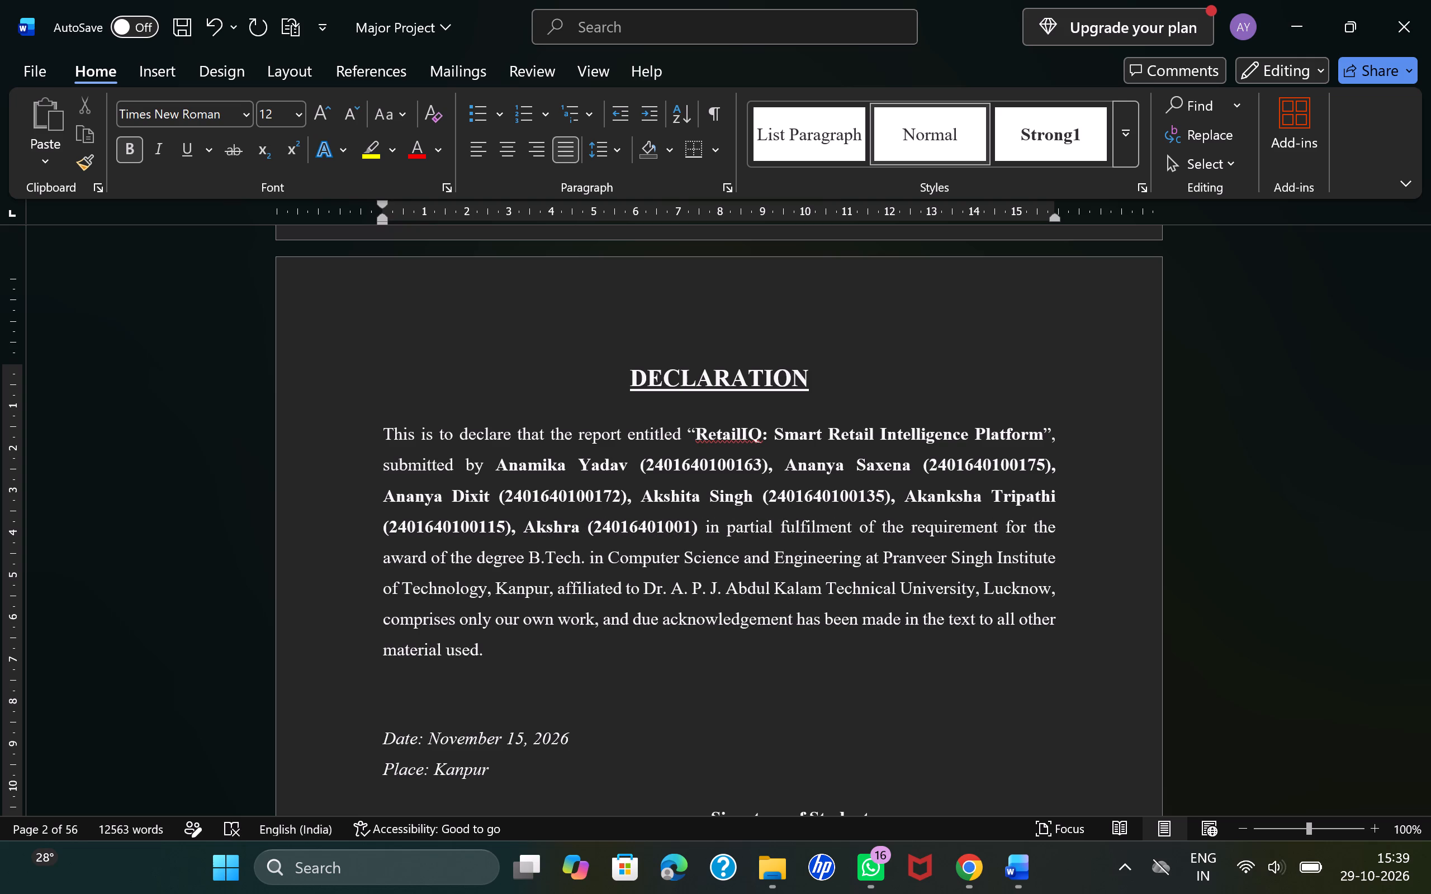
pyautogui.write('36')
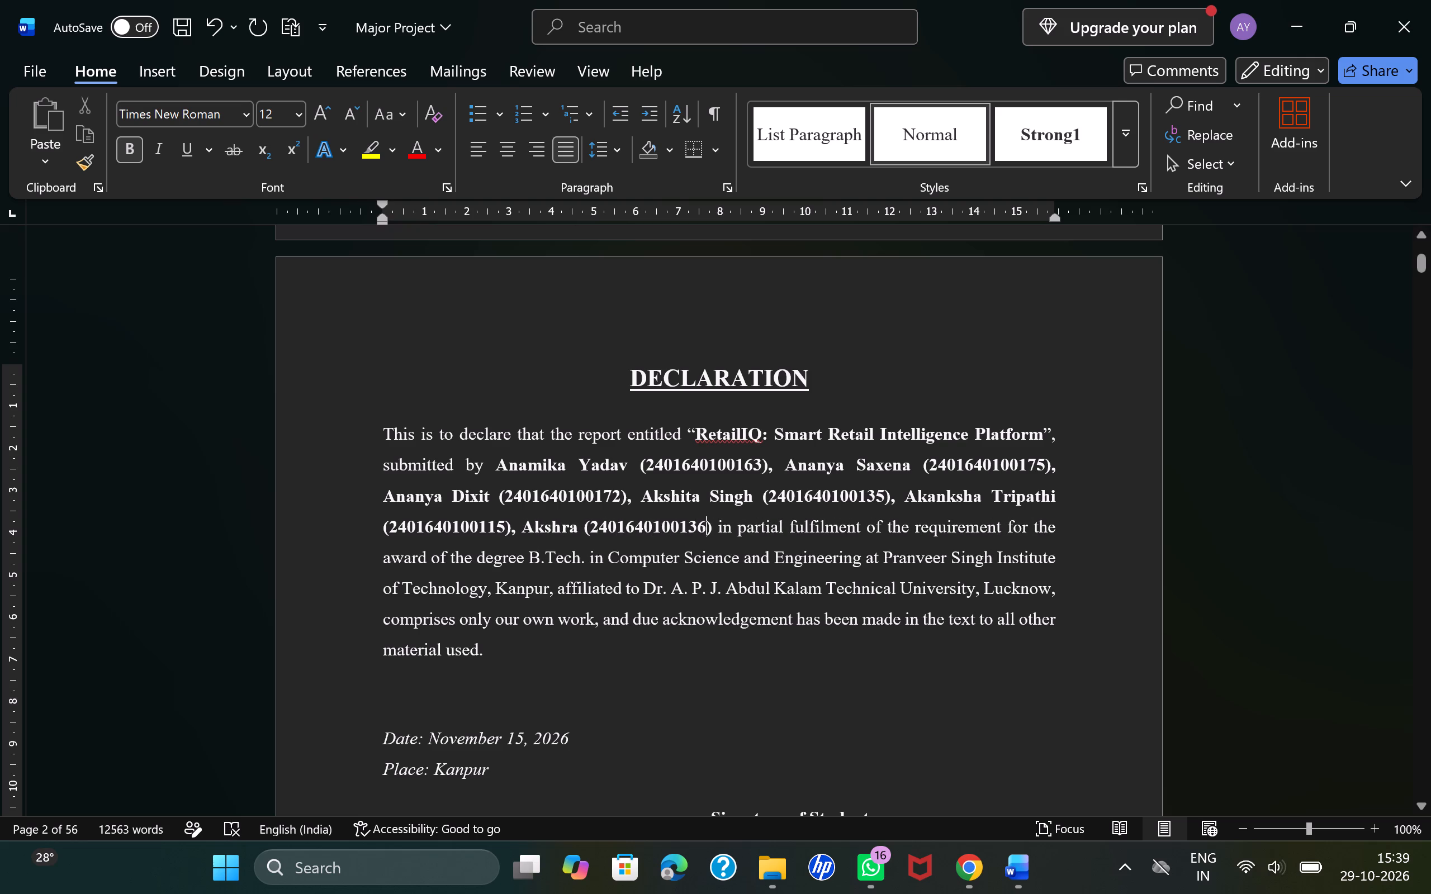
# Change the month in the Declaration's date line to October.
pyautogui.scroll(-1, 806, 662)
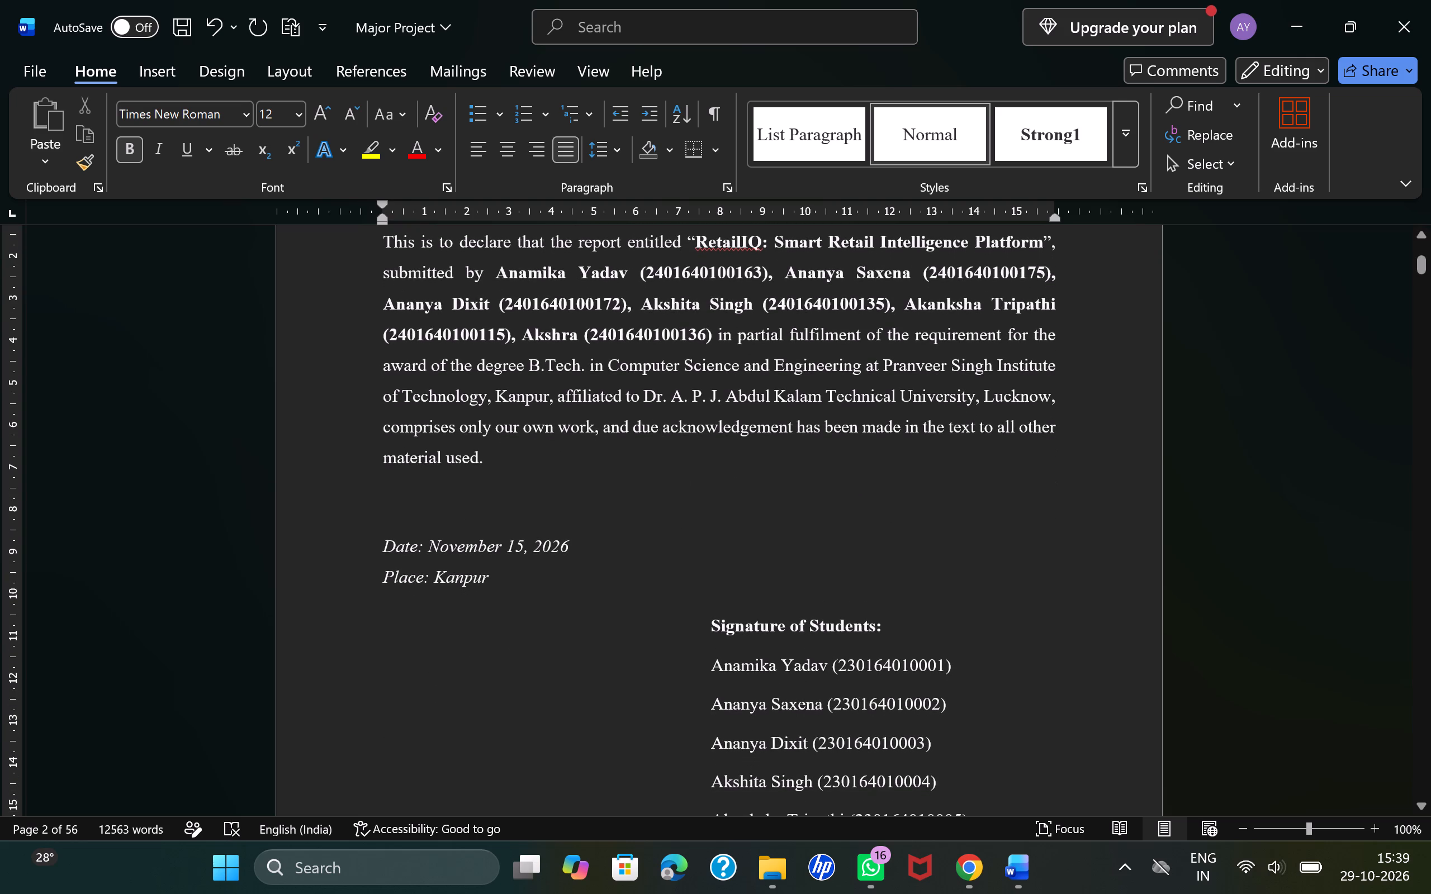
pyautogui.click(500, 548)
pyautogui.press('BackSpace')
pyautogui.press('BackSpace')
pyautogui.press('BackSpace')
pyautogui.press('BackSpace')
pyautogui.press('BackSpace')
pyautogui.press('BackSpace')
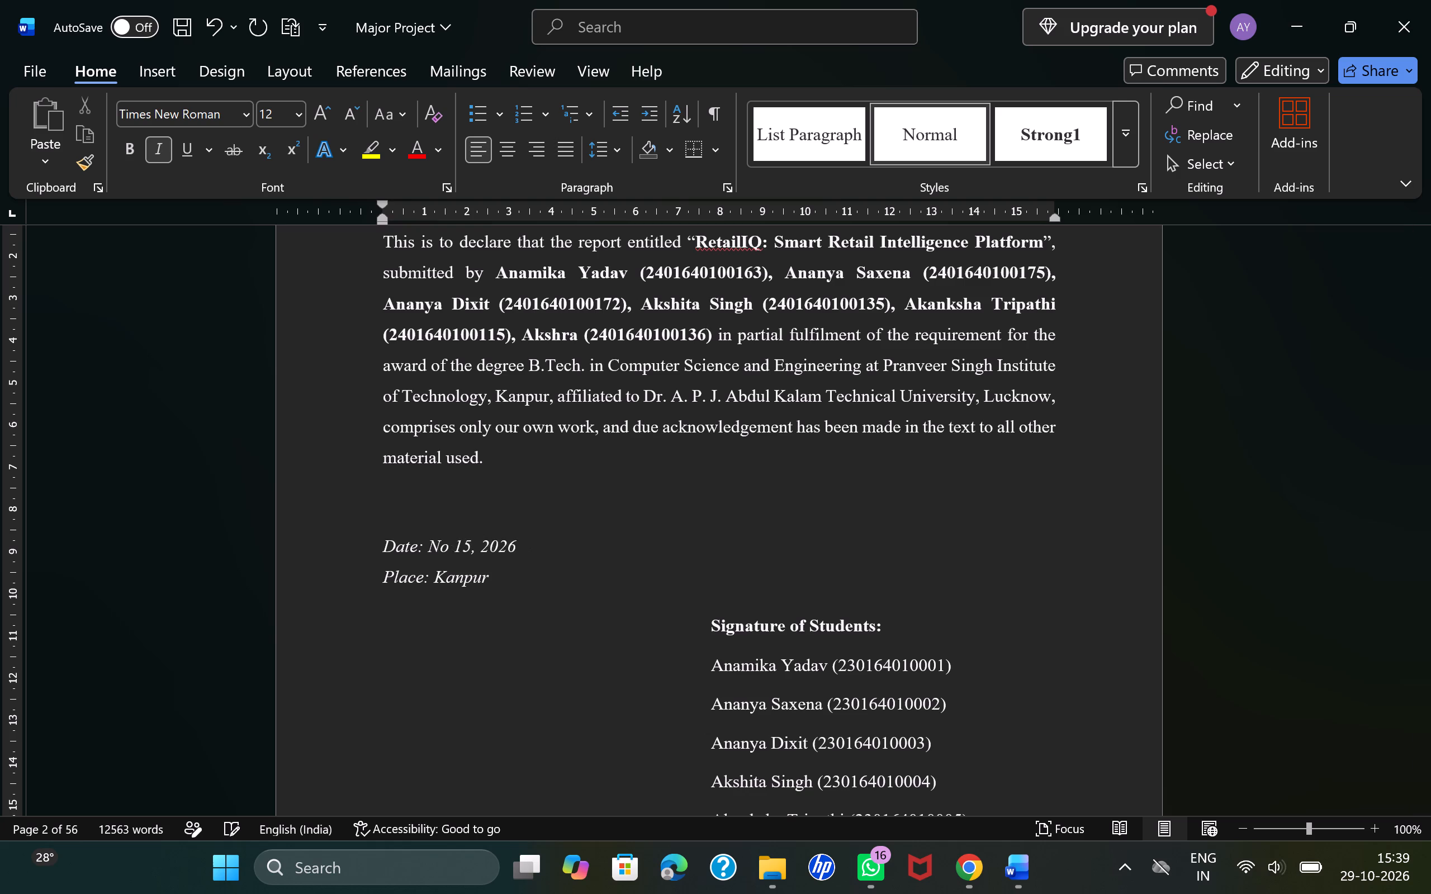
pyautogui.press('BackSpace')
pyautogui.press('BackSpace')
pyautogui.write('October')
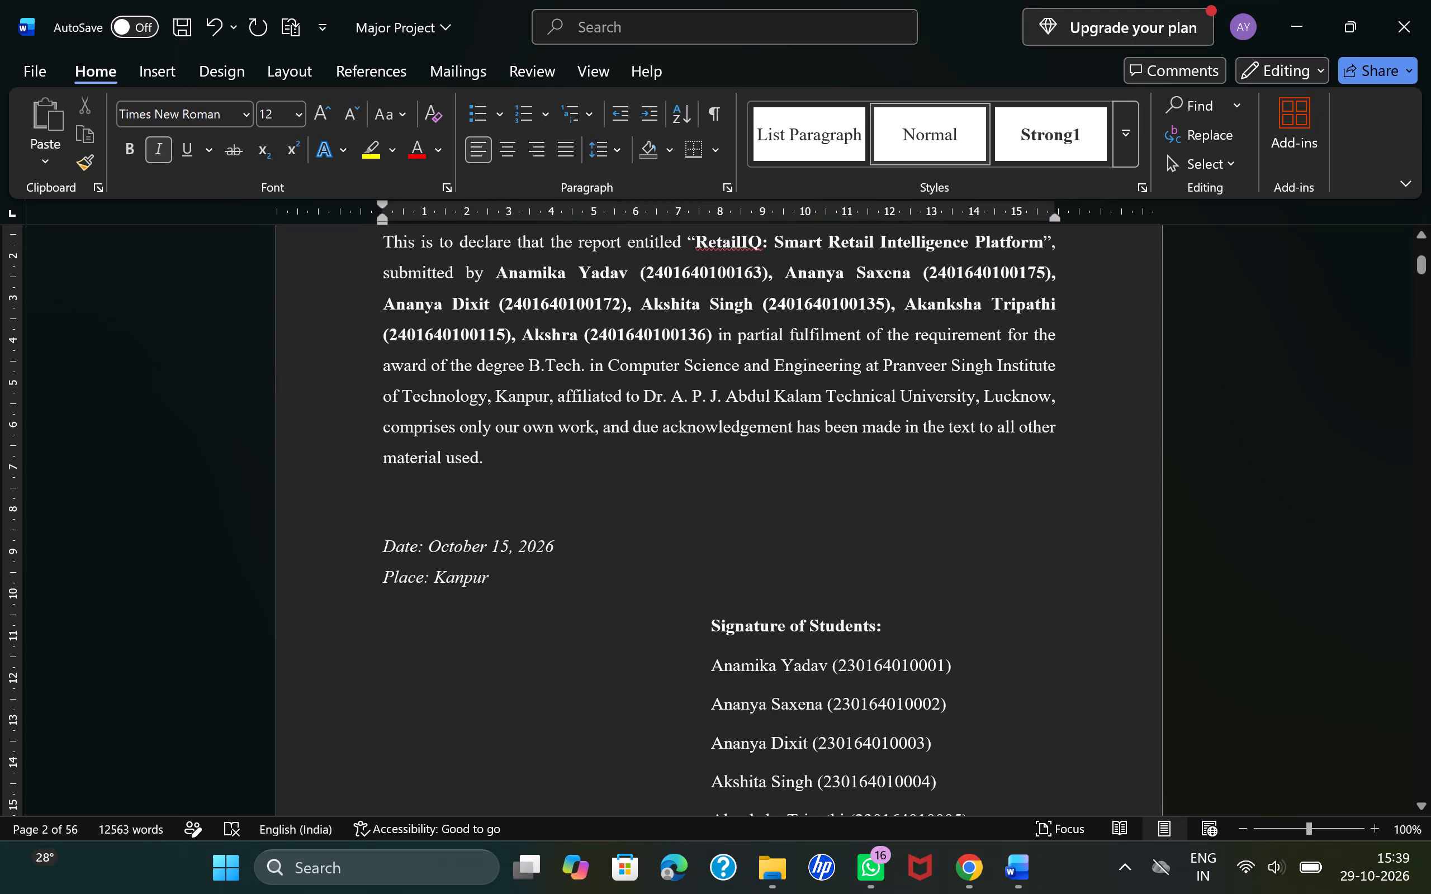
# Delete the "Place: Kanpur" text below the Declaration's date.
pyautogui.click(486, 573)
pyautogui.press('Right')
pyautogui.press('BackSpace')
pyautogui.press('BackSpace')
pyautogui.press('BackSpace')
pyautogui.press('BackSpace')
pyautogui.press('BackSpace')
pyautogui.press('BackSpace')
pyautogui.press('BackSpace')
pyautogui.press('BackSpace')
pyautogui.press('BackSpace')
pyautogui.press('BackSpace')
pyautogui.press('BackSpace')
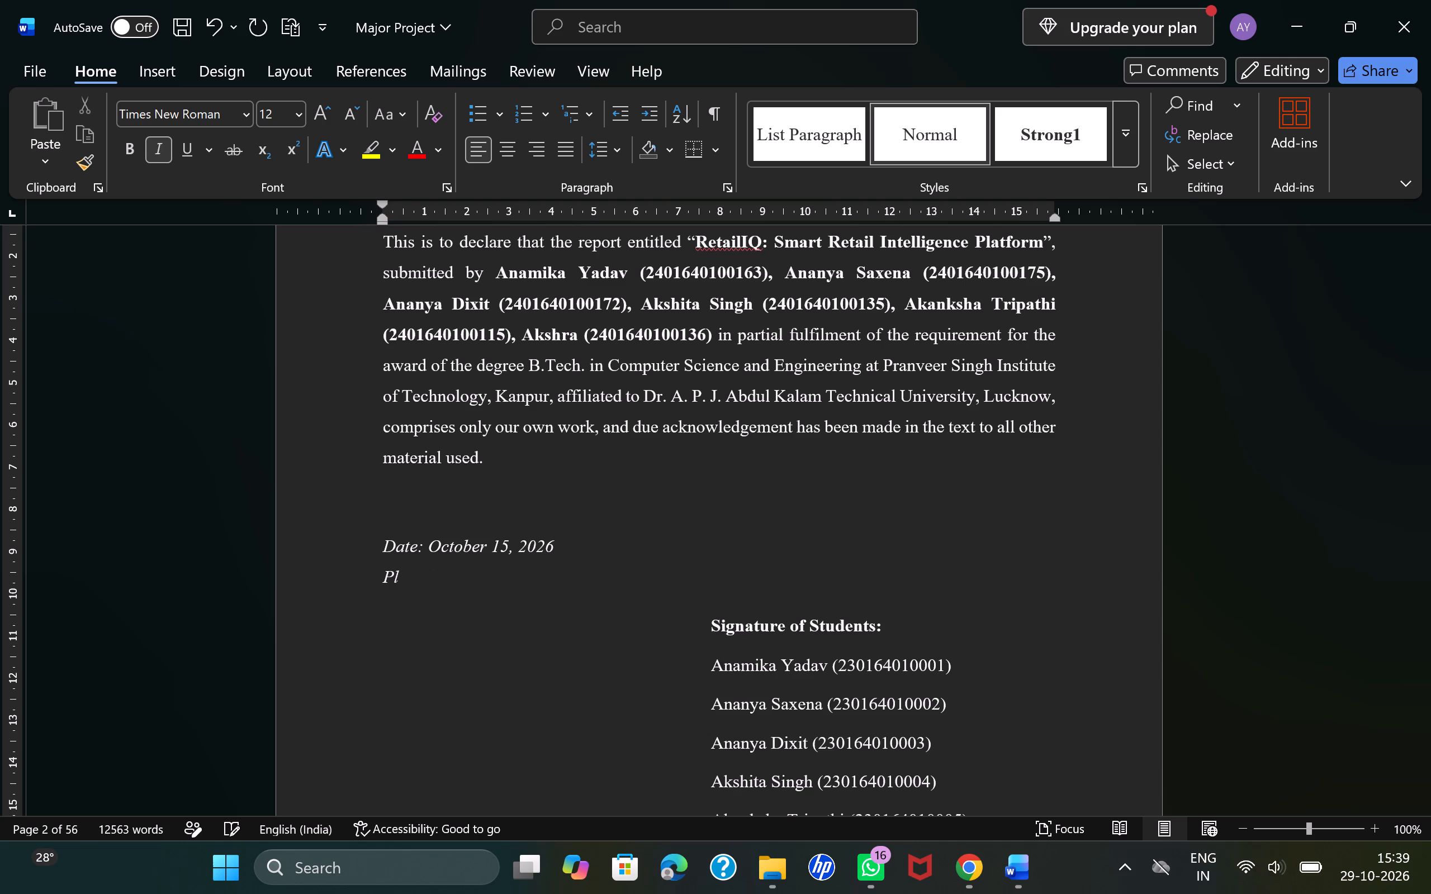
pyautogui.press('BackSpace')
pyautogui.press('BackSpace')
# Replace the first student's roll number under "Signature of Students:" with the one in the Declaration paragraph.
pyautogui.scroll(-1, 792, 538)
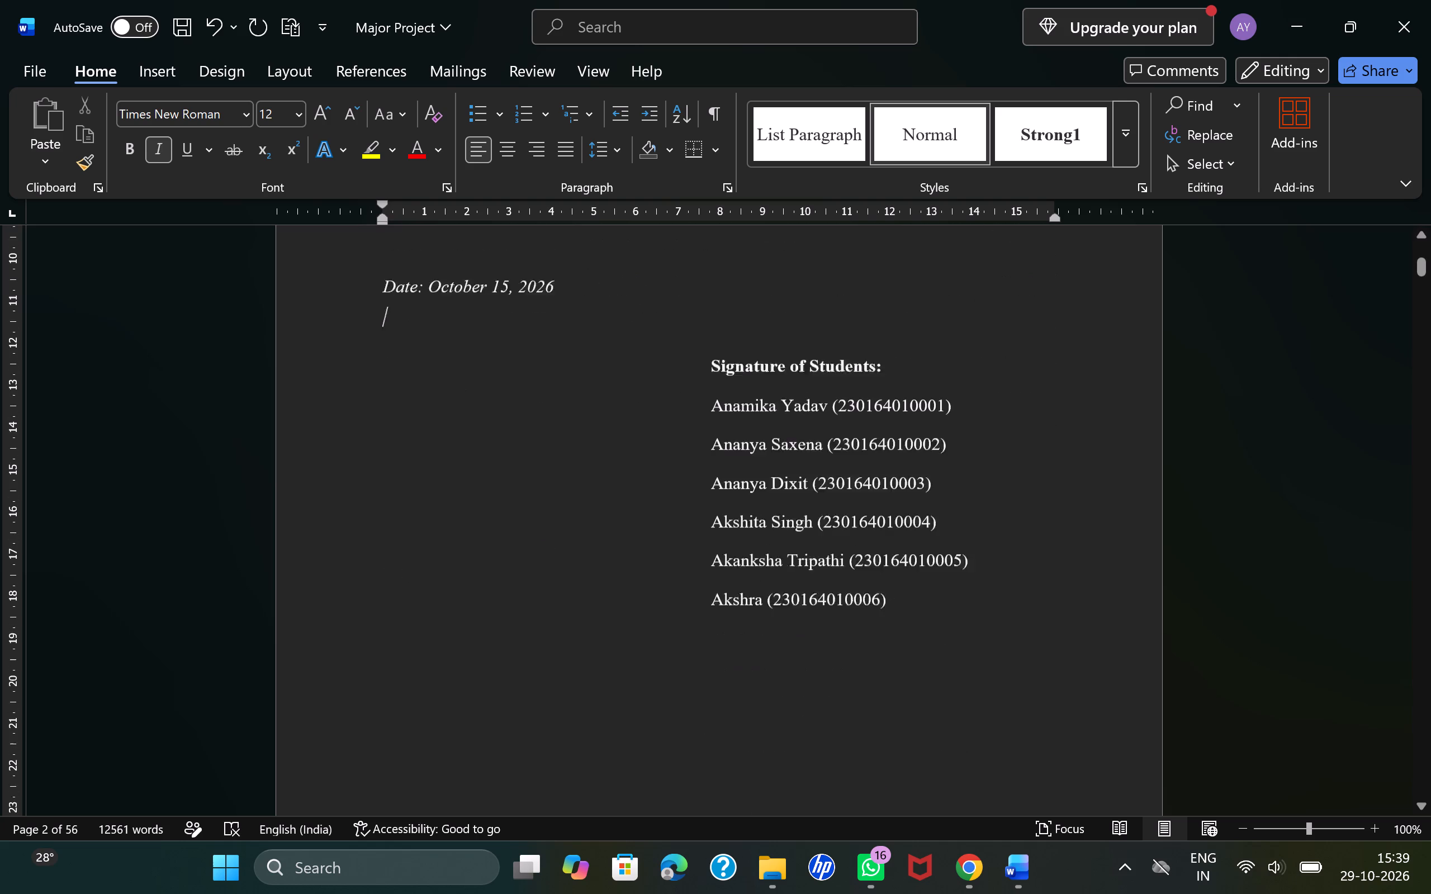
pyautogui.scroll(-1, 792, 538)
pyautogui.click(945, 337)
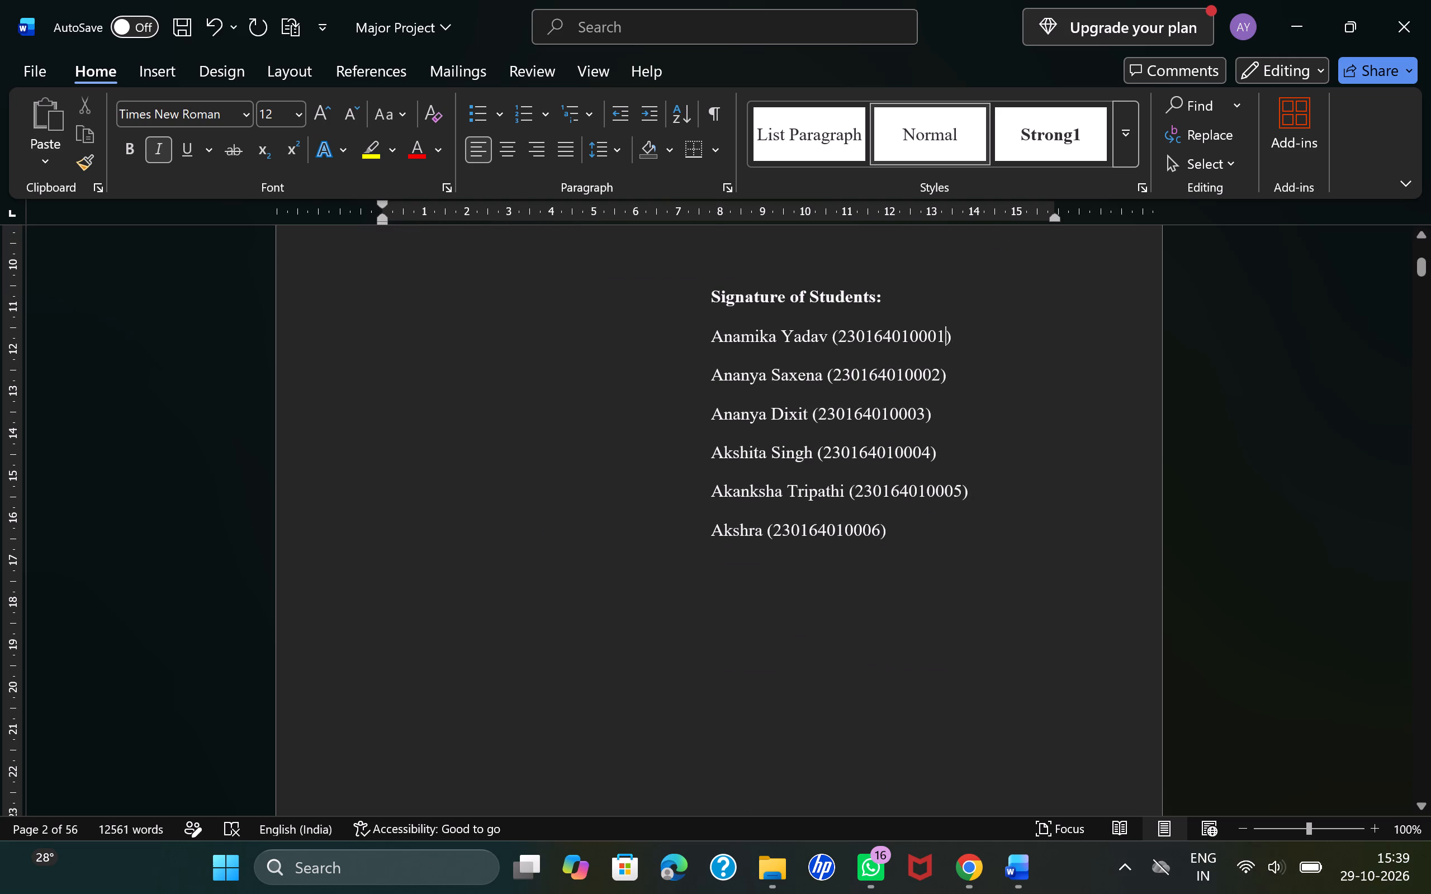
pyautogui.press('BackSpace')
pyautogui.press('BackSpace')
pyautogui.press('BackSpace')
pyautogui.press('BackSpace')
pyautogui.press('BackSpace')
pyautogui.press('BackSpace')
pyautogui.press('BackSpace')
pyautogui.press('BackSpace')
pyautogui.press('BackSpace')
pyautogui.press('BackSpace')
pyautogui.press('BackSpace')
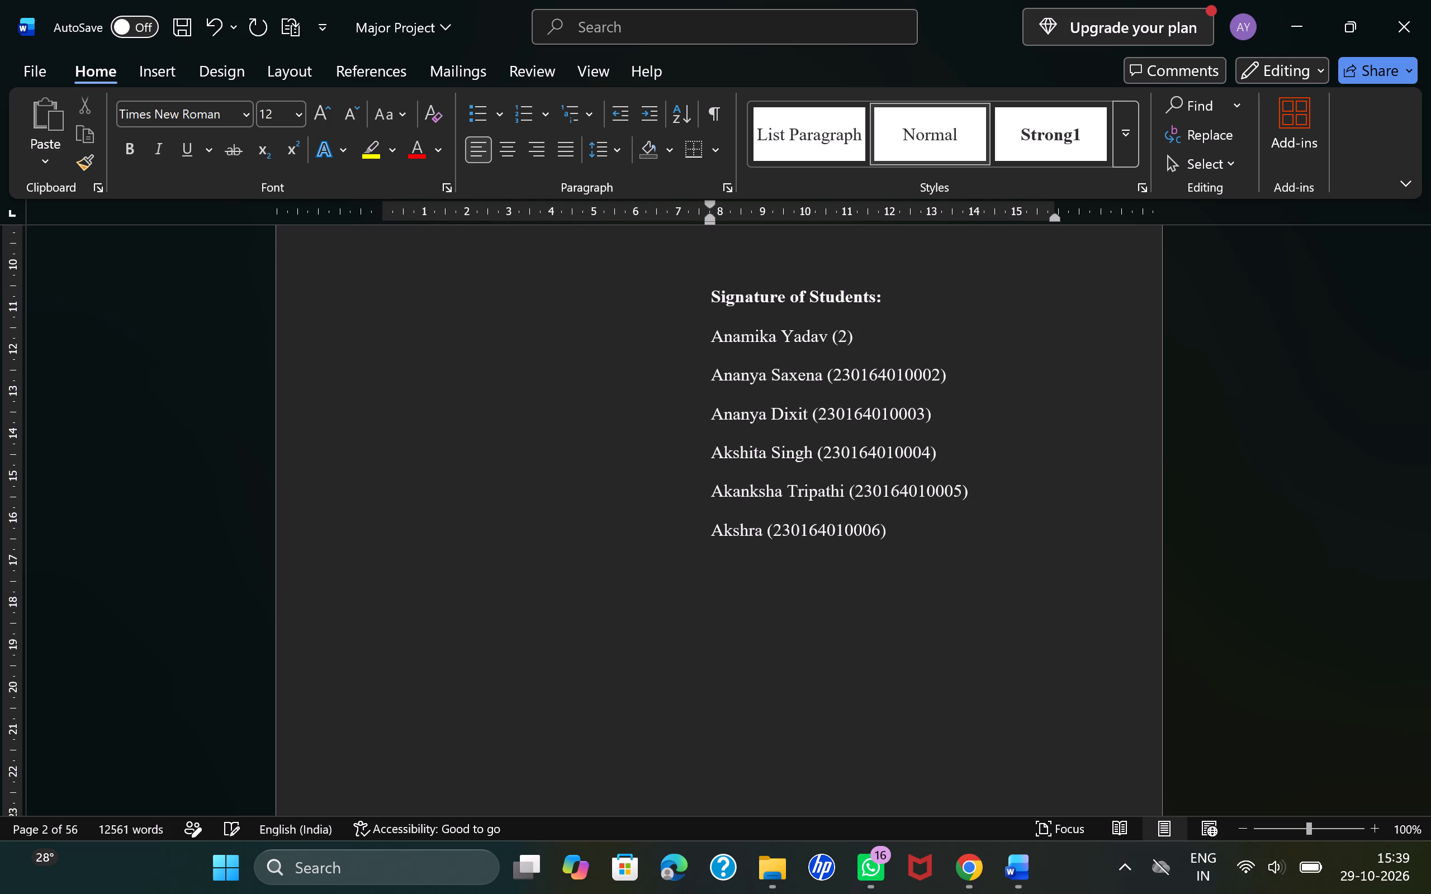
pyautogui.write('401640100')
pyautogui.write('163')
# Replace the second student's roll number under "Signature of Students:" with the one in the Declaration paragraph.
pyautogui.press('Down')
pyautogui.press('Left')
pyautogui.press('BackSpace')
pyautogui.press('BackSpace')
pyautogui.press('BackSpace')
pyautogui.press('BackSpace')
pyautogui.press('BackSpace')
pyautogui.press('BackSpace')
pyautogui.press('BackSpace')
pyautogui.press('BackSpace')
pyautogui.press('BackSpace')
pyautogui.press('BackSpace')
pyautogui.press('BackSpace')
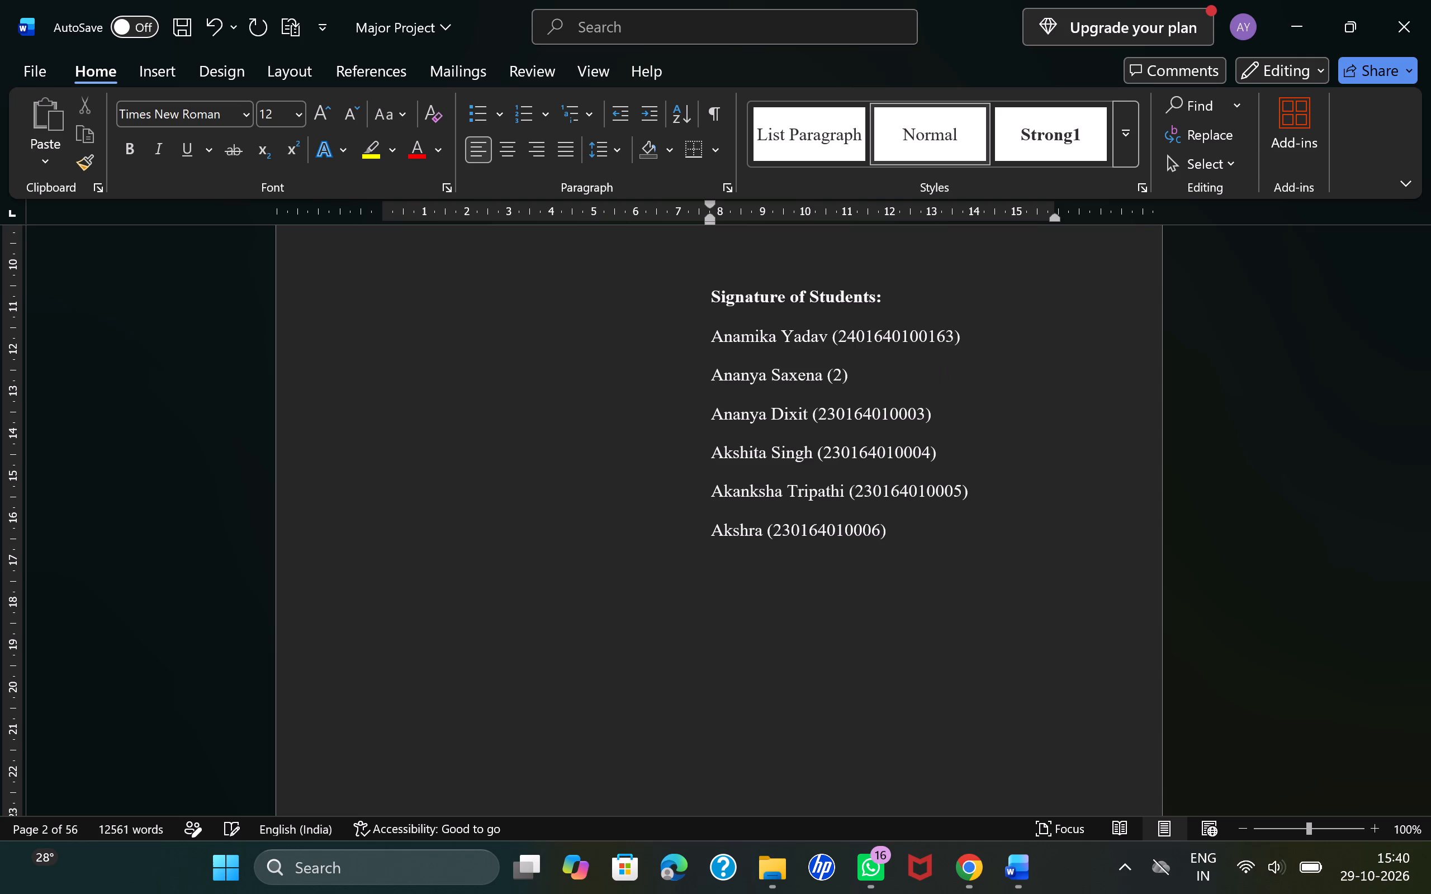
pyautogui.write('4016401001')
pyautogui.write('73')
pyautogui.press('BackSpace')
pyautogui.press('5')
# Replace the third student's roll number under "Signature of Students:" with the one in the Declaration paragraph.
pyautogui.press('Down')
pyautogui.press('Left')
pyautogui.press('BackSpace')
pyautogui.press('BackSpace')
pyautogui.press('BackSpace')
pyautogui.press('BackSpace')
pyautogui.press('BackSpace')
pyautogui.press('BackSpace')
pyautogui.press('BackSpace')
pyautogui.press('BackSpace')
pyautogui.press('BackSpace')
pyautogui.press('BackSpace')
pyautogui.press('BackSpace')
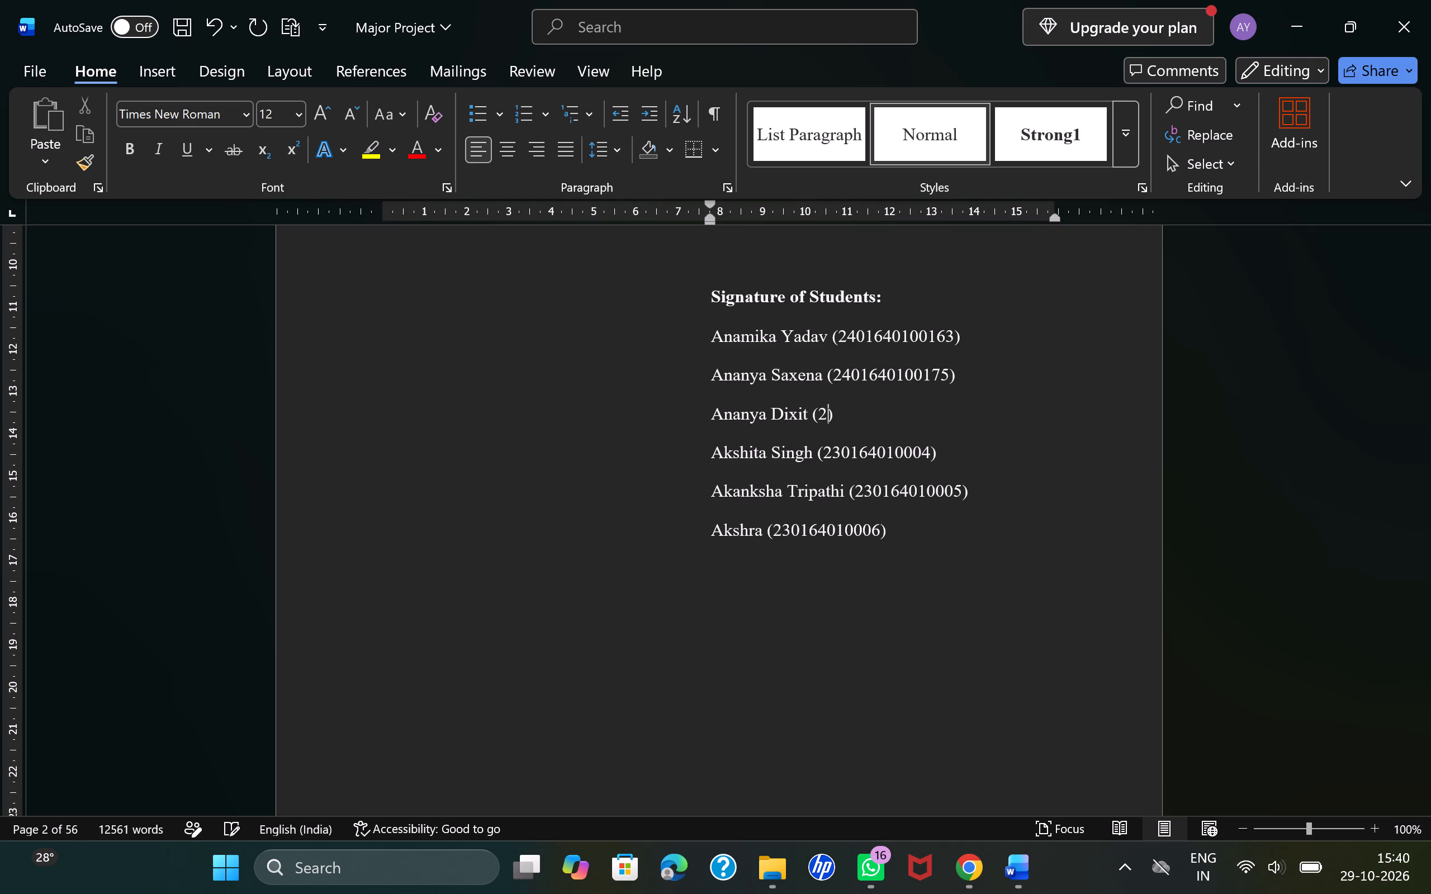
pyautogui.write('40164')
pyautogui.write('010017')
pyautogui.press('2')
# Replace the fourth student's roll number under "Signature of Students:" with the one in the Declaration paragraph.
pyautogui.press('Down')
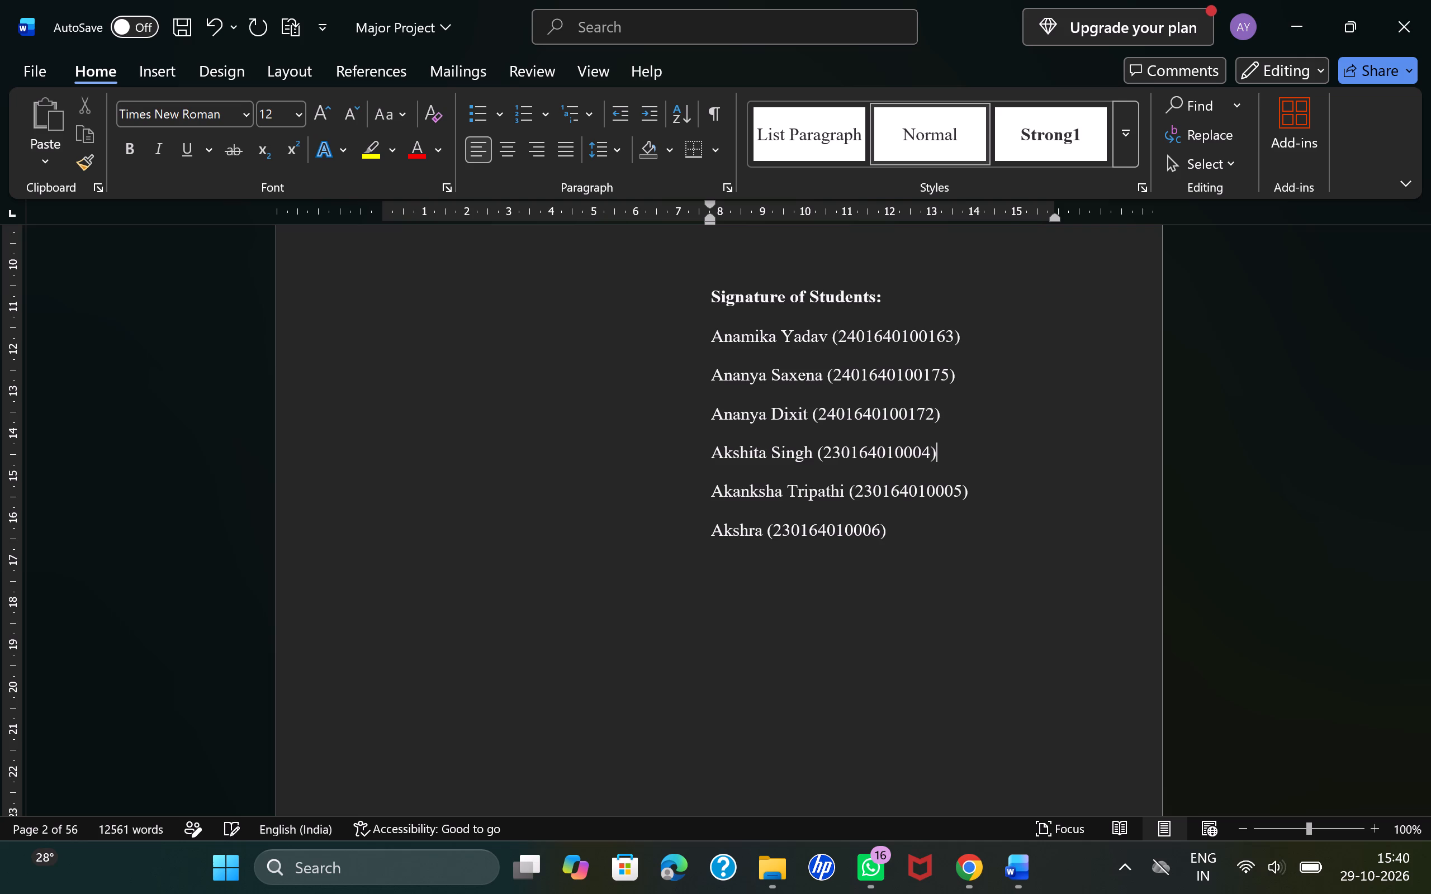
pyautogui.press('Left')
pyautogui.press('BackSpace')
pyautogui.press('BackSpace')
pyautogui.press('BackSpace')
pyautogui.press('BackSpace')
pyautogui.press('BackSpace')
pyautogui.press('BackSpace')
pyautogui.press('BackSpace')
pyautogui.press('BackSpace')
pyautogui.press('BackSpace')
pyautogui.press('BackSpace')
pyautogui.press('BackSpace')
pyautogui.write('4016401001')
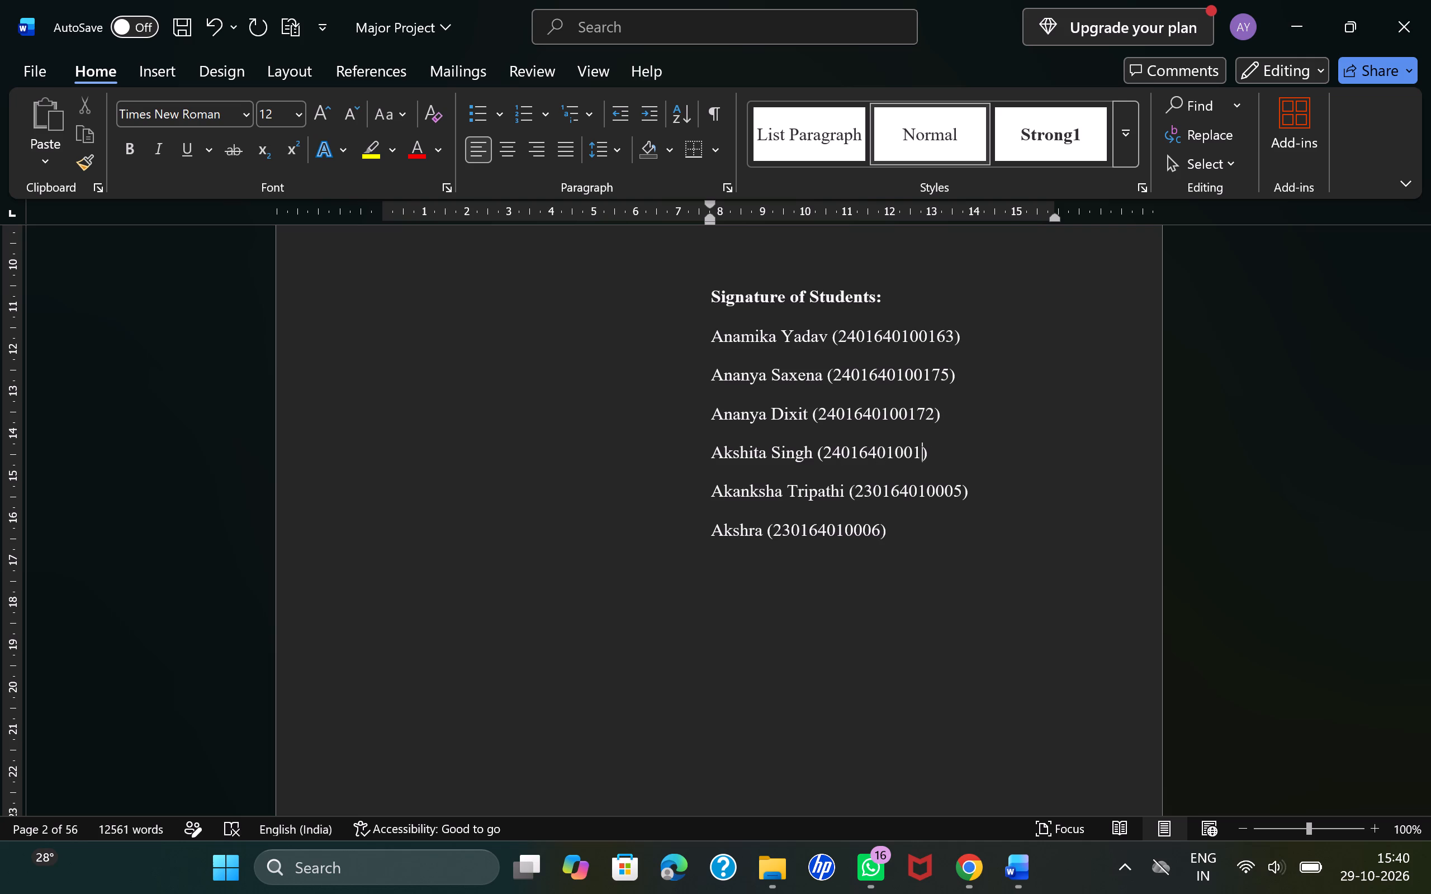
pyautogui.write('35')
# Replace the fifth student's roll number under "Signature of Students:" with the one in the Declaration paragraph.
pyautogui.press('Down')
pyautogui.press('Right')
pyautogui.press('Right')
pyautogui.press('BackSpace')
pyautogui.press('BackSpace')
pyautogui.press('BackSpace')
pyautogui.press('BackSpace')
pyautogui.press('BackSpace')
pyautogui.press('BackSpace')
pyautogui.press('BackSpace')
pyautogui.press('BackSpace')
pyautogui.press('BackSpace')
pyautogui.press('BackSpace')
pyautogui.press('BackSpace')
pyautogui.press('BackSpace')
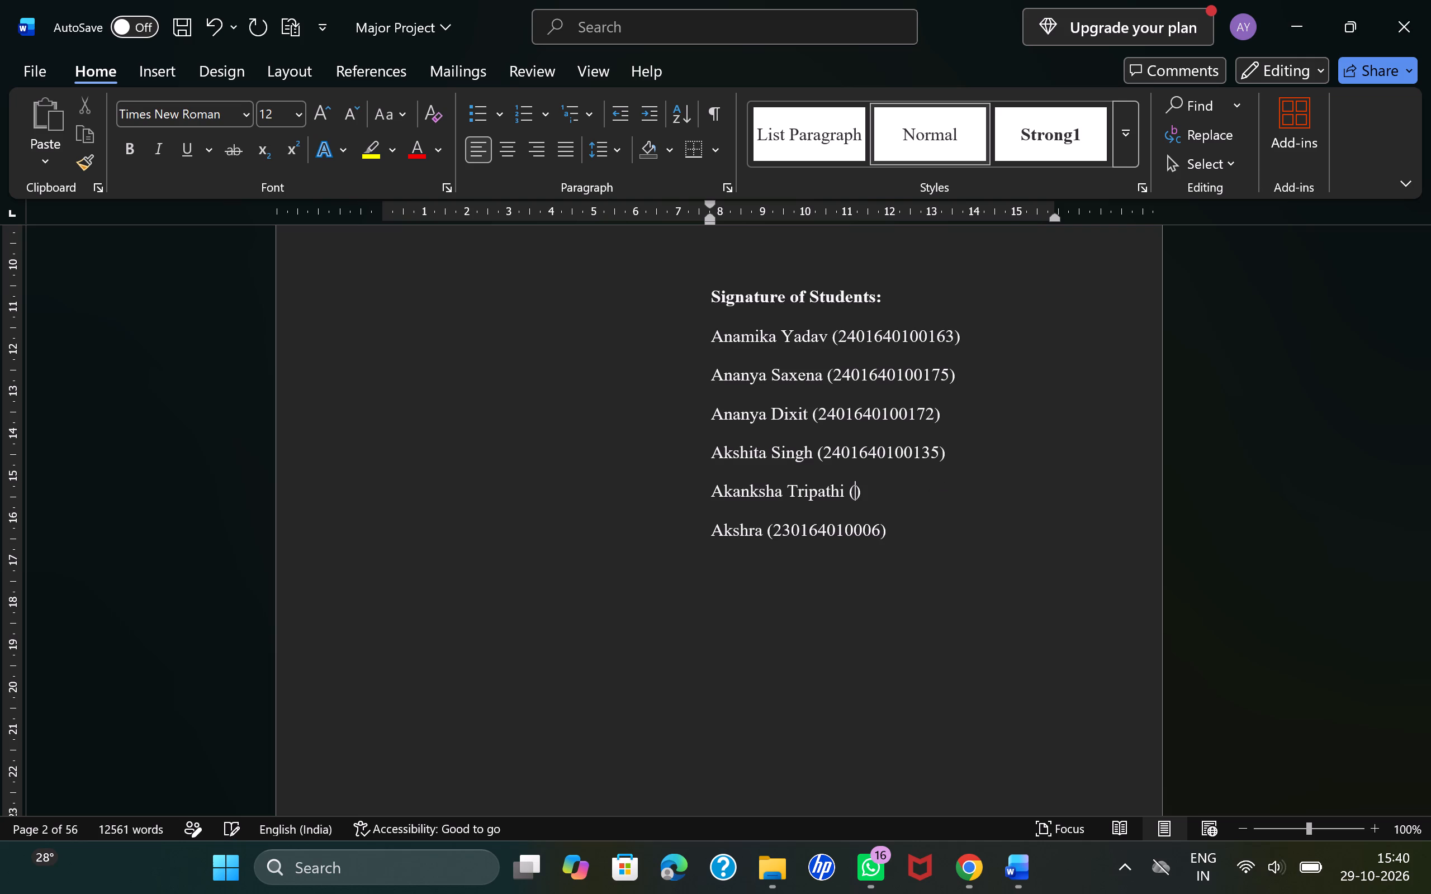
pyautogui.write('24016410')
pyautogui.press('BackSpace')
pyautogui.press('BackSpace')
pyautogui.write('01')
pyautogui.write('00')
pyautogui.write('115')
# Replace the sixth student's roll number under "Signature of Students:" with the one in the Declaration paragraph.
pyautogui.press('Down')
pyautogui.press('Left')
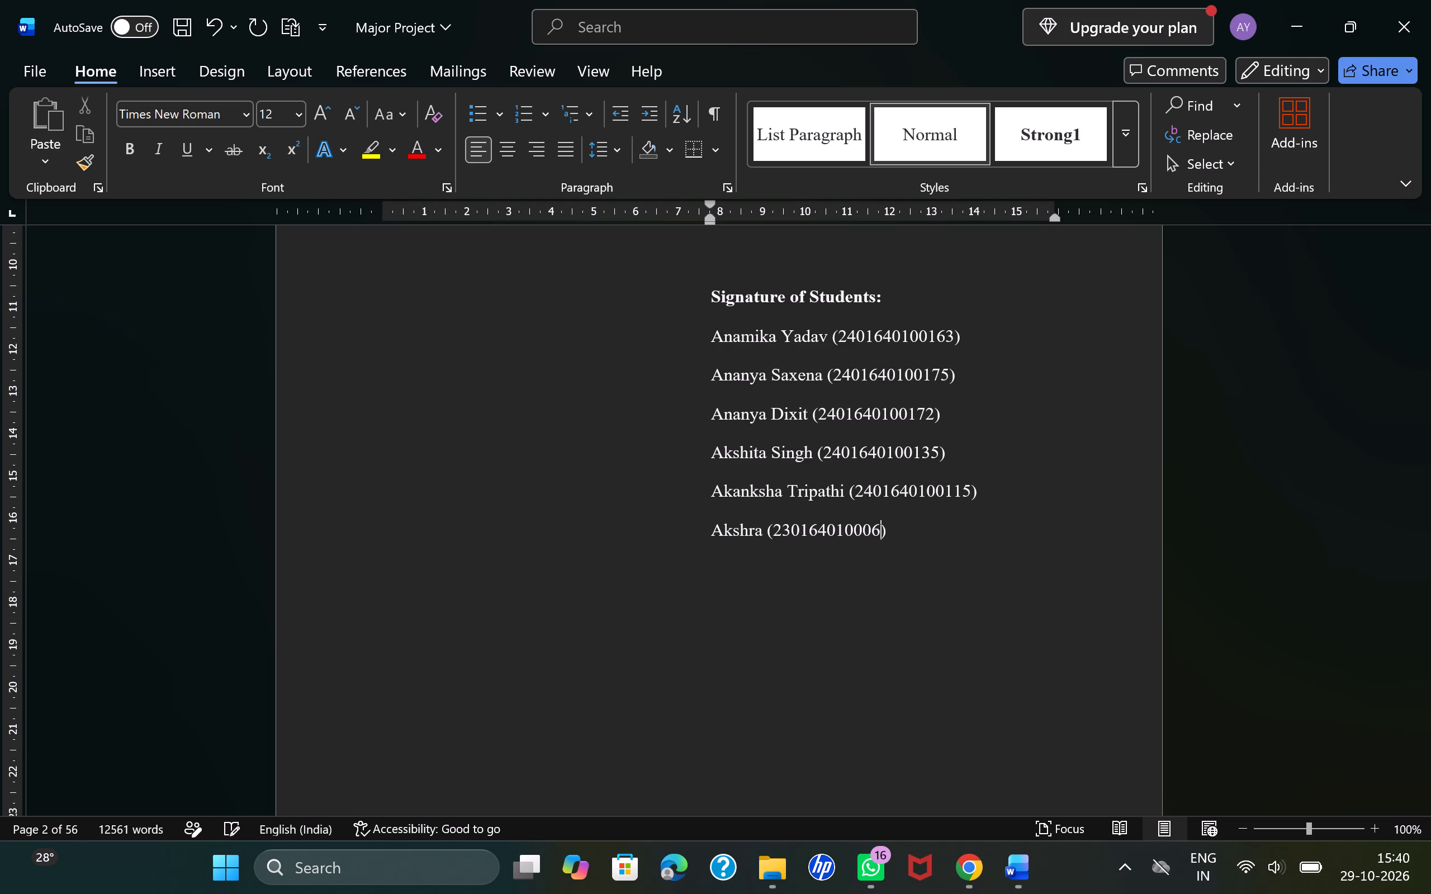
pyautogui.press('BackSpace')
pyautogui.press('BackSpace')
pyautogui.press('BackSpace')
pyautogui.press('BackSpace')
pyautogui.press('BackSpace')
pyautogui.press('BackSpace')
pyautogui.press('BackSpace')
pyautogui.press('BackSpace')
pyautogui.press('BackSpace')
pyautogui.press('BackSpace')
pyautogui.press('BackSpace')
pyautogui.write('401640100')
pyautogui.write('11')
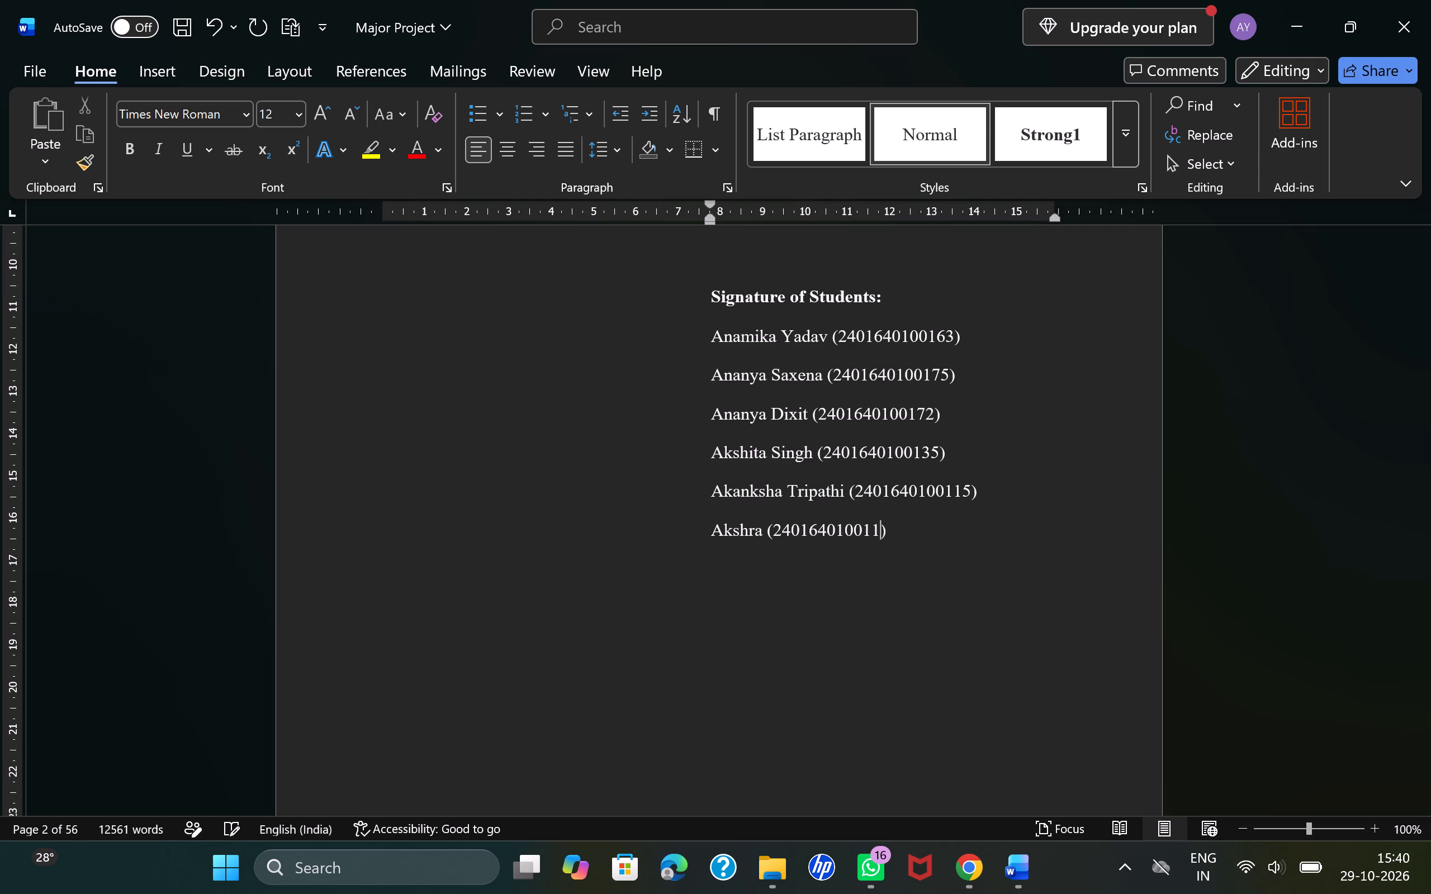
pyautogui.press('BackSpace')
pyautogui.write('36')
# Insert two blank lines above the "Signature of Students:" heading to move the signature block down.
pyautogui.click(788, 279)
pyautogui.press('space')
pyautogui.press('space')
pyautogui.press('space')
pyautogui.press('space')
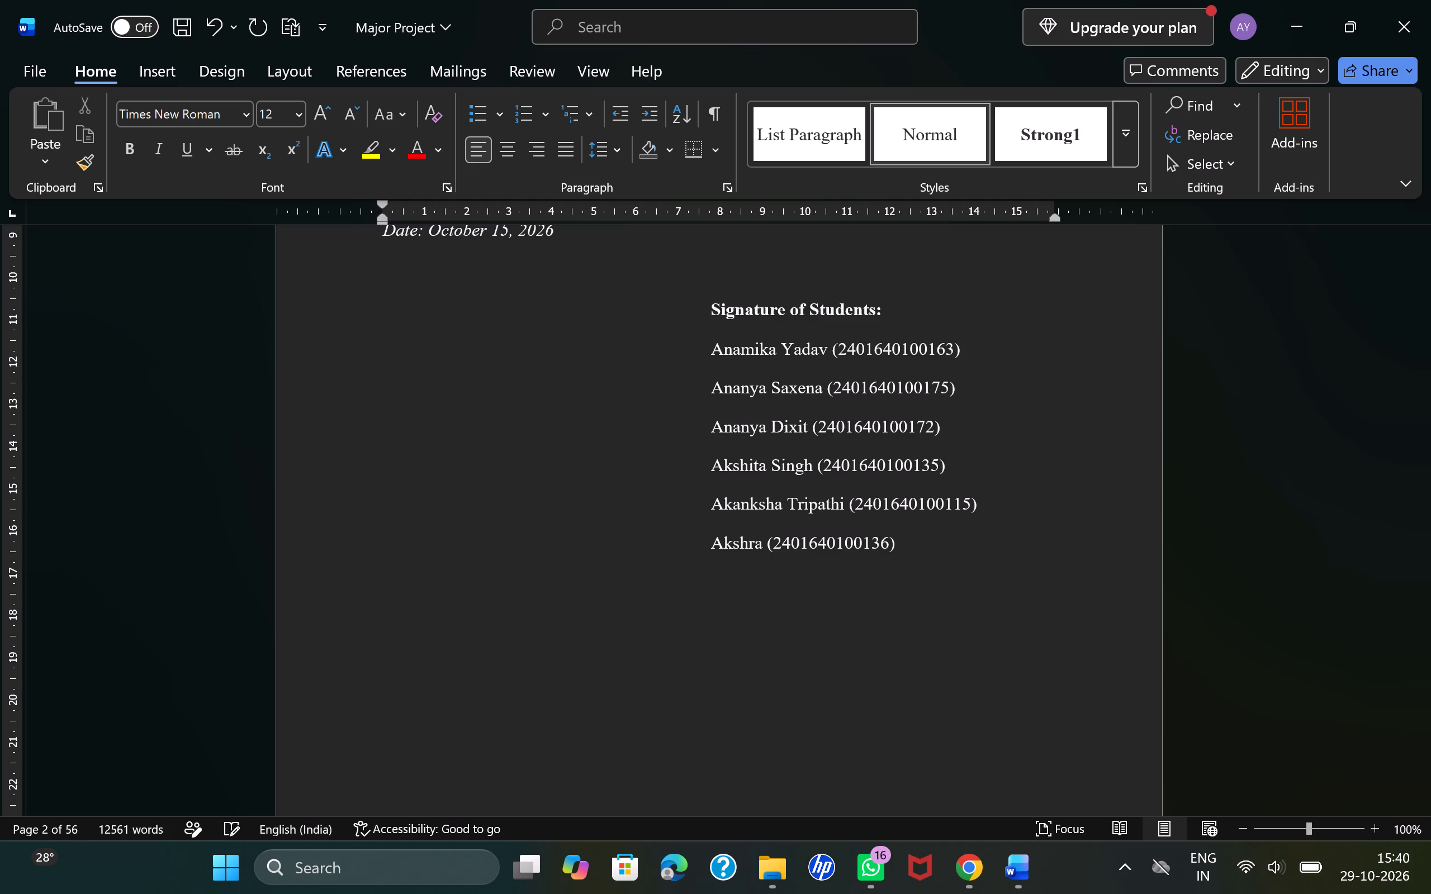
pyautogui.click(842, 291)
pyautogui.press('Down')
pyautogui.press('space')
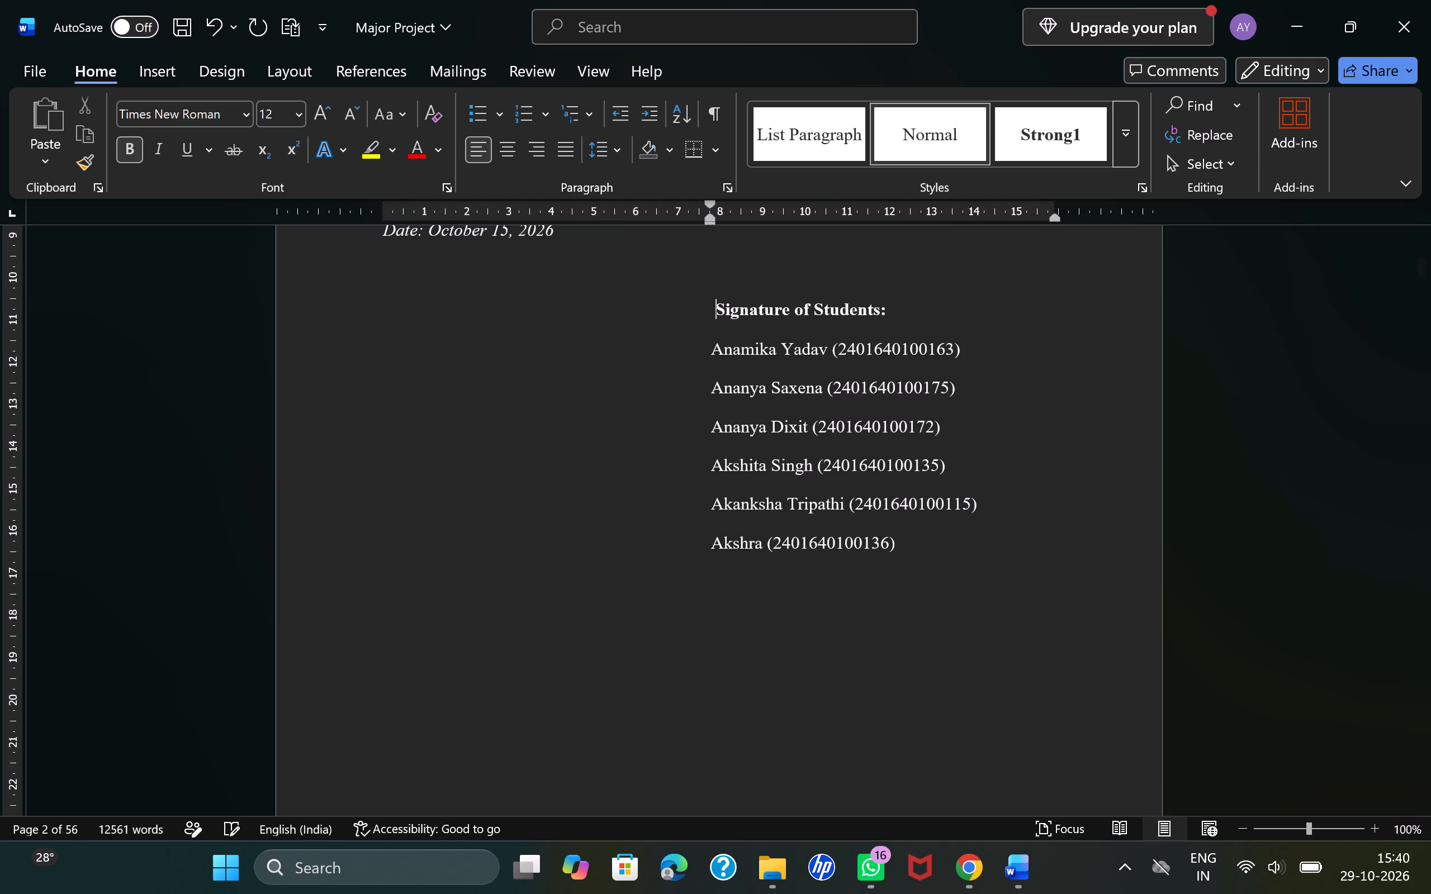
pyautogui.press('BackSpace')
pyautogui.press('Return')
pyautogui.press('Return')
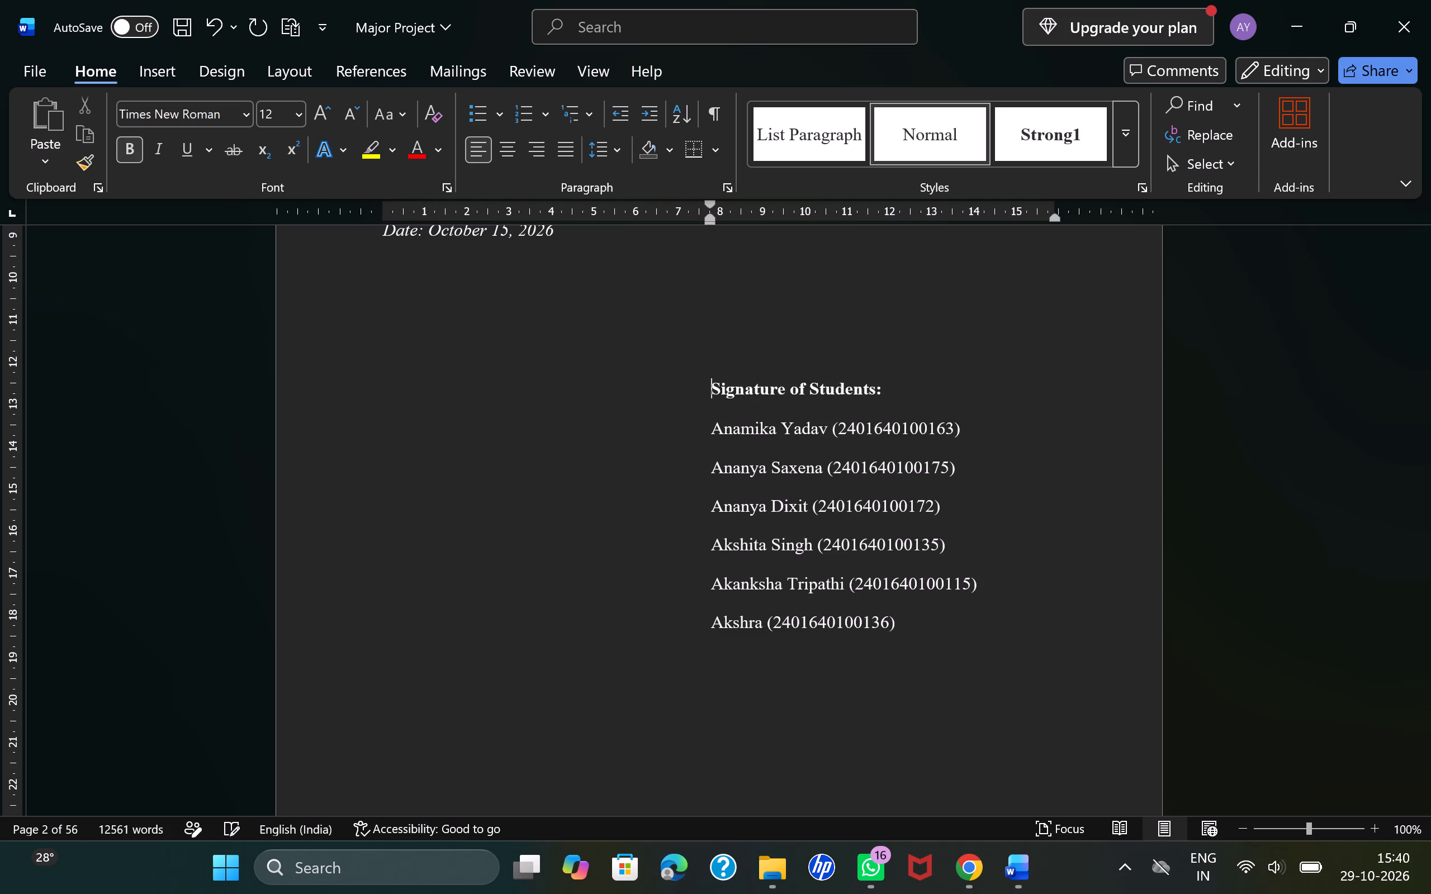
# Insert three more blank lines above the "Signature of Students:" heading to move the signature block further down the Declaration page.
pyautogui.press('Return')
pyautogui.press('Return')
pyautogui.scroll(-1, 842, 291)
pyautogui.press('Return')
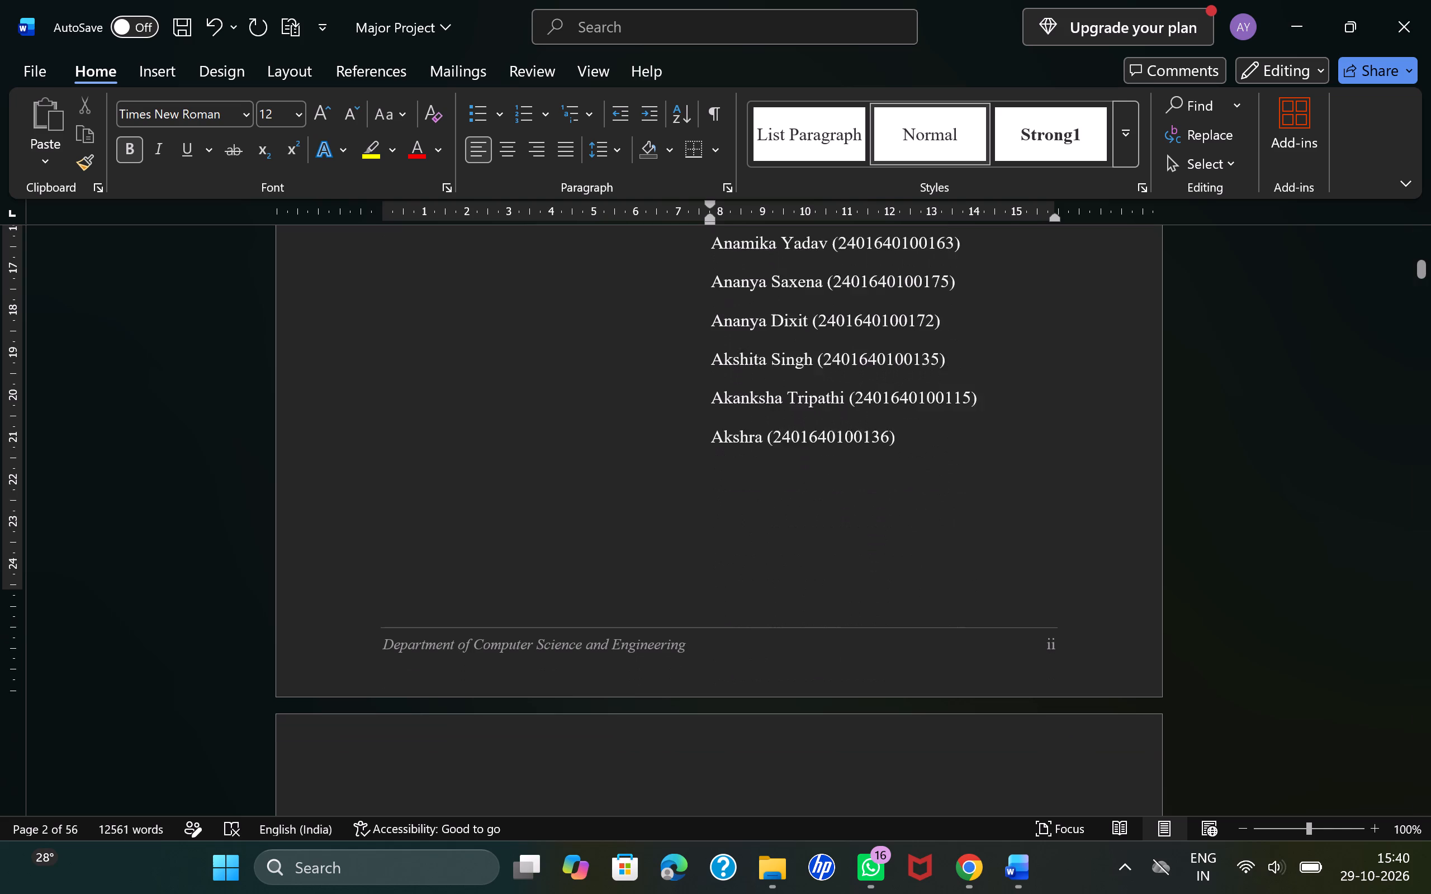
# Replace the first student's roll number in the Certificate paragraph with the one used for that student in the Declaration.
pyautogui.scroll(-3, 933, 475)
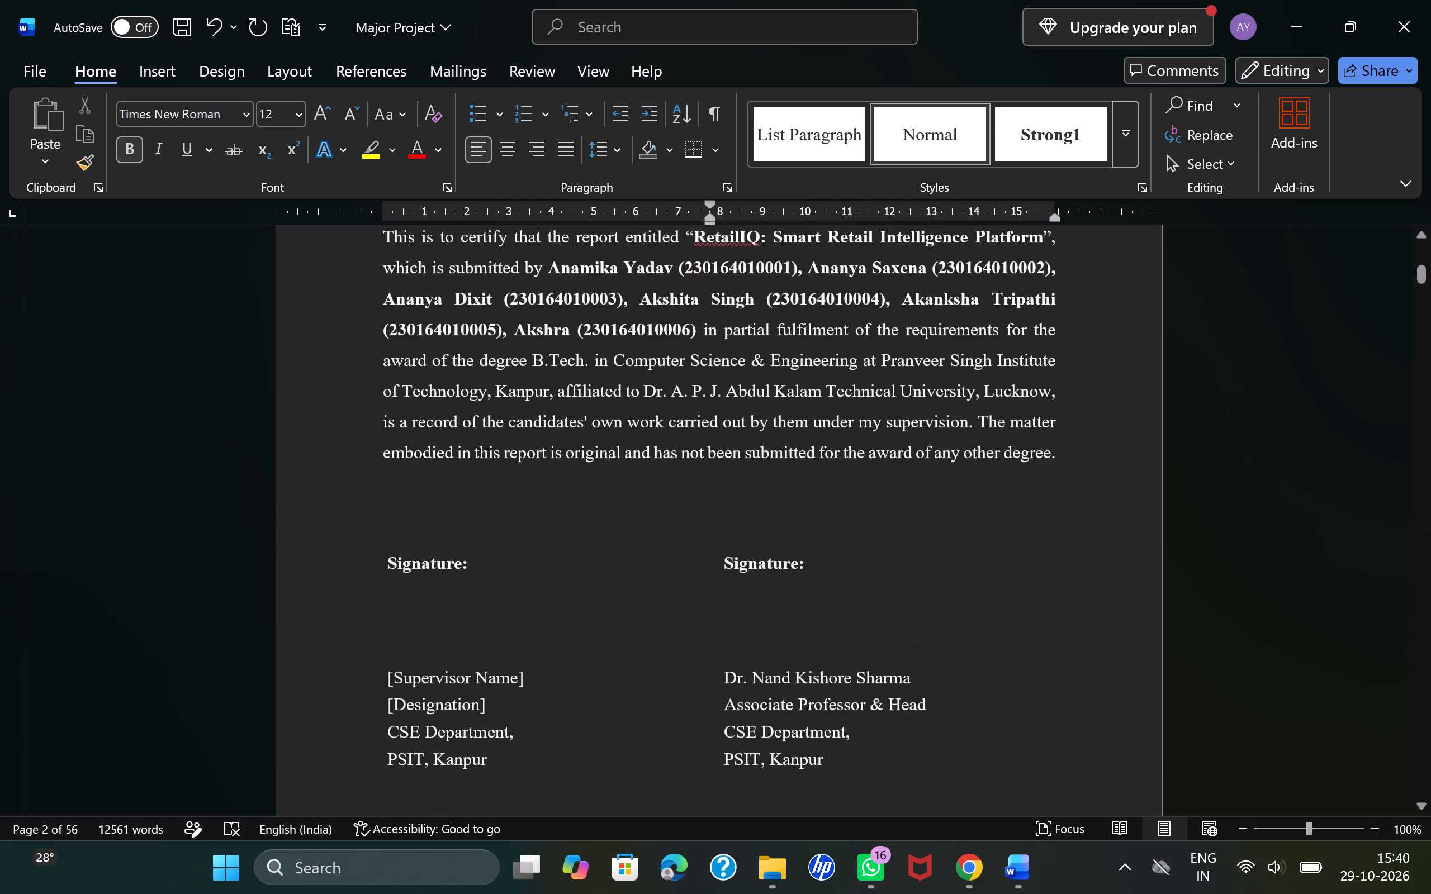
pyautogui.scroll(1, 933, 475)
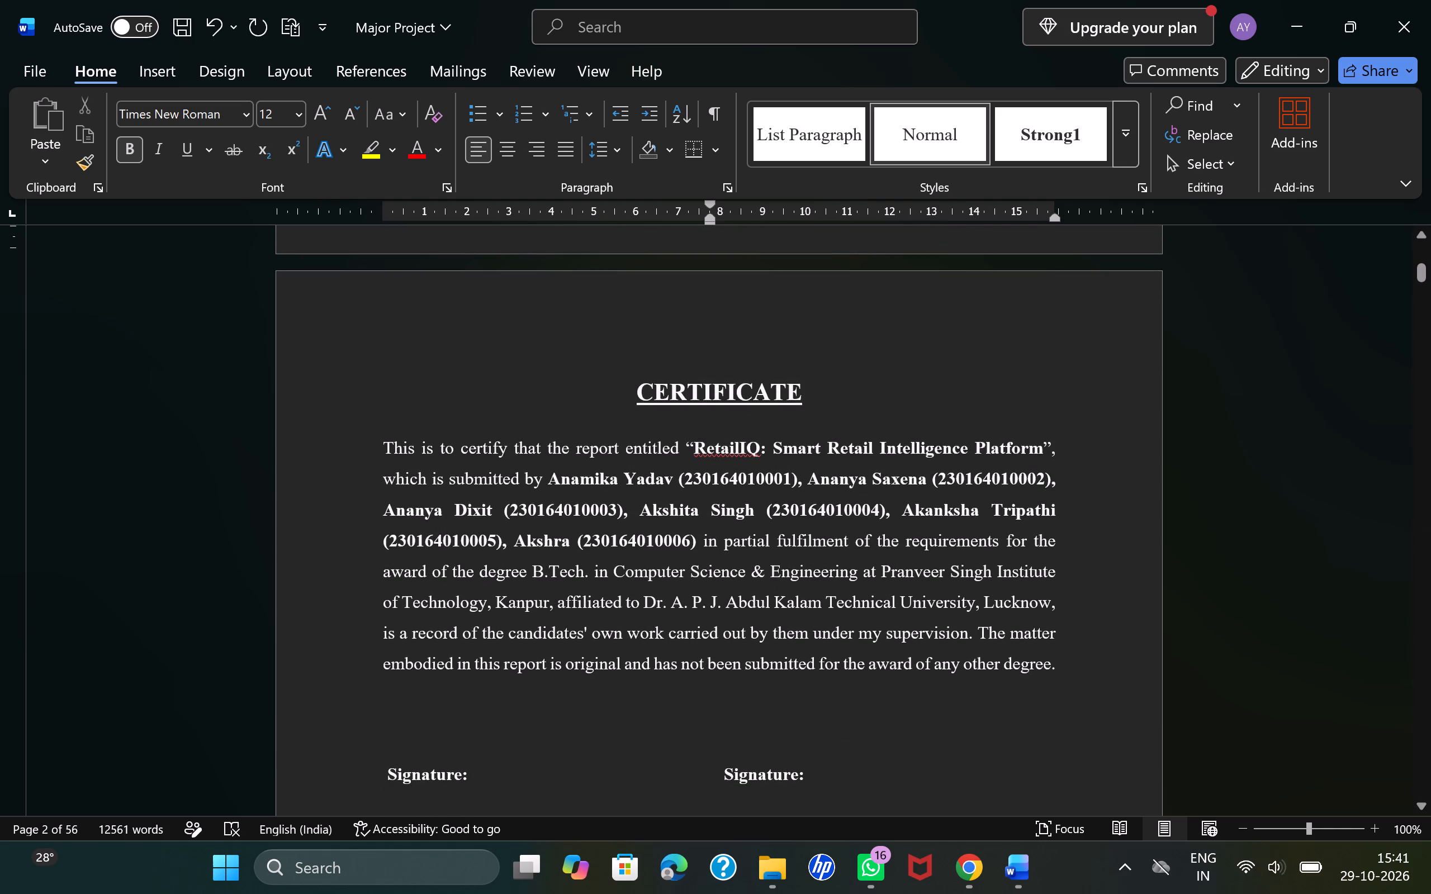
pyautogui.click(792, 486)
pyautogui.press('BackSpace')
pyautogui.press('BackSpace')
pyautogui.press('BackSpace')
pyautogui.press('BackSpace')
pyautogui.press('BackSpace')
pyautogui.press('BackSpace')
pyautogui.press('BackSpace')
pyautogui.press('BackSpace')
pyautogui.press('BackSpace')
pyautogui.press('BackSpace')
pyautogui.press('BackSpace')
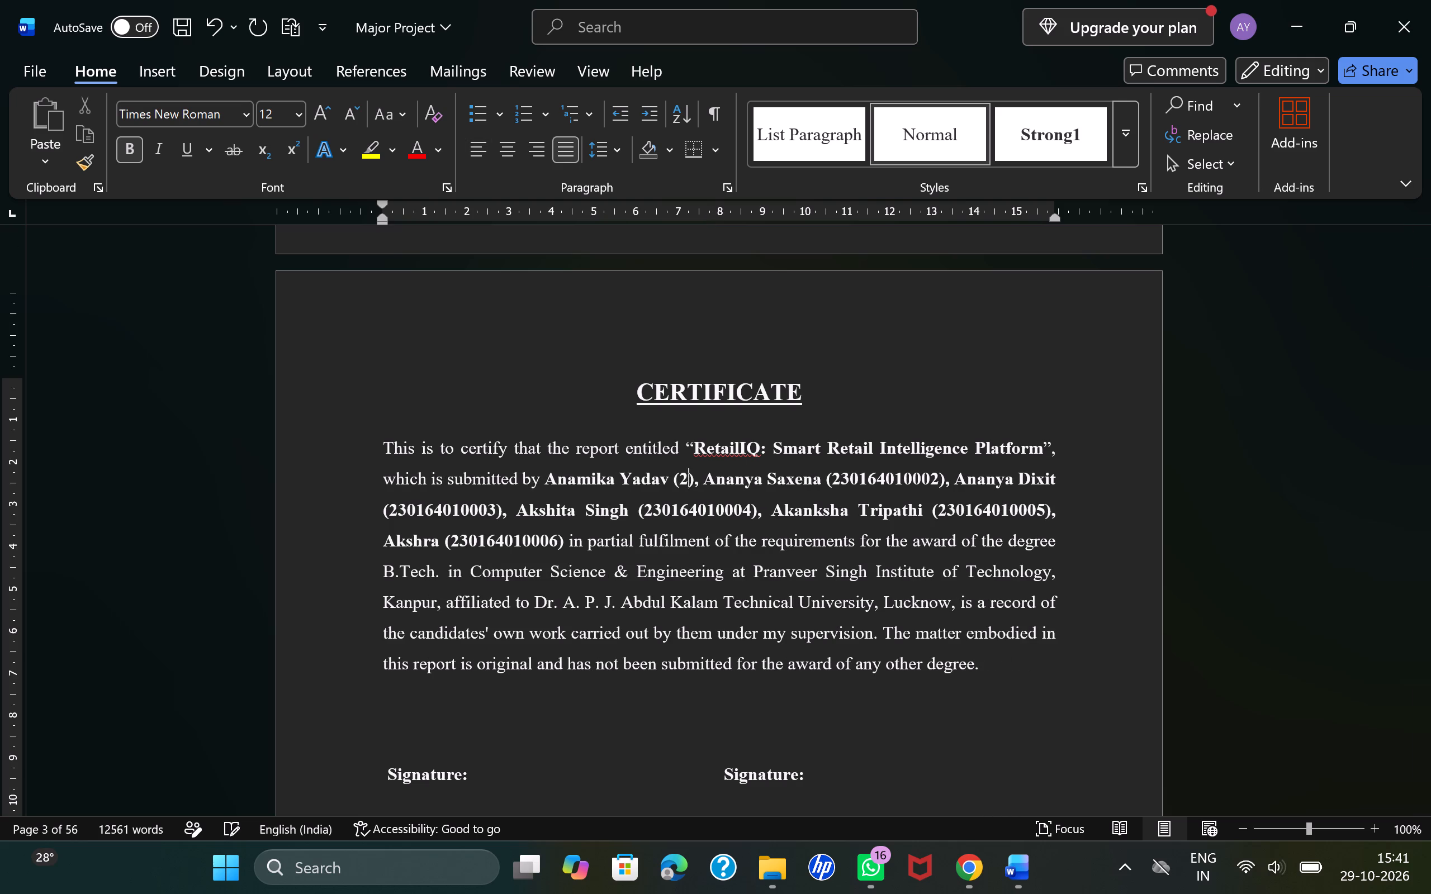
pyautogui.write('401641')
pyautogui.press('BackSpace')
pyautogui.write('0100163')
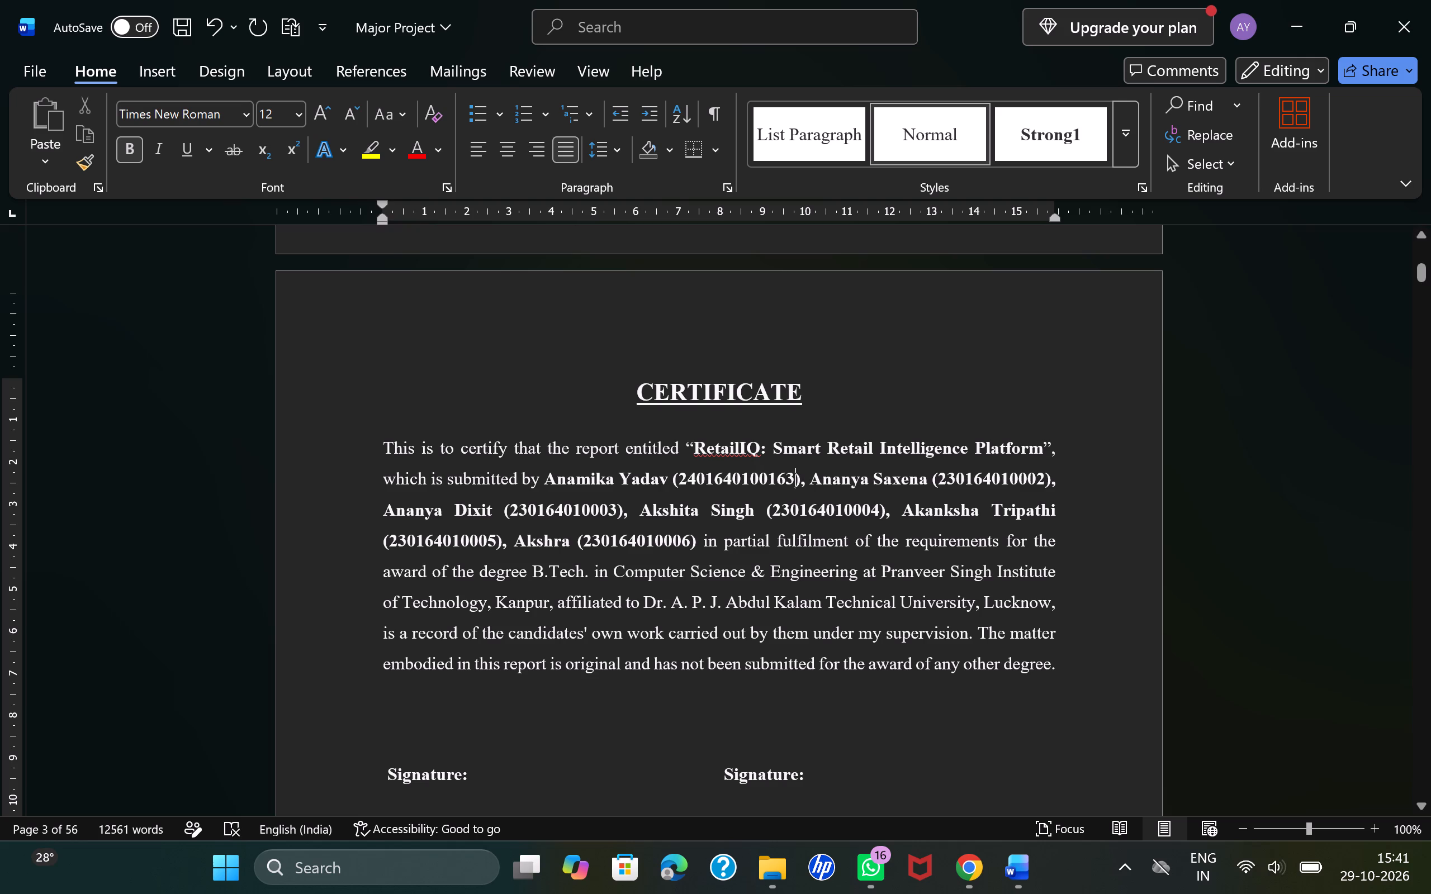
# Replace the second student's roll number in the Certificate paragraph with the one used for that student in the Declaration.
pyautogui.click(1041, 477)
pyautogui.press('BackSpace')
pyautogui.press('BackSpace')
pyautogui.press('BackSpace')
pyautogui.press('BackSpace')
pyautogui.press('BackSpace')
pyautogui.press('BackSpace')
pyautogui.press('BackSpace')
pyautogui.press('BackSpace')
pyautogui.press('BackSpace')
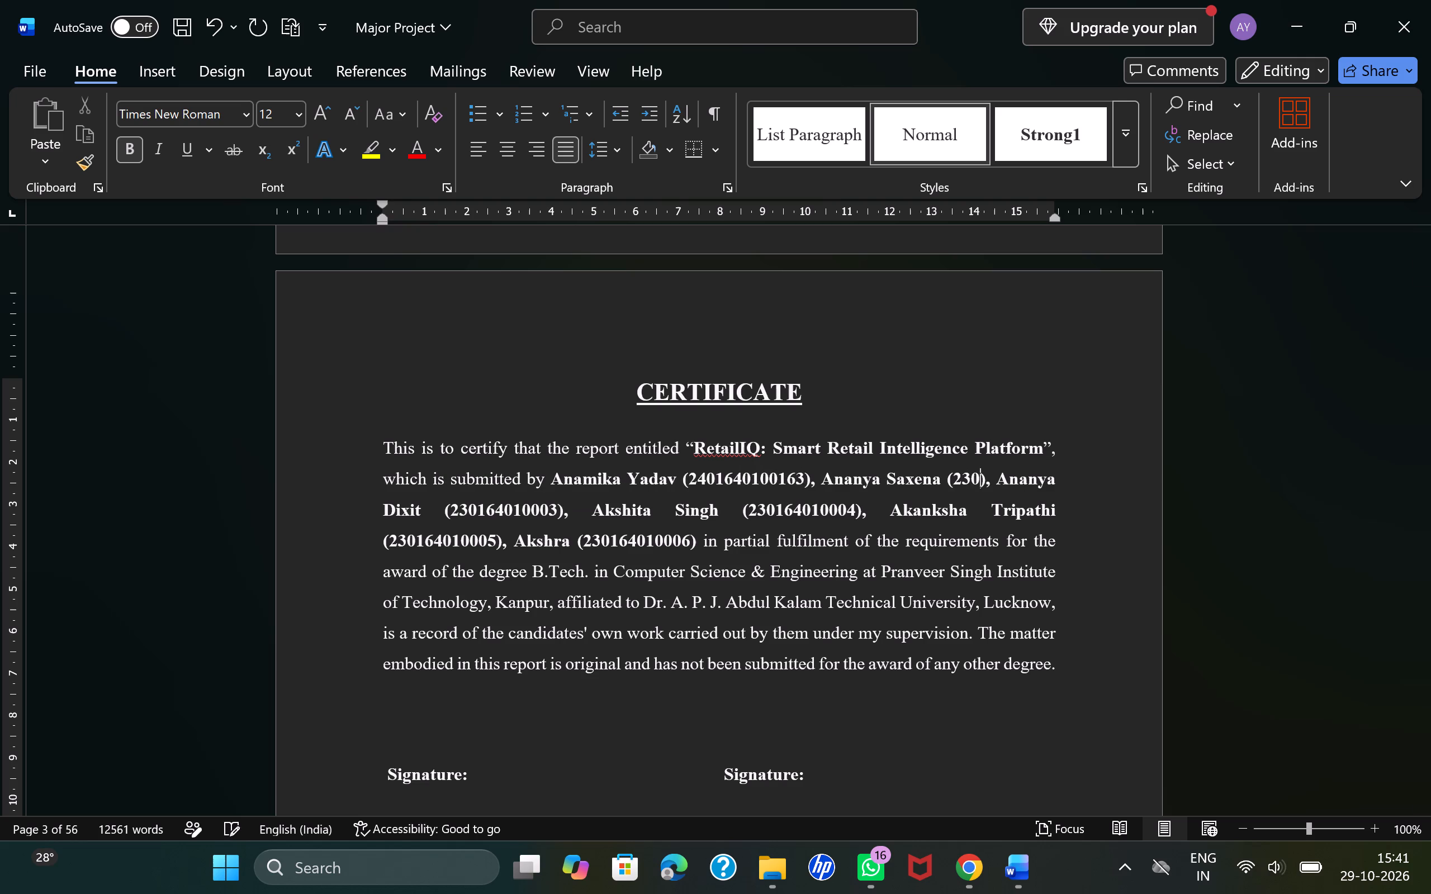
pyautogui.press('BackSpace')
pyautogui.press('BackSpace')
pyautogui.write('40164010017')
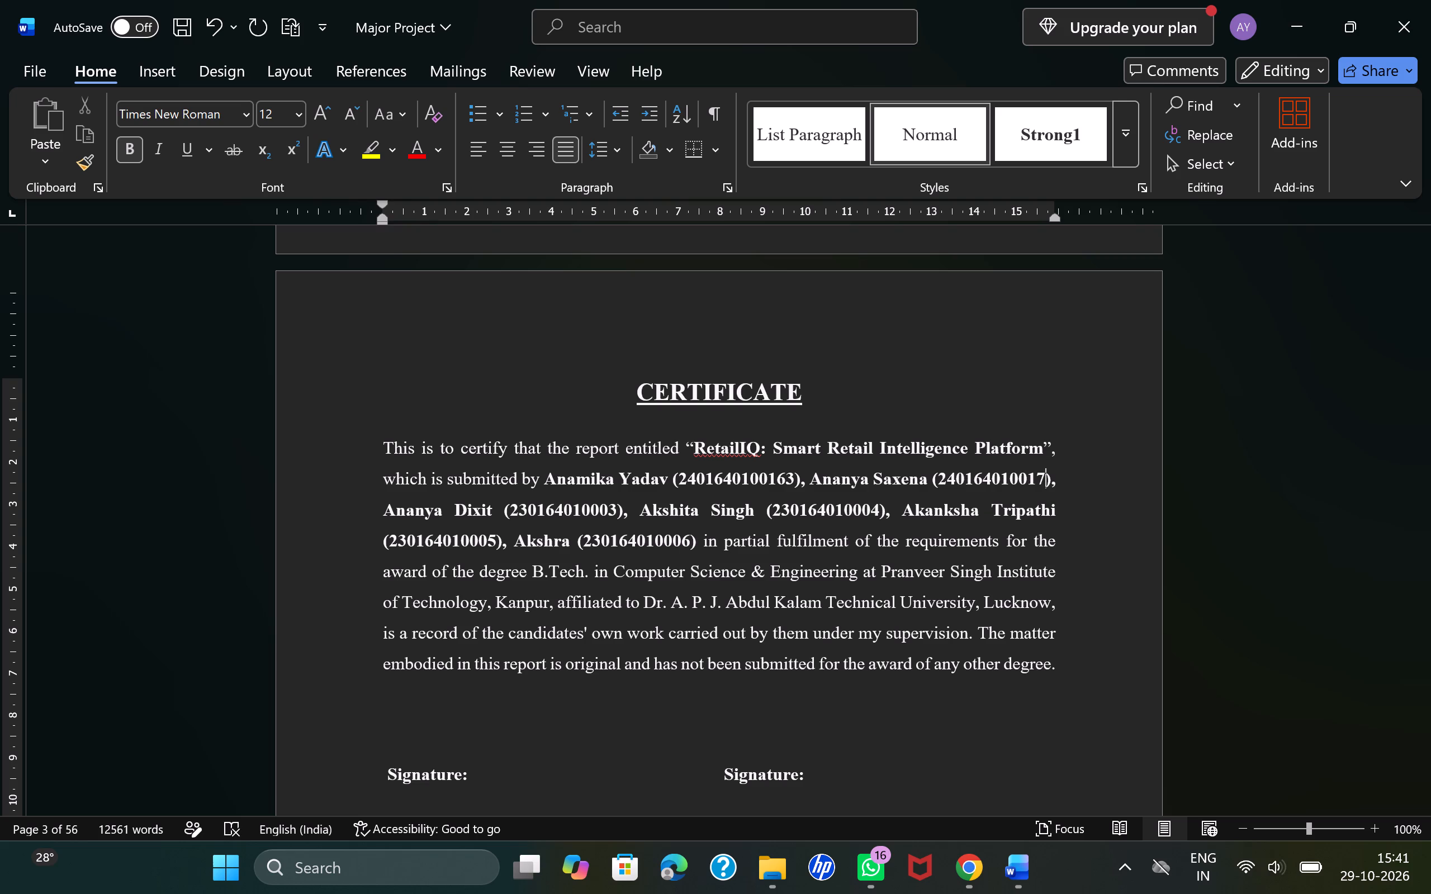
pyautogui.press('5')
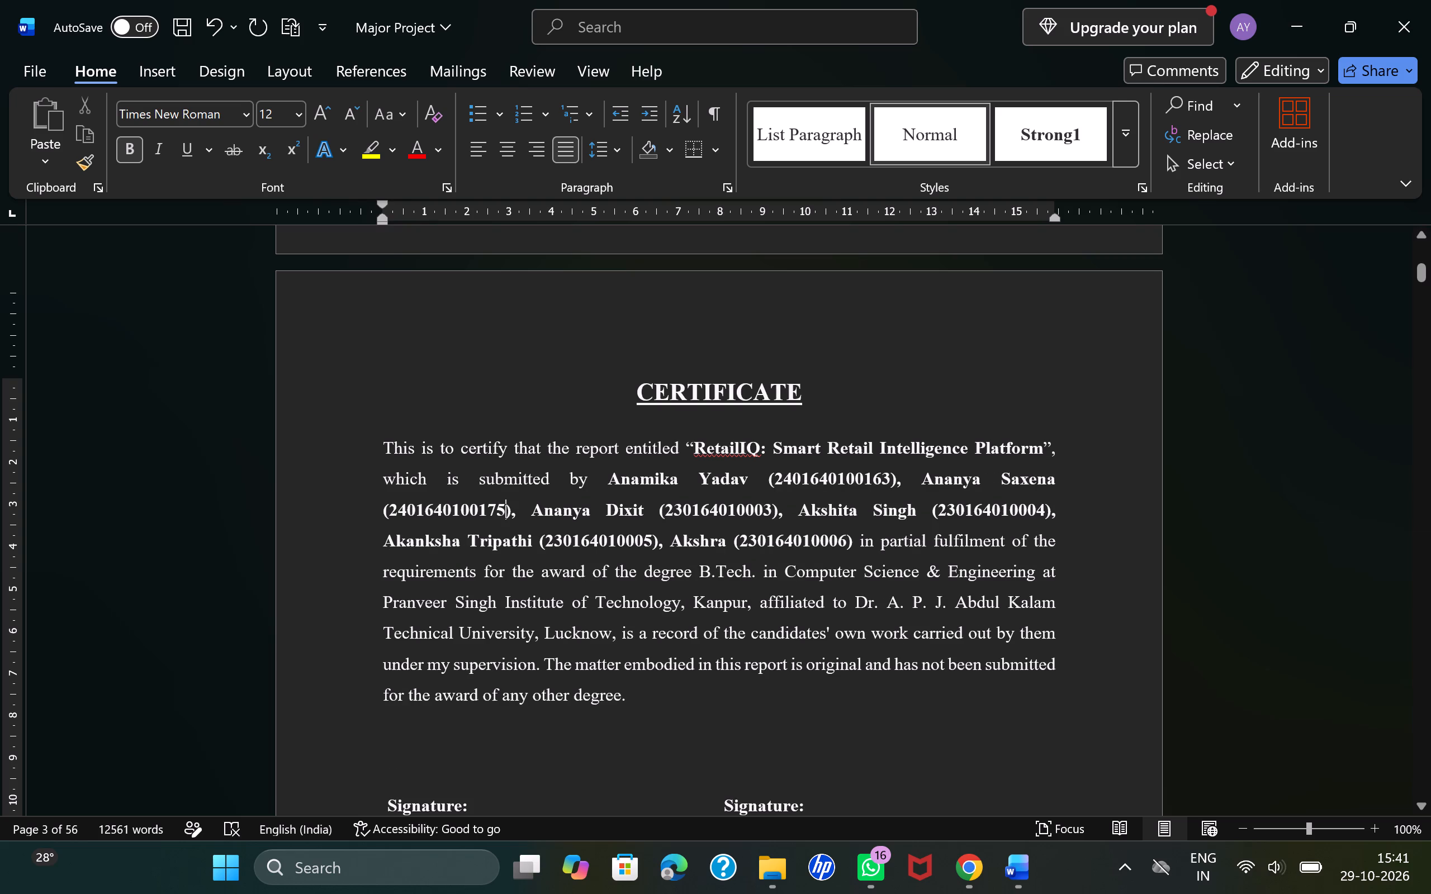
# Delete the third student's old roll number in the Certificate paragraph so the one from the Declaration can replace it.
pyautogui.click(771, 511)
pyautogui.press('BackSpace')
pyautogui.press('BackSpace')
pyautogui.press('BackSpace')
pyautogui.press('BackSpace')
pyautogui.press('BackSpace')
pyautogui.press('BackSpace')
pyautogui.press('BackSpace')
pyautogui.press('BackSpace')
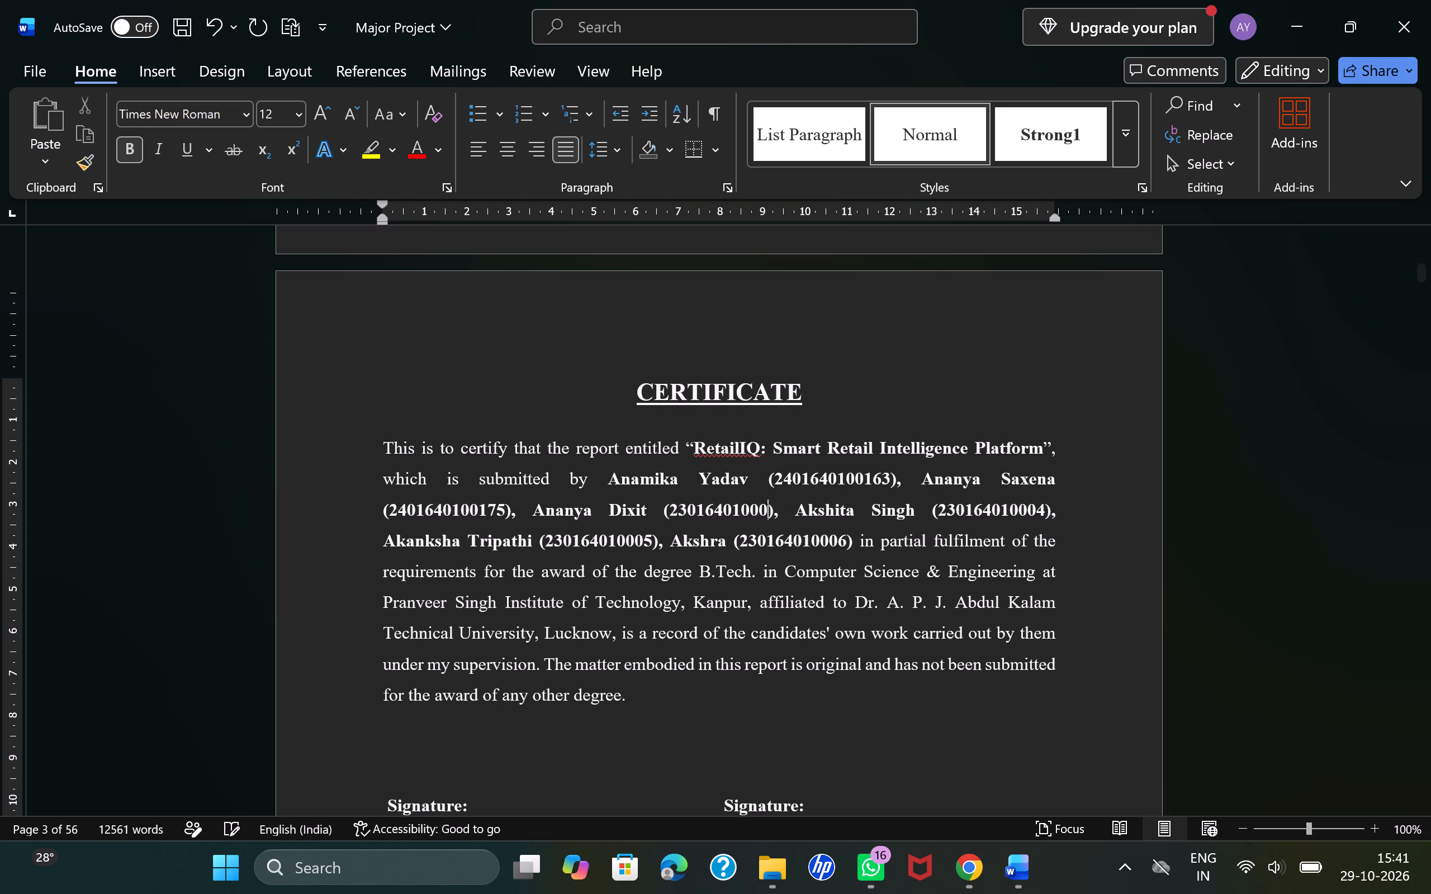
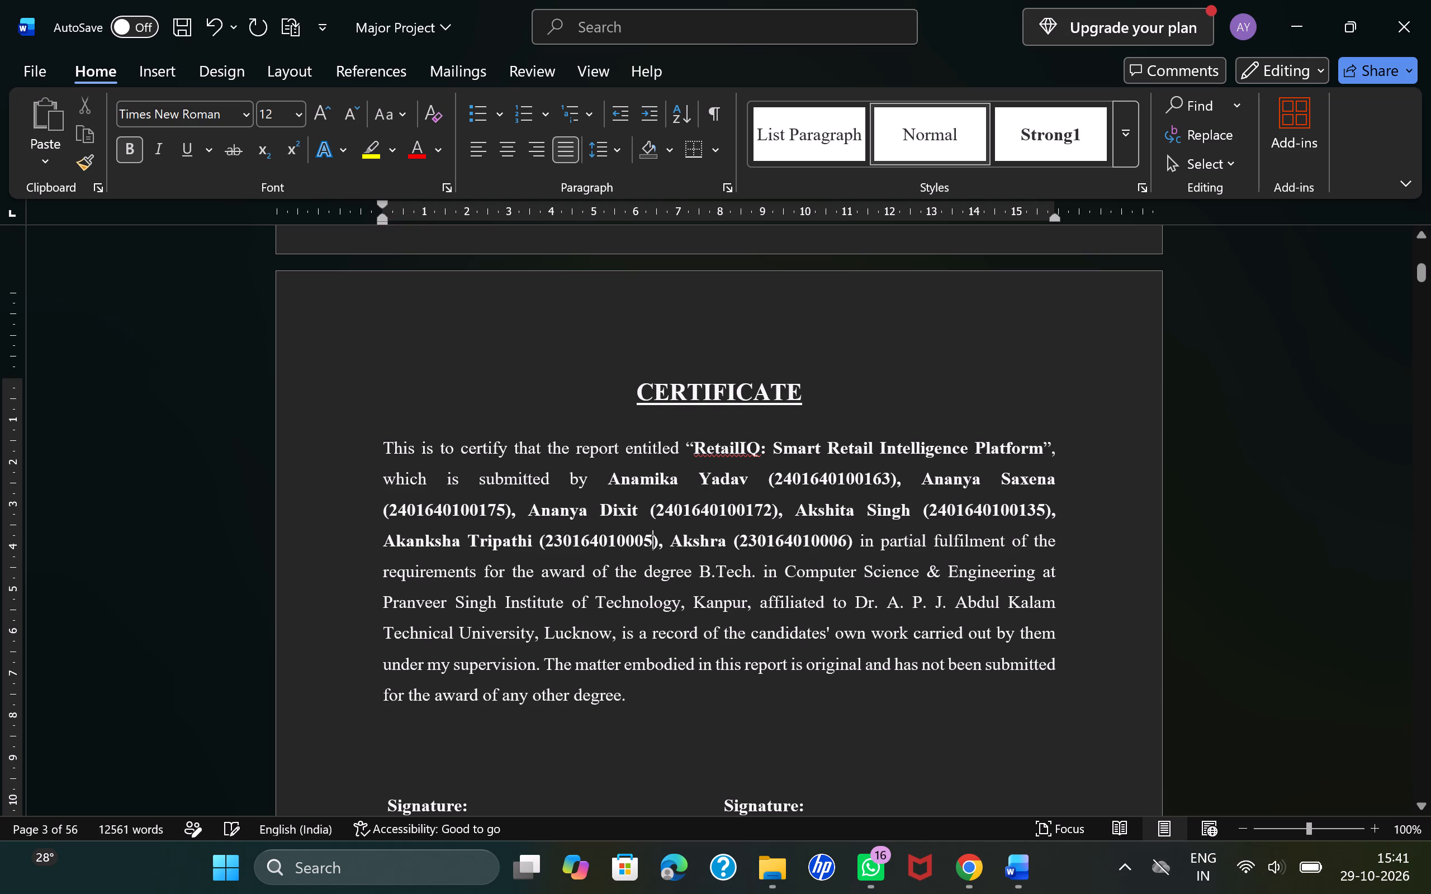
# Replace the fifth student's roll number in the Certificate paragraph with the one used for that student in the Declaration.
pyautogui.press('BackSpace')
pyautogui.press('BackSpace')
pyautogui.press('BackSpace')
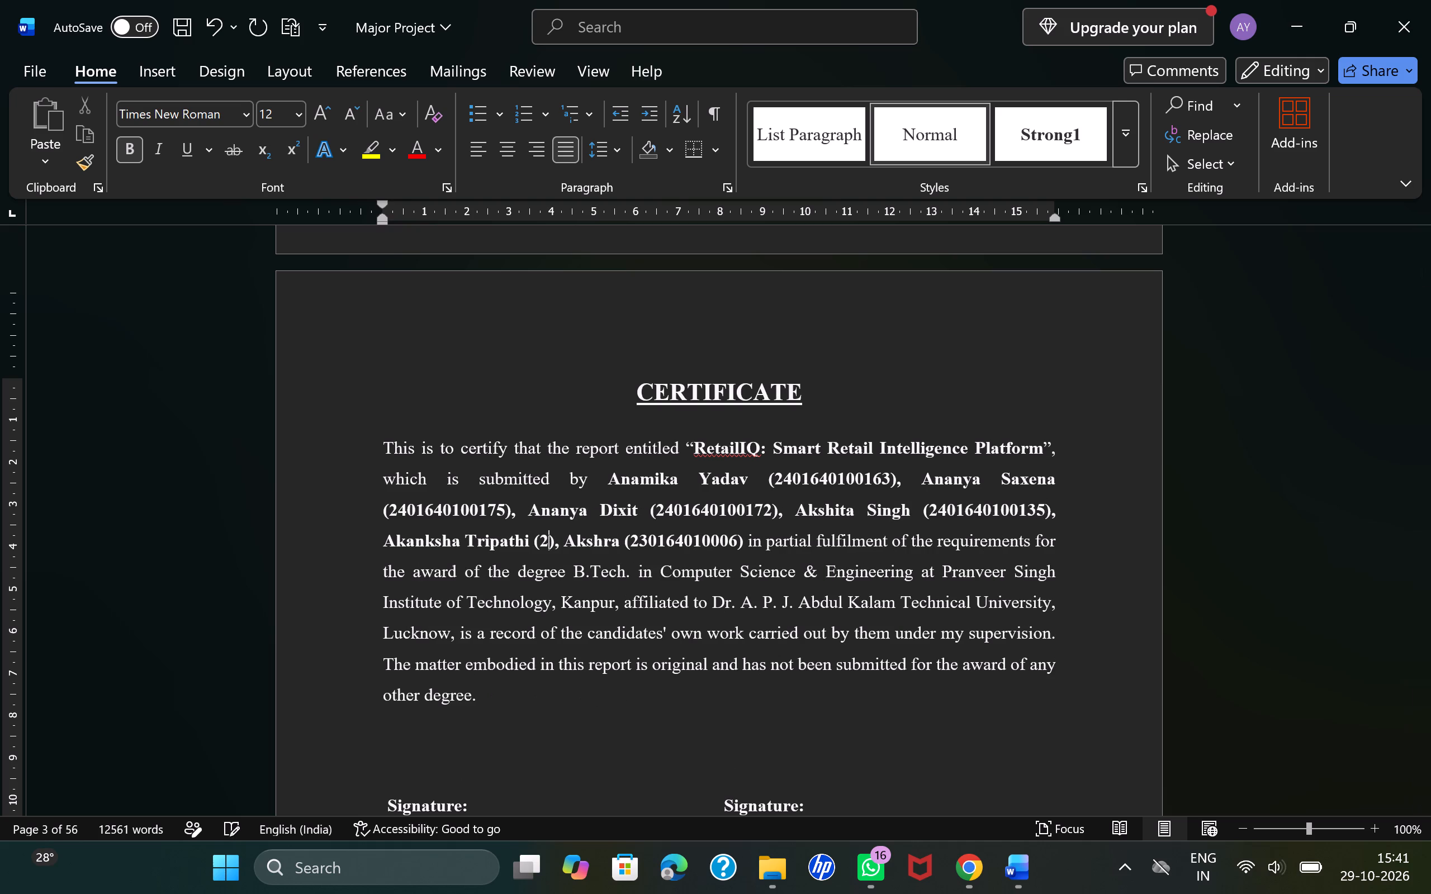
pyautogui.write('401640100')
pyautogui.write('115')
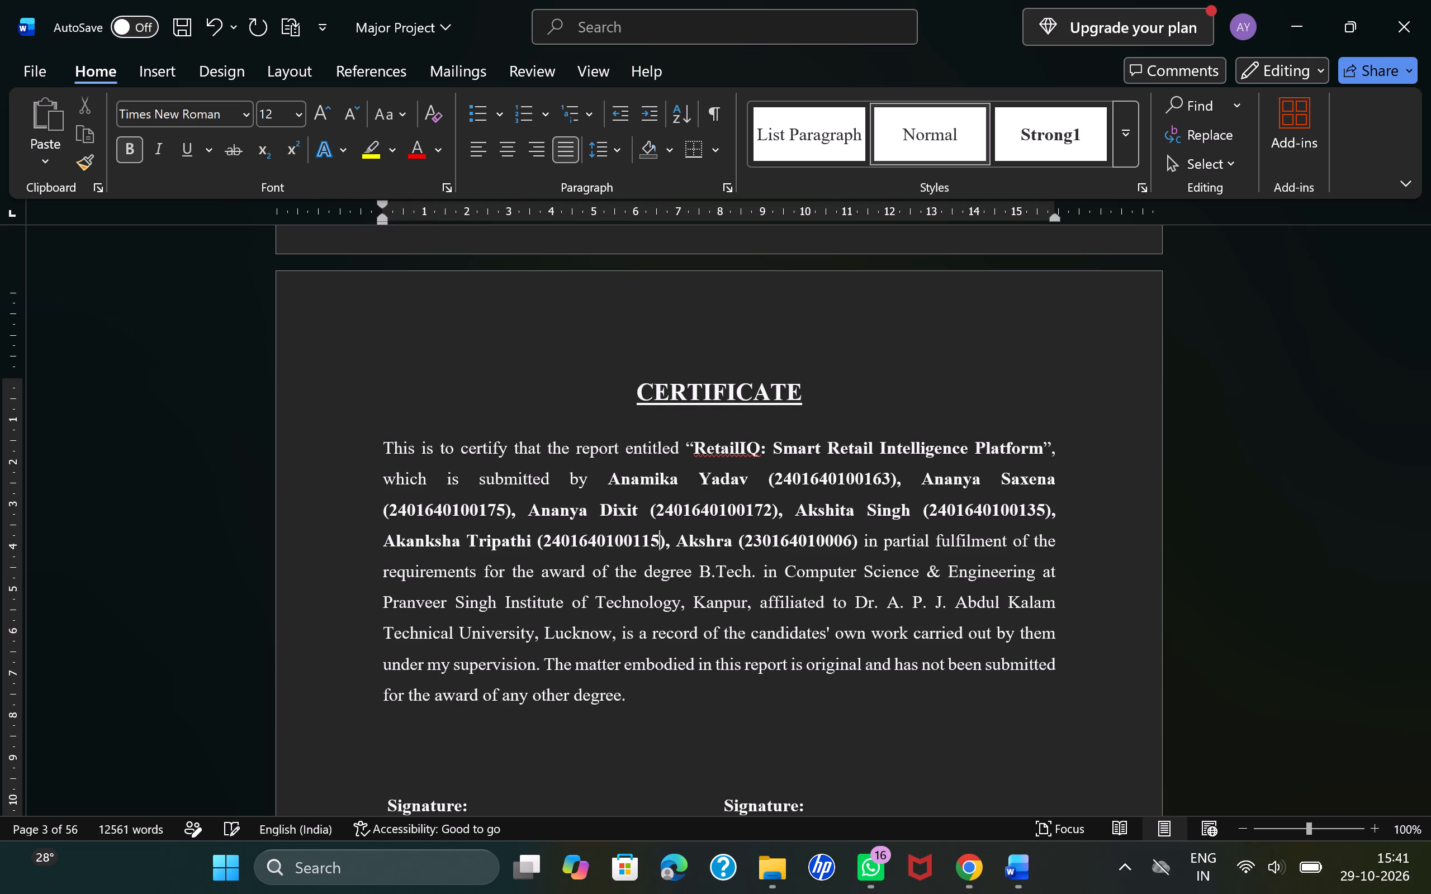
# Replace the sixth student's roll number in the Certificate paragraph with the one used for that student in the Declaration.
pyautogui.click(852, 535)
pyautogui.press('BackSpace')
pyautogui.press('BackSpace')
pyautogui.press('BackSpace')
pyautogui.press('BackSpace')
pyautogui.press('BackSpace')
pyautogui.press('BackSpace')
pyautogui.press('BackSpace')
pyautogui.press('BackSpace')
pyautogui.press('BackSpace')
pyautogui.press('BackSpace')
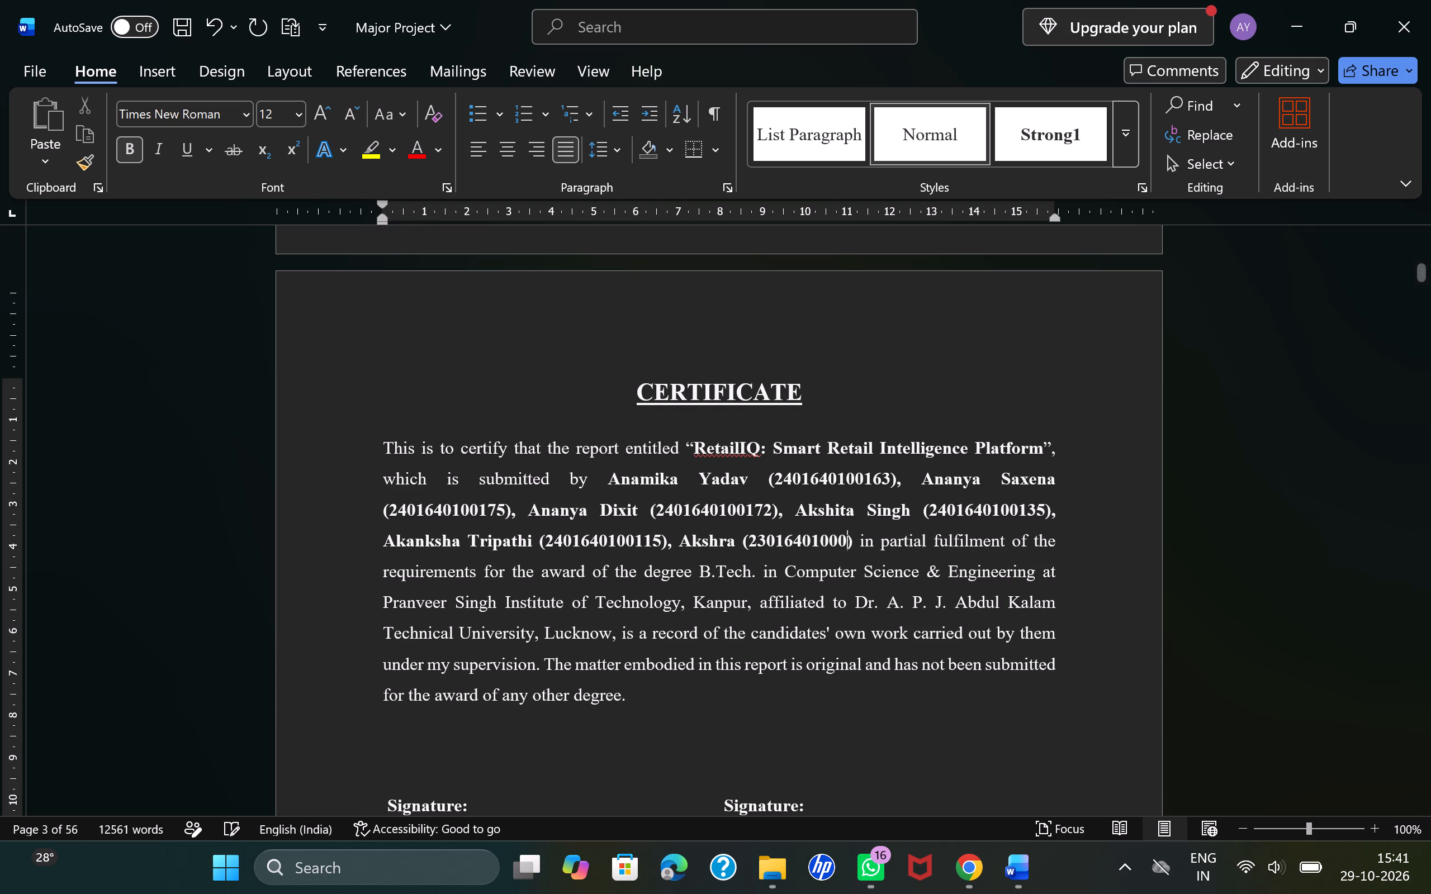
pyautogui.press('BackSpace')
pyautogui.press('BackSpace')
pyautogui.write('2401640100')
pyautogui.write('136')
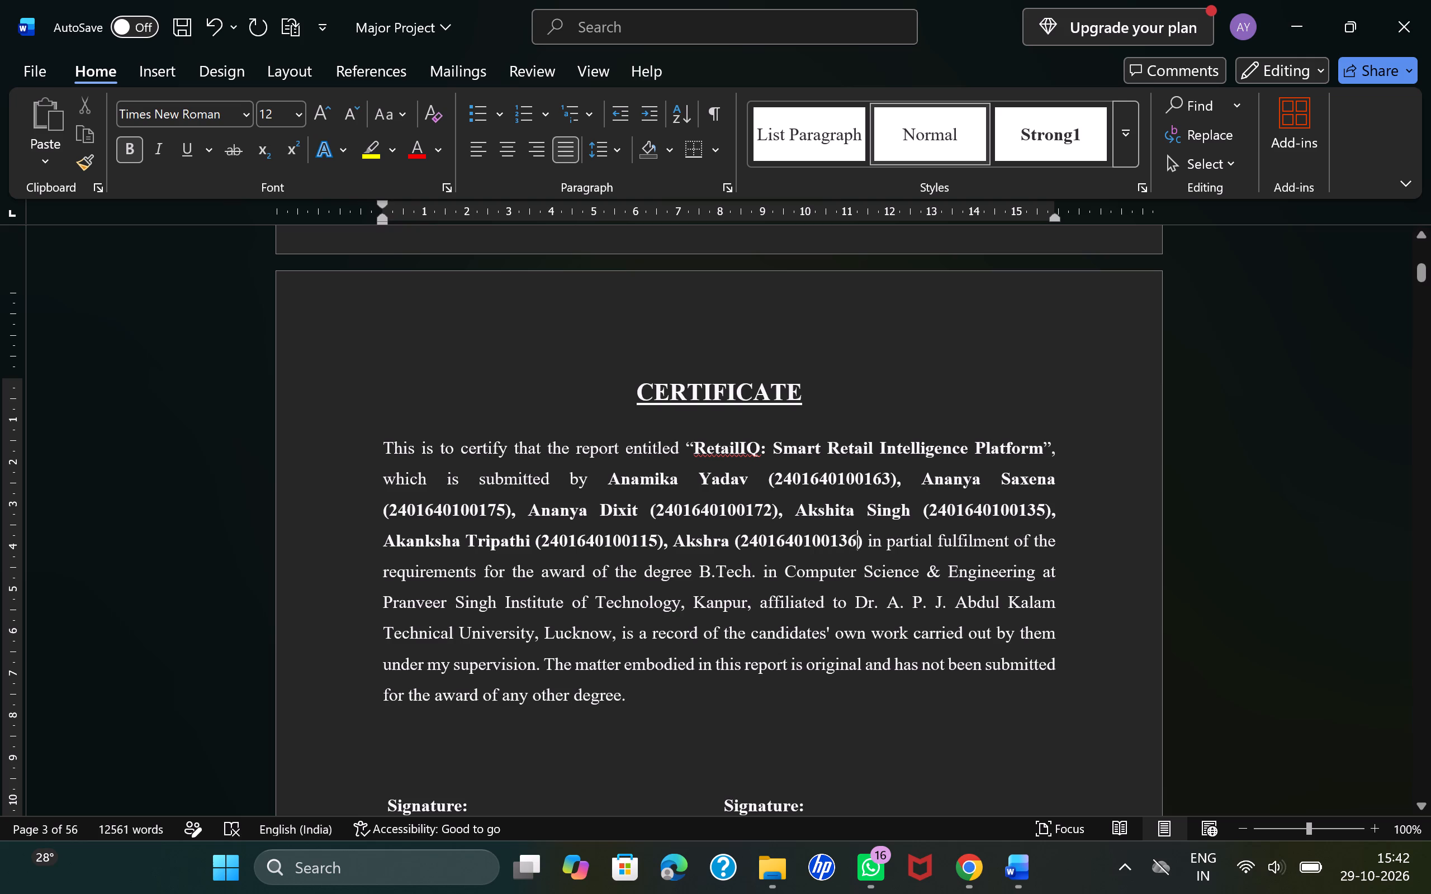
# Turn off justified alignment for the whole Certificate body paragraph so its text is left-aligned.
pyautogui.scroll(-1, 985, 721)
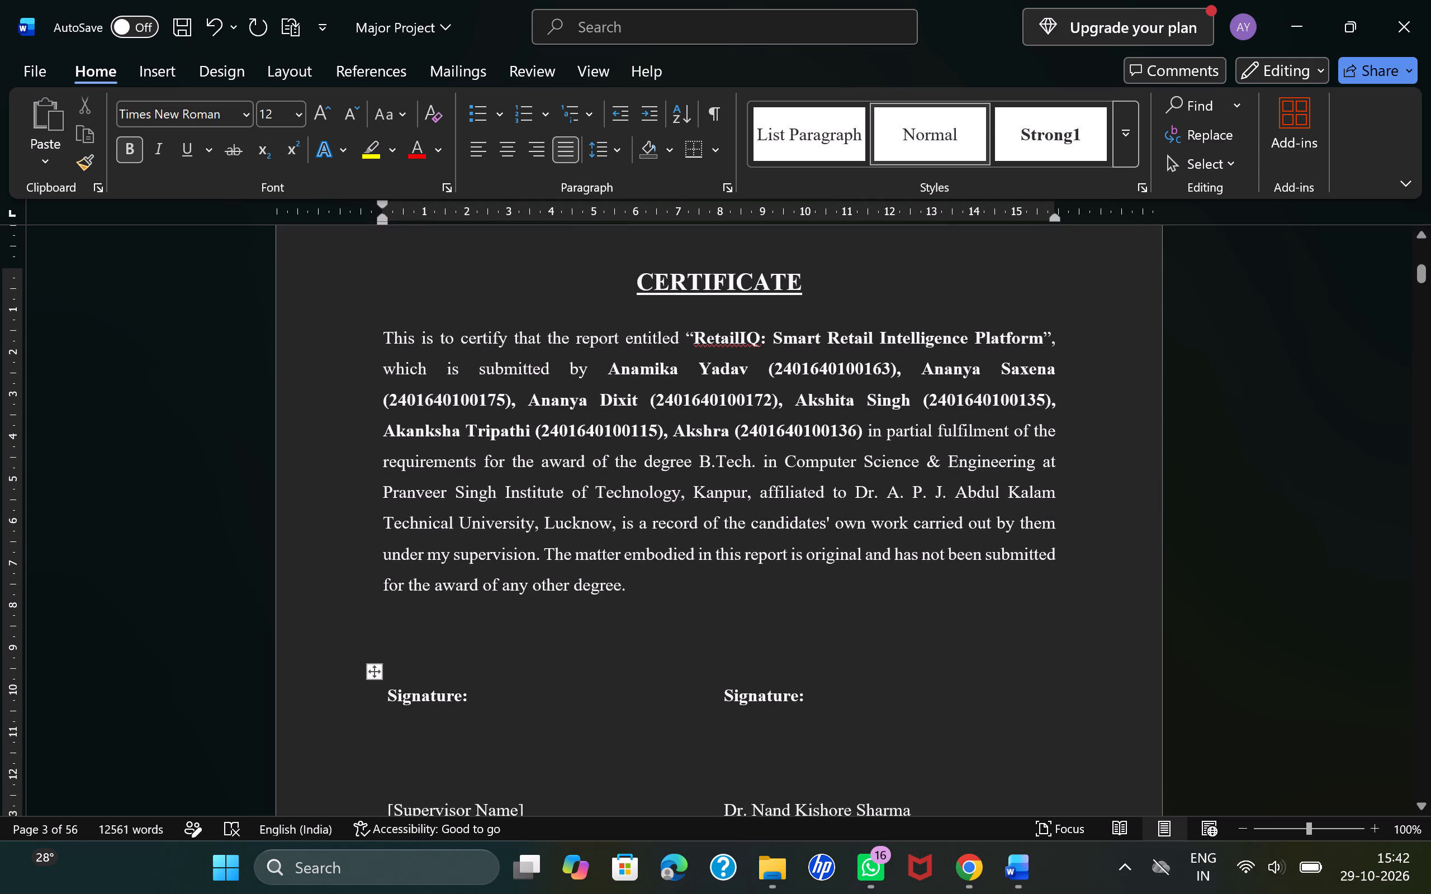
pyautogui.moveTo(381, 340); pyautogui.dragTo(632, 604)
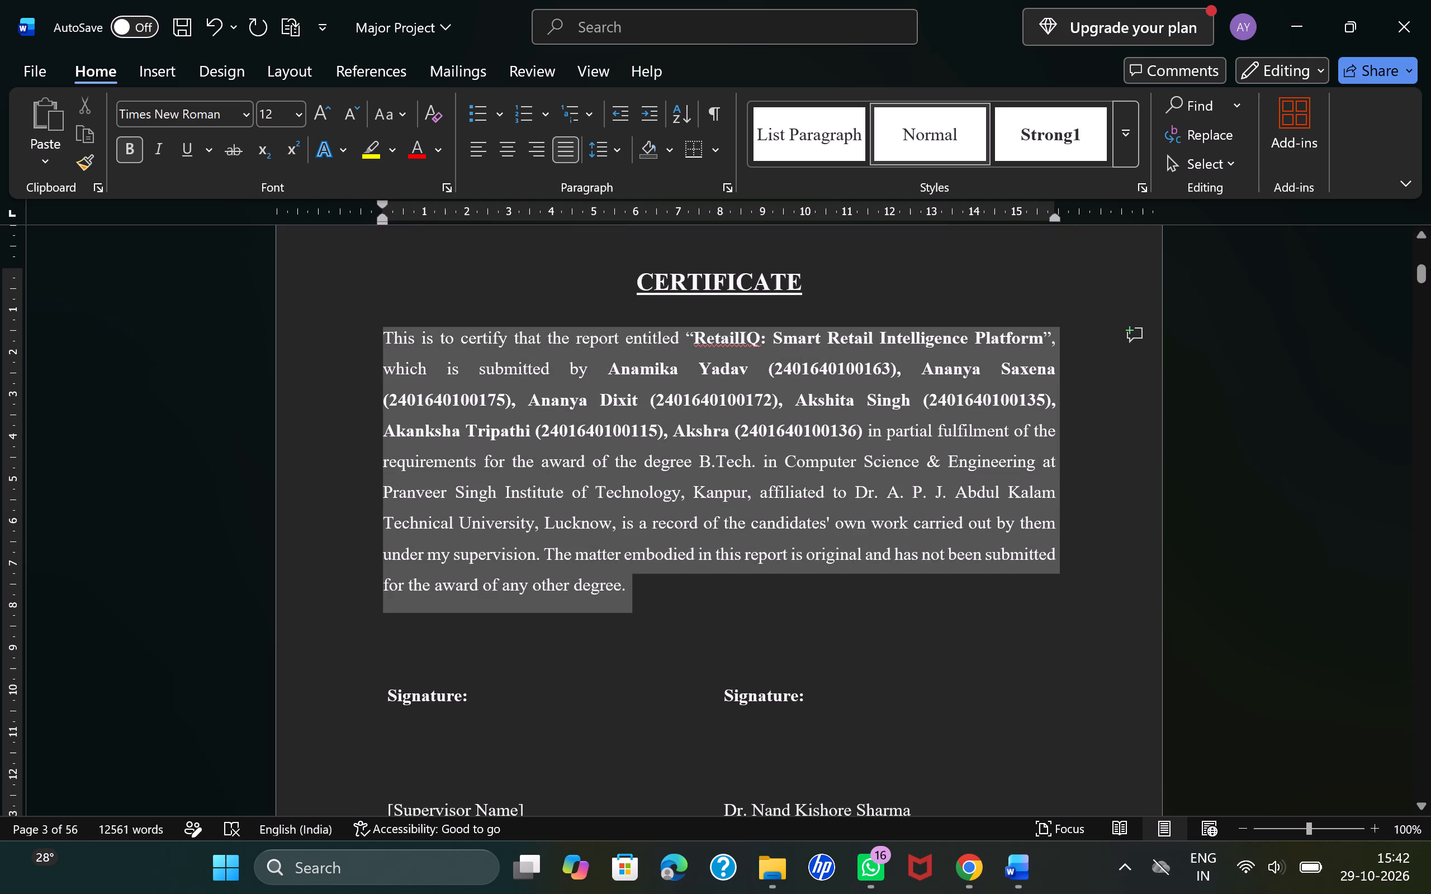
pyautogui.moveTo(632, 604); pyautogui.dragTo(633, 605)
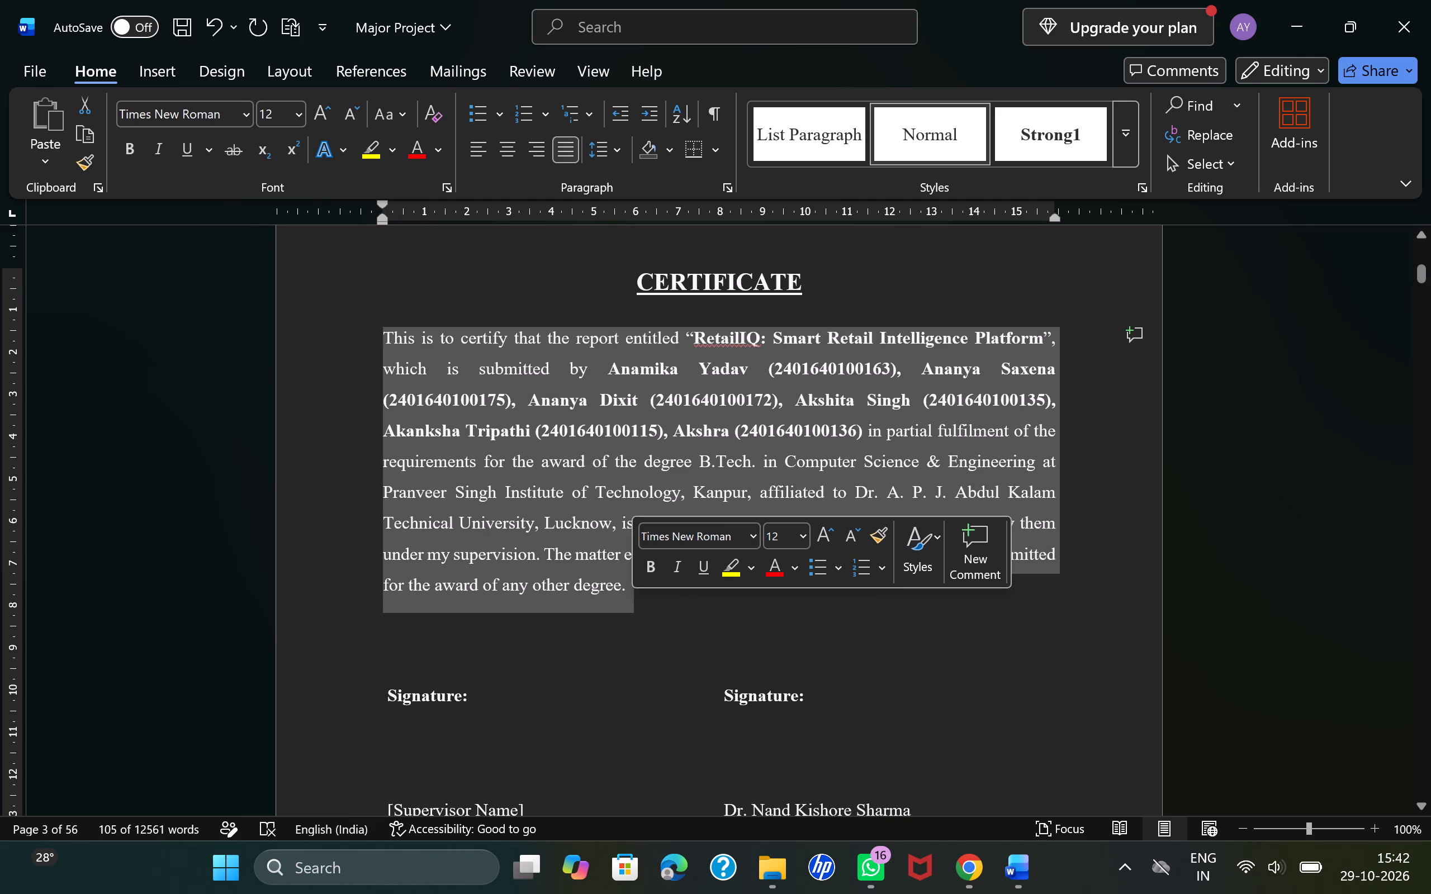
pyautogui.click(568, 149)
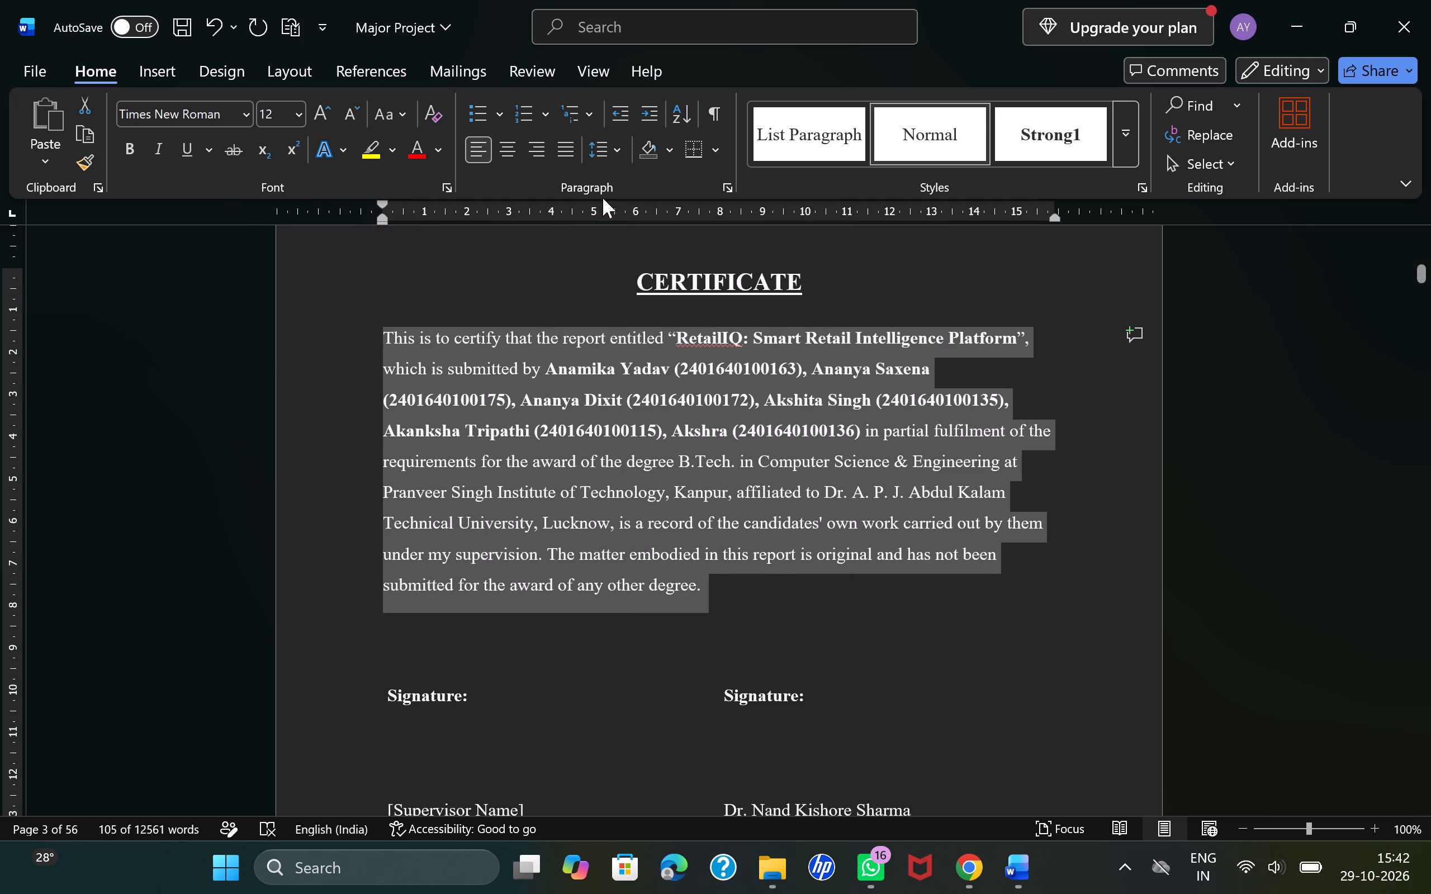
# Apply justified alignment to the whole Certificate body paragraph and clear the selection.
pyautogui.click(561, 151)
pyautogui.click(818, 616)
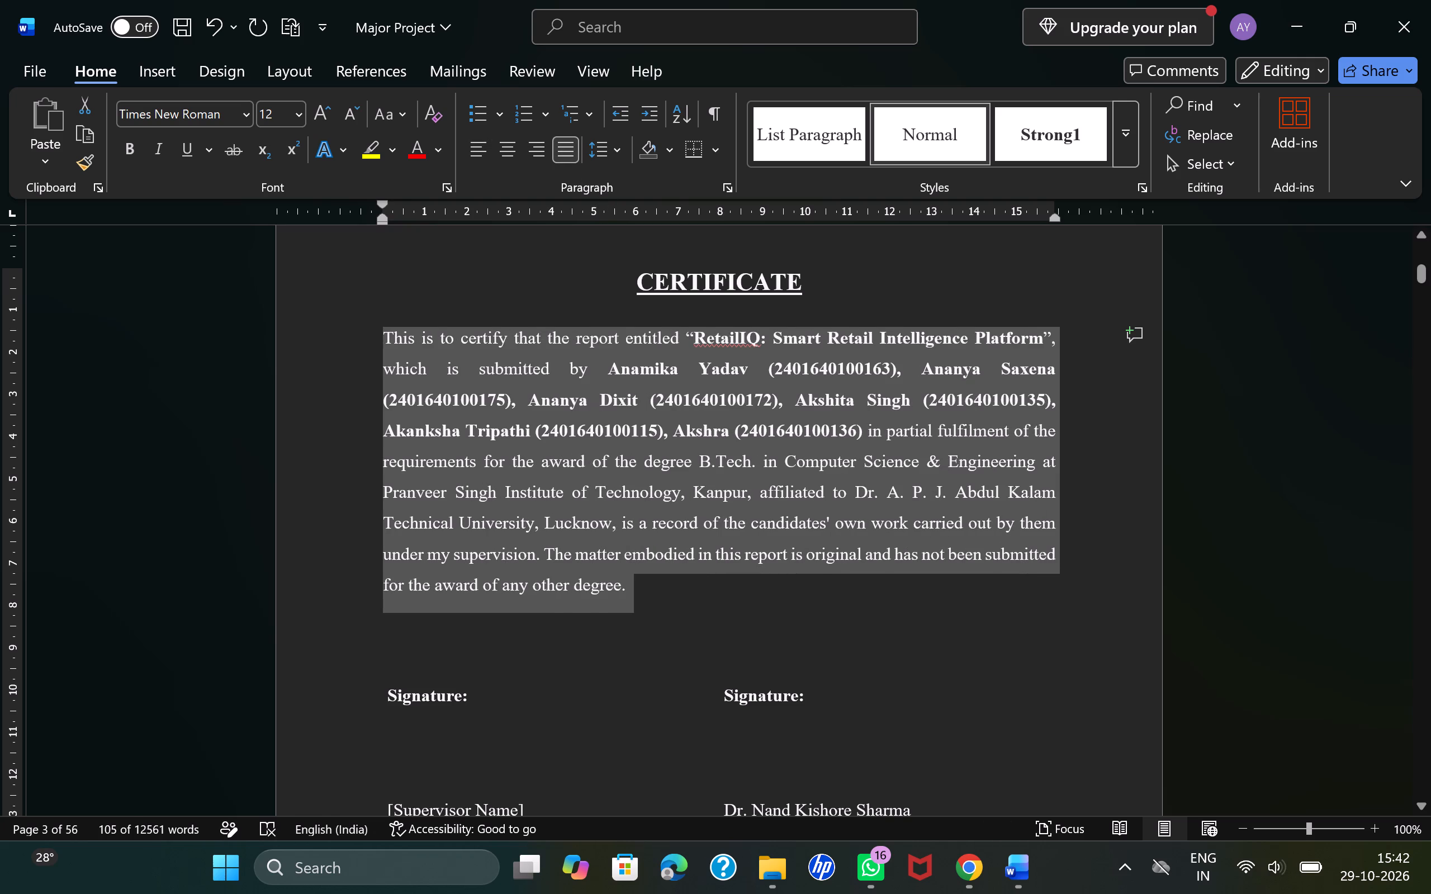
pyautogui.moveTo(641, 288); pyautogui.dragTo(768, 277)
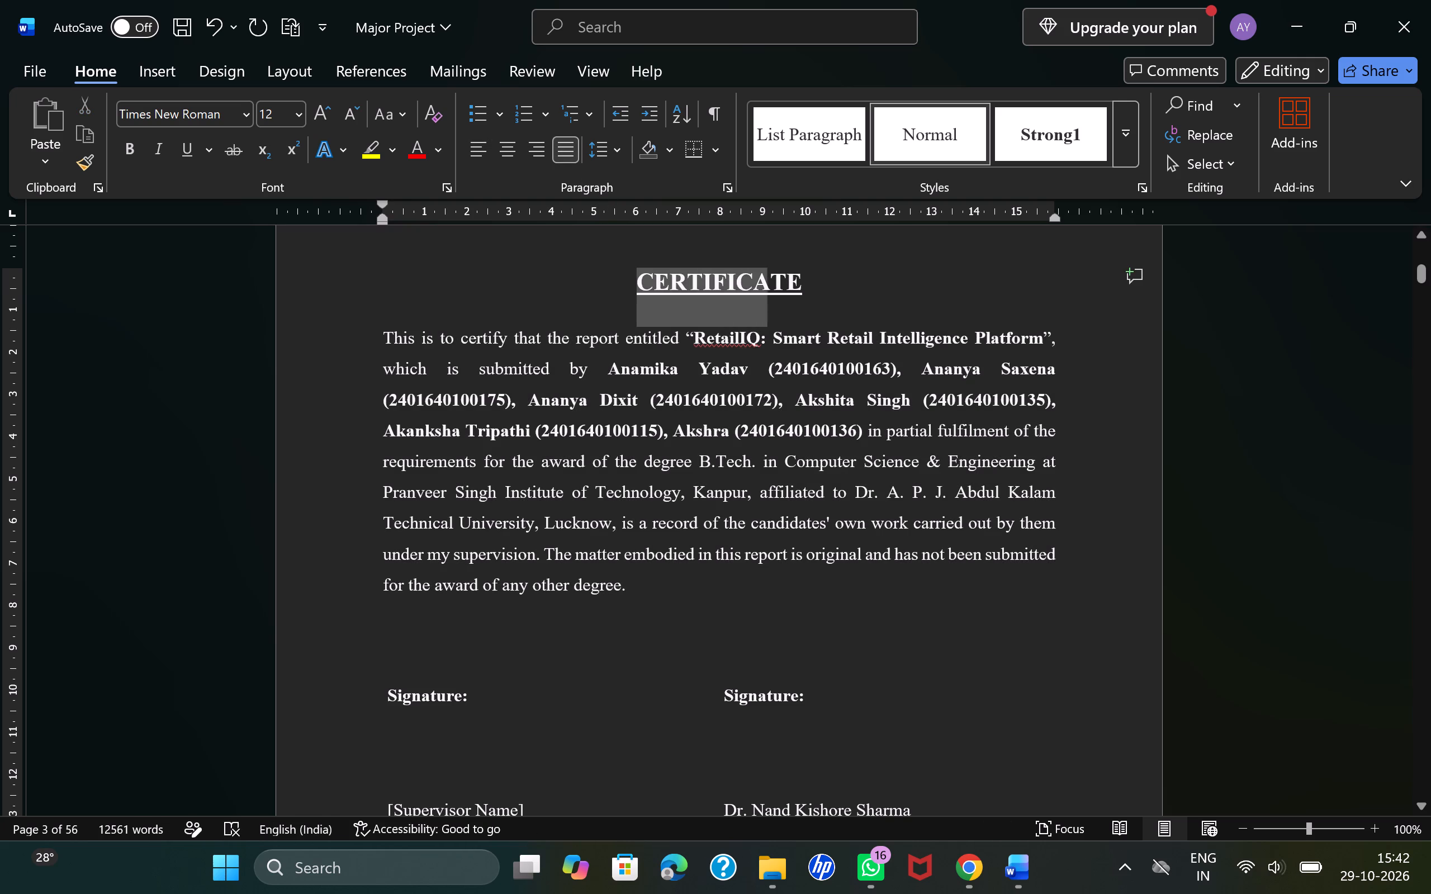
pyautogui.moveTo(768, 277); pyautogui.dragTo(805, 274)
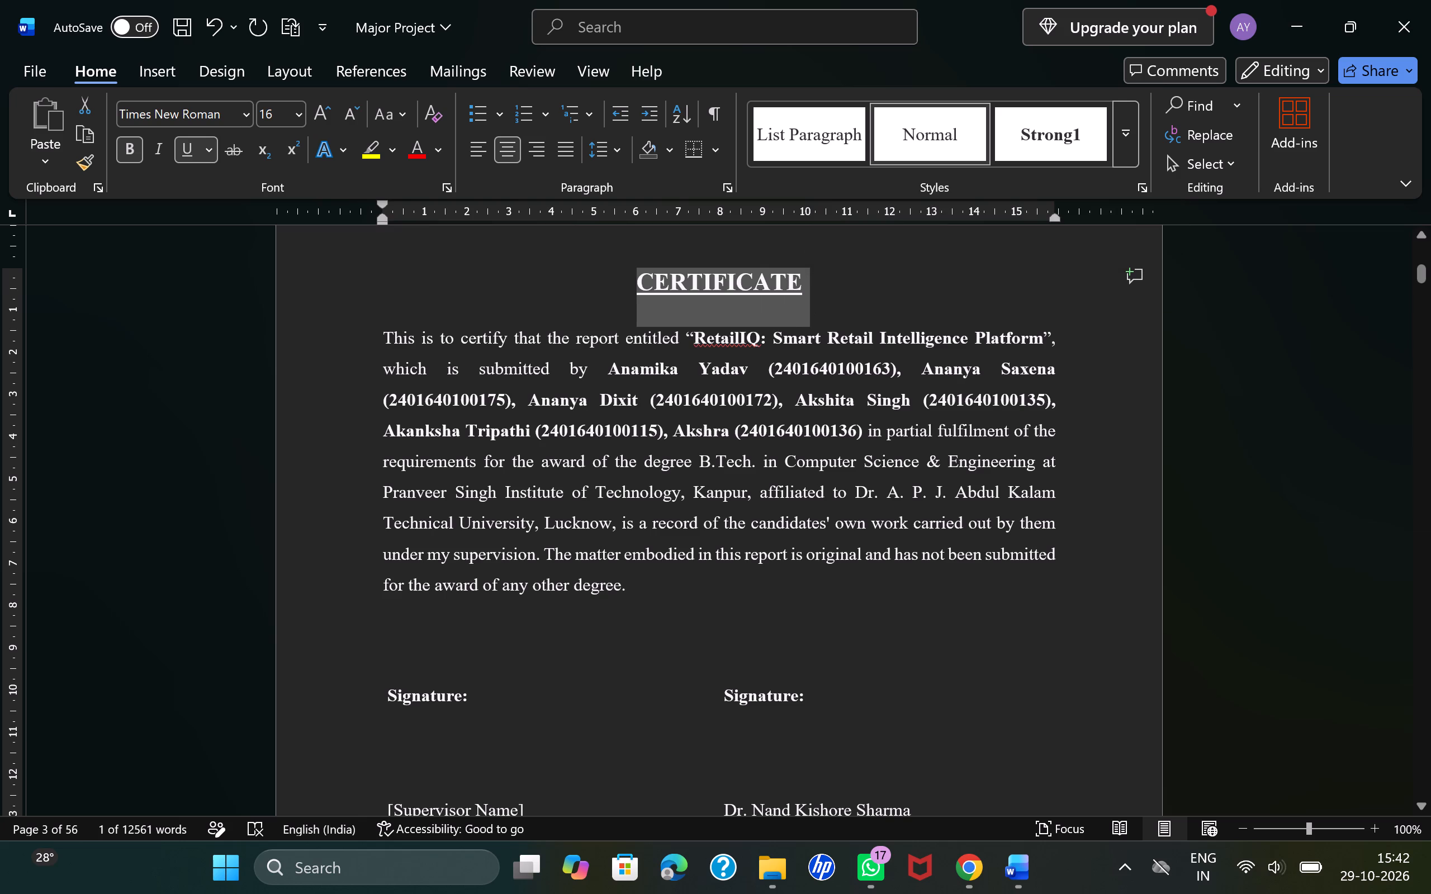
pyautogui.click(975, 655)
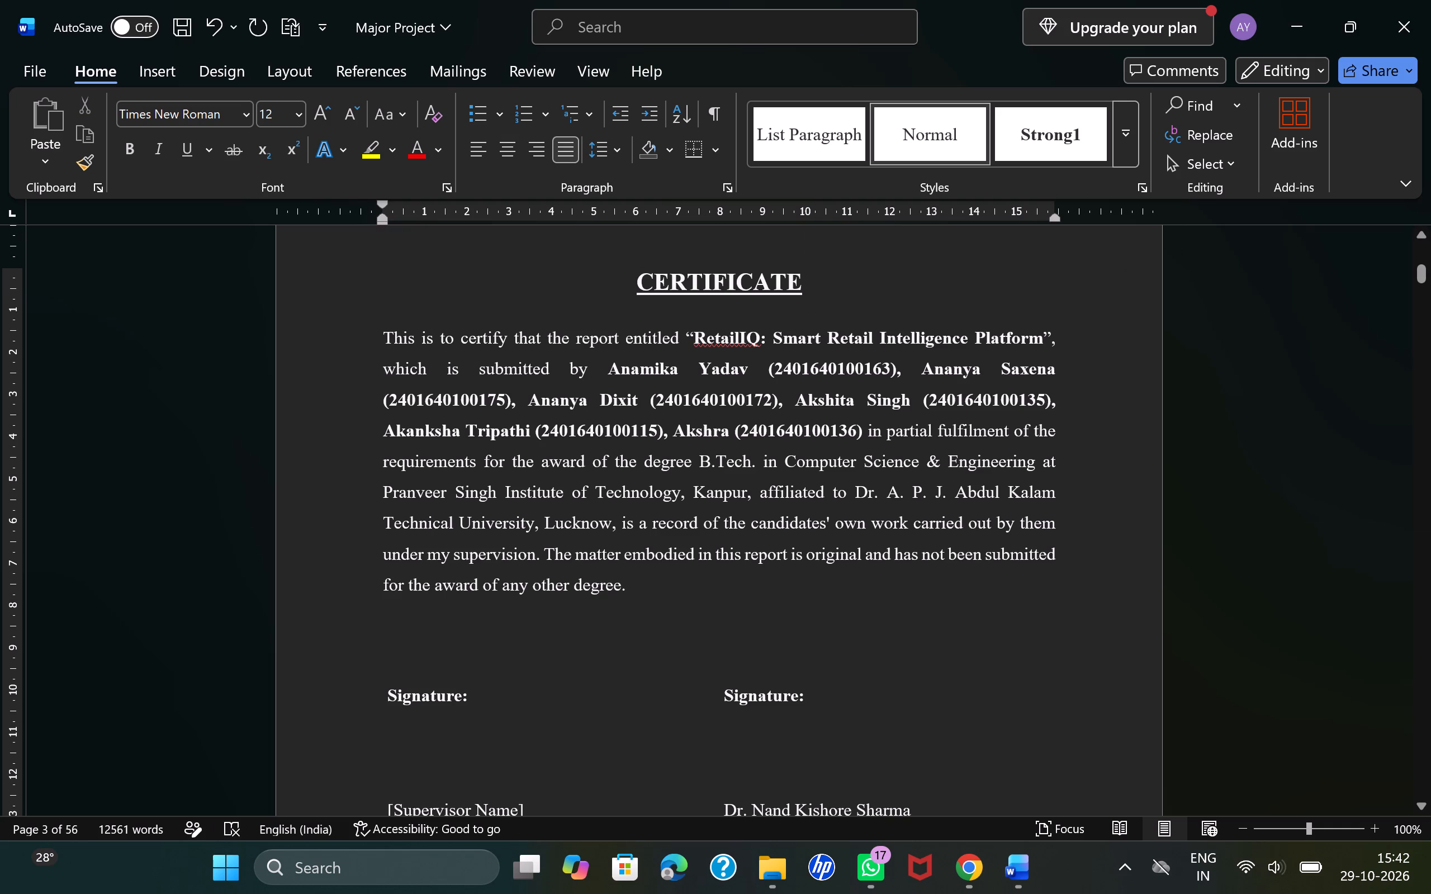
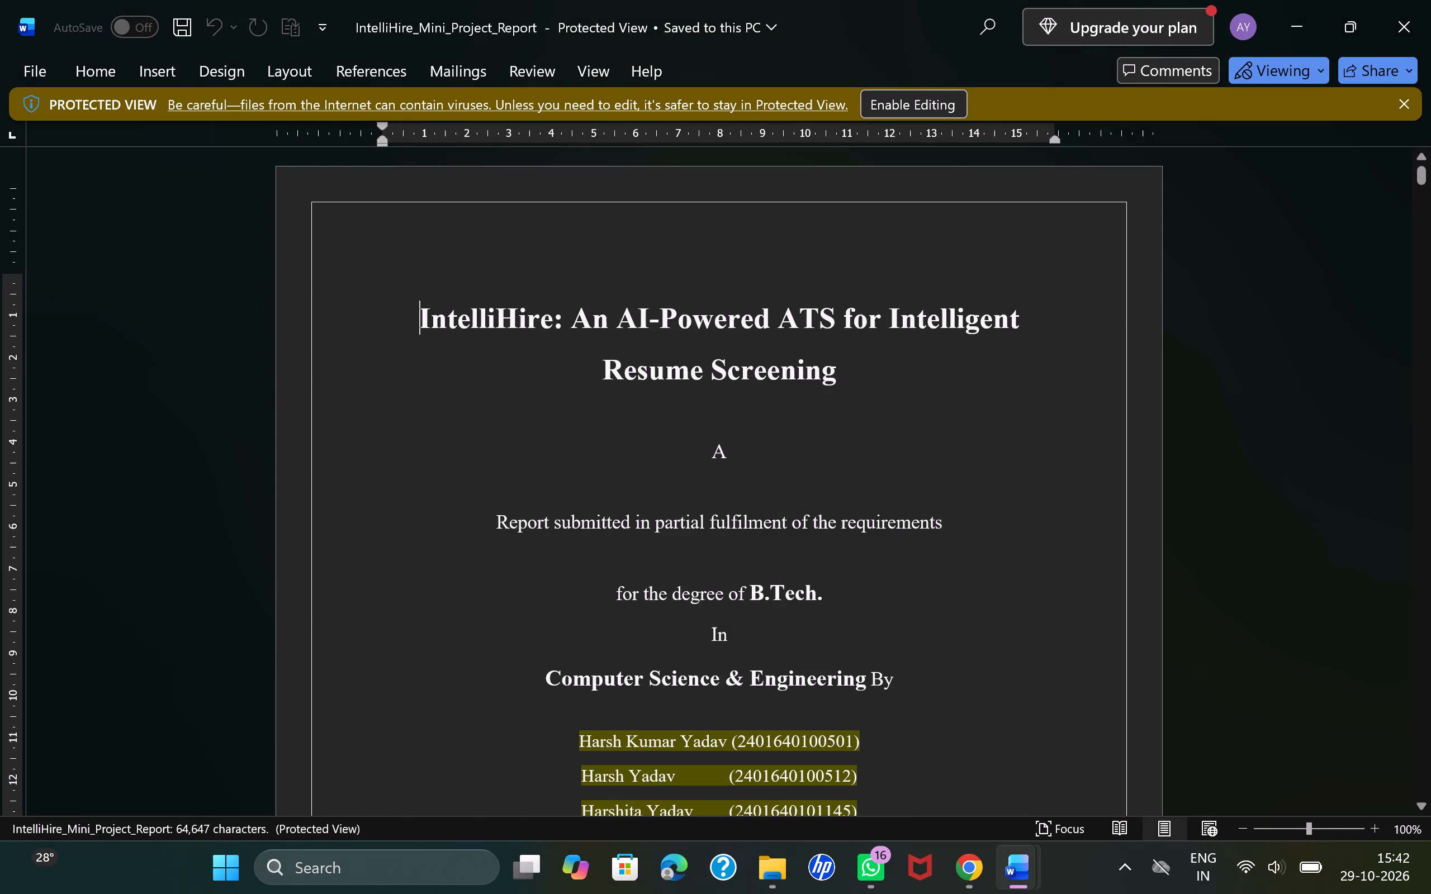
# Compare the title page layout of the IntelliHire mini project report with the title page of the Major Project report.
pyautogui.scroll(-1, 948, 538)
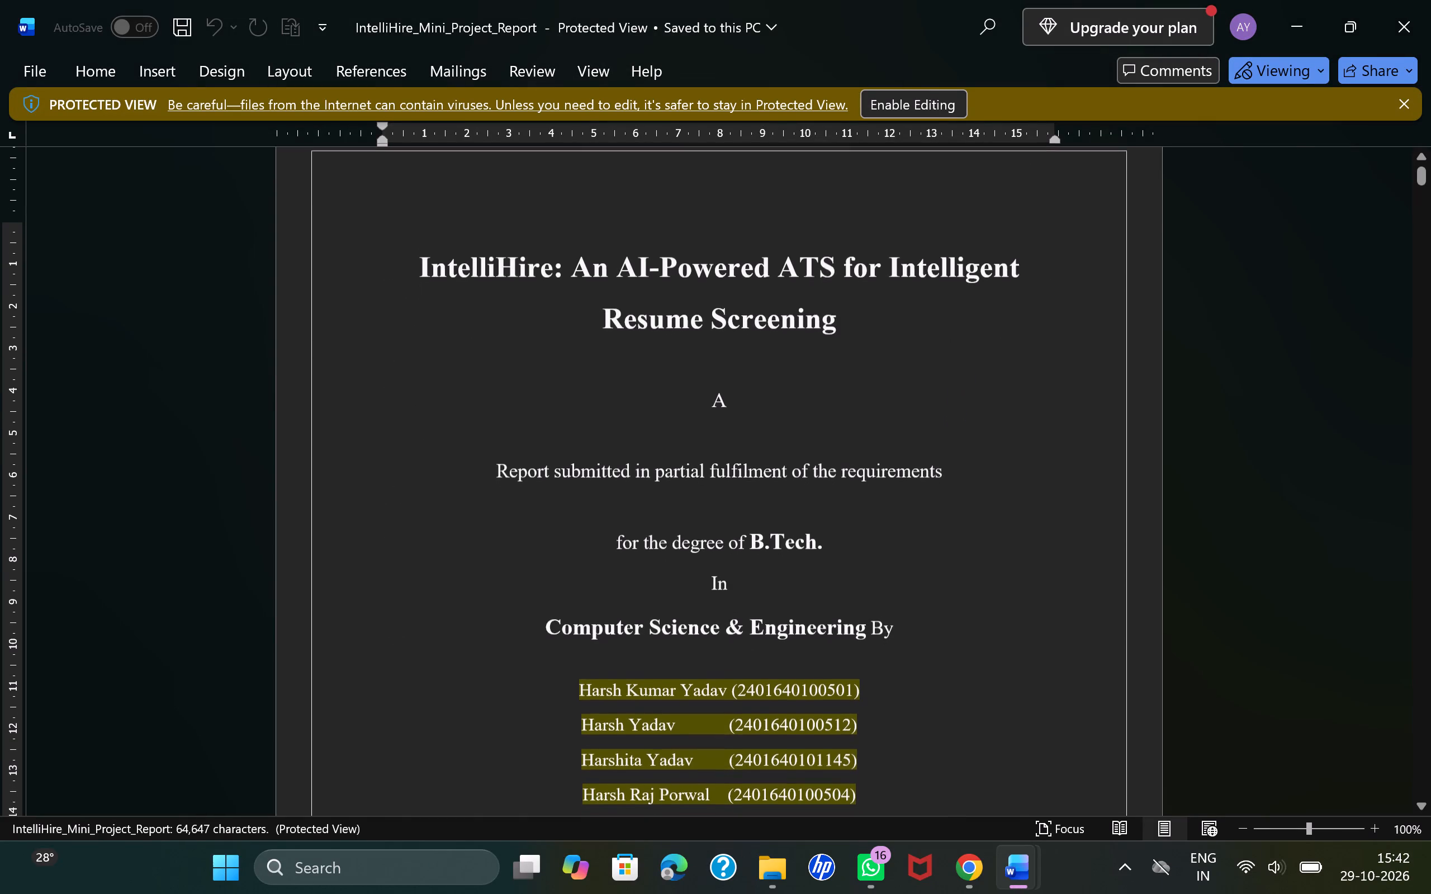
pyautogui.scroll(-1, 948, 538)
pyautogui.hotkey('alt', 'Tab')
pyautogui.scroll(20, 899, 560)
pyautogui.scroll(13, 899, 560)
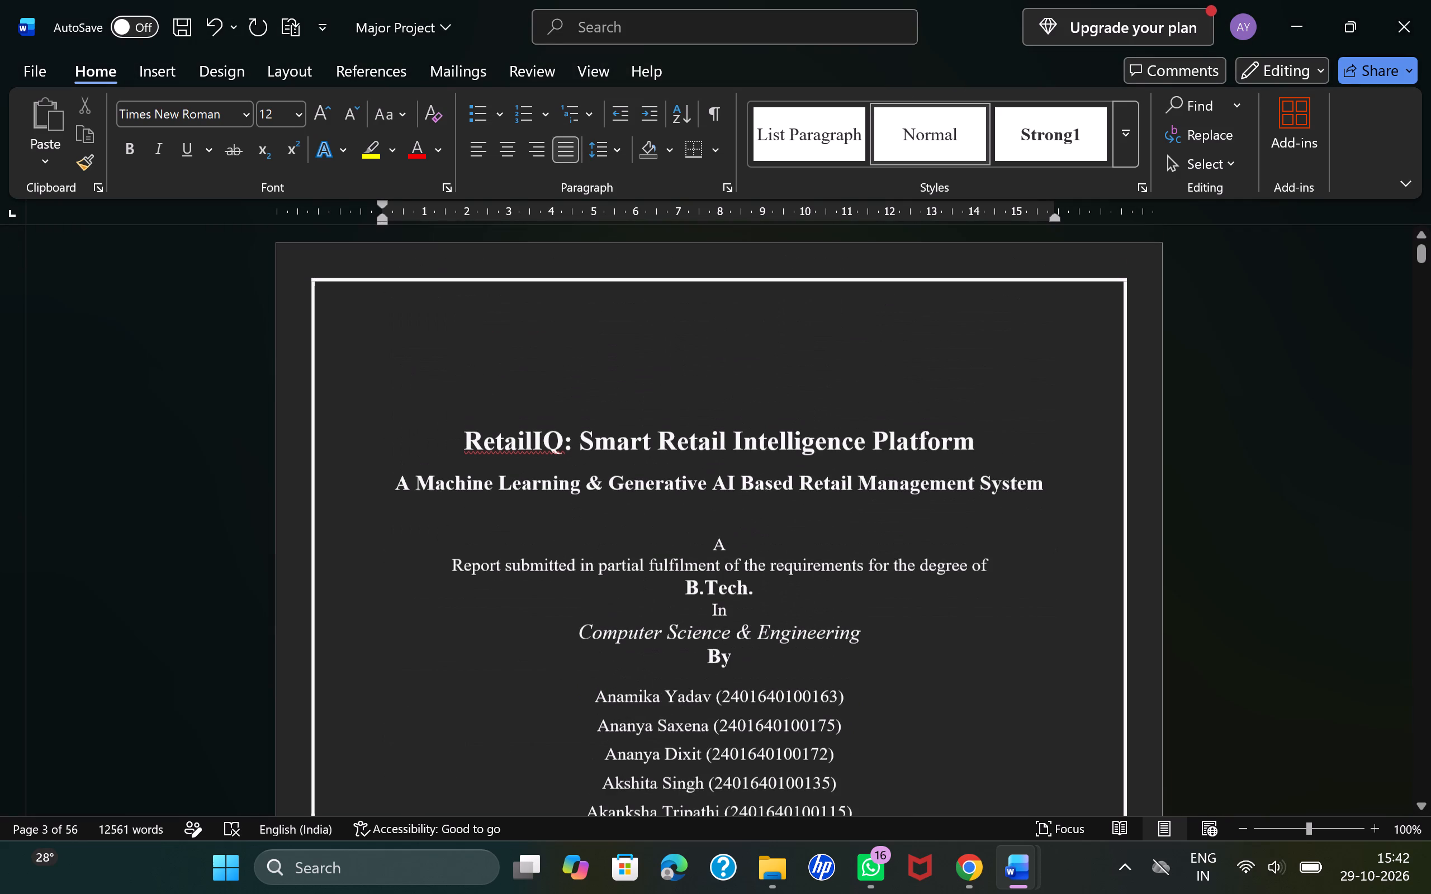
# Delete the subtitle "A Machine Learning & Generative AI Based Retail Management System" and the gap beneath it from the title page.
pyautogui.moveTo(397, 484); pyautogui.dragTo(838, 489)
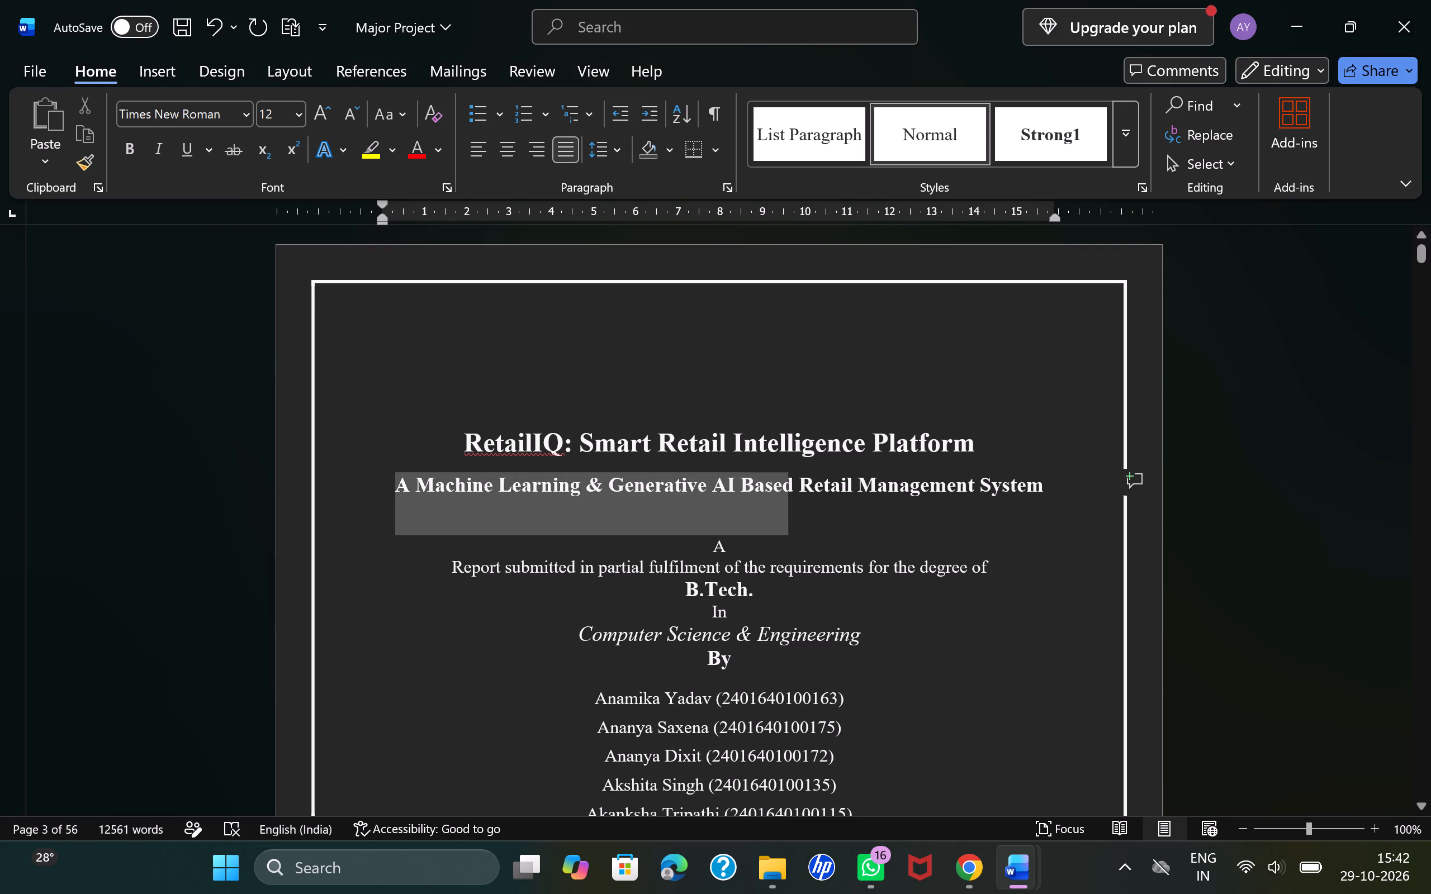
pyautogui.moveTo(838, 489); pyautogui.dragTo(1046, 494)
pyautogui.press('BackSpace')
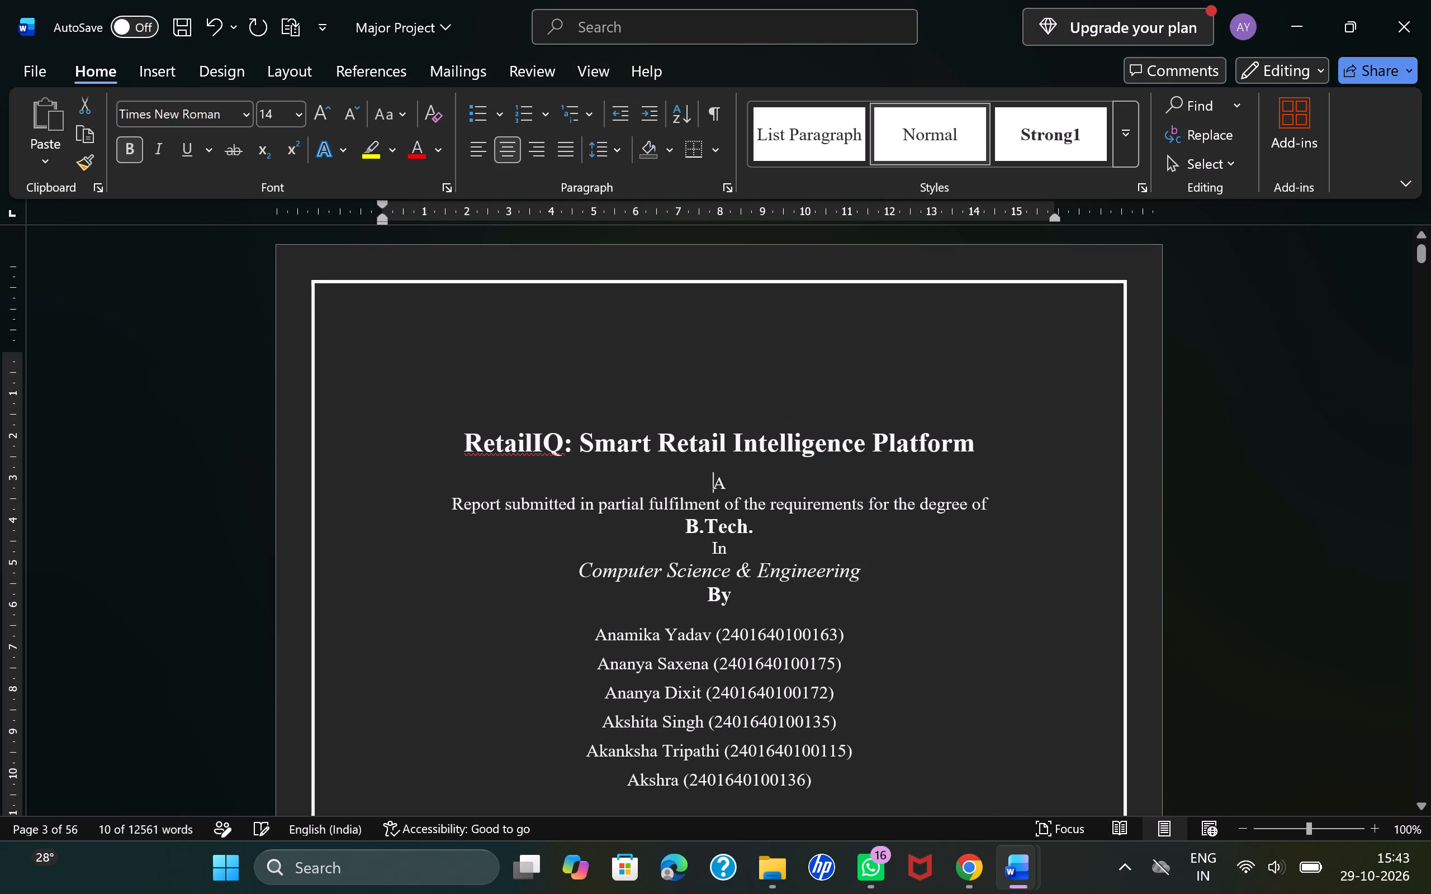
# Switch to IntelliHire_Mini_Project_Report, enable editing, and examine its title page layout as a reference before returning to the major project.
pyautogui.hotkey('alt', 'Tab')
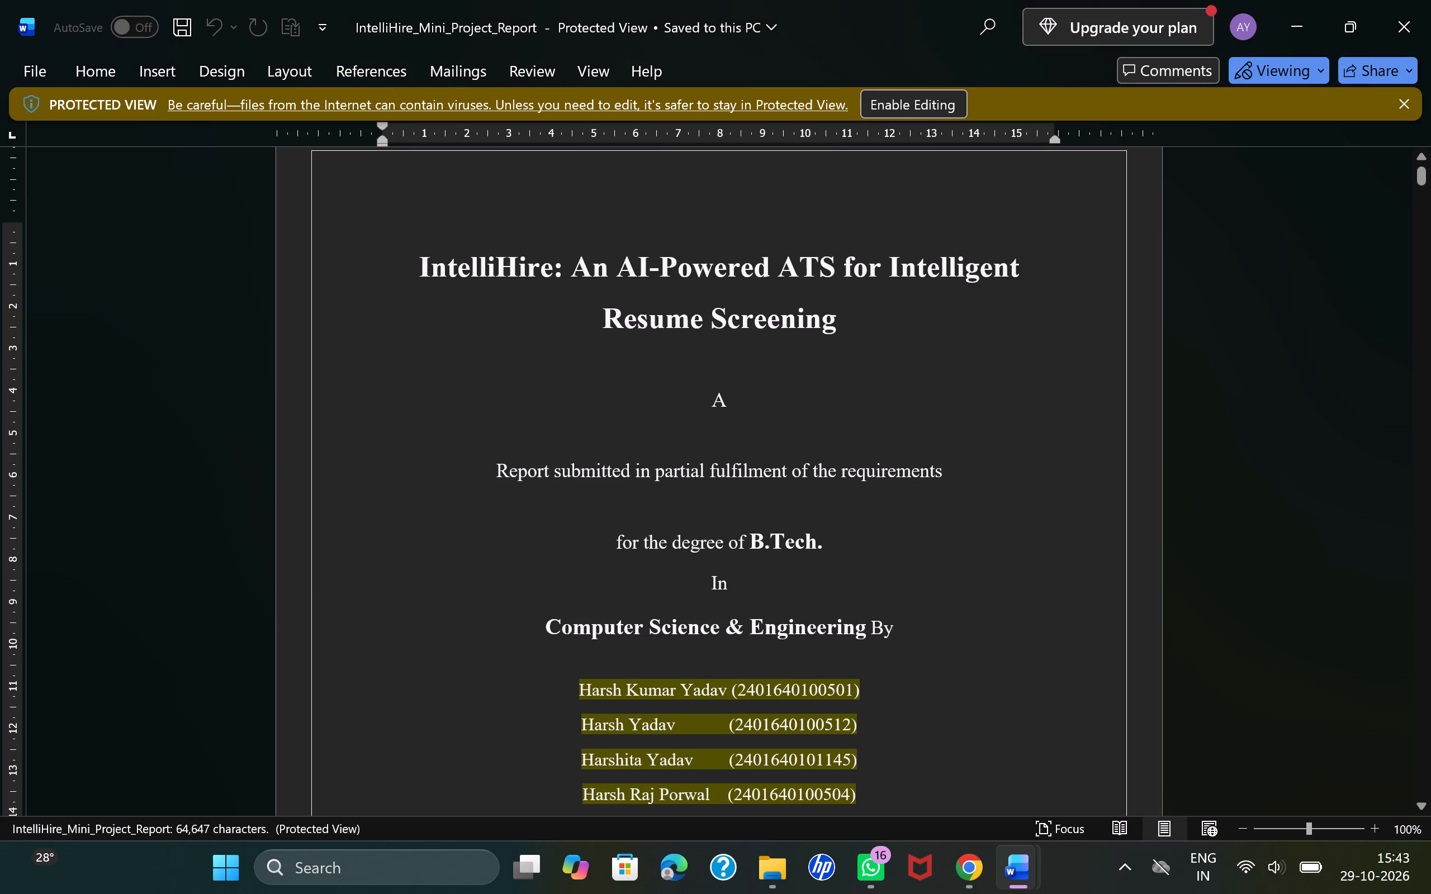
pyautogui.moveTo(691, 402); pyautogui.dragTo(934, 622)
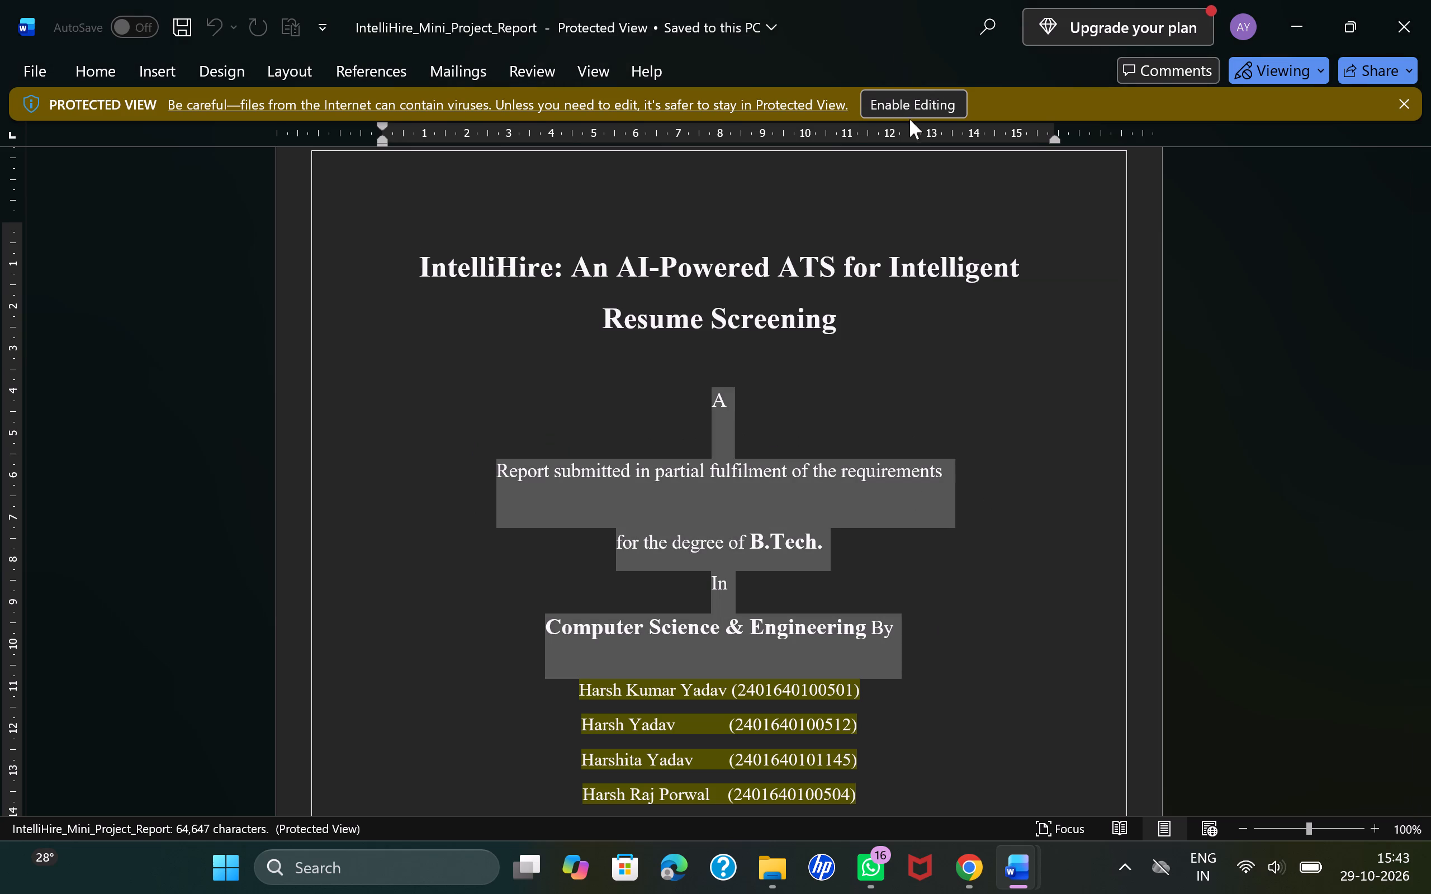
pyautogui.click(909, 97)
pyautogui.scroll(-1, 945, 412)
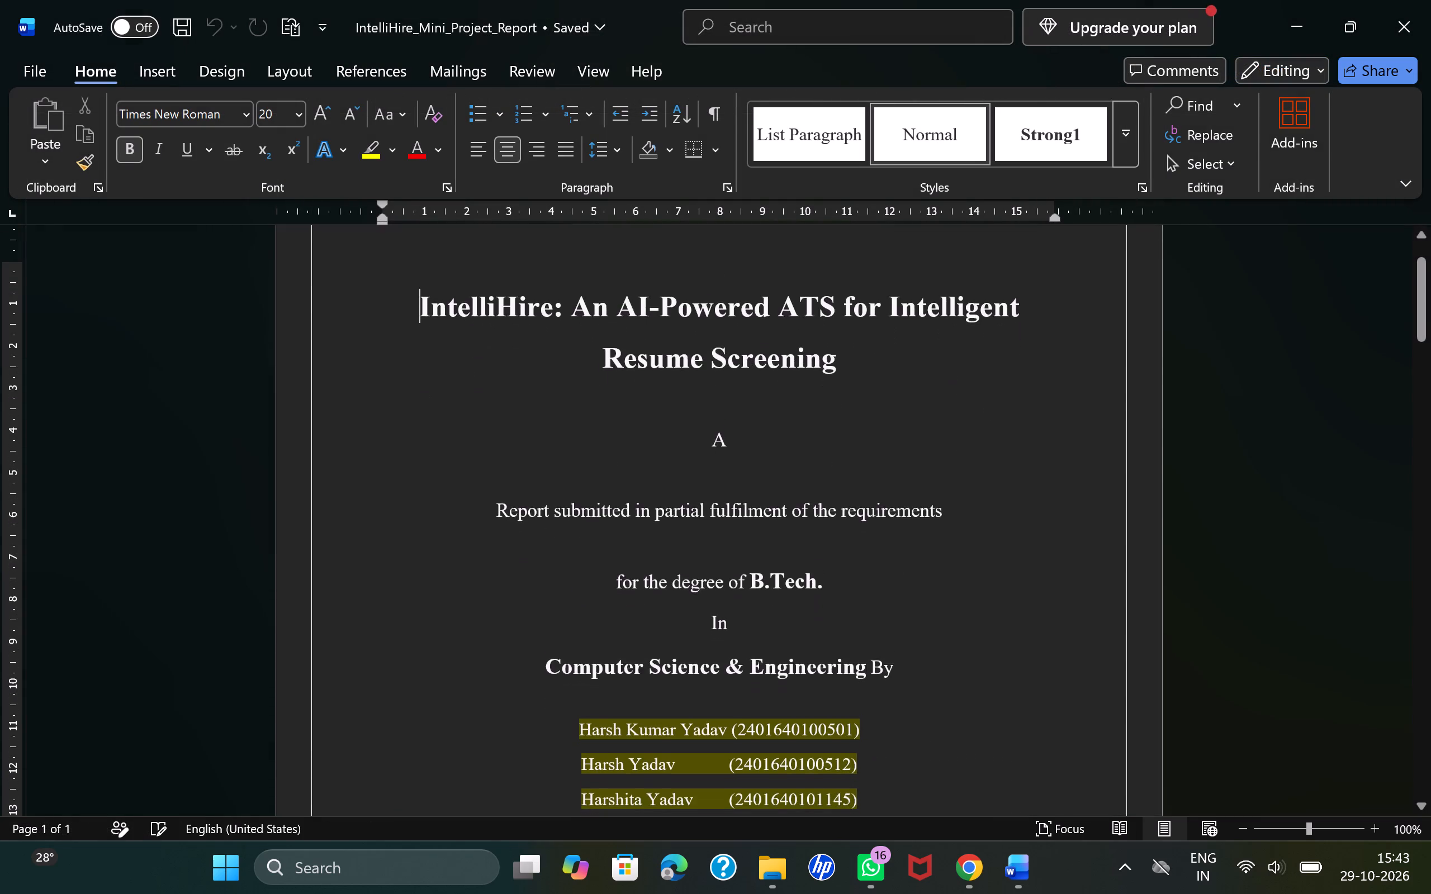
pyautogui.scroll(-1, 945, 412)
pyautogui.hotkey('alt', 'Tab')
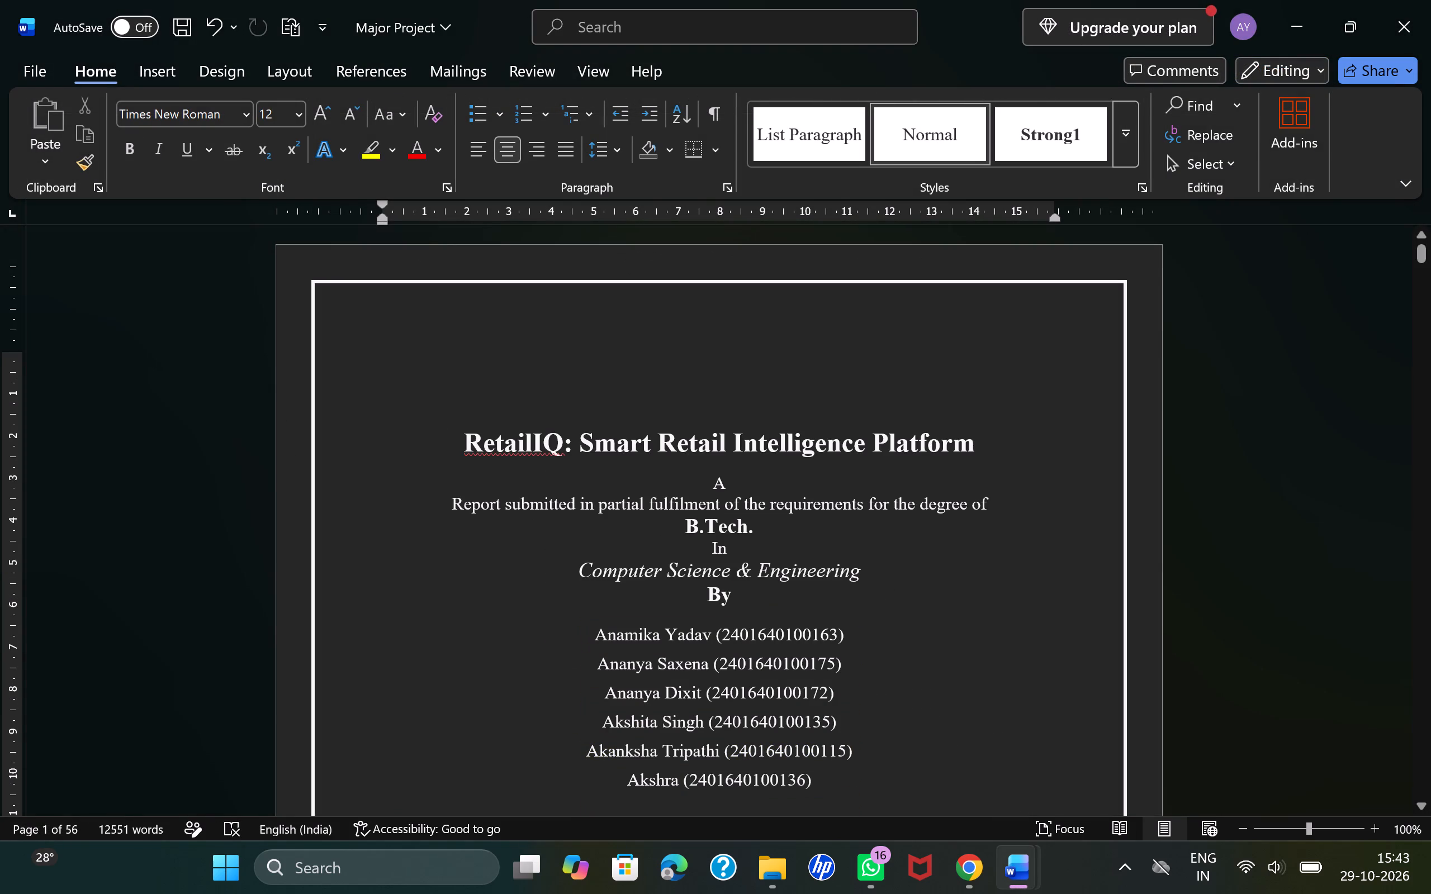
# Insert a blank line after each of "A", "Report submitted…", "B.Tech.", "In", "Computer Science & Engineering" and "By" on the title page.
pyautogui.moveTo(704, 487); pyautogui.dragTo(816, 803)
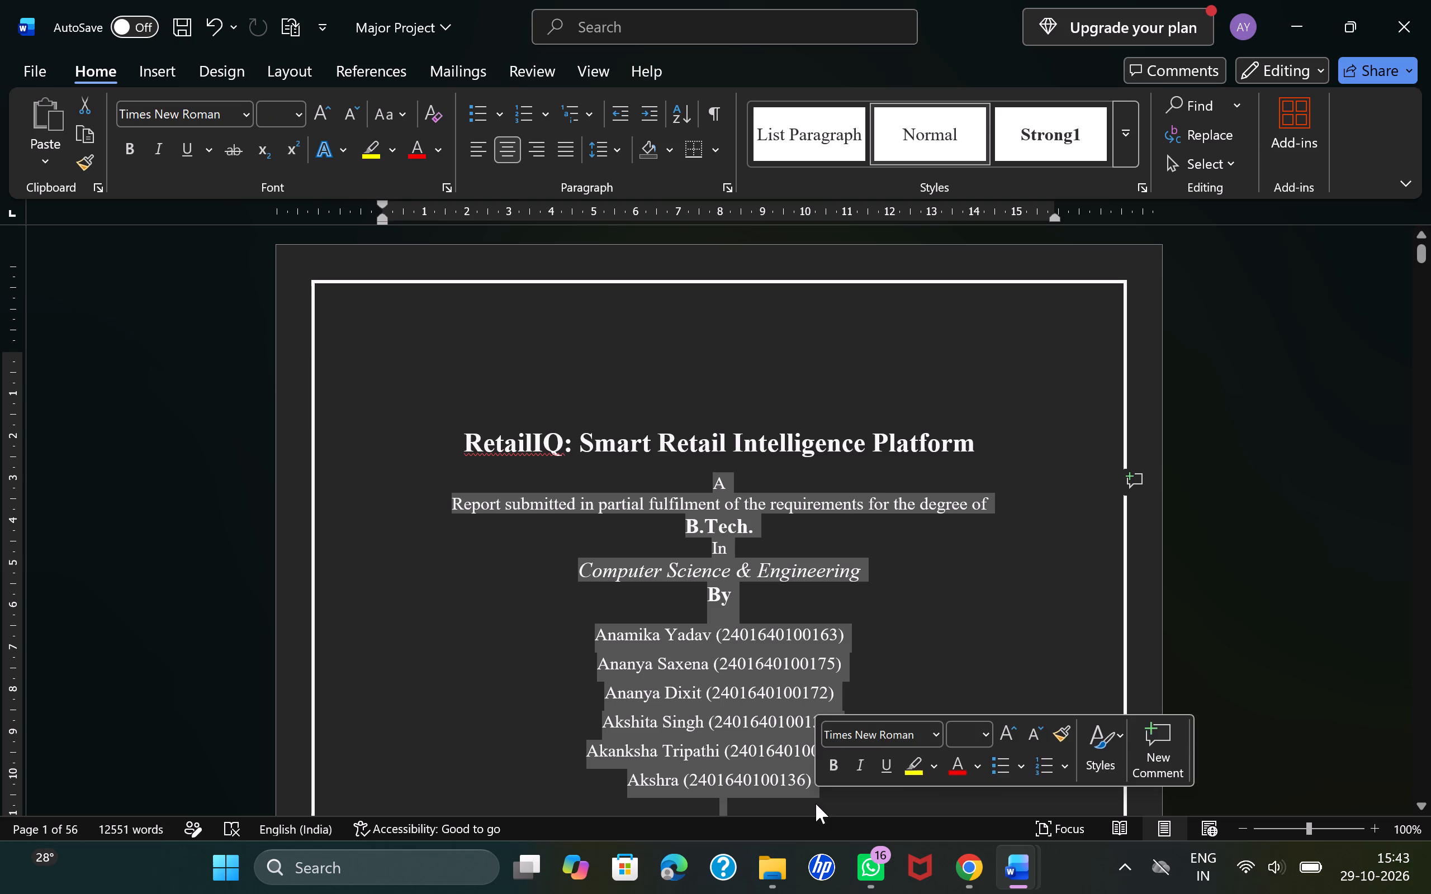
pyautogui.click(780, 475)
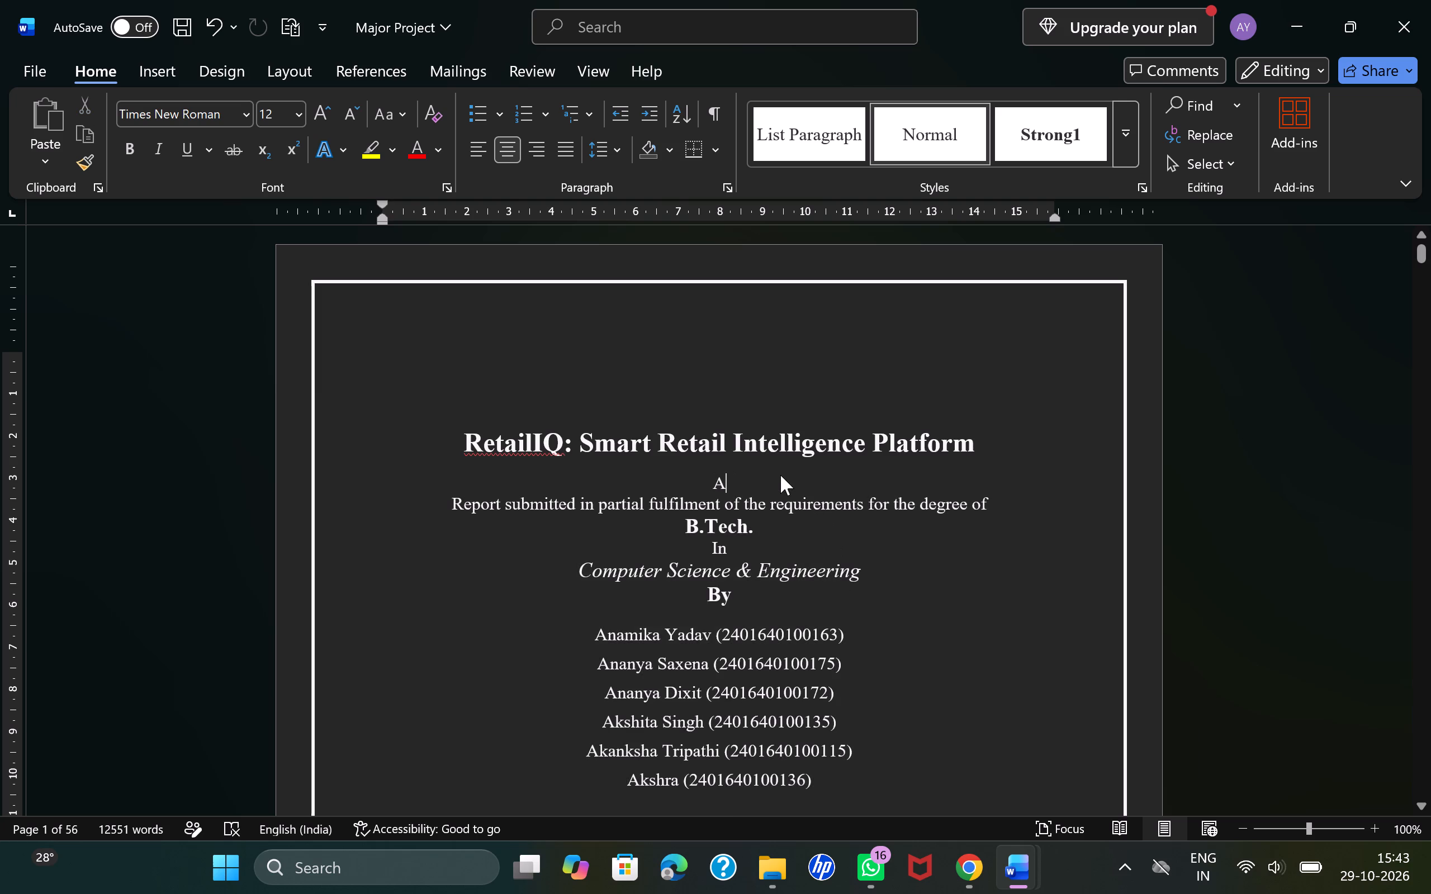
pyautogui.press('Return')
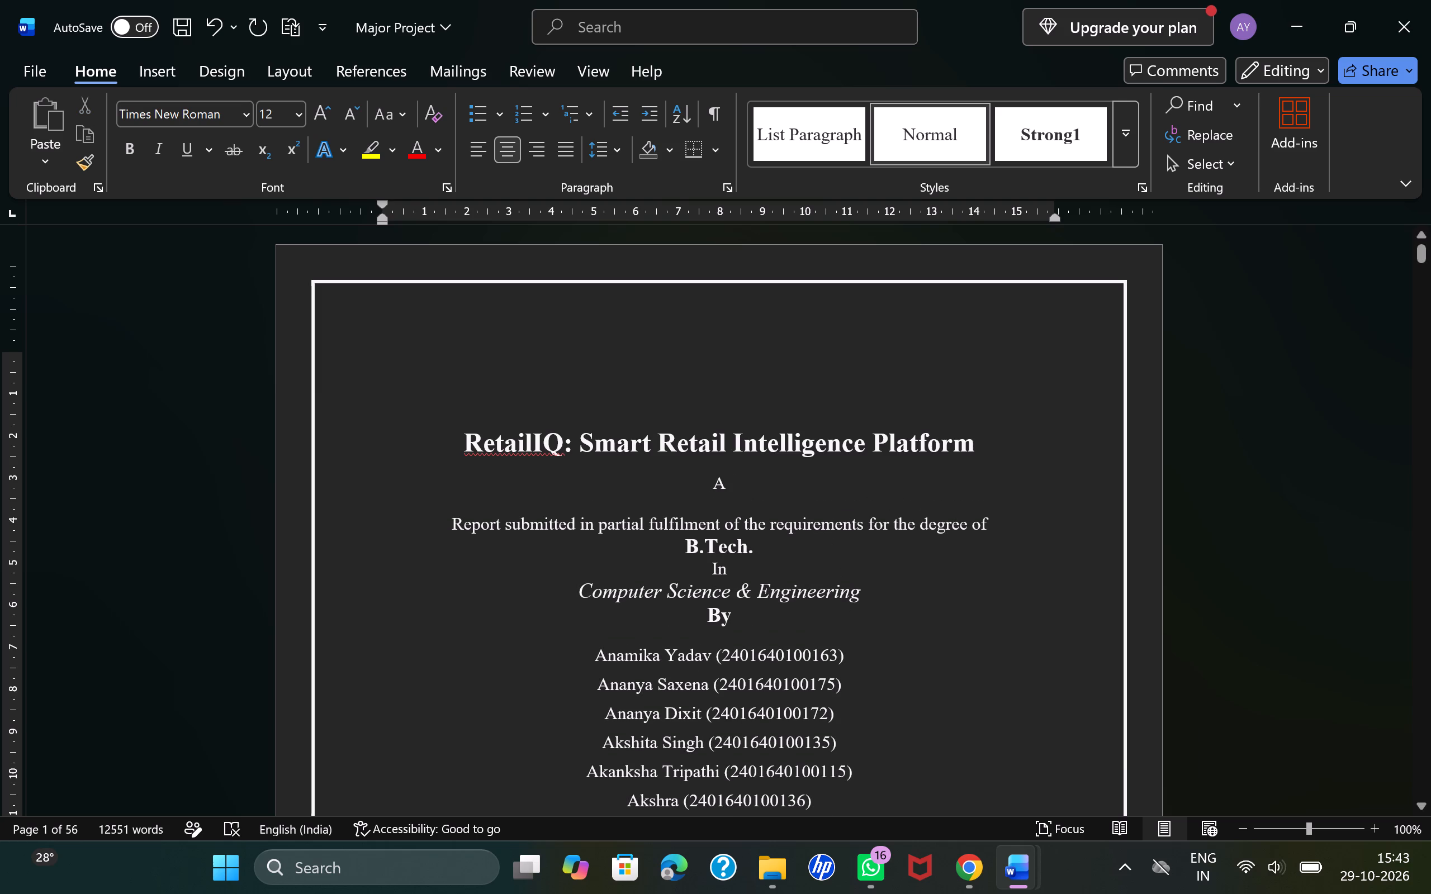
pyautogui.click(1002, 515)
pyautogui.press('Return')
pyautogui.click(778, 555)
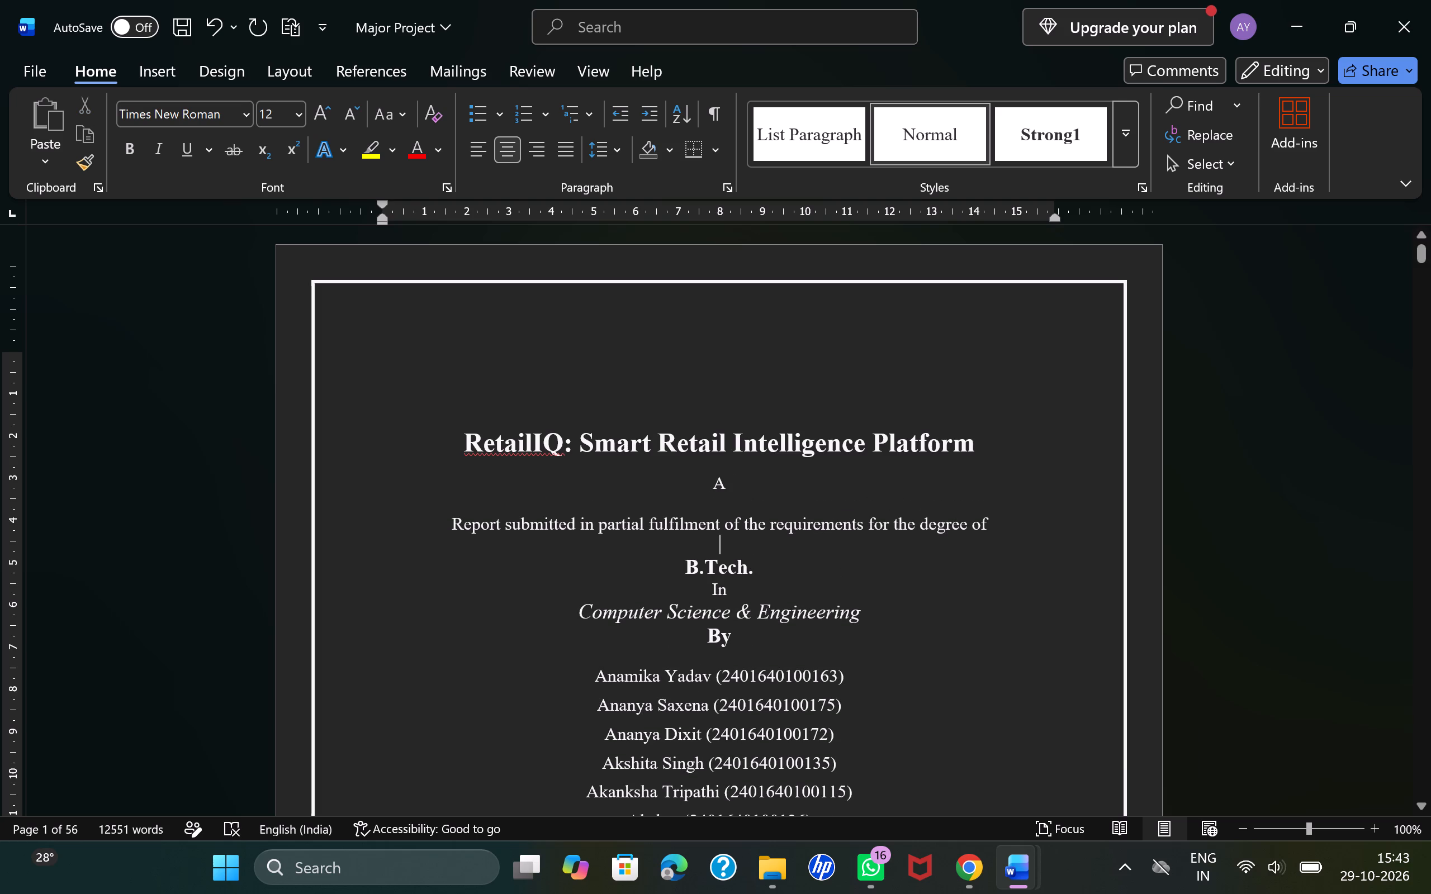
pyautogui.press('Return')
pyautogui.click(755, 608)
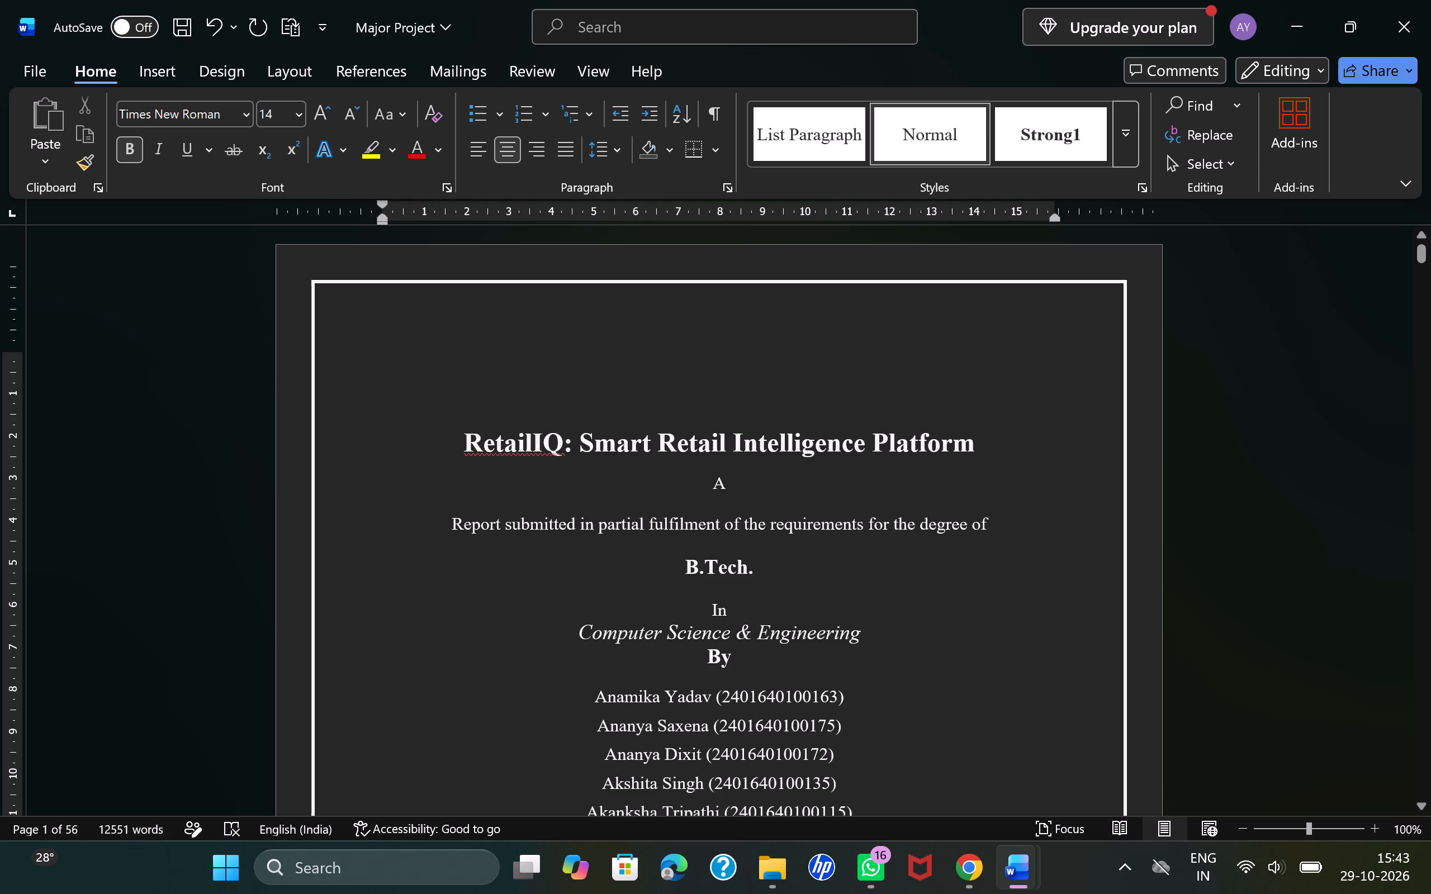
pyautogui.press('Return')
pyautogui.click(867, 662)
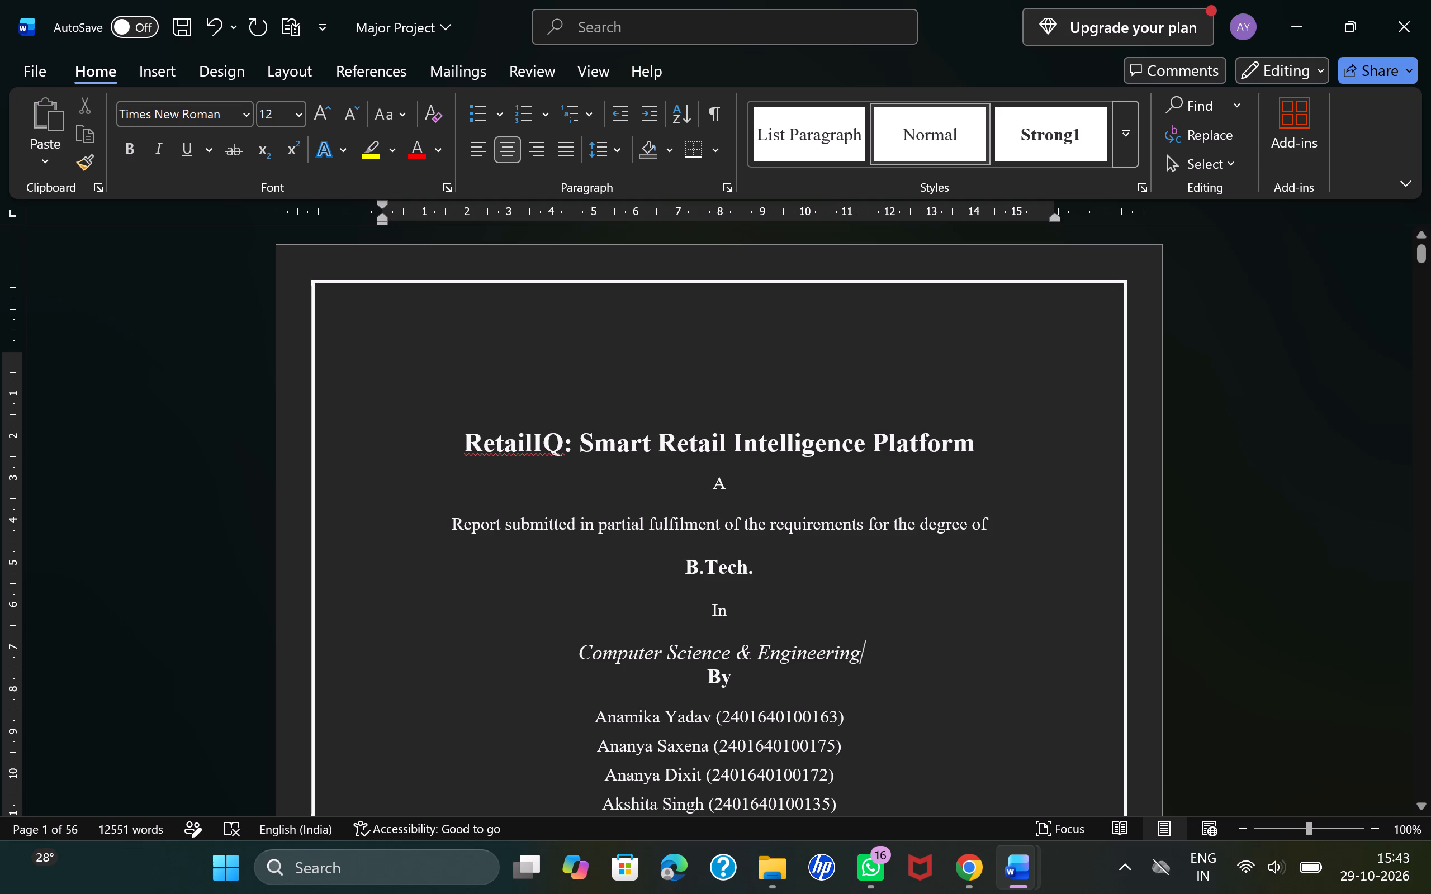
pyautogui.press('Return')
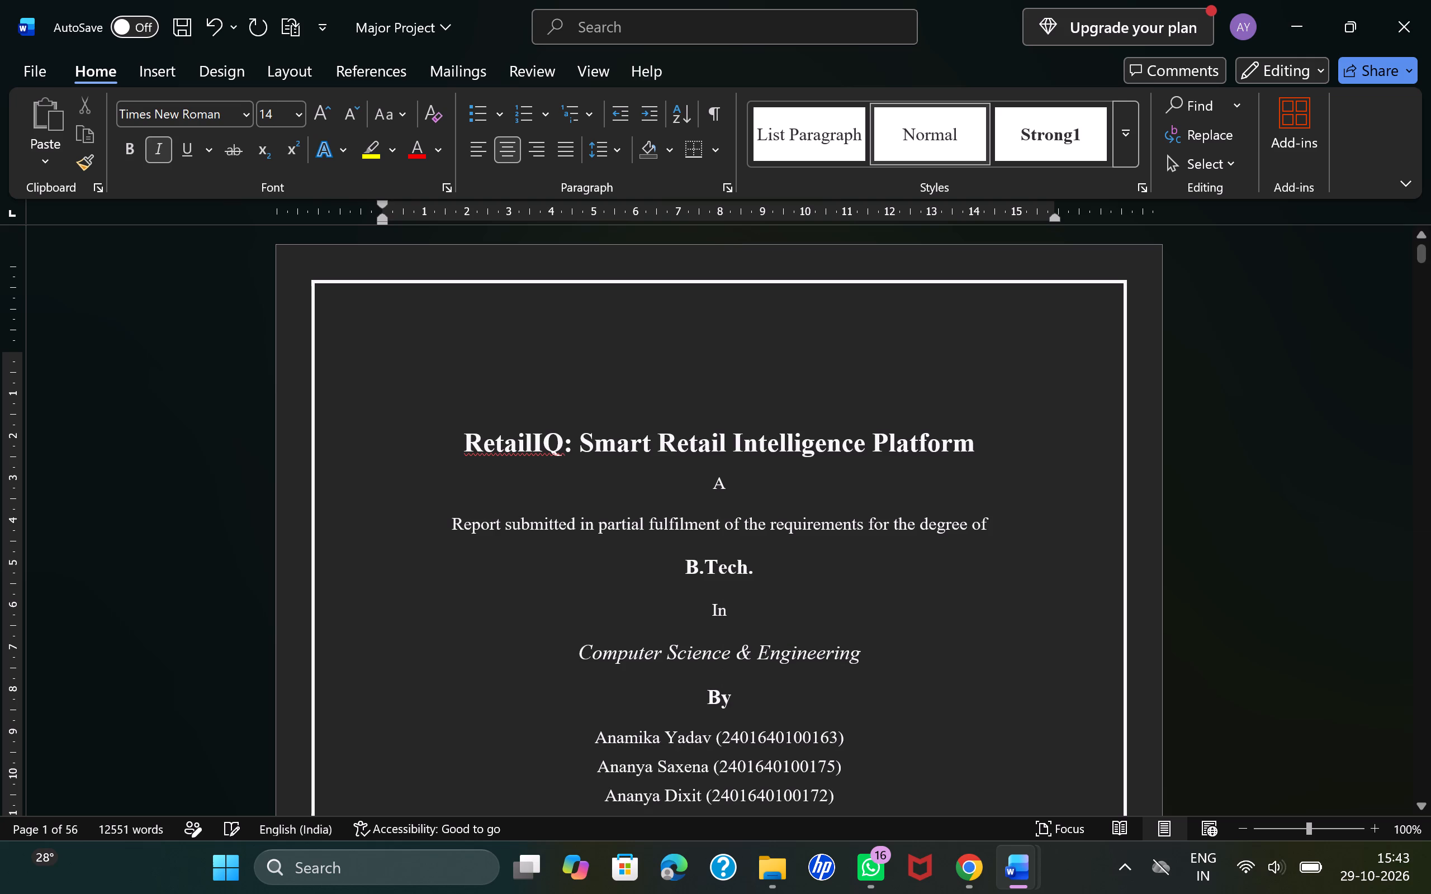
pyautogui.click(749, 698)
pyautogui.press('Return')
# Join "By" onto the "Computer Science & Engineering" line with a space between them, following the IntelliHire report's title page.
pyautogui.hotkey('alt', 'Tab')
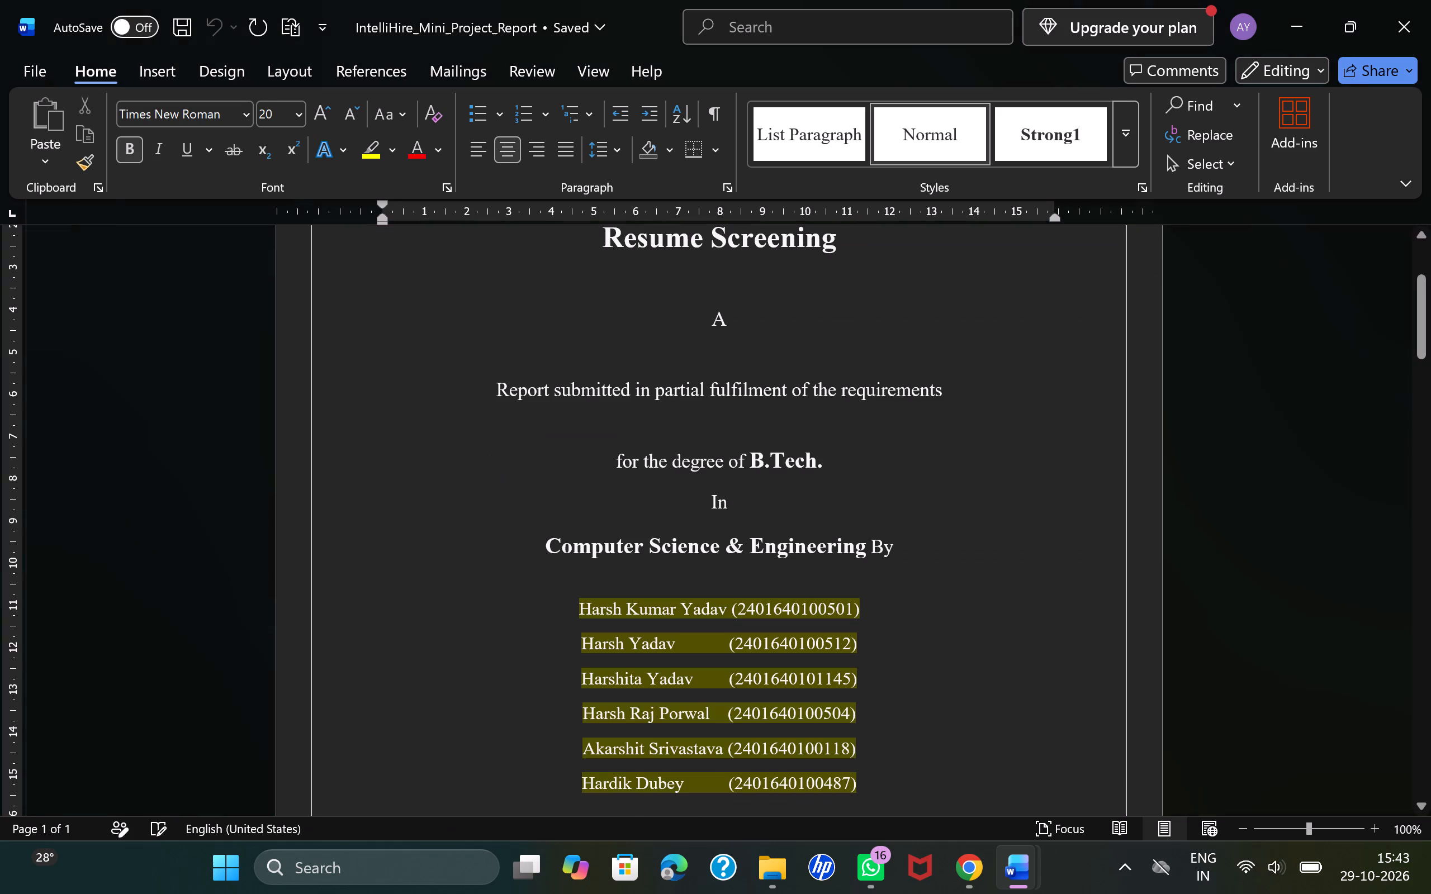
pyautogui.click(920, 543)
pyautogui.hotkey('alt', 'Tab')
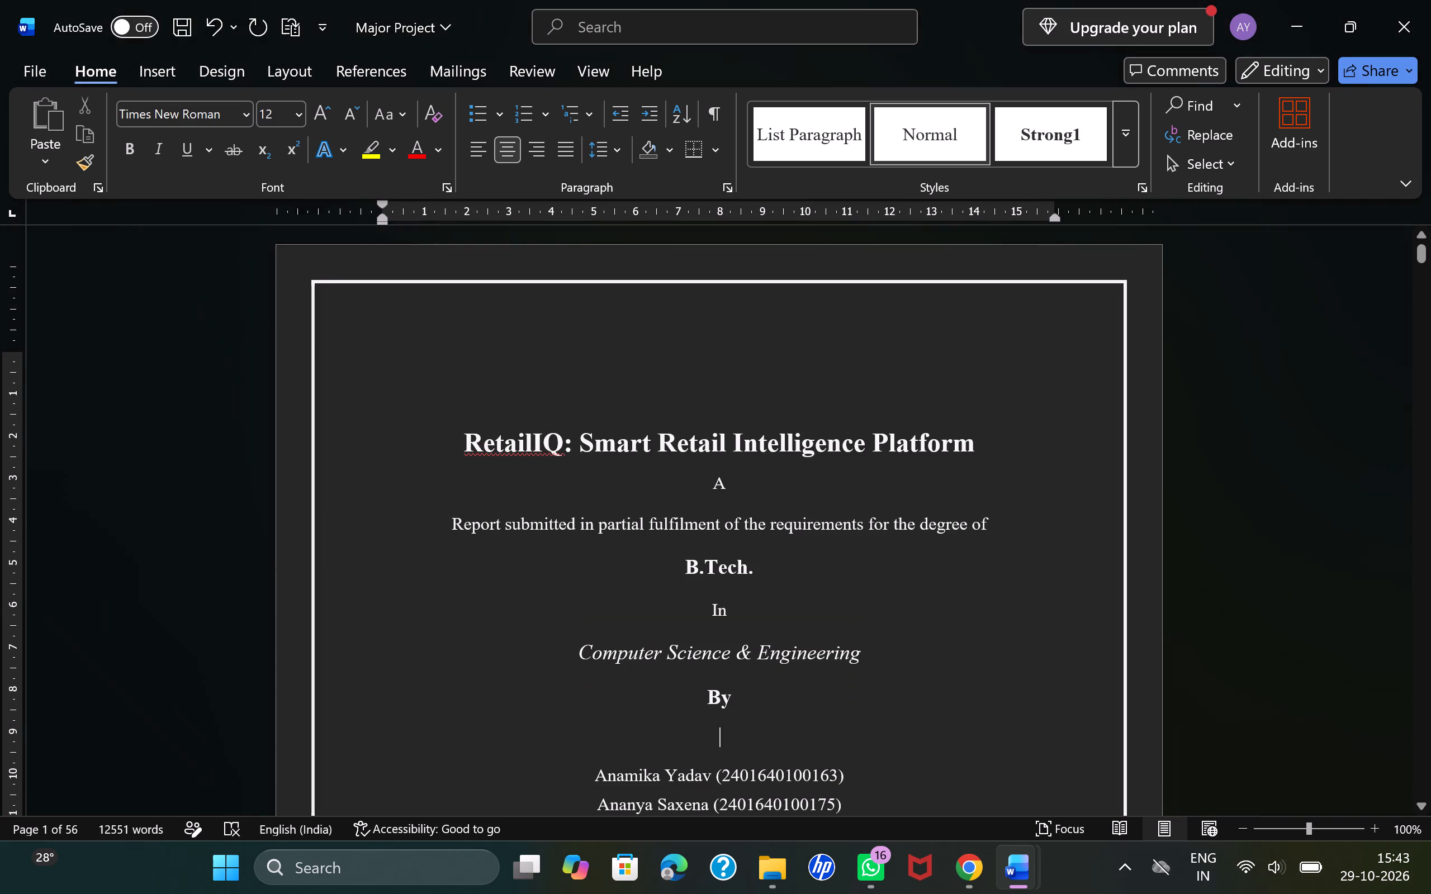
pyautogui.click(702, 698)
pyautogui.press('BackSpace')
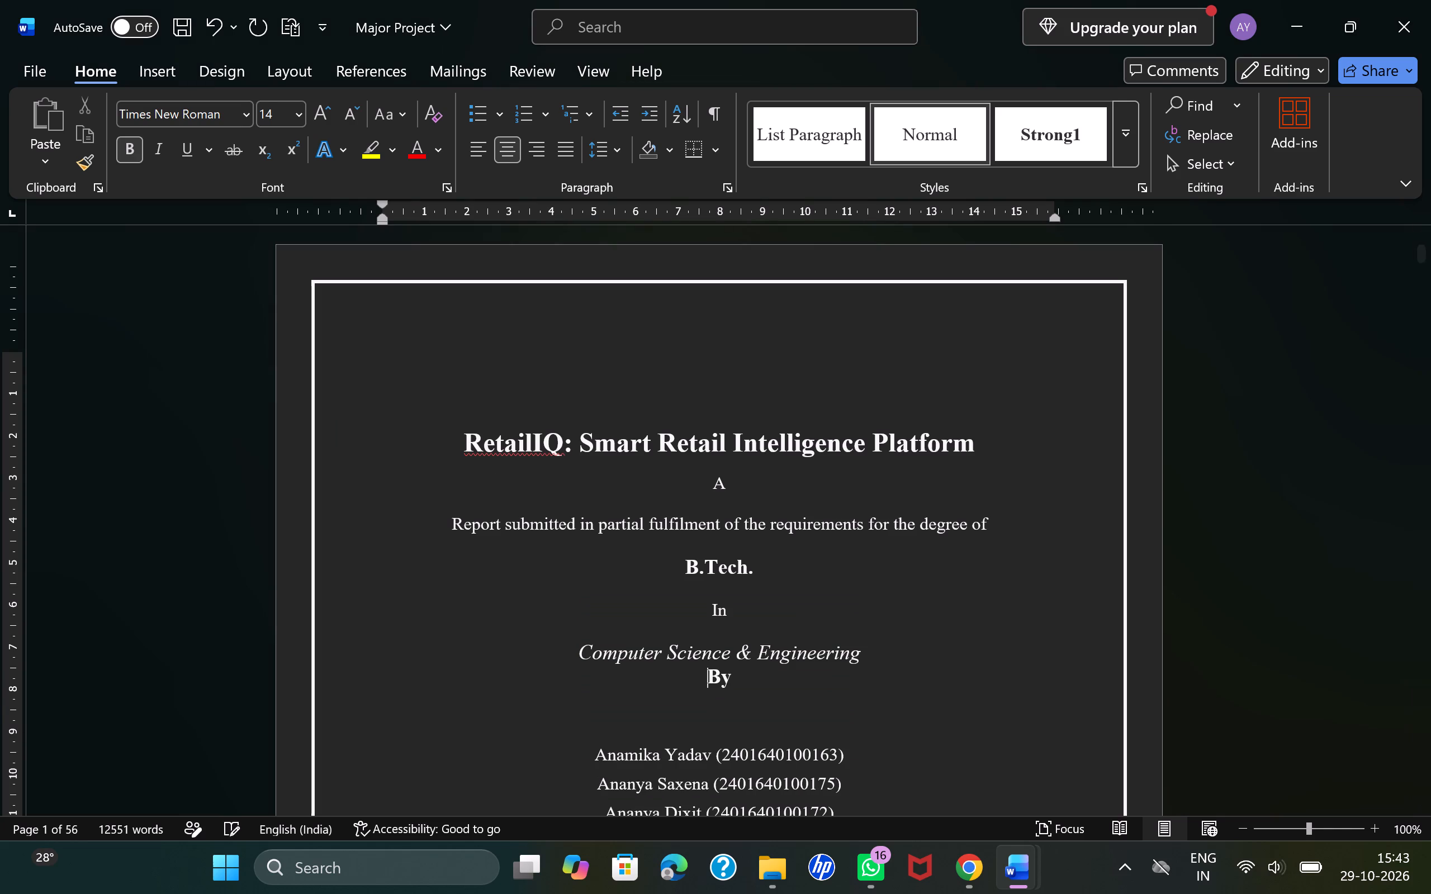
pyautogui.press('BackSpace')
pyautogui.press('BackSpace')
pyautogui.press('space')
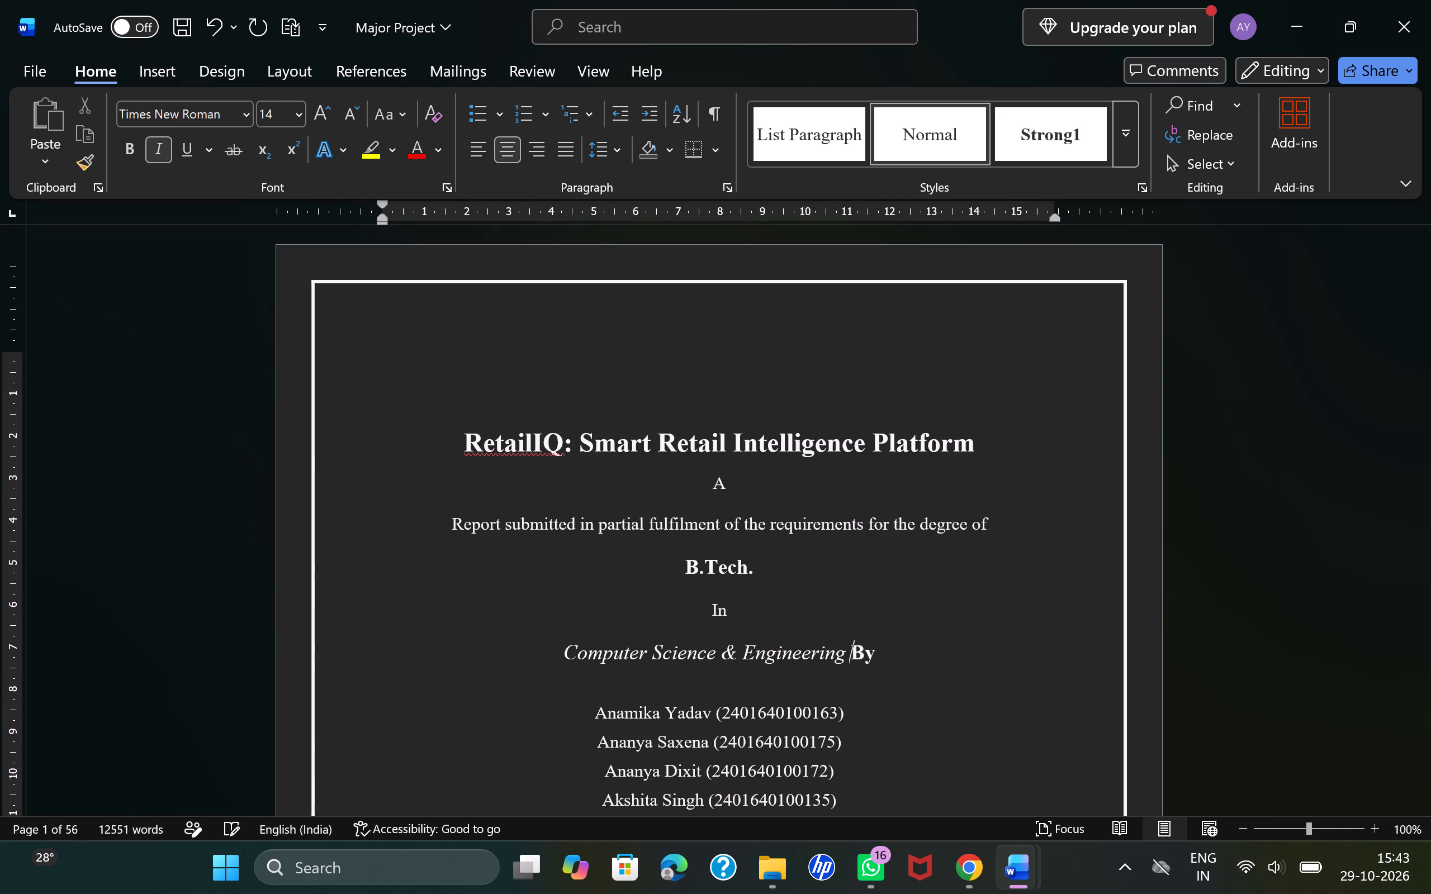
pyautogui.hotkey('alt', 'Tab')
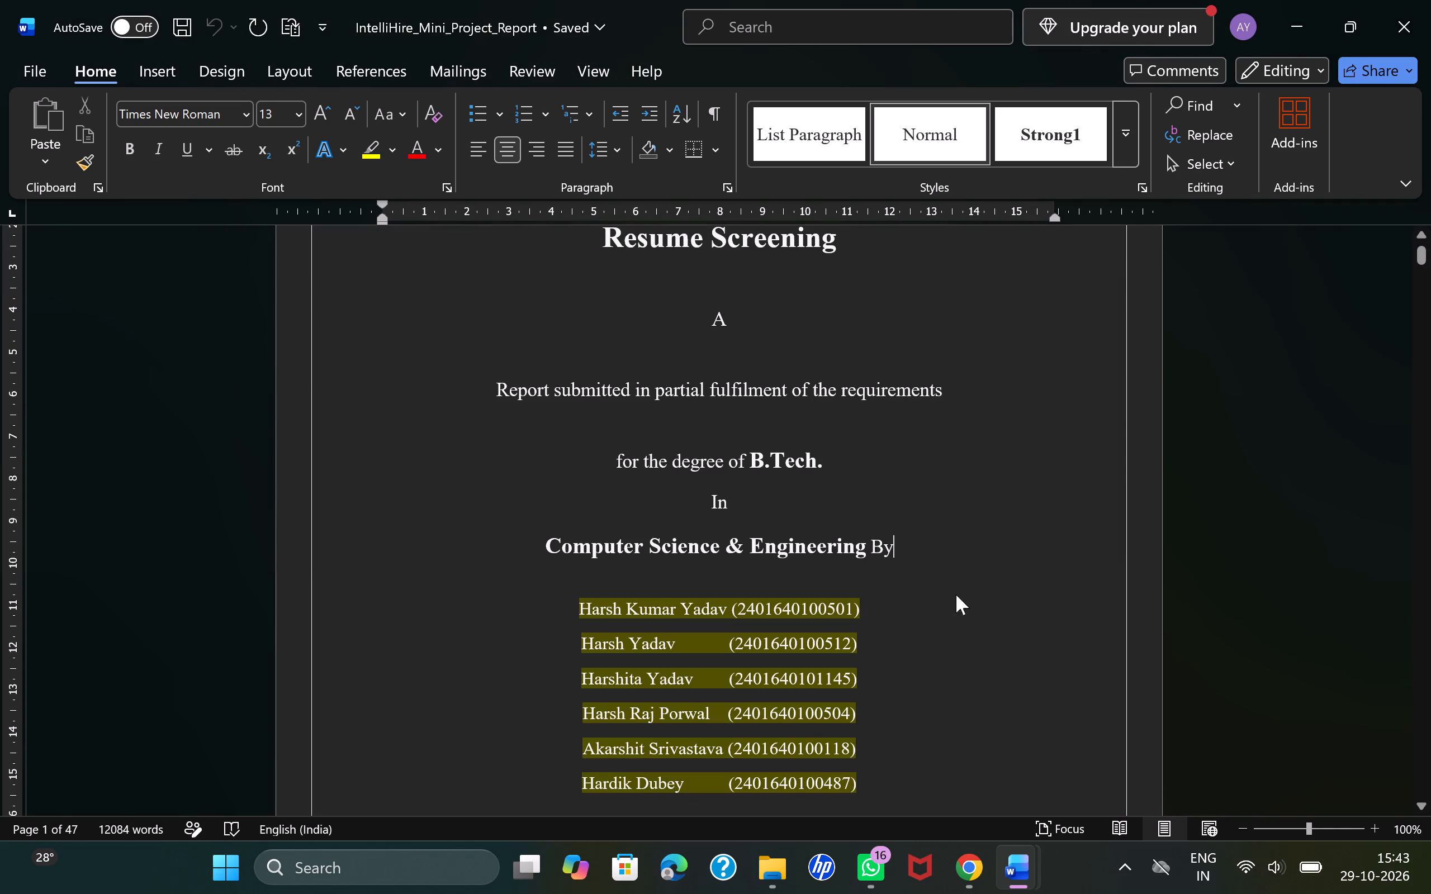
pyautogui.hotkey('alt', 'Tab')
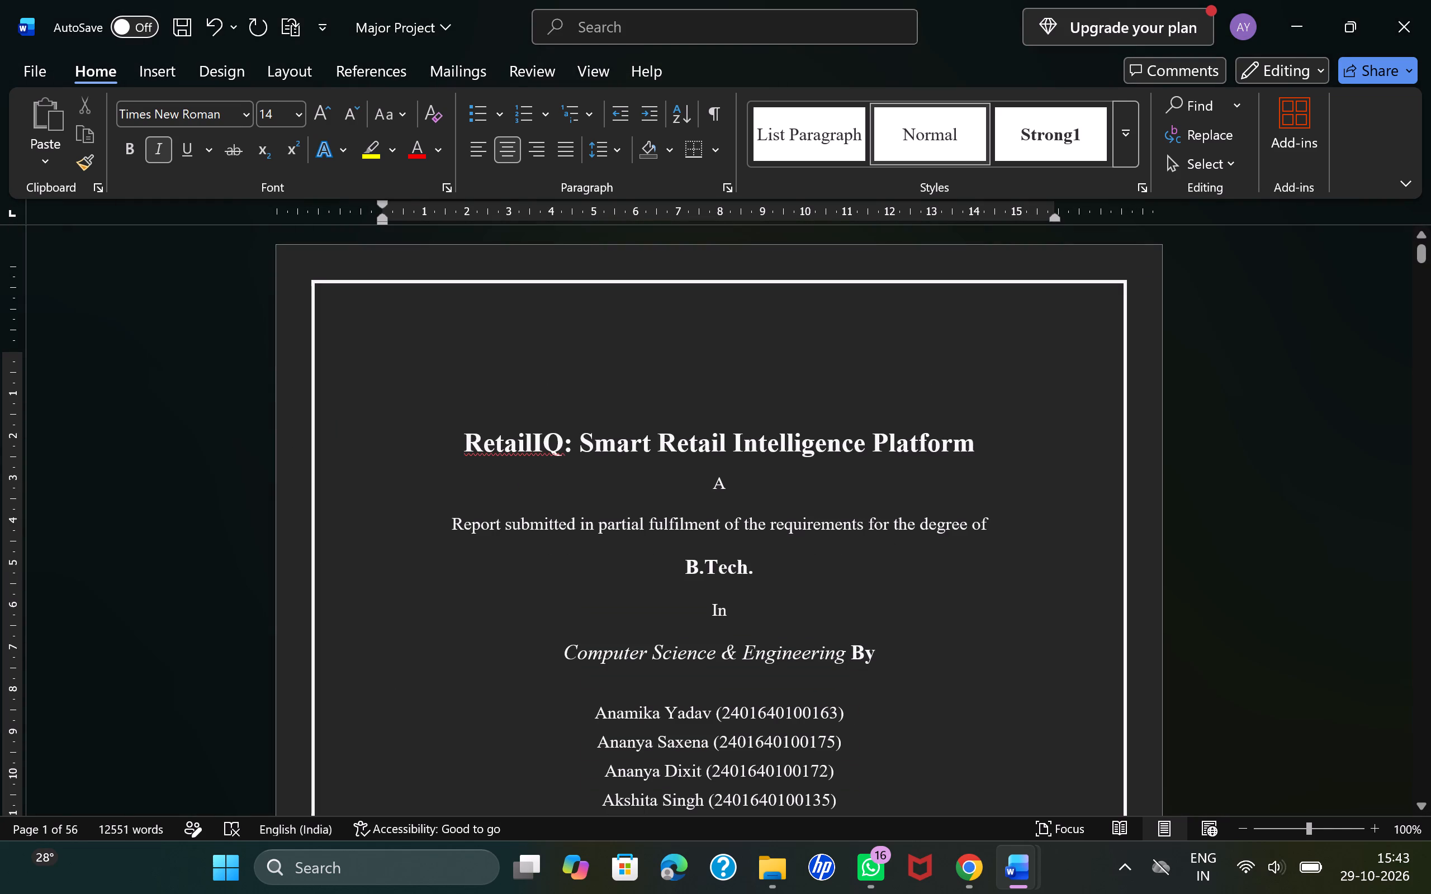
# Delete the "Department of CSE" line from the title page's guide details, as in the IntelliHire report.
pyautogui.click(945, 687)
pyautogui.scroll(-2, 945, 687)
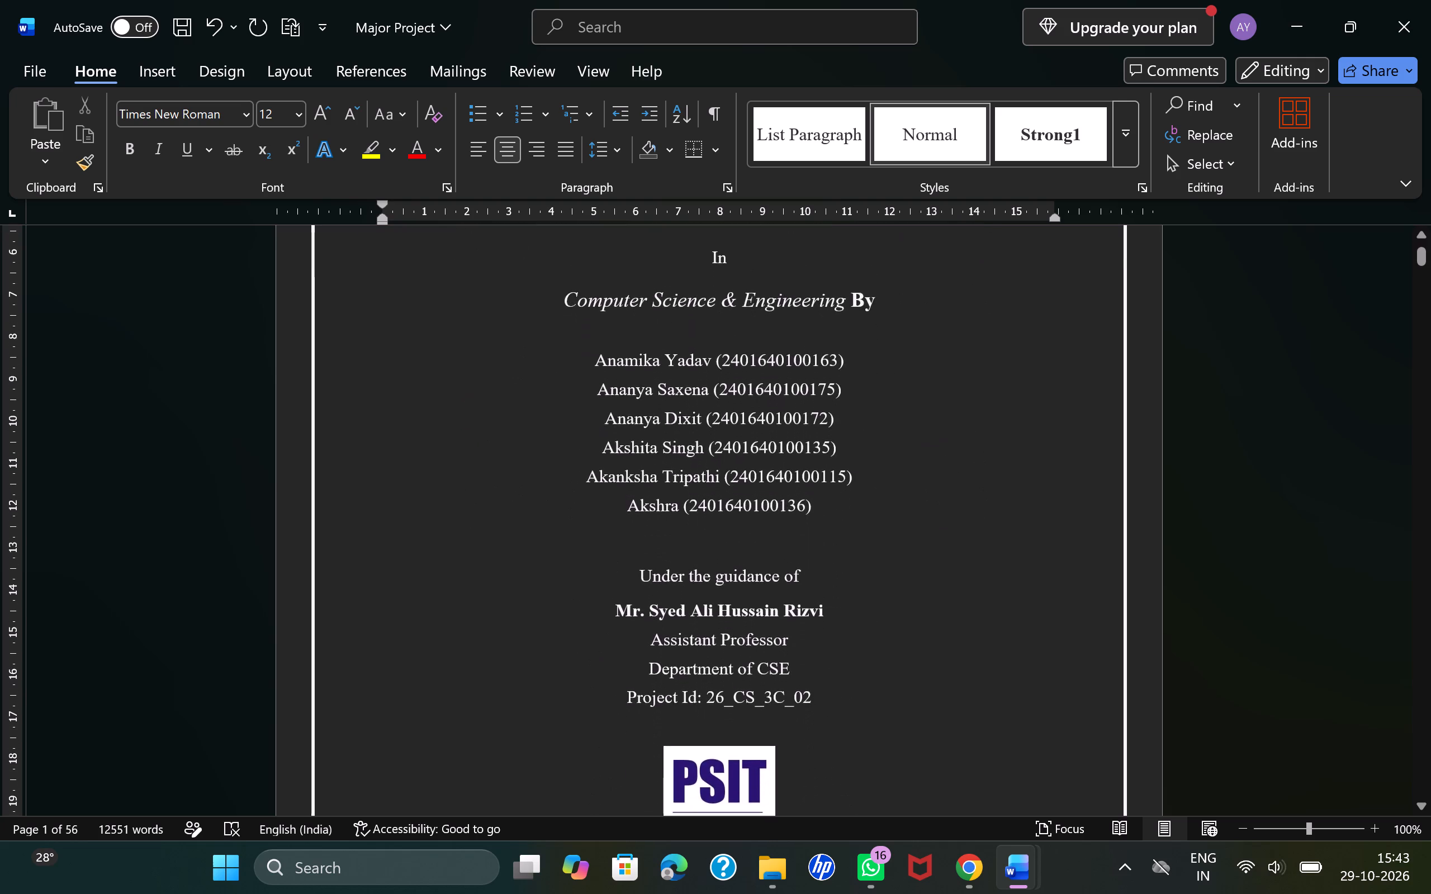
pyautogui.hotkey('alt', 'Tab')
pyautogui.scroll(-3, 945, 687)
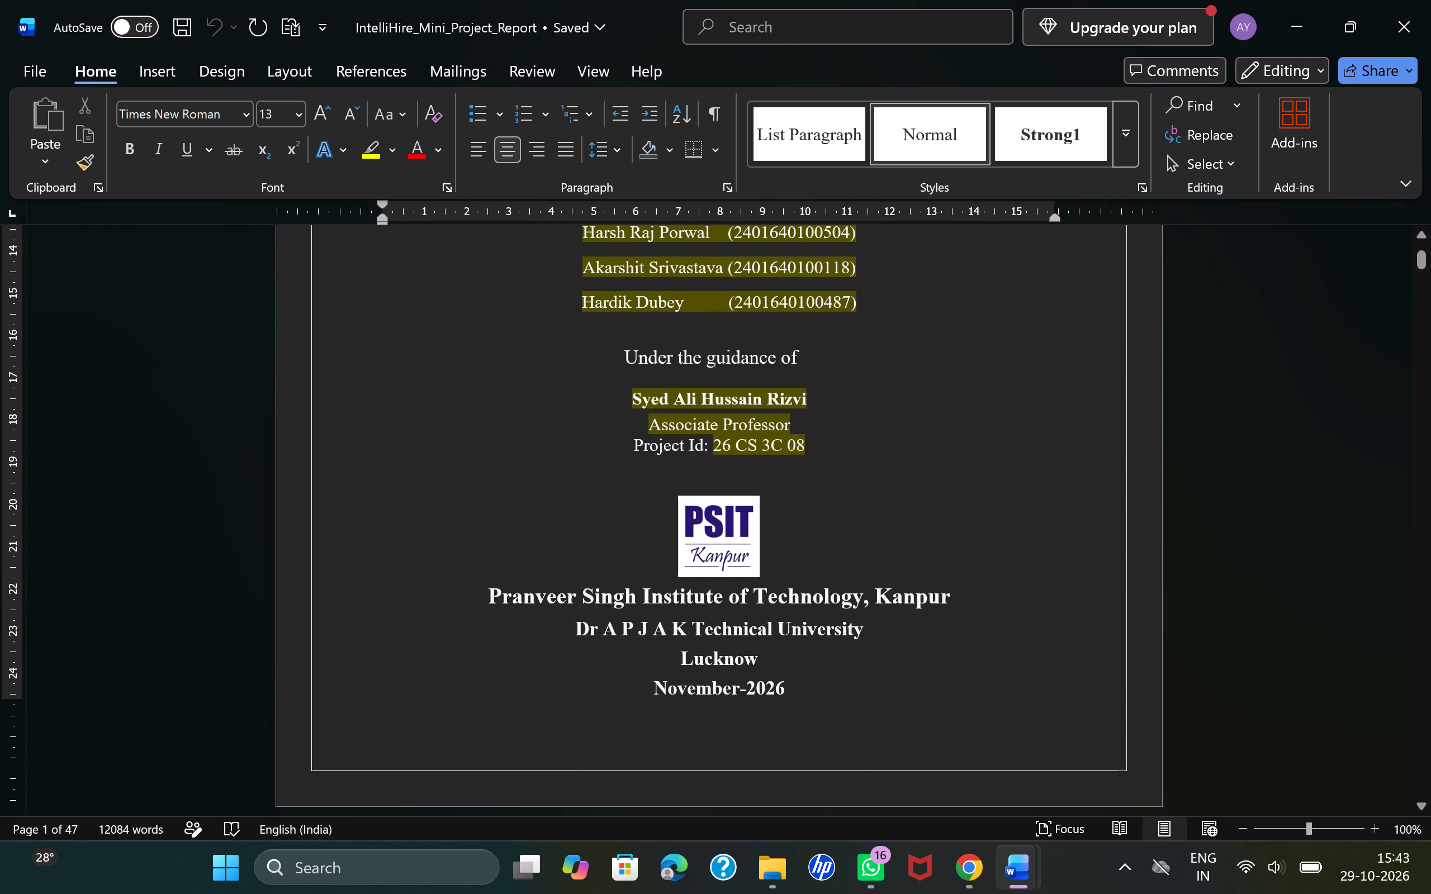
pyautogui.hotkey('alt', 'Tab')
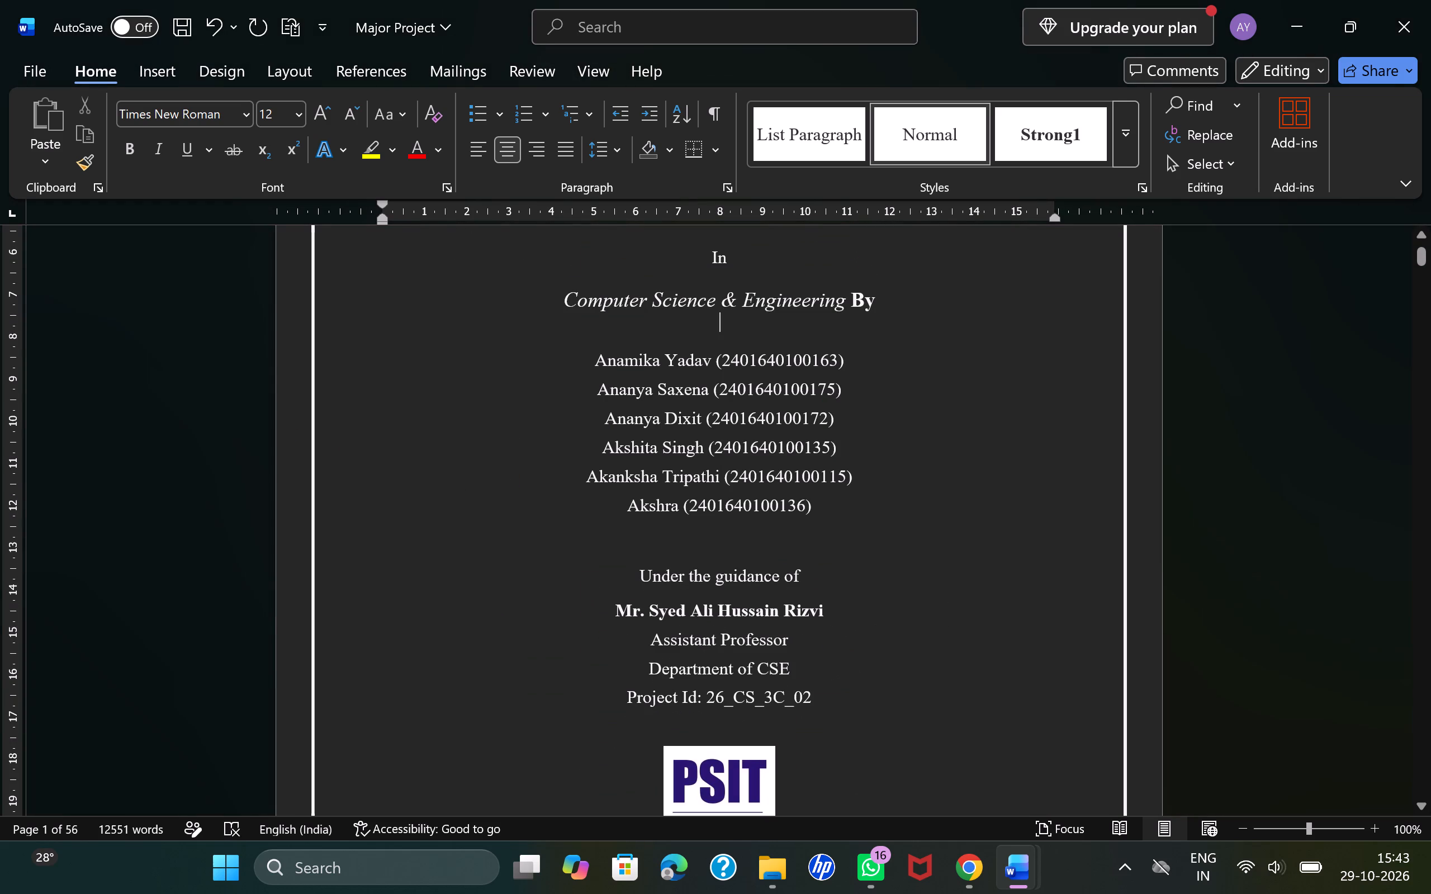
pyautogui.moveTo(806, 670); pyautogui.dragTo(665, 662)
pyautogui.press('BackSpace')
pyautogui.press('BackSpace')
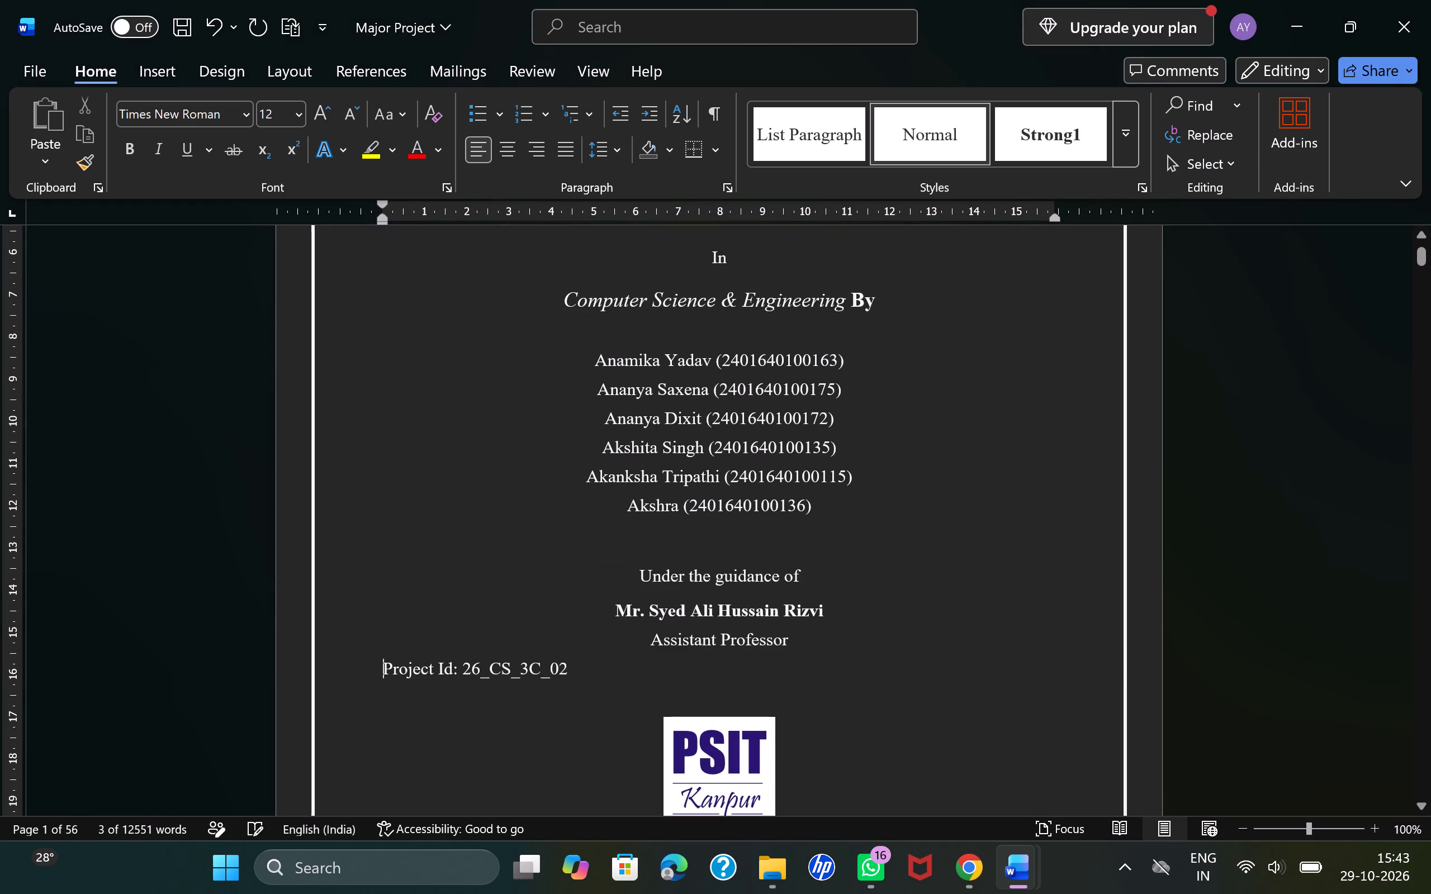
# Add leading spaces to the Project Id line until it sits centred beneath "Assistant Professor".
pyautogui.press('space')
pyautogui.press('space')
pyautogui.press('space')
pyautogui.press('space')
pyautogui.press('space')
pyautogui.press('space')
pyautogui.press('space')
pyautogui.press('space')
pyautogui.press('space')
pyautogui.press('space')
pyautogui.press('space')
pyautogui.press('space')
pyautogui.press('space')
pyautogui.press('space')
pyautogui.press('space')
pyautogui.press('space')
pyautogui.press('space')
pyautogui.press('space')
pyautogui.press('space')
pyautogui.press('space')
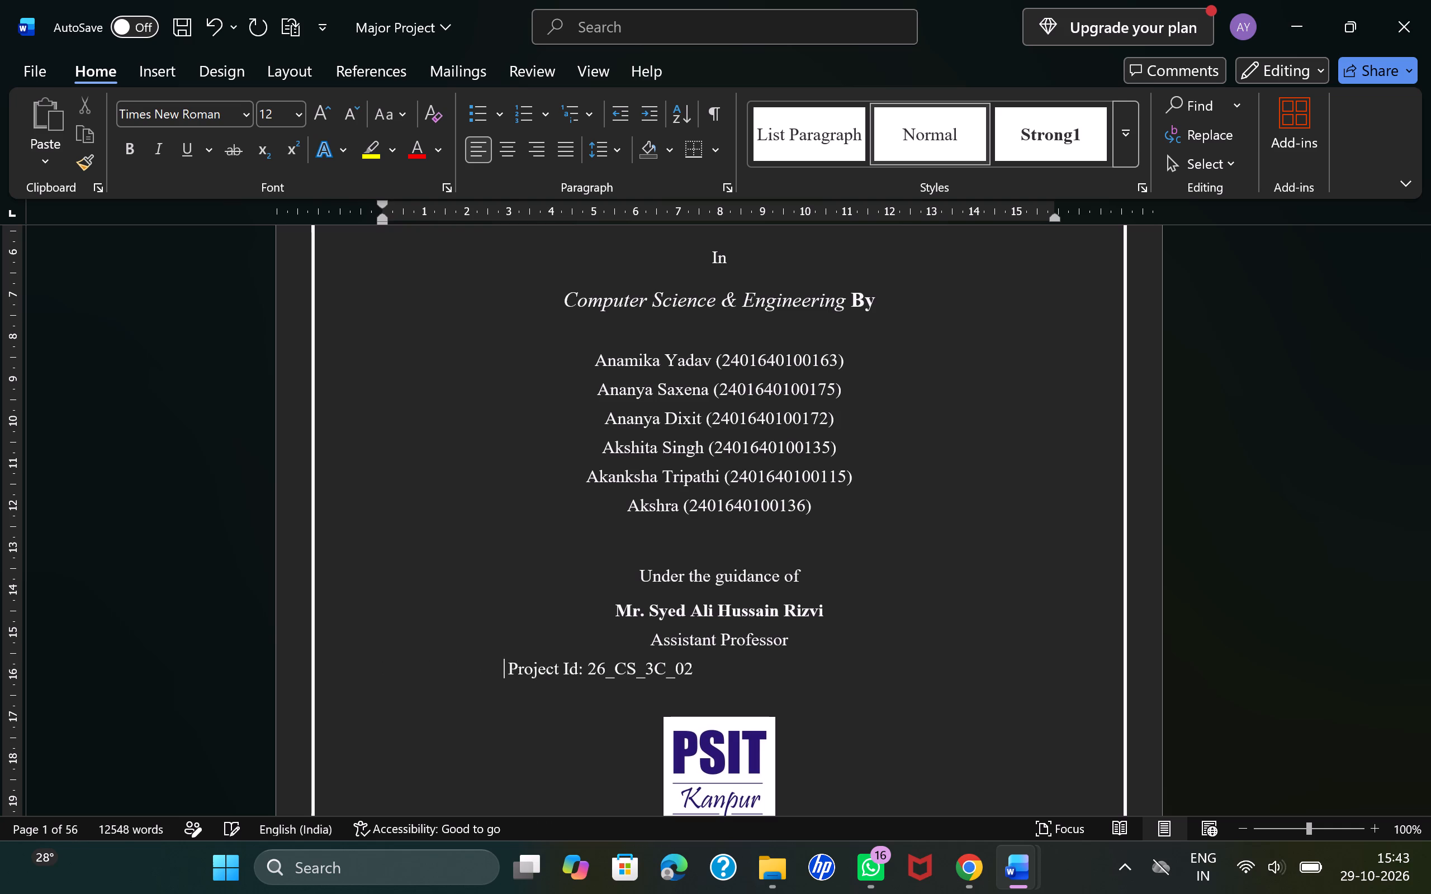
pyautogui.press('space')
# Compare the guide details and institute lines at the bottom of the title page with those in the IntelliHire report.
pyautogui.hotkey('alt', 'Tab')
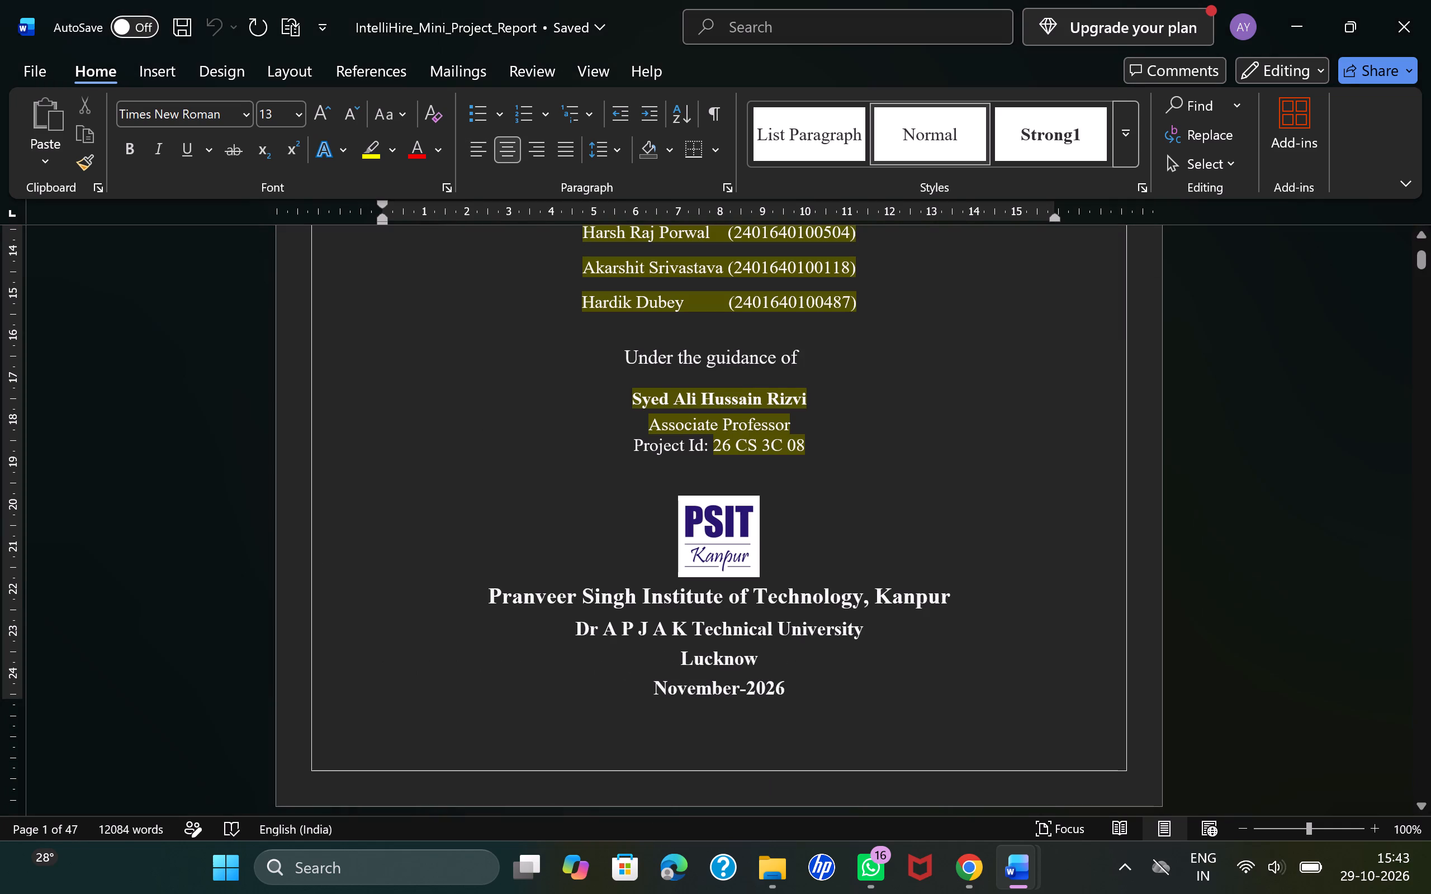
pyautogui.hotkey('alt', 'Tab')
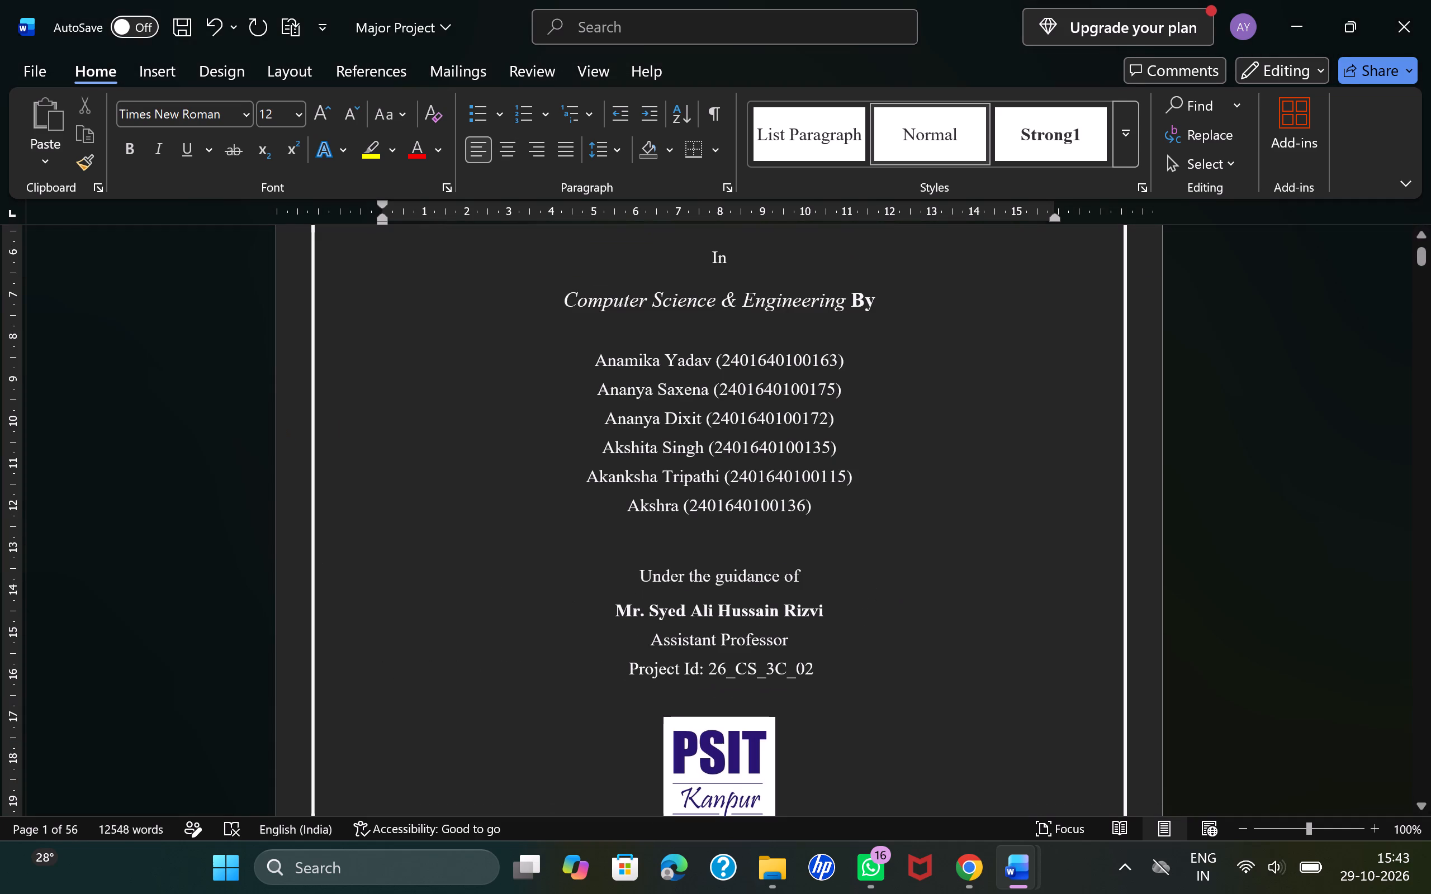
pyautogui.click(865, 618)
pyautogui.hotkey('alt', 'Tab')
pyautogui.scroll(-1, 865, 618)
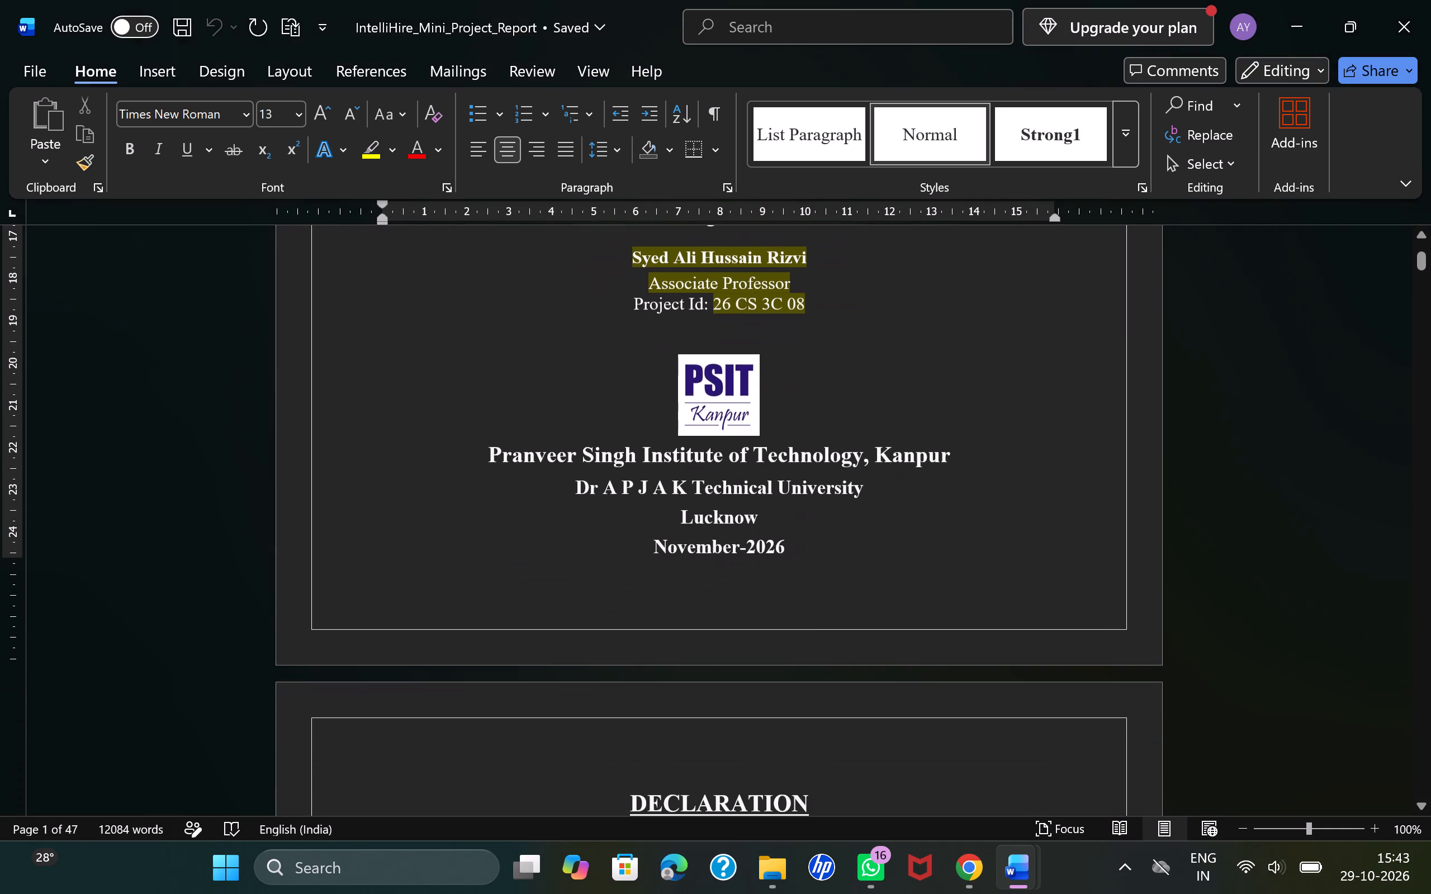
pyautogui.hotkey('alt', 'Tab')
pyautogui.scroll(-1, 865, 618)
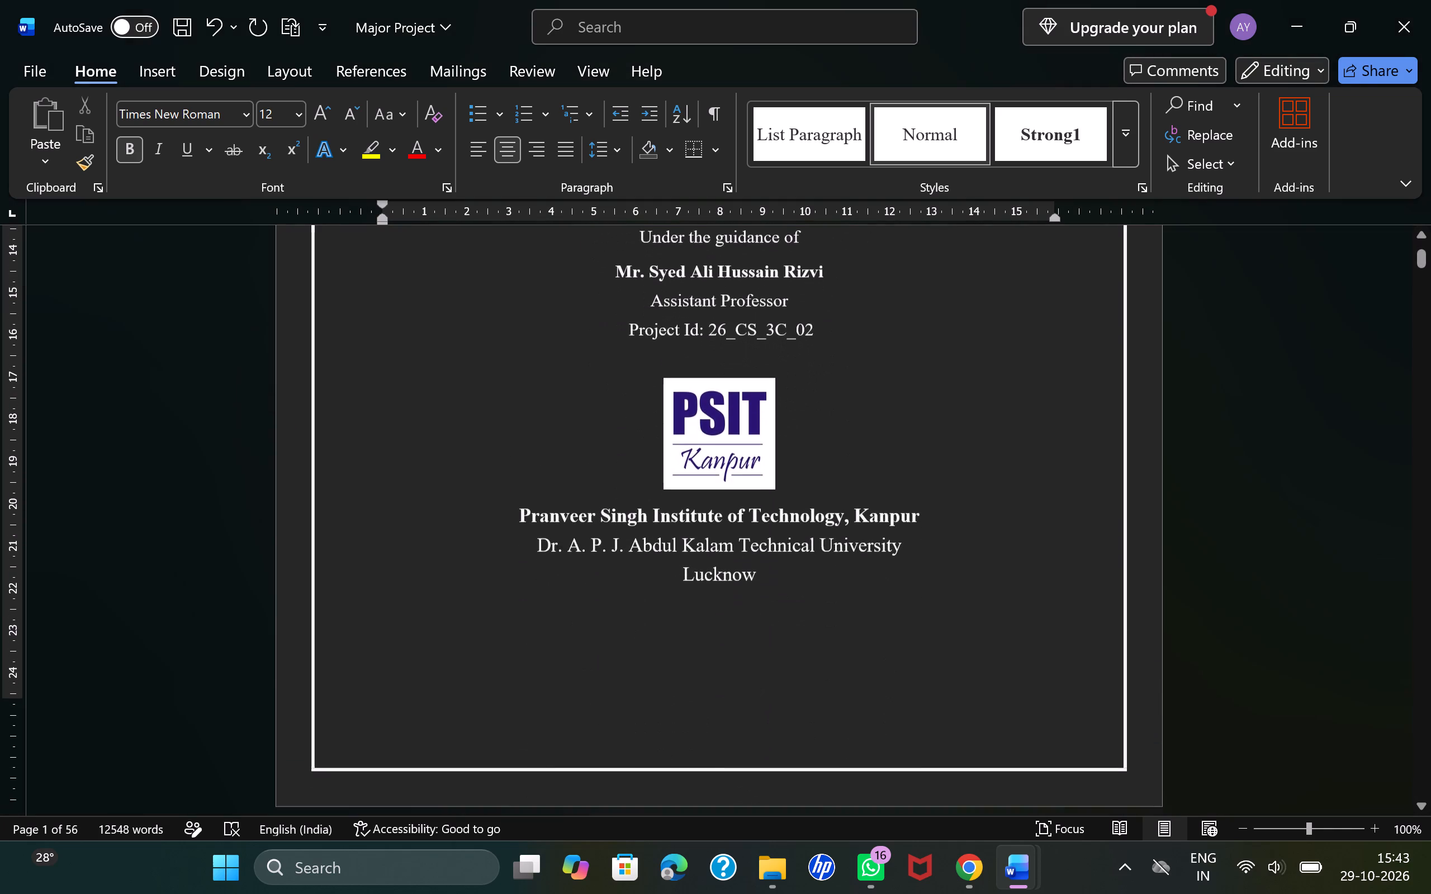
pyautogui.hotkey('alt', 'Tab')
pyautogui.hotkey('alt', 'Tab')
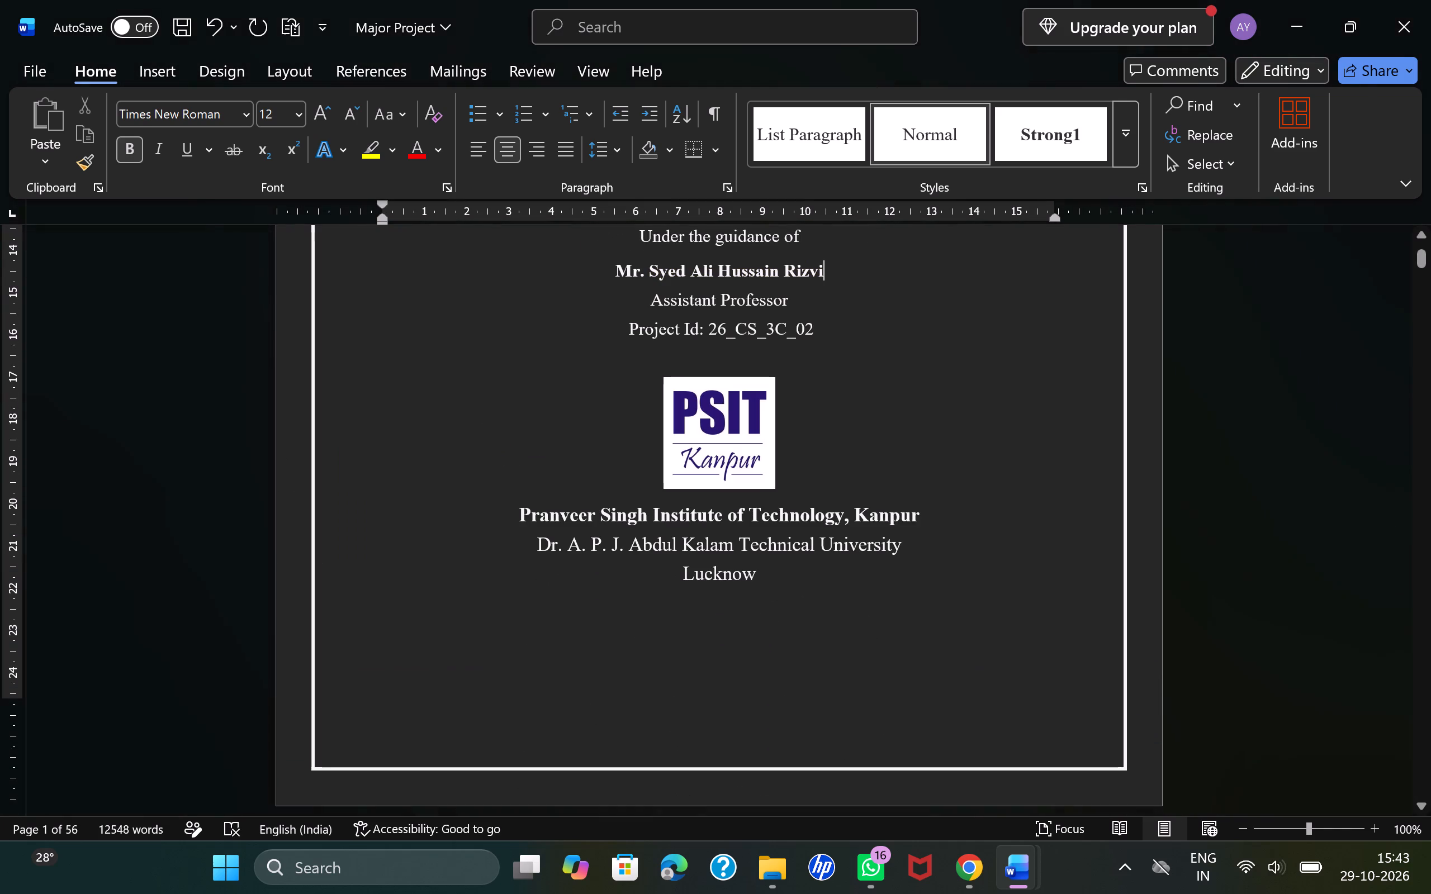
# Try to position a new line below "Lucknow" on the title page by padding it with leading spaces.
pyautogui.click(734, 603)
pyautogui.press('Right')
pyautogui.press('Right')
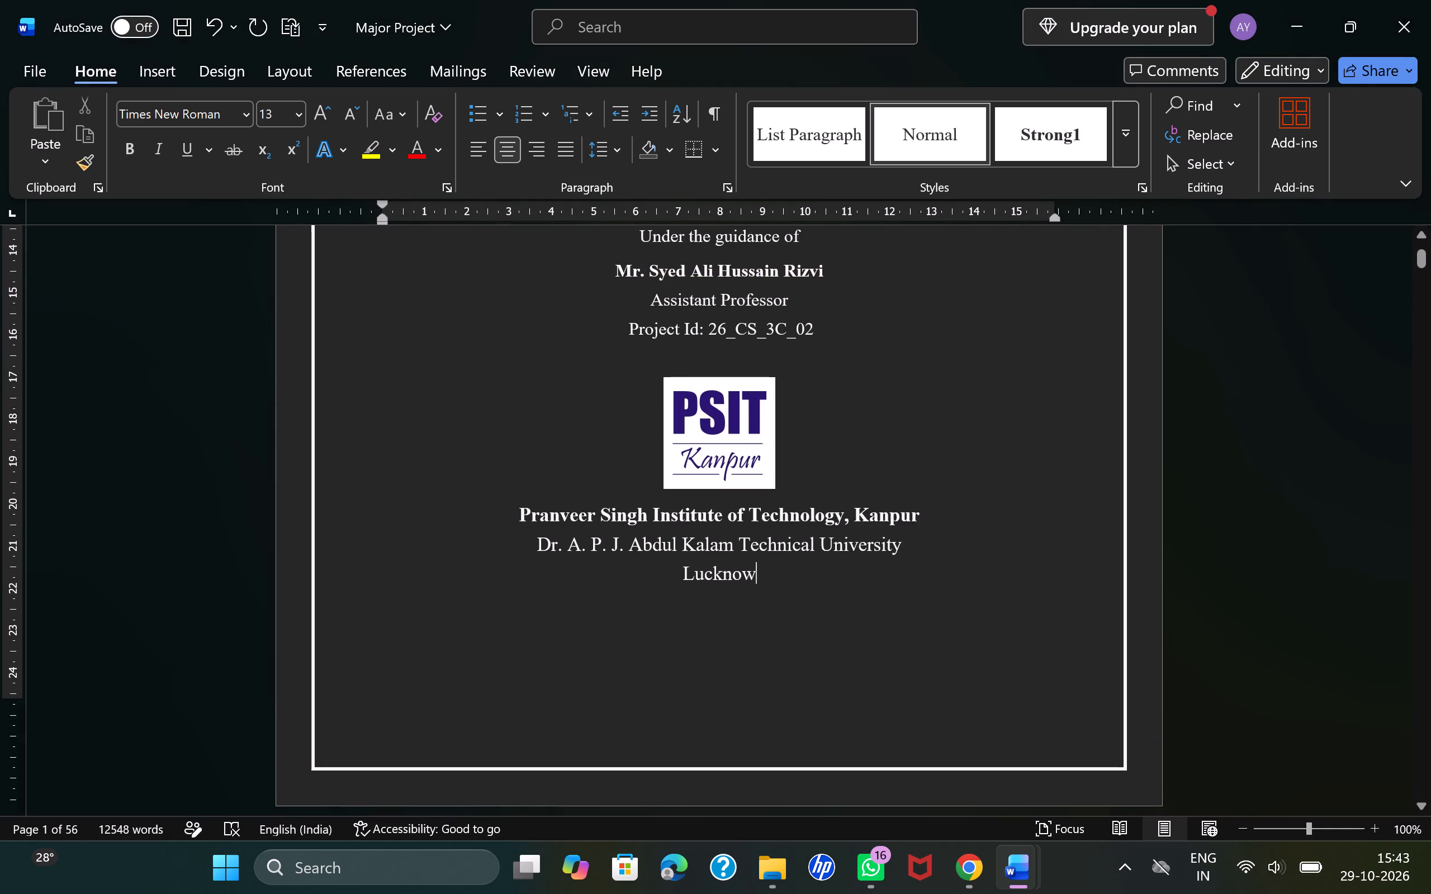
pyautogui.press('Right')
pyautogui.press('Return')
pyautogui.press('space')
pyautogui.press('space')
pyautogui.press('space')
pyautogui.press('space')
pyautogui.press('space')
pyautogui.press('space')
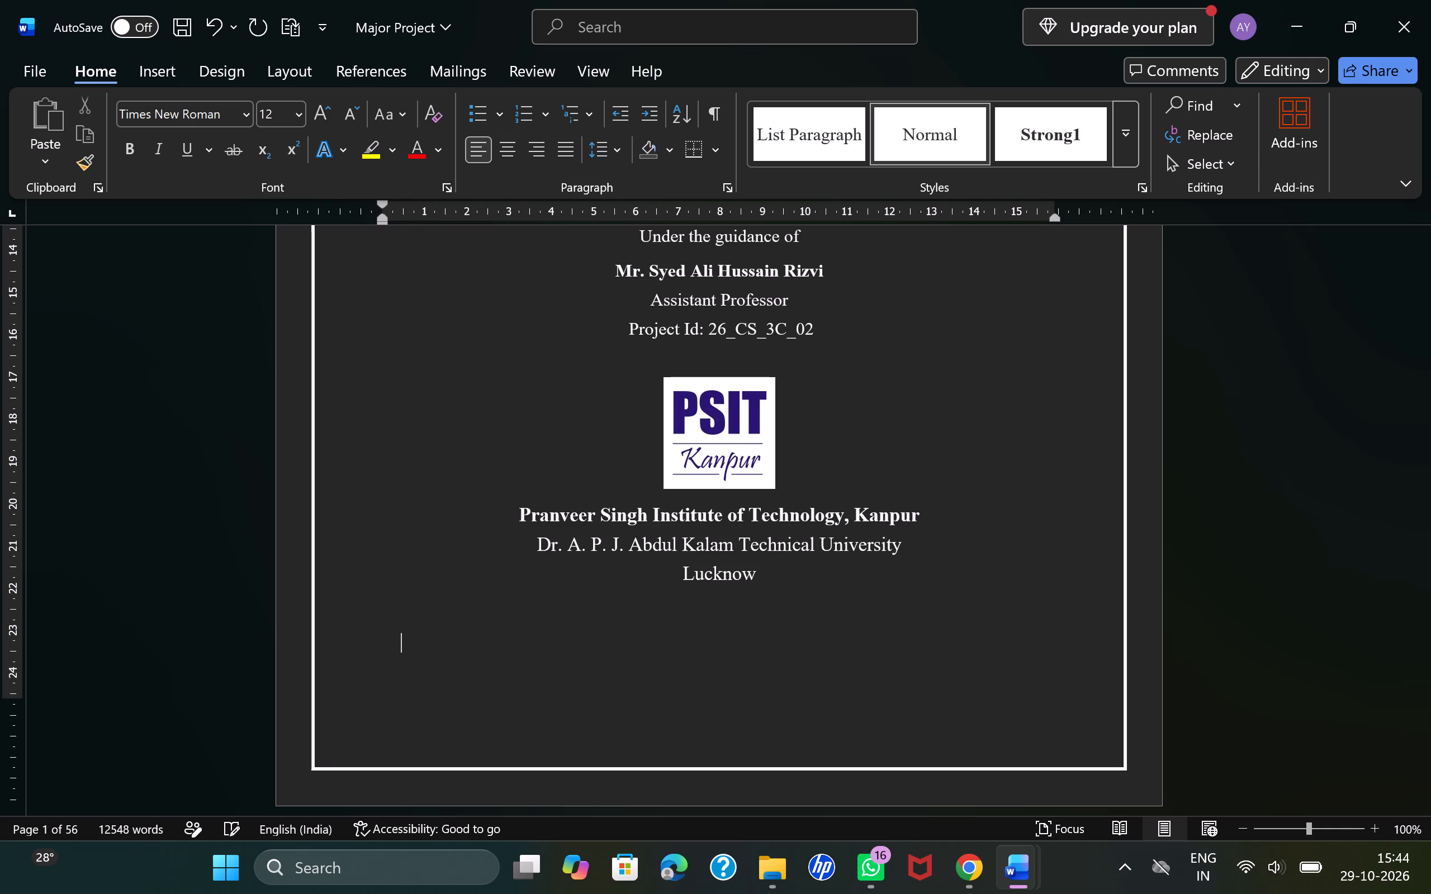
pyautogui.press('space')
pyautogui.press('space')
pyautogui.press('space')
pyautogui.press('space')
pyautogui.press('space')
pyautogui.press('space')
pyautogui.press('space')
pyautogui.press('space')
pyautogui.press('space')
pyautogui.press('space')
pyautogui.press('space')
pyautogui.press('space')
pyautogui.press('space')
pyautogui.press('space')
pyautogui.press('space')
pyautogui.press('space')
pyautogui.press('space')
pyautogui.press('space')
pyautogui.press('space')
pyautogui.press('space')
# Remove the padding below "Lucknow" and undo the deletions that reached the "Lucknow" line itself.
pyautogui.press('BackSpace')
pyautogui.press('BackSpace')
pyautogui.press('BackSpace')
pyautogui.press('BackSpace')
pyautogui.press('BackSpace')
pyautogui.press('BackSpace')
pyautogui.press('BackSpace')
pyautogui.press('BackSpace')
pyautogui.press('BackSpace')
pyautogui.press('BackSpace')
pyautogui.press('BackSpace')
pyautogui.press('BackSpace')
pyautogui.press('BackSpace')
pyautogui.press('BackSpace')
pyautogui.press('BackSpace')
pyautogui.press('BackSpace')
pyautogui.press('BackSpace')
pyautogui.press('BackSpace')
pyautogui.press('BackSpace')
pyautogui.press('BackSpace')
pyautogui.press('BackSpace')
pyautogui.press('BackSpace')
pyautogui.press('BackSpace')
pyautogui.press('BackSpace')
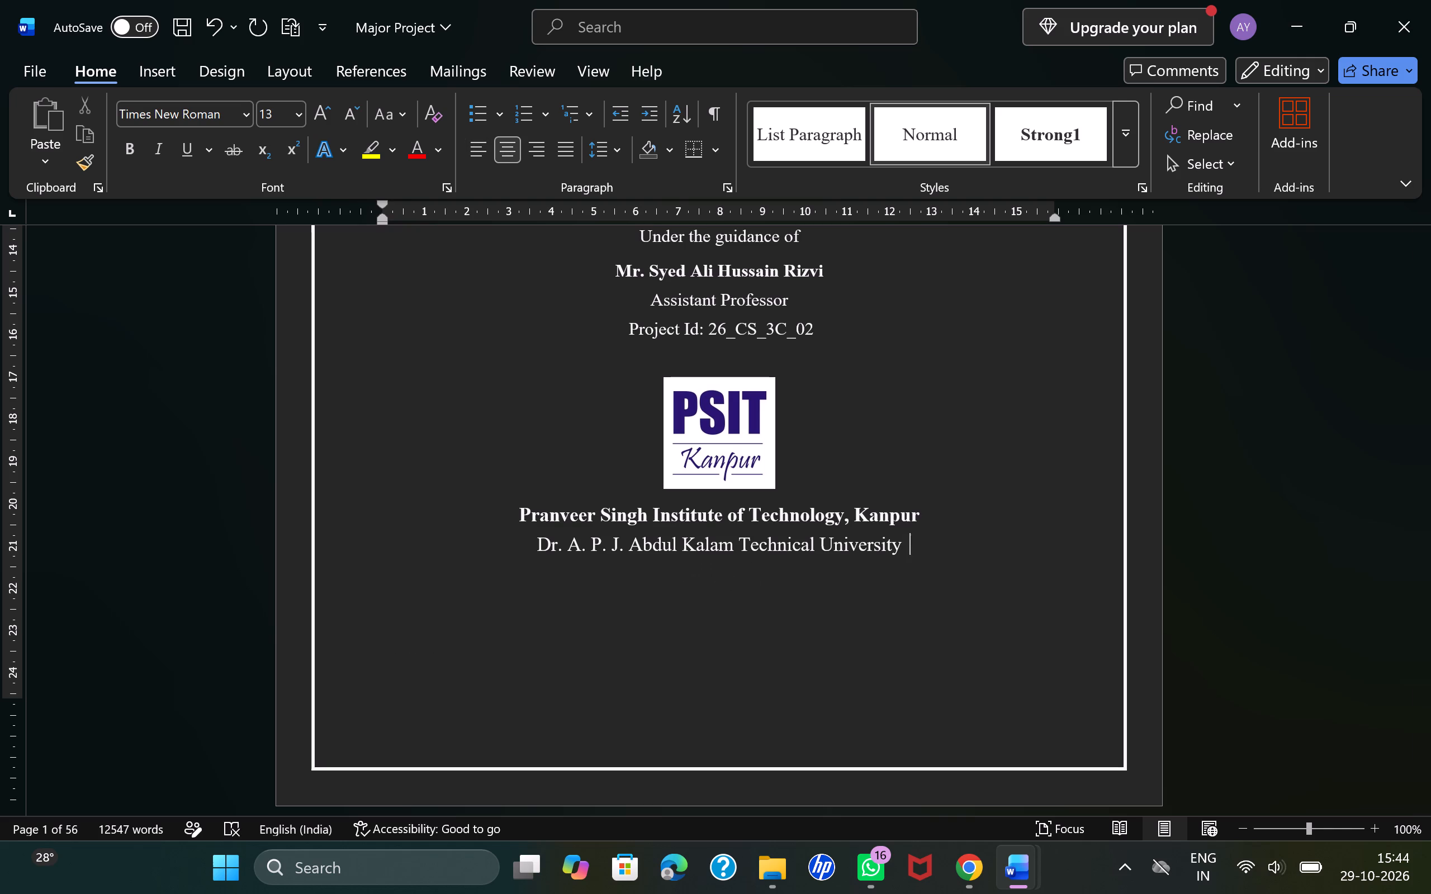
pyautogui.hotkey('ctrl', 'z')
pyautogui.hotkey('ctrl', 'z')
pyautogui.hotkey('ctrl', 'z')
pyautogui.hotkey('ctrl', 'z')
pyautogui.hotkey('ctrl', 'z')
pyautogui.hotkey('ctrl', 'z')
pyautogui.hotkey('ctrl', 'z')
# Add the line "November 2026" below "Lucknow" on the title page, leaving a blank line between them.
pyautogui.press('Return')
pyautogui.press('Return')
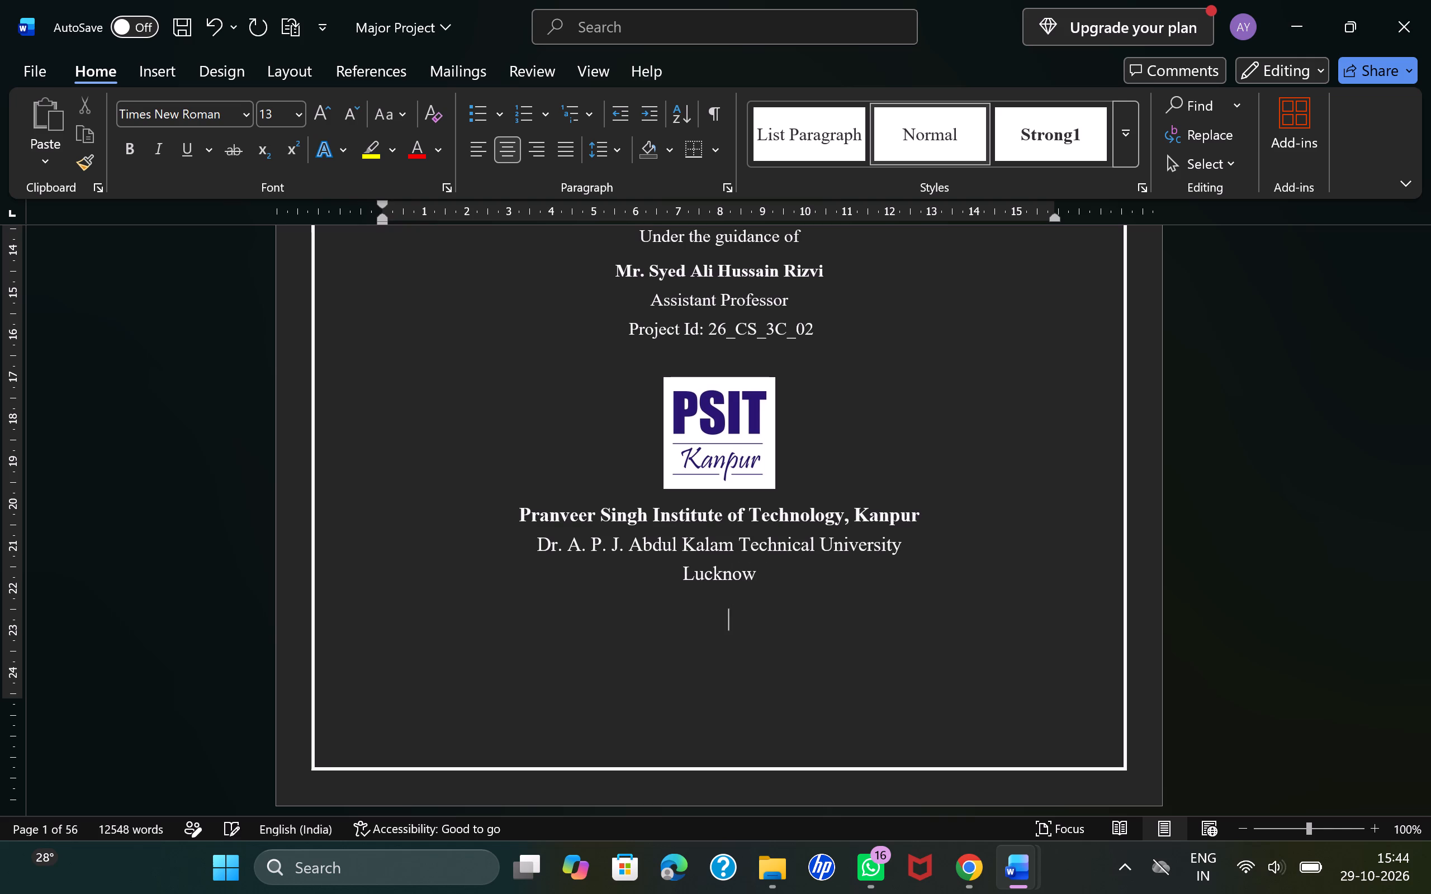
pyautogui.write('No')
pyautogui.write('vember 2026')
# Check the date format on the IntelliHire declaration page, and set the Major Project declaration date to 5-10-2026.
pyautogui.hotkey('alt', 'Tab')
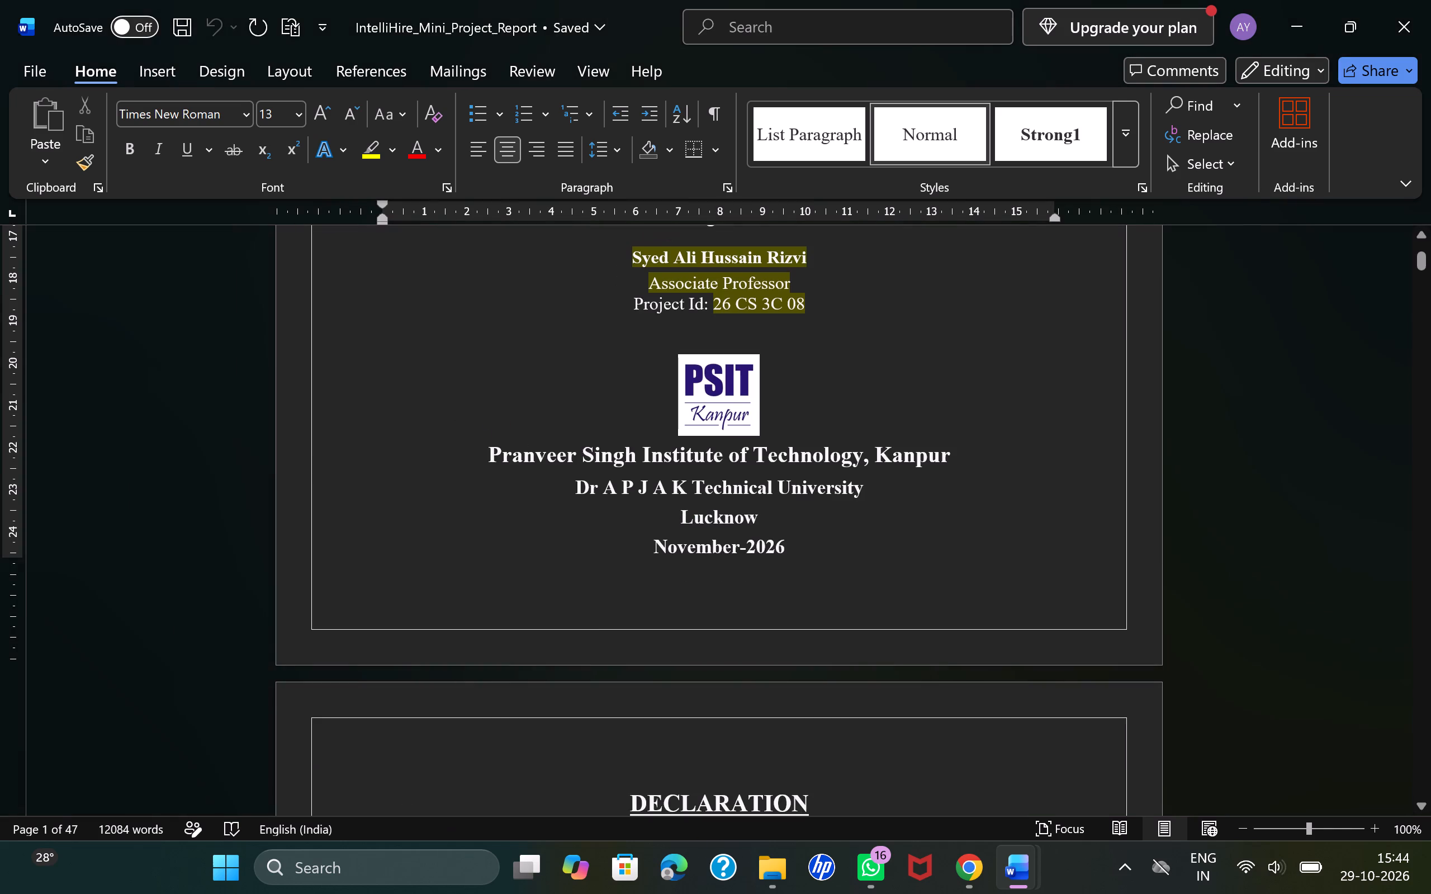
pyautogui.scroll(-2, 860, 628)
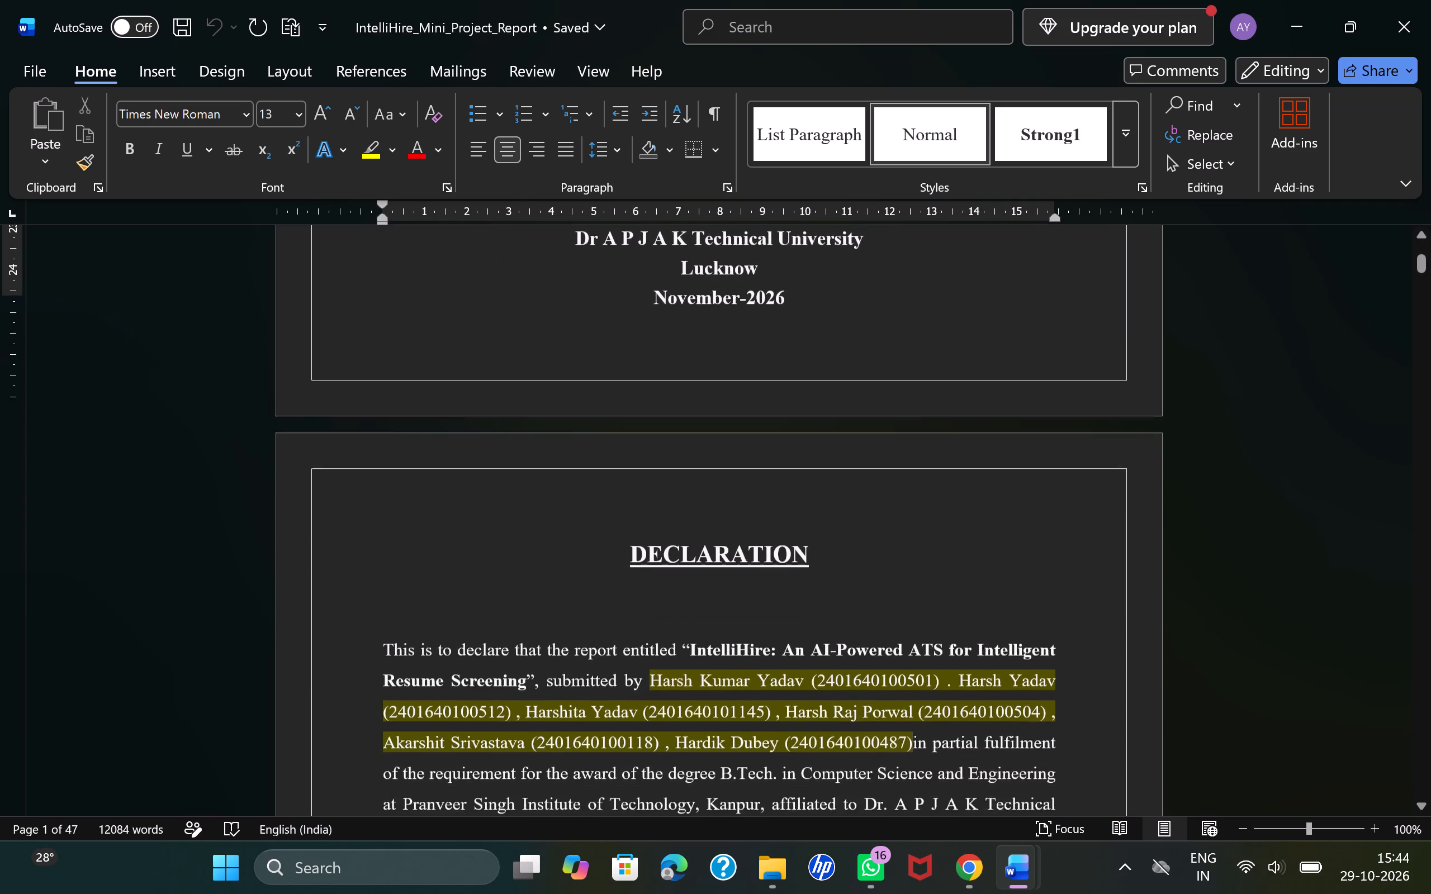
pyautogui.scroll(-4, 860, 628)
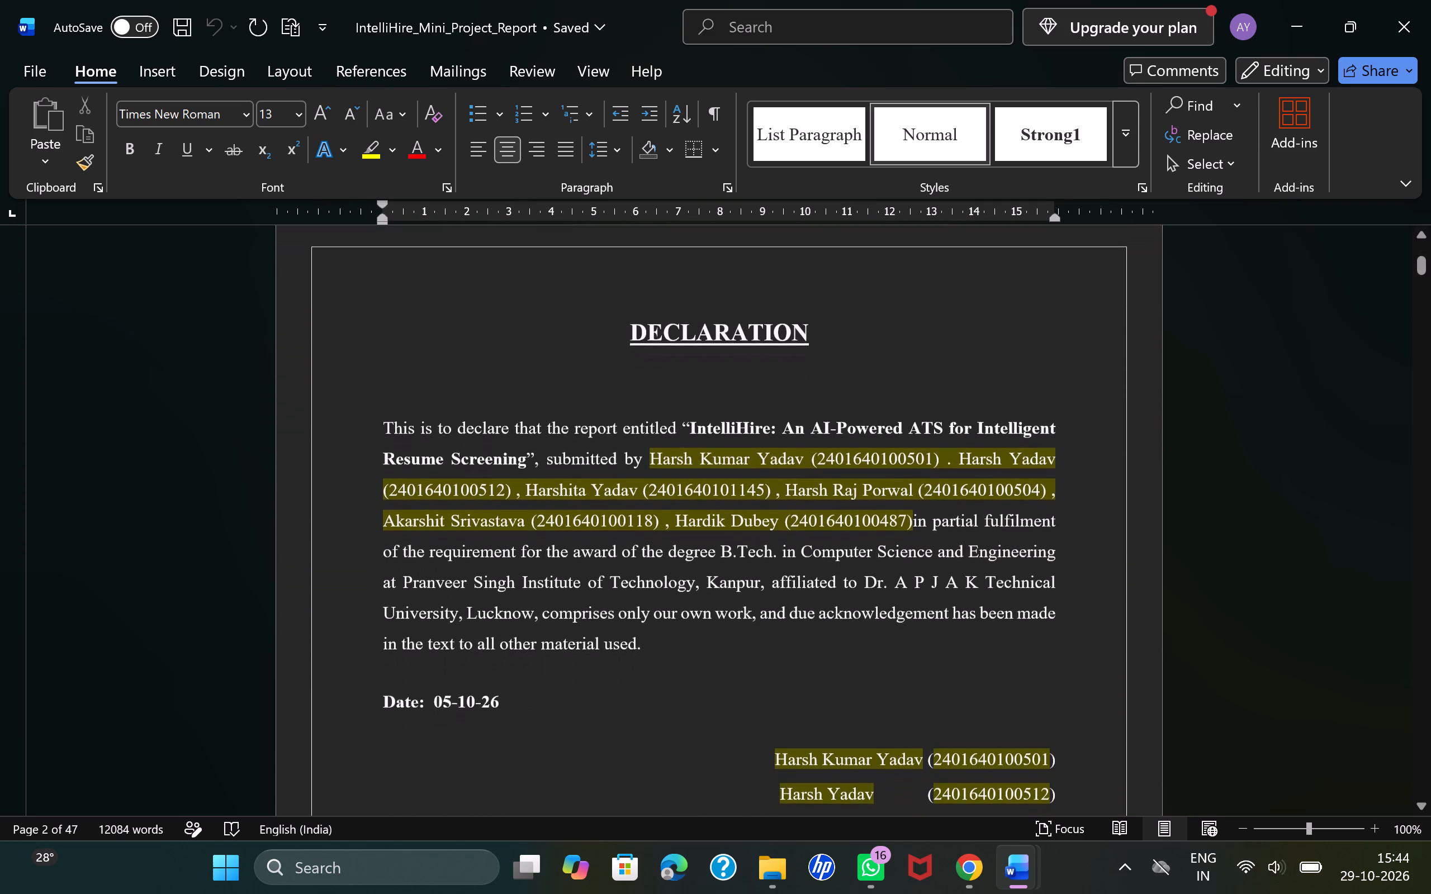
pyautogui.scroll(-2, 860, 628)
pyautogui.hotkey('alt', 'Tab')
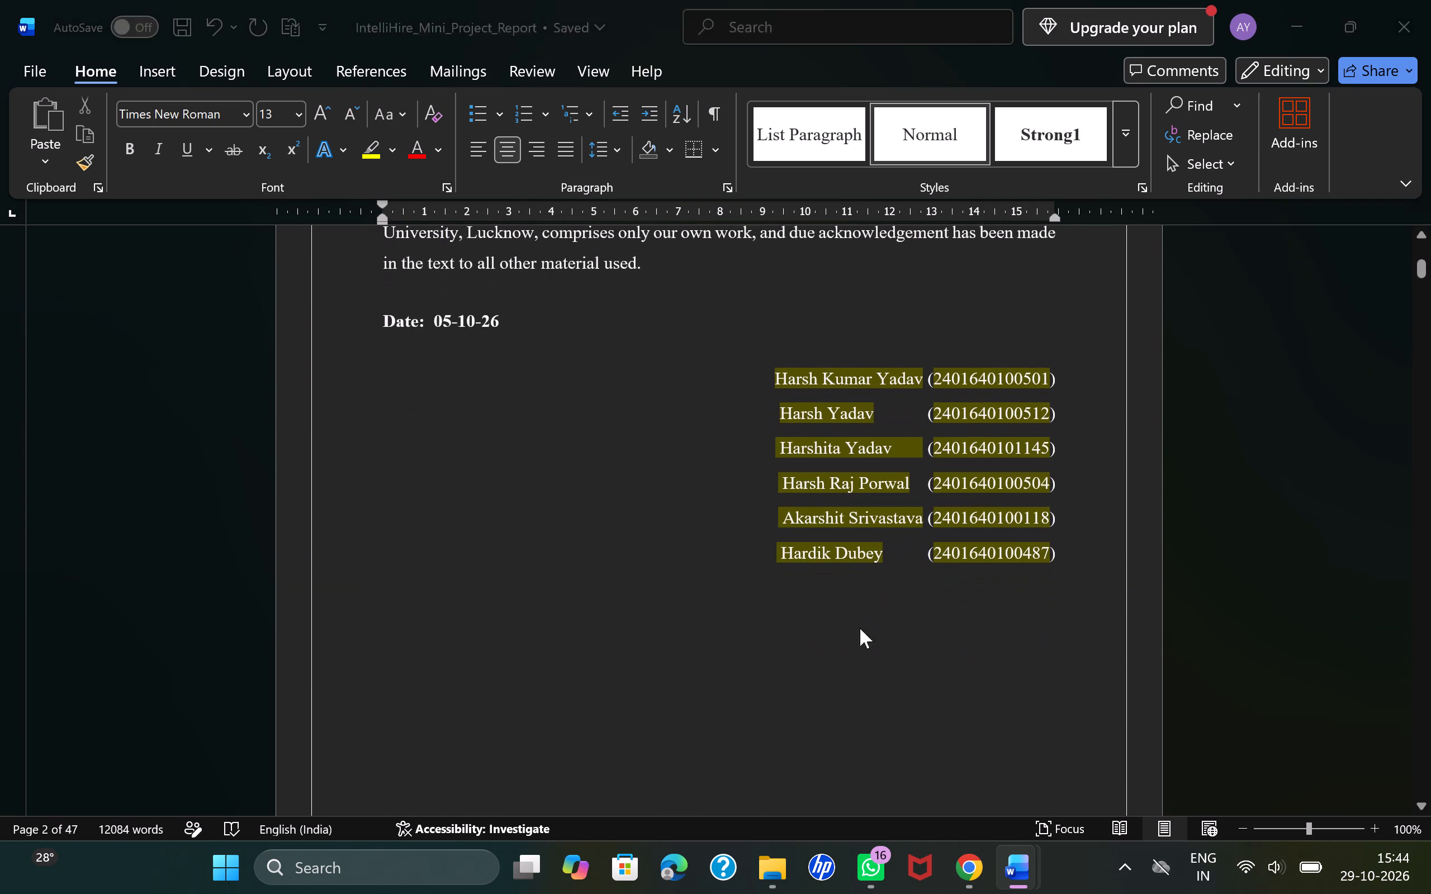
pyautogui.scroll(-5, 860, 628)
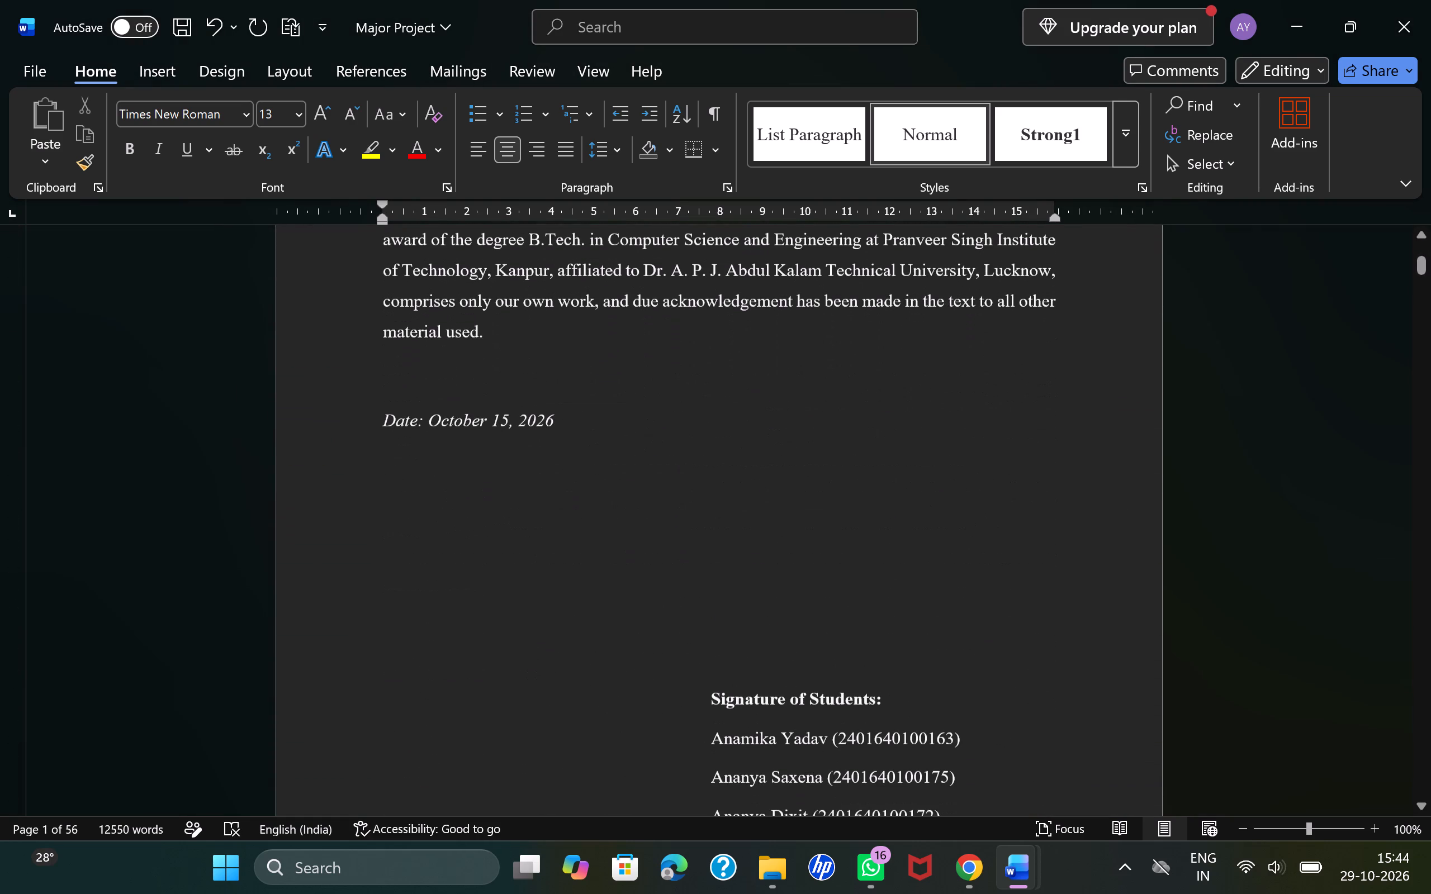
pyautogui.click(556, 411)
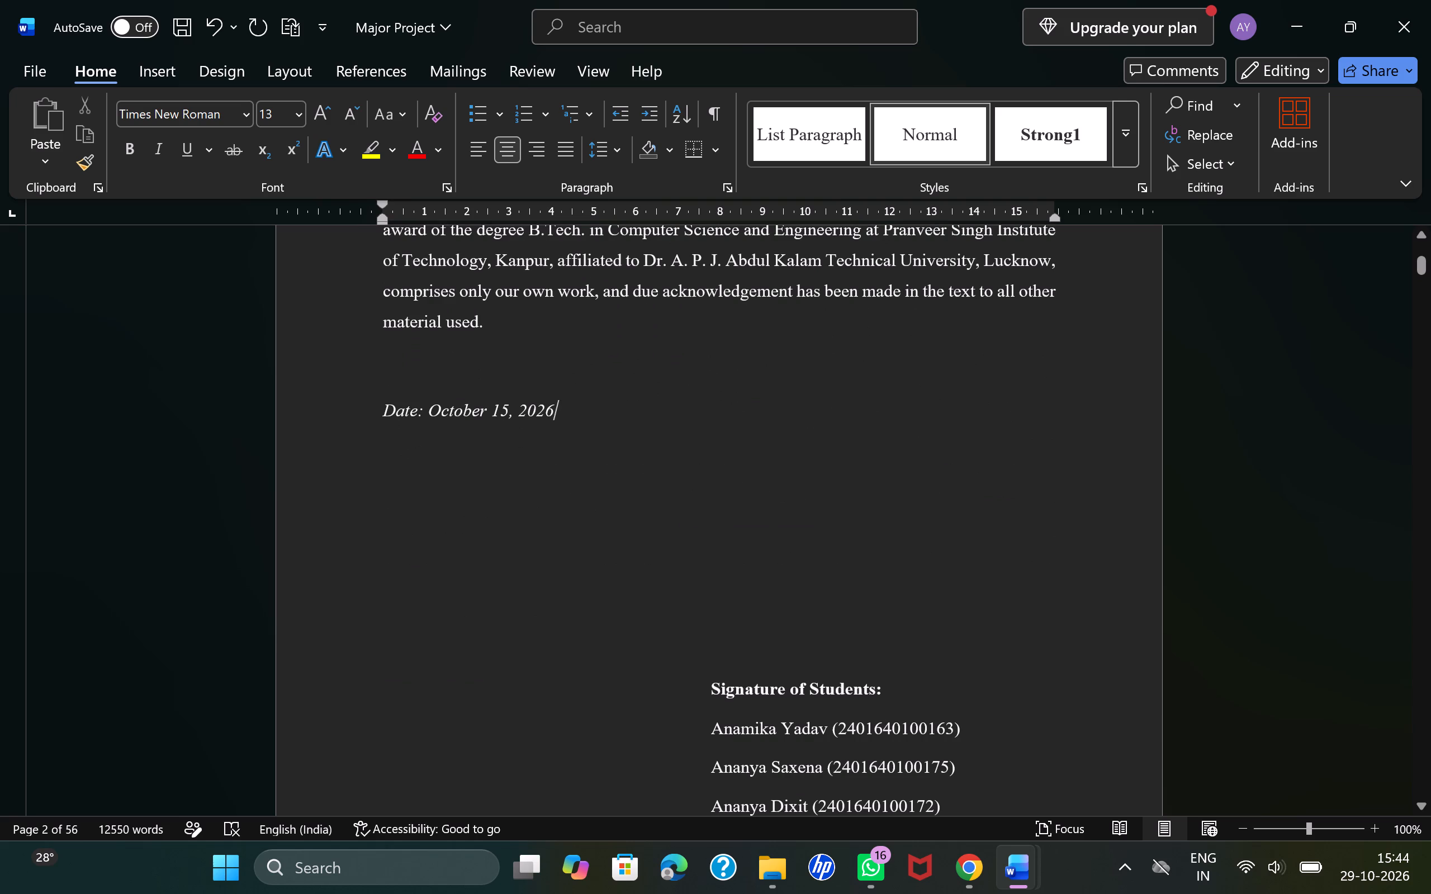
pyautogui.press('BackSpace')
pyautogui.press('BackSpace')
pyautogui.press('BackSpace')
pyautogui.press('BackSpace')
pyautogui.press('BackSpace')
pyautogui.press('BackSpace')
pyautogui.press('BackSpace')
pyautogui.press('BackSpace')
pyautogui.press('BackSpace')
pyautogui.press('BackSpace')
pyautogui.press('BackSpace')
pyautogui.press('BackSpace')
pyautogui.press('BackSpace')
pyautogui.press('BackSpace')
pyautogui.press('BackSpace')
pyautogui.press('BackSpace')
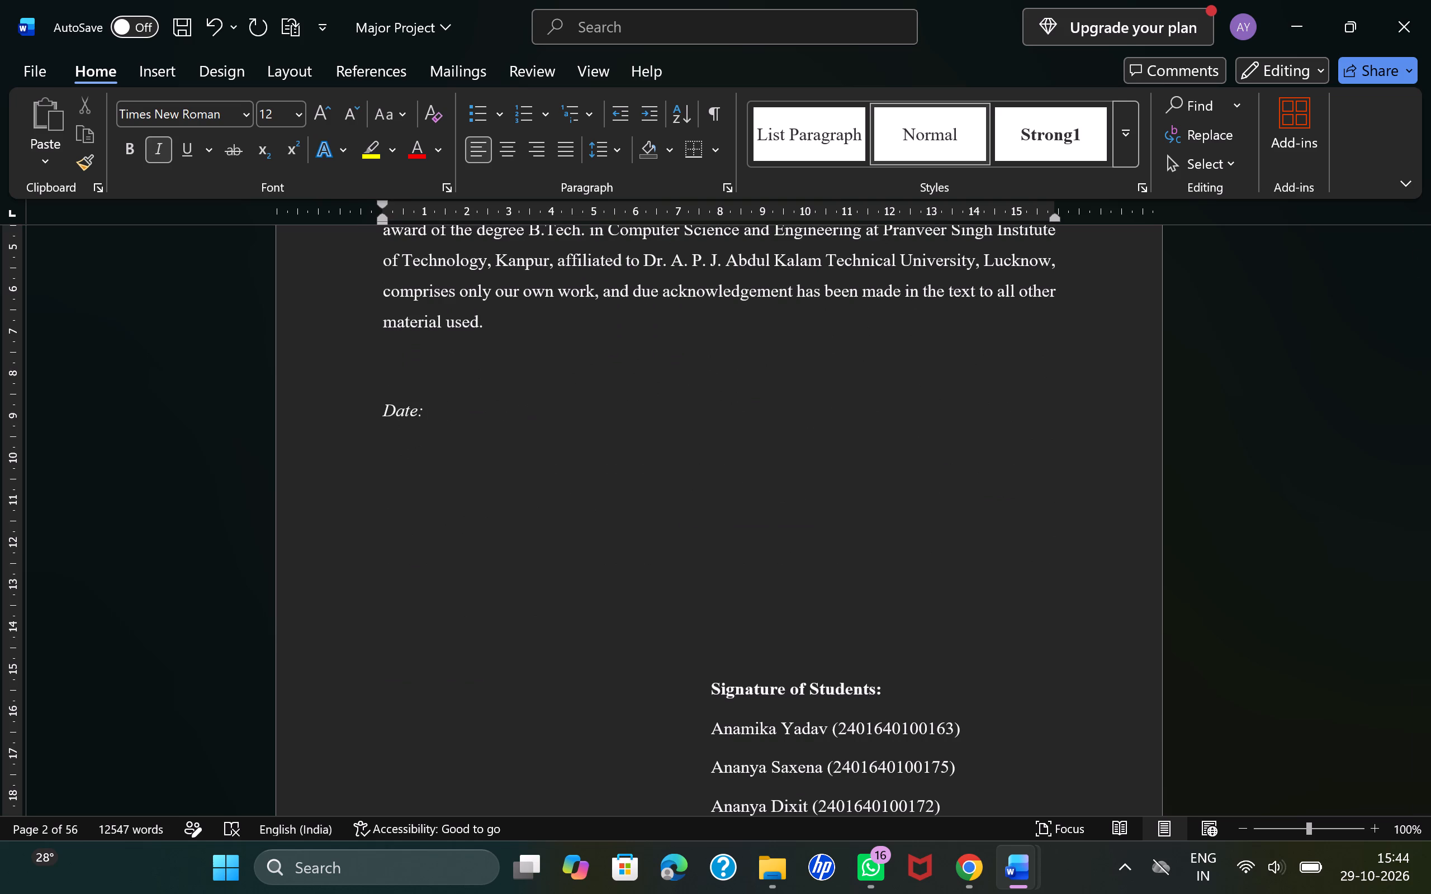
pyautogui.press('5')
pyautogui.write('-10-1')
pyautogui.press('BackSpace')
pyautogui.write('2026')
# Compare the student signature block on the declaration page, including its "Signature of Students:" heading, with the IntelliHire report's declaration.
pyautogui.scroll(-1, 741, 526)
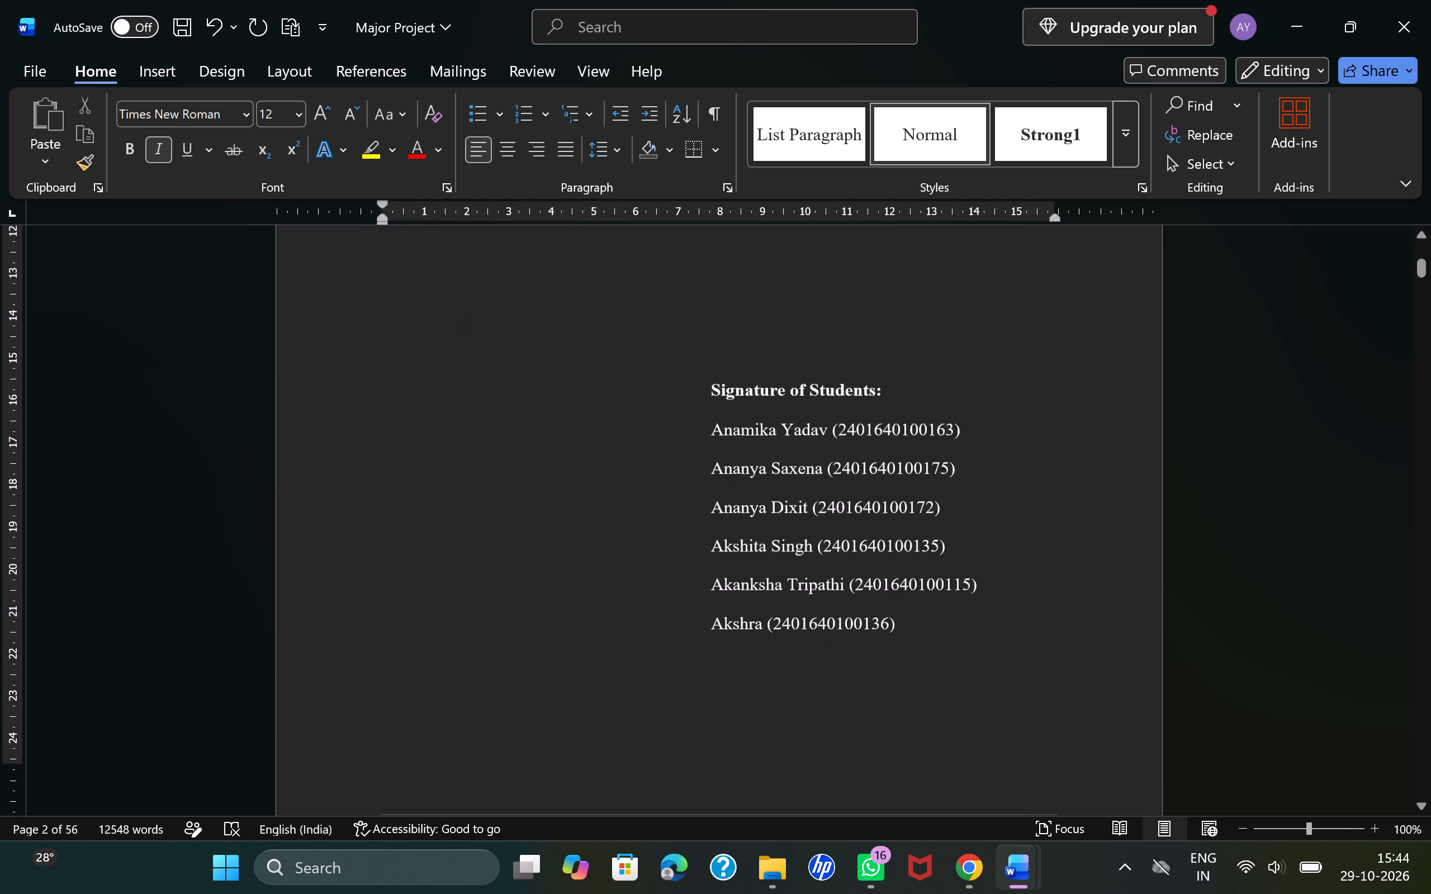
pyautogui.scroll(-1, 741, 526)
pyautogui.hotkey('alt', 'Tab')
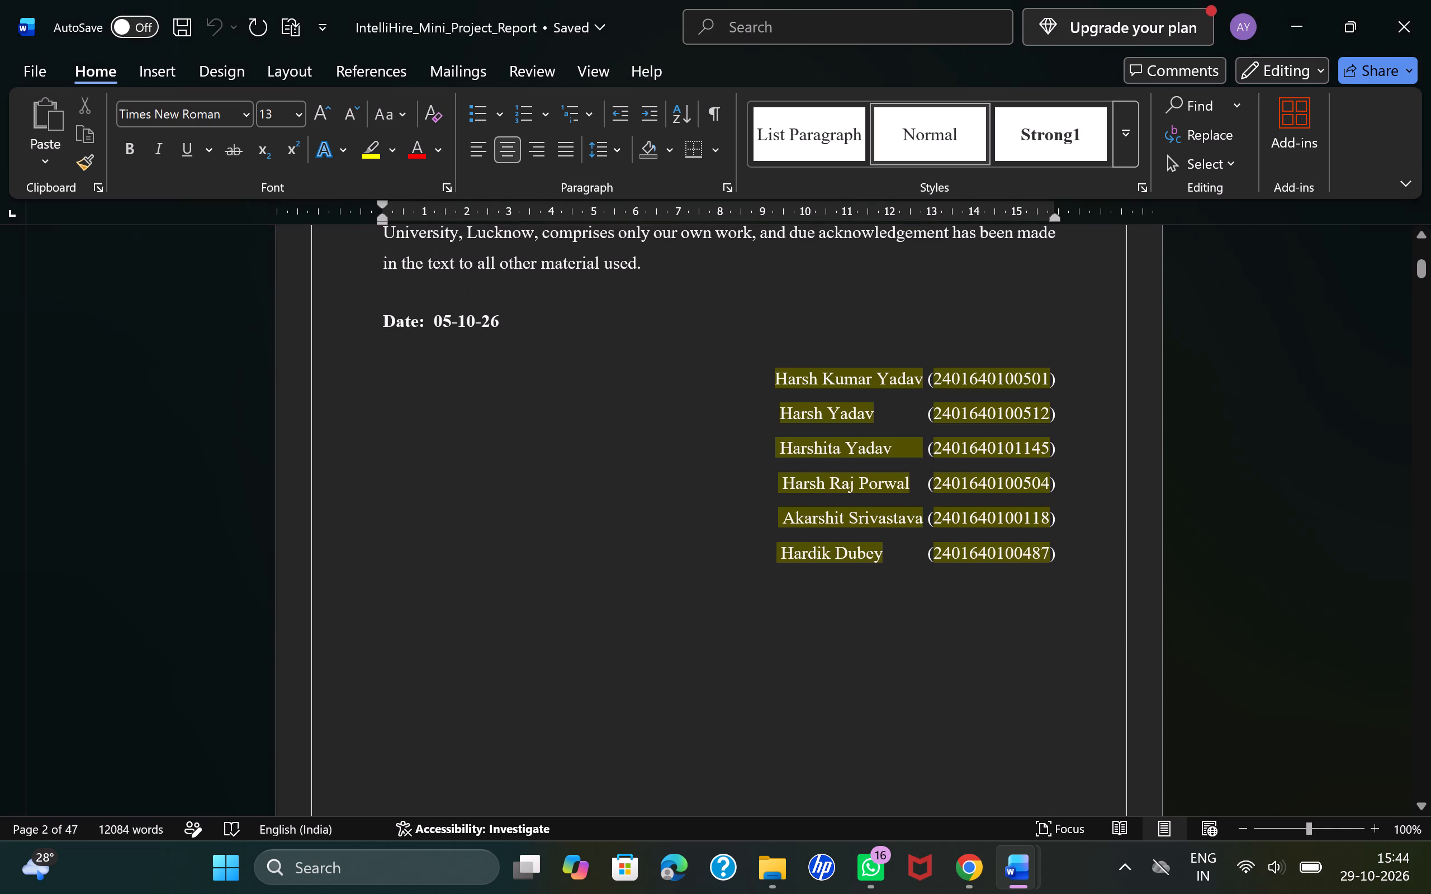
pyautogui.hscroll(1, 827, 650)
pyautogui.hotkey('alt', 'Tab')
pyautogui.scroll(1, 827, 650)
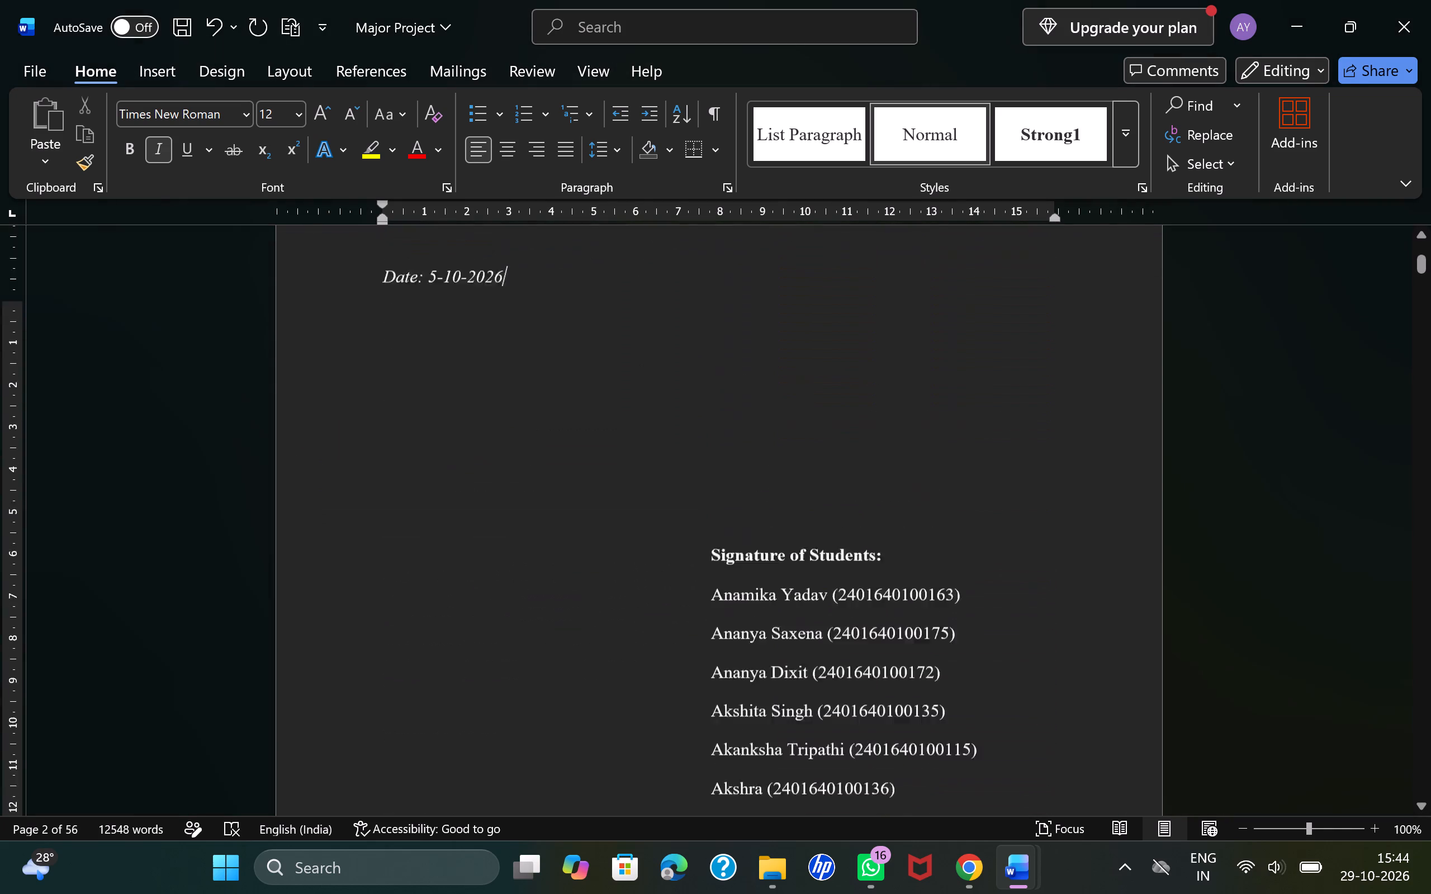
pyautogui.scroll(1, 827, 650)
pyautogui.scroll(-1, 827, 650)
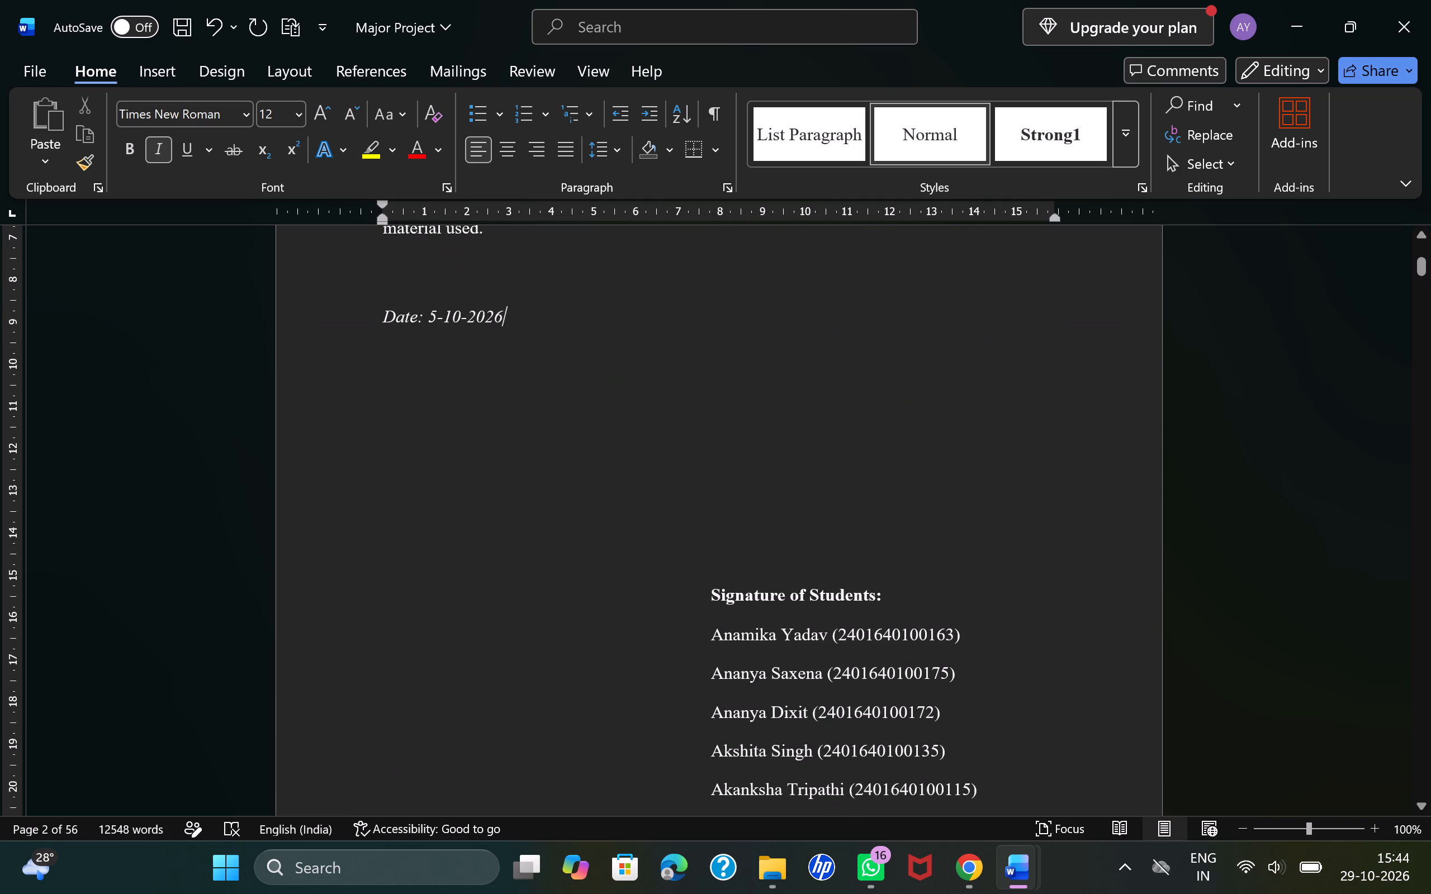
pyautogui.scroll(-1, 898, 611)
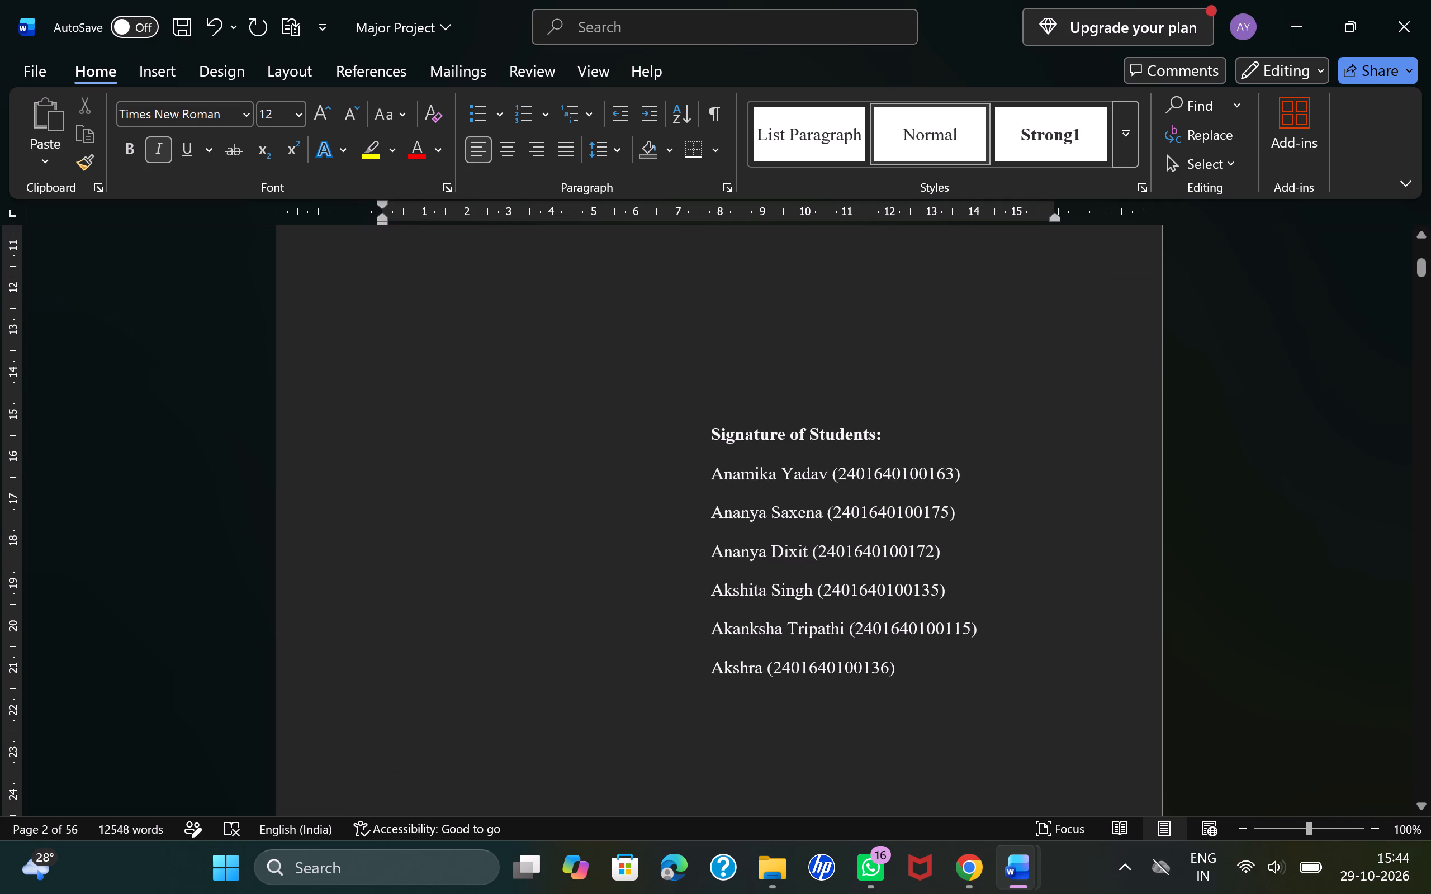
pyautogui.scroll(-3, 898, 611)
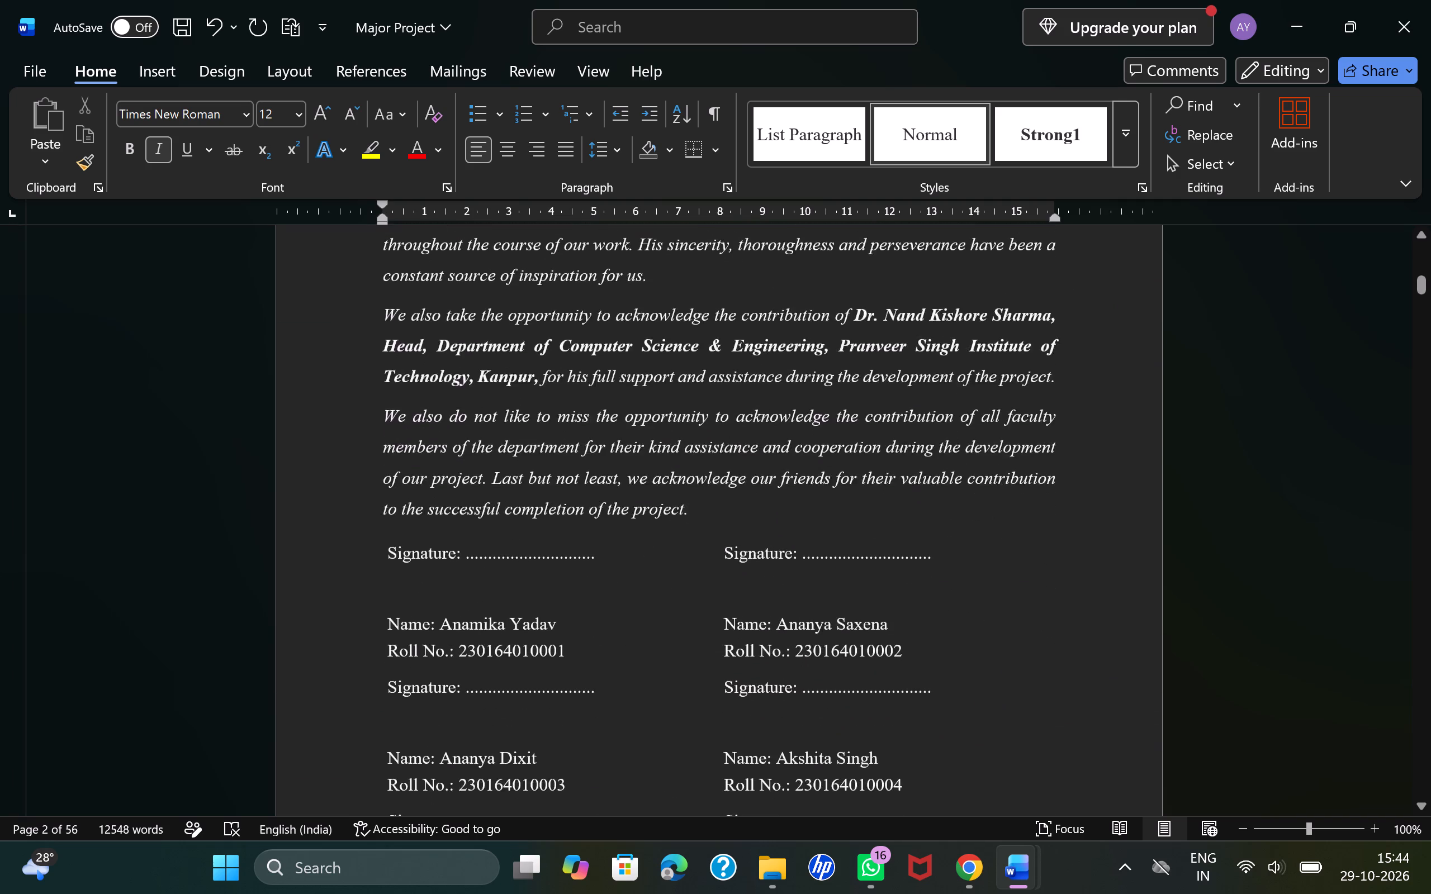
pyautogui.scroll(-3, 898, 611)
pyautogui.scroll(3, 898, 611)
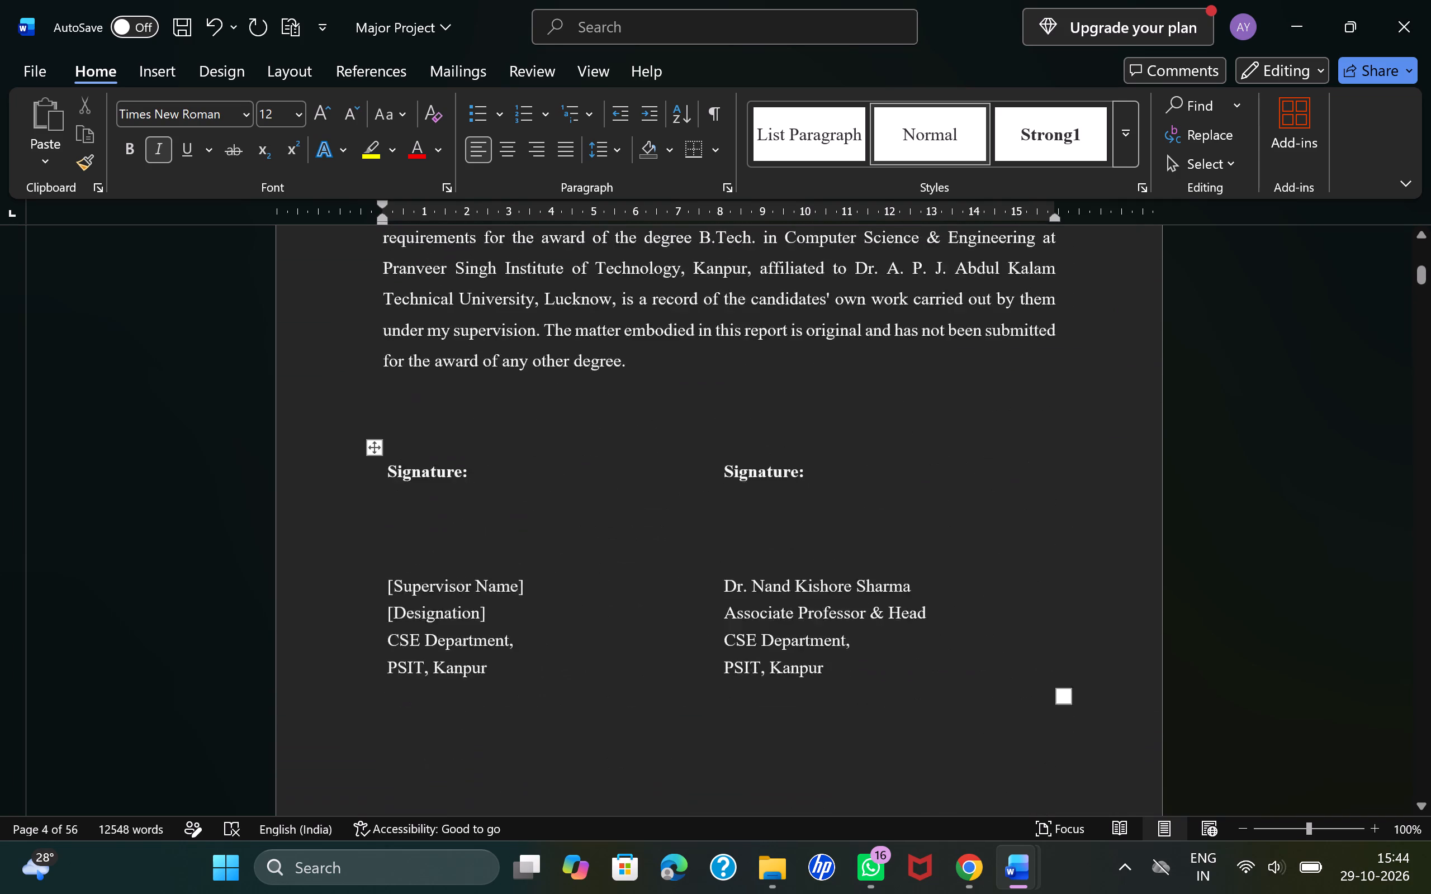
pyautogui.scroll(6, 898, 611)
pyautogui.hotkey('alt', 'Tab')
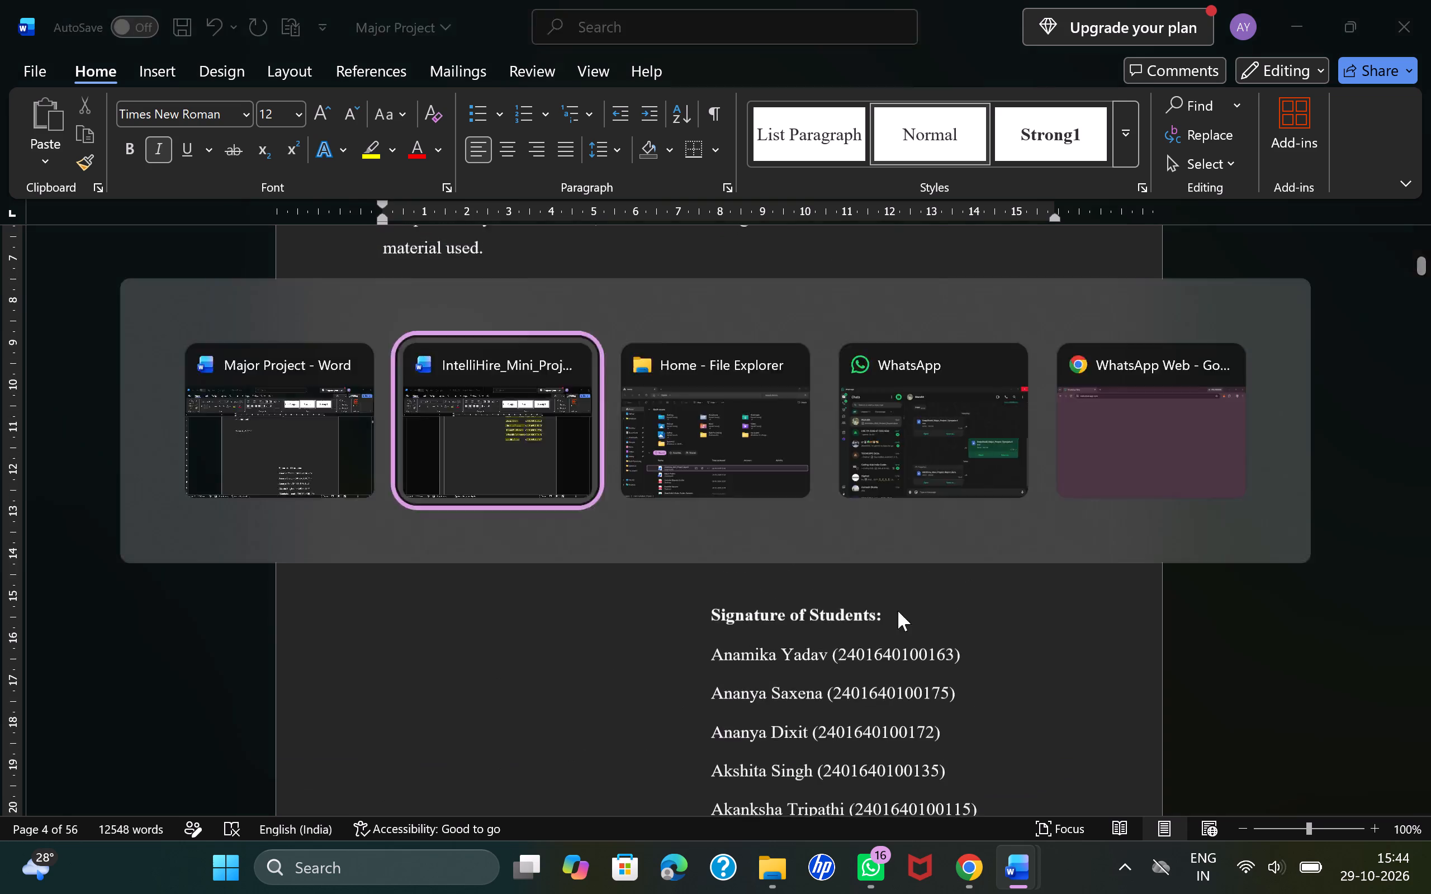
pyautogui.scroll(2, 898, 611)
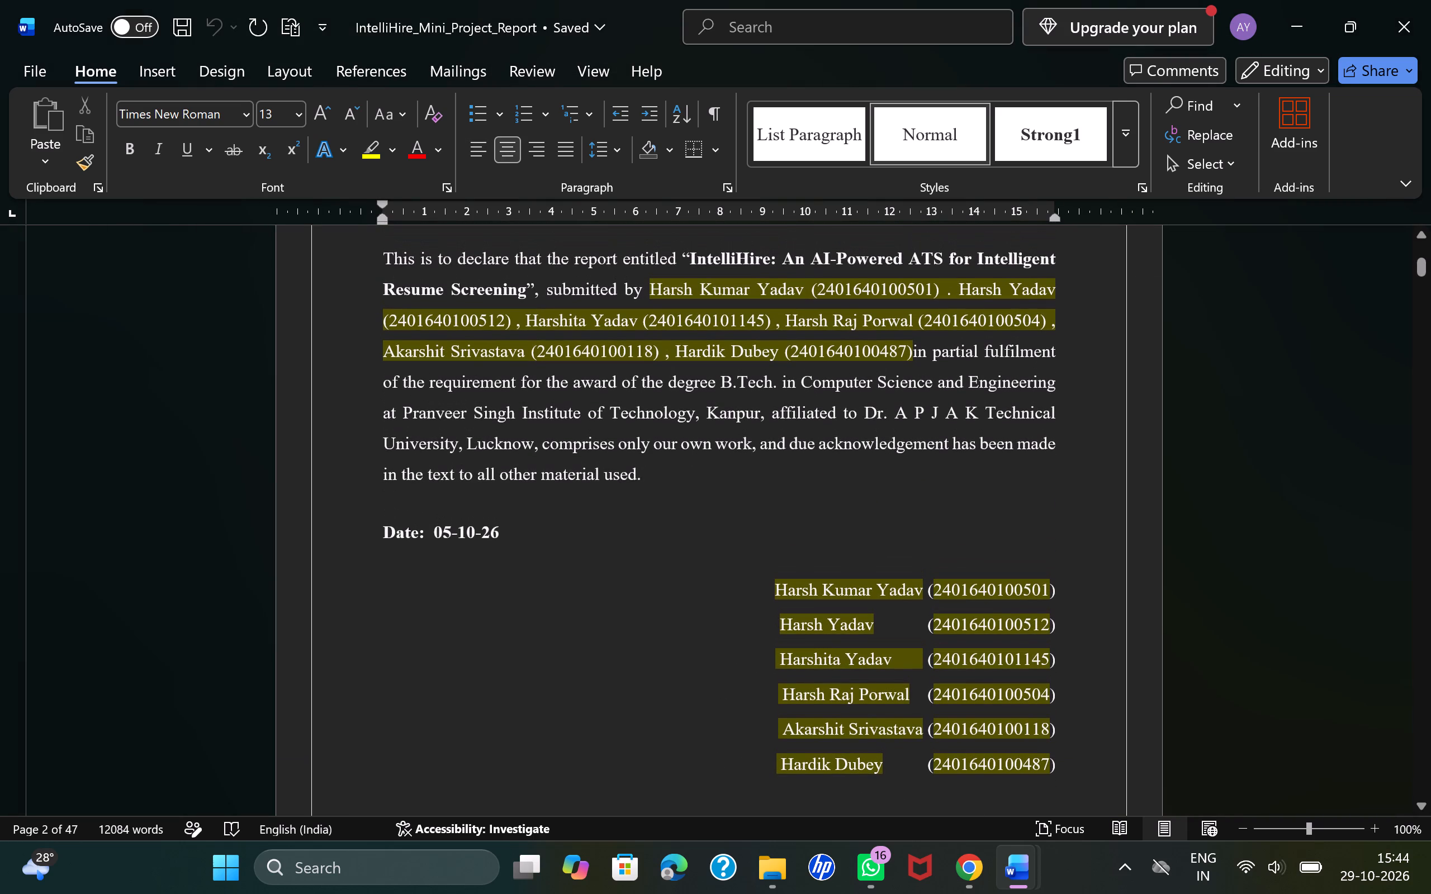
pyautogui.hotkey('alt', 'Tab')
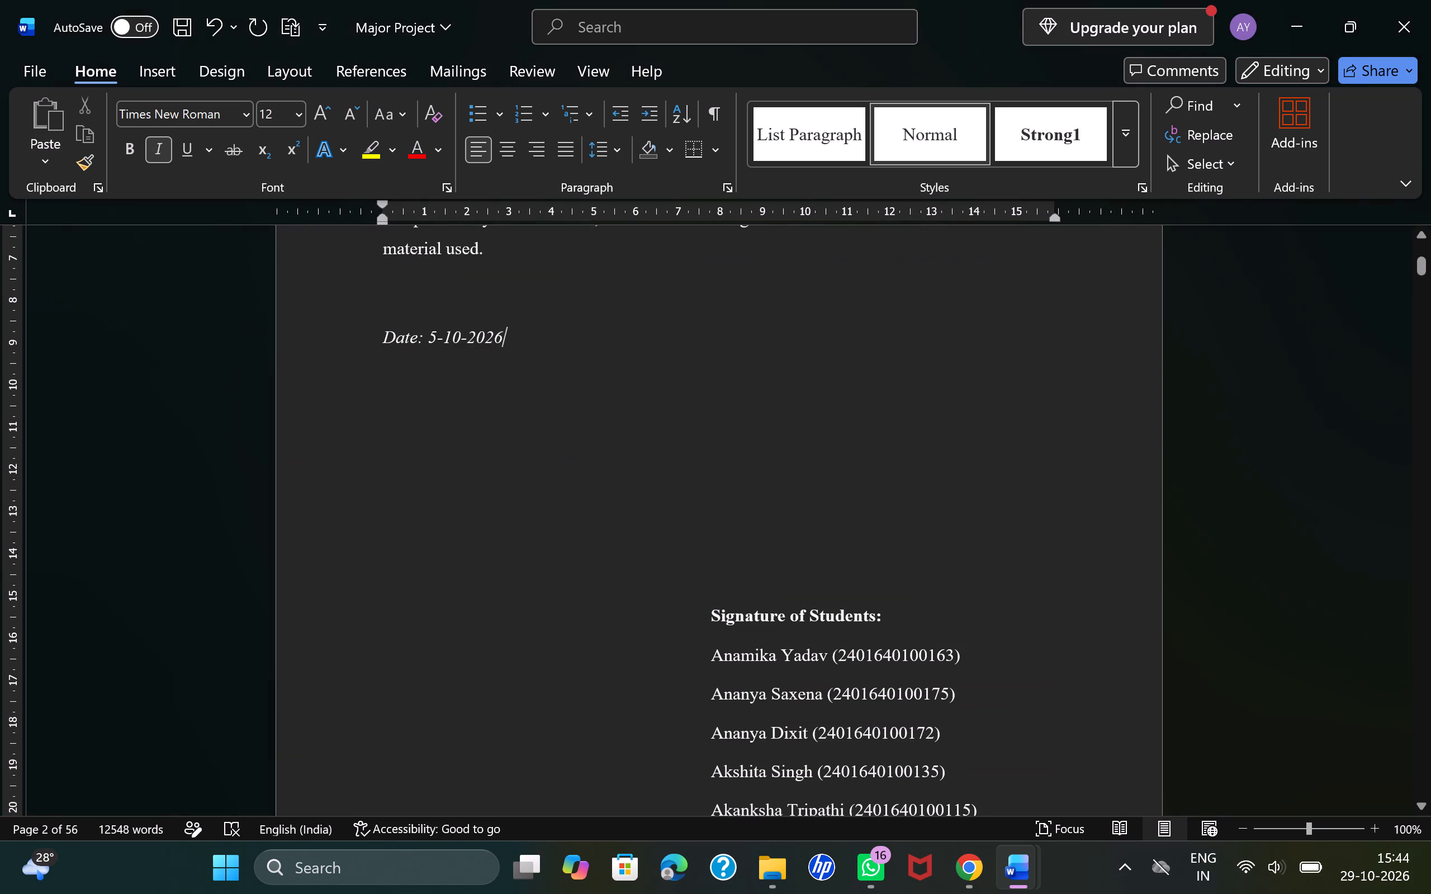
pyautogui.moveTo(707, 612); pyautogui.dragTo(906, 614)
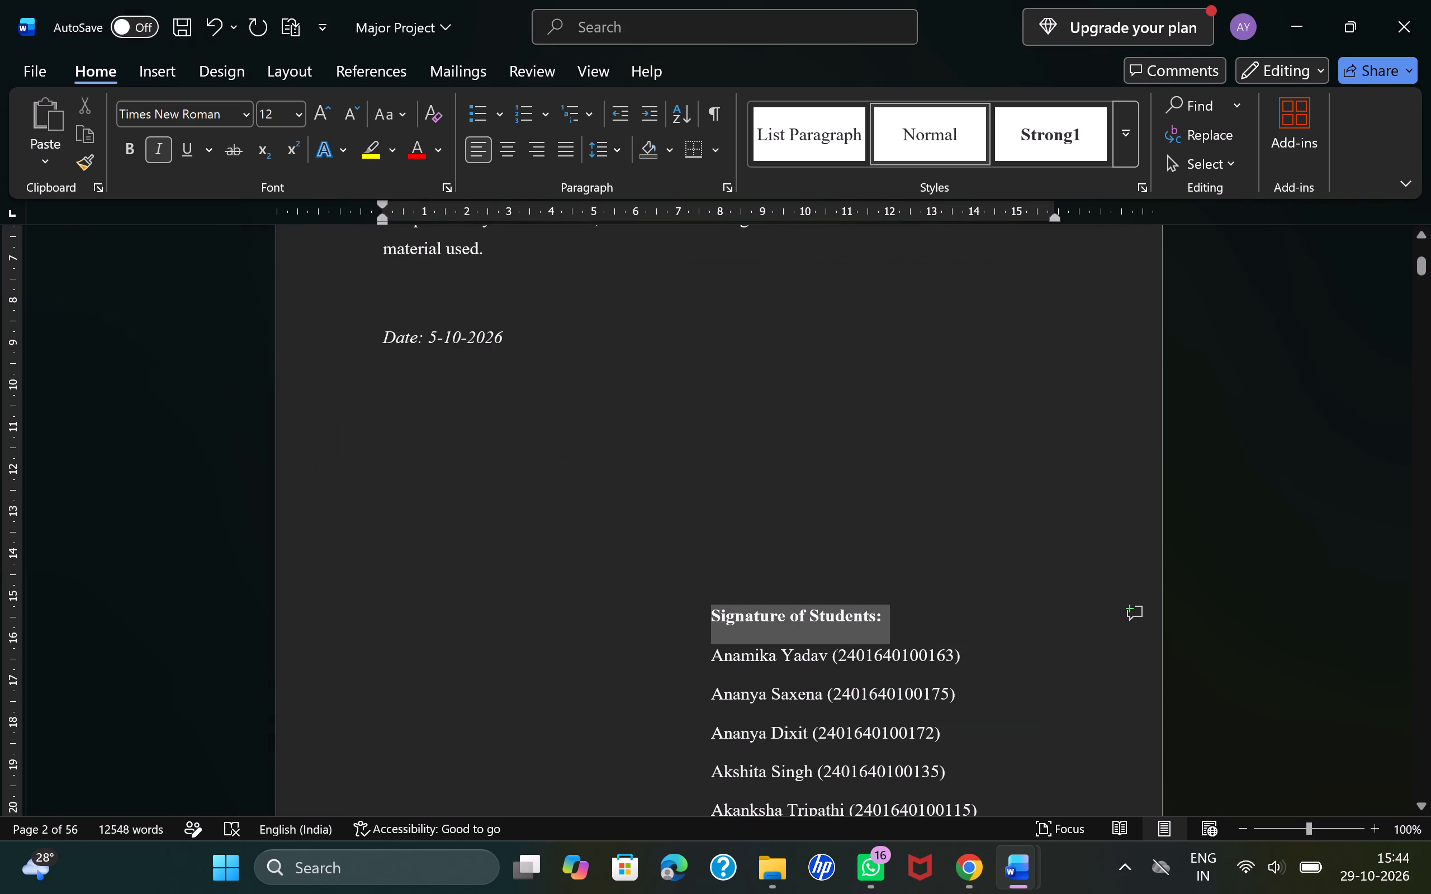
pyautogui.moveTo(906, 614); pyautogui.dragTo(908, 614)
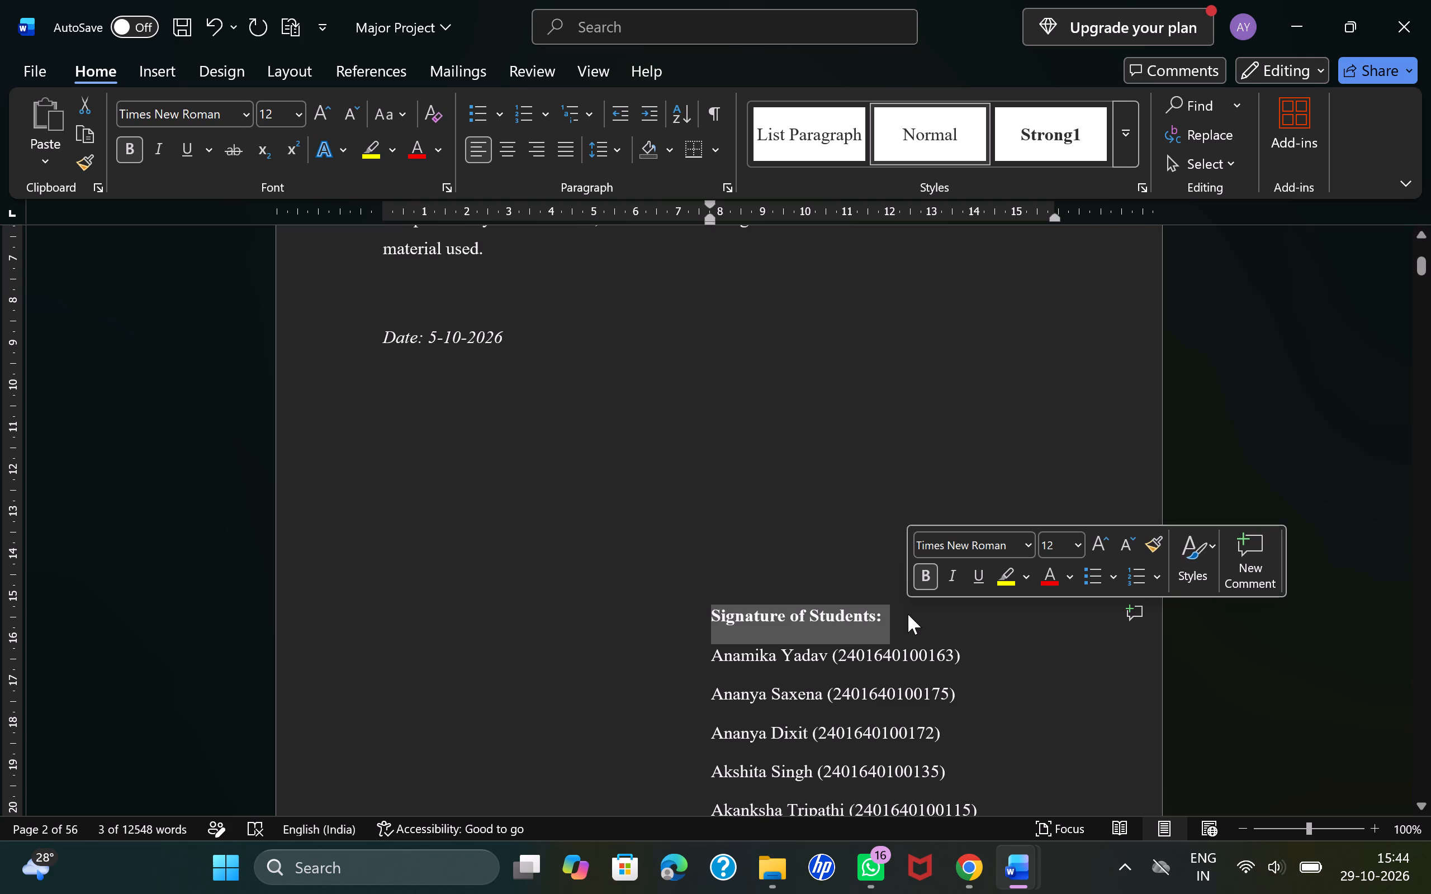
pyautogui.click(842, 479)
# Check the certificate page against the IntelliHire report and remove the blank space between the supervisor's "Signature:" heading and the name placeholder.
pyautogui.scroll(-1, 944, 599)
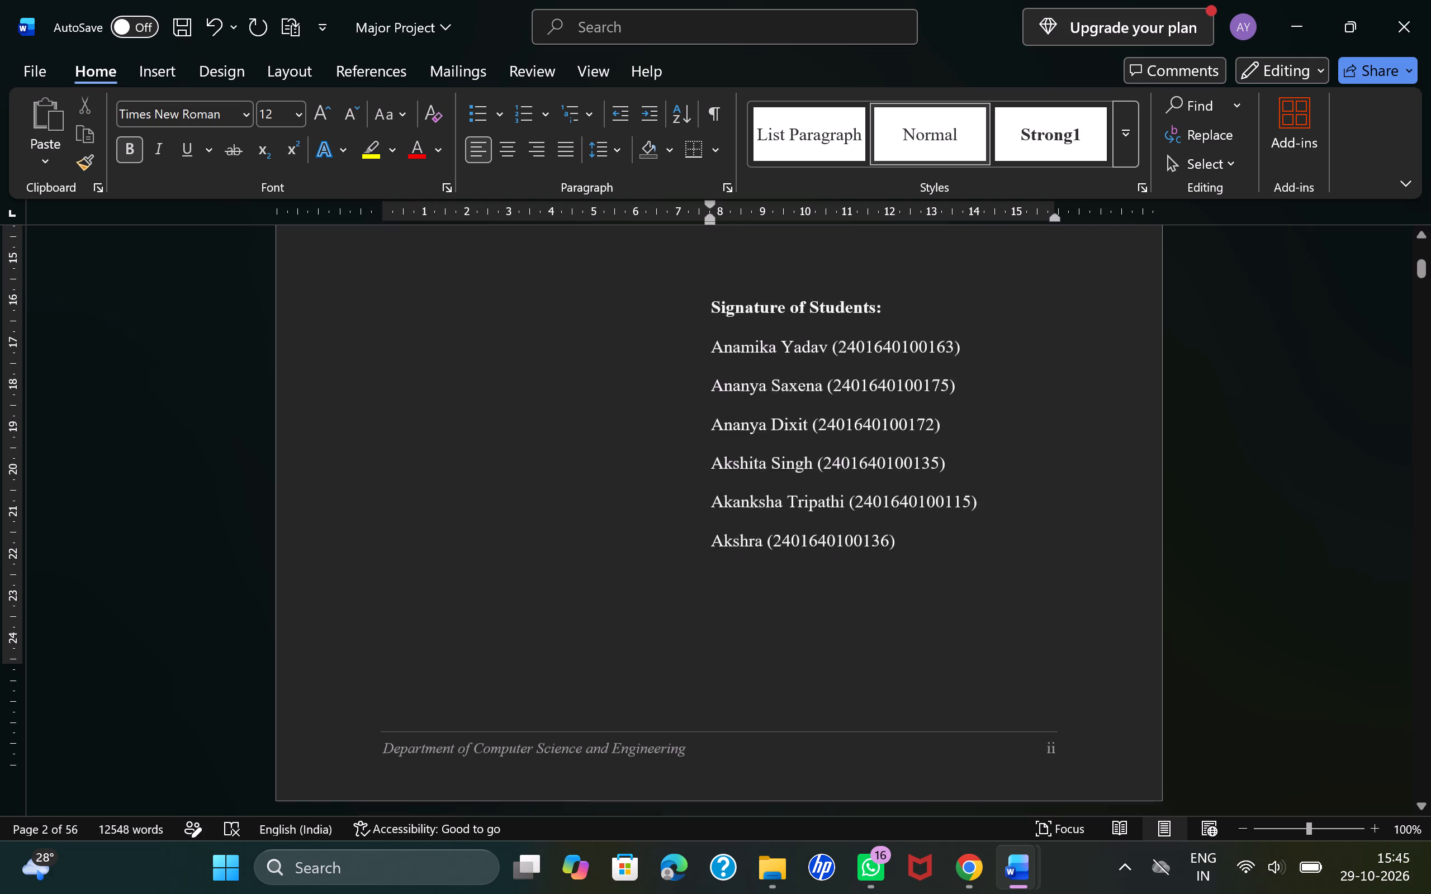
pyautogui.scroll(-4, 944, 599)
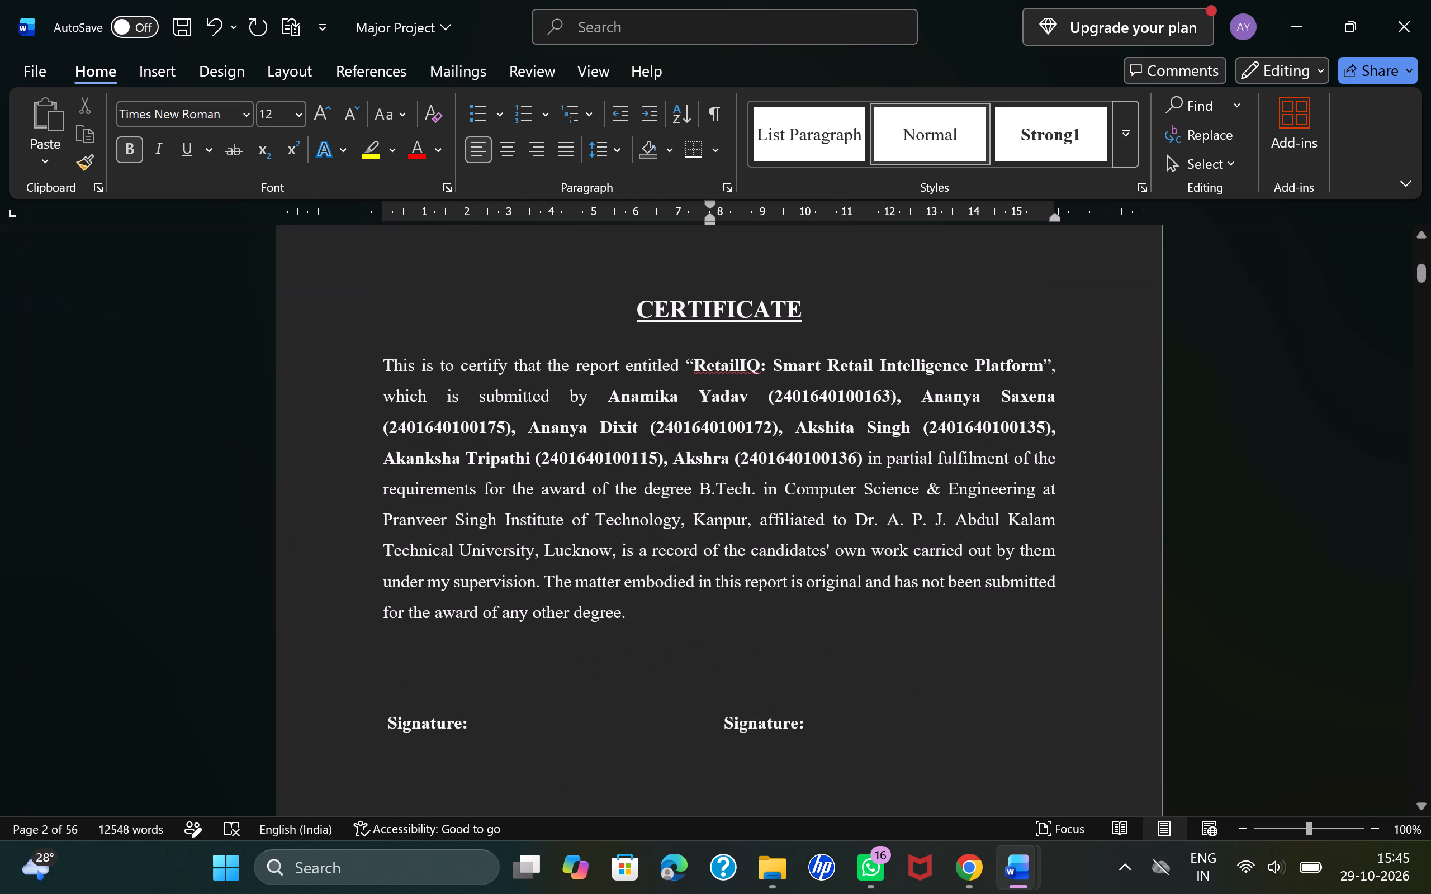
pyautogui.hotkey('alt', 'Tab')
pyautogui.scroll(-4, 944, 599)
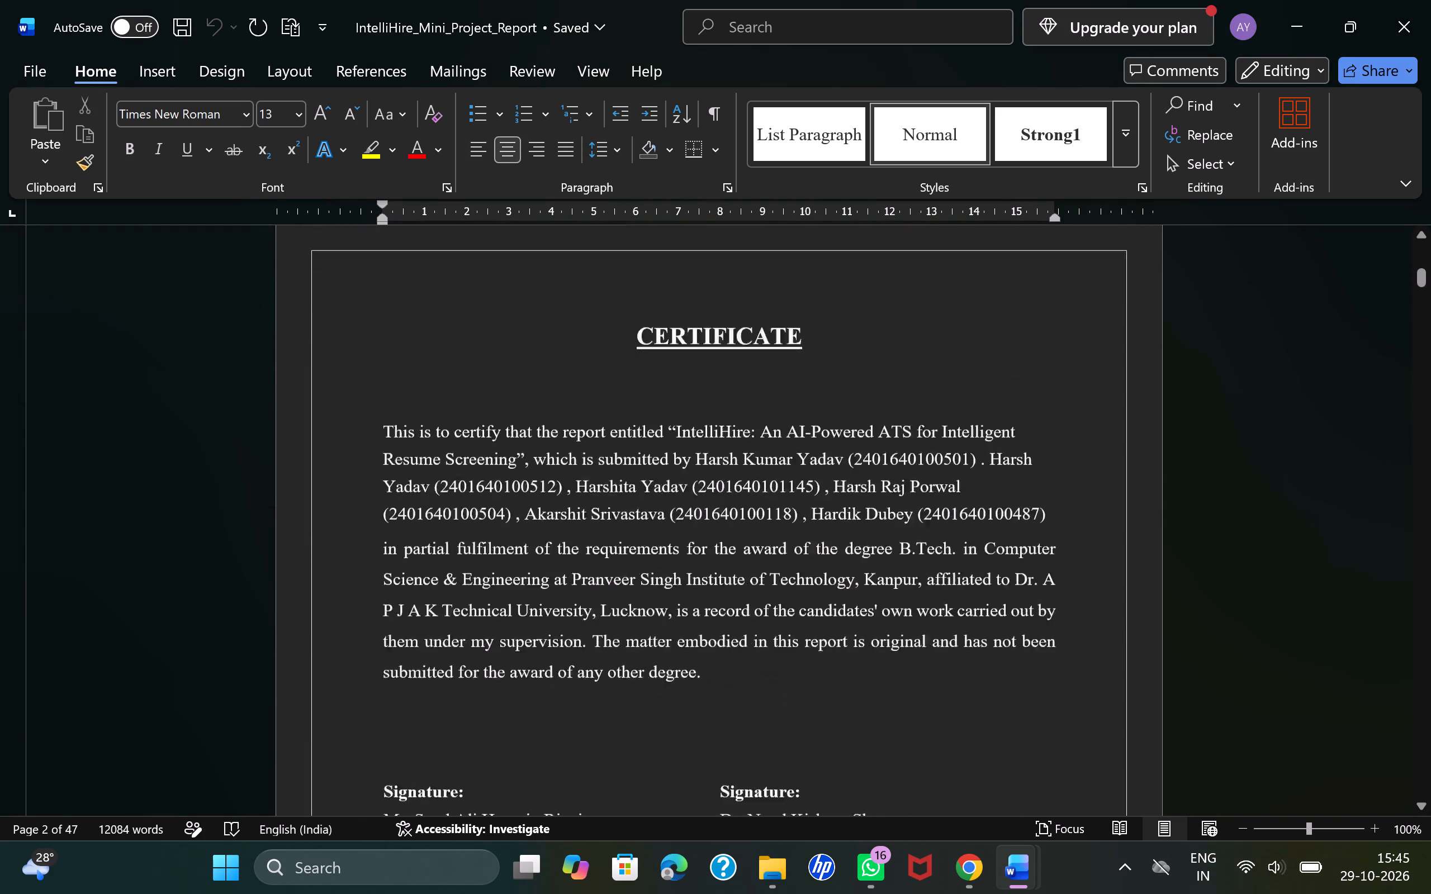
pyautogui.scroll(-1, 944, 599)
pyautogui.hotkey('alt', 'Tab')
pyautogui.scroll(-2, 944, 599)
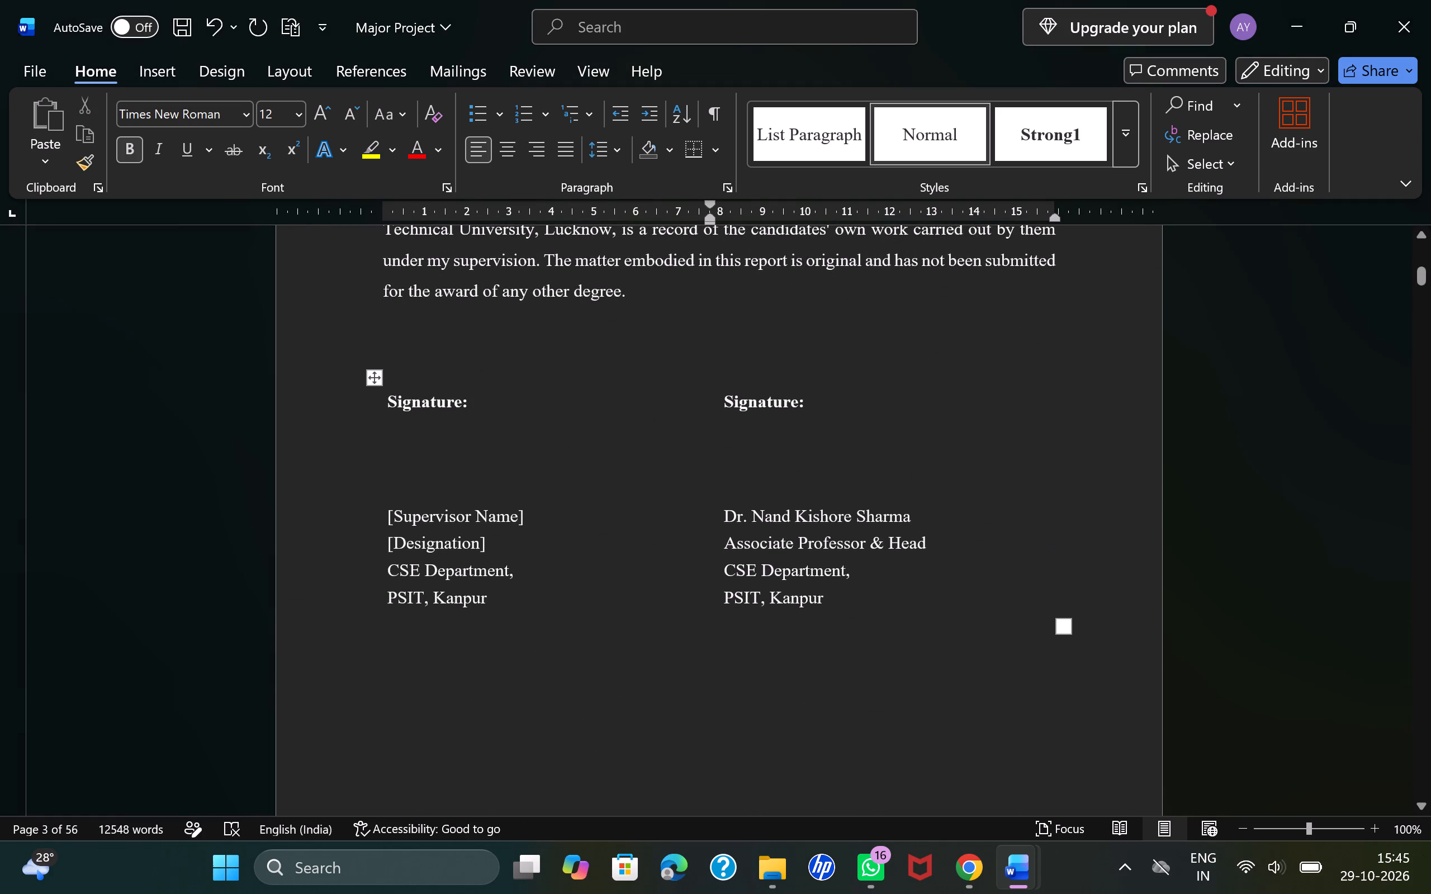
pyautogui.click(408, 478)
pyautogui.press('BackSpace')
pyautogui.press('BackSpace')
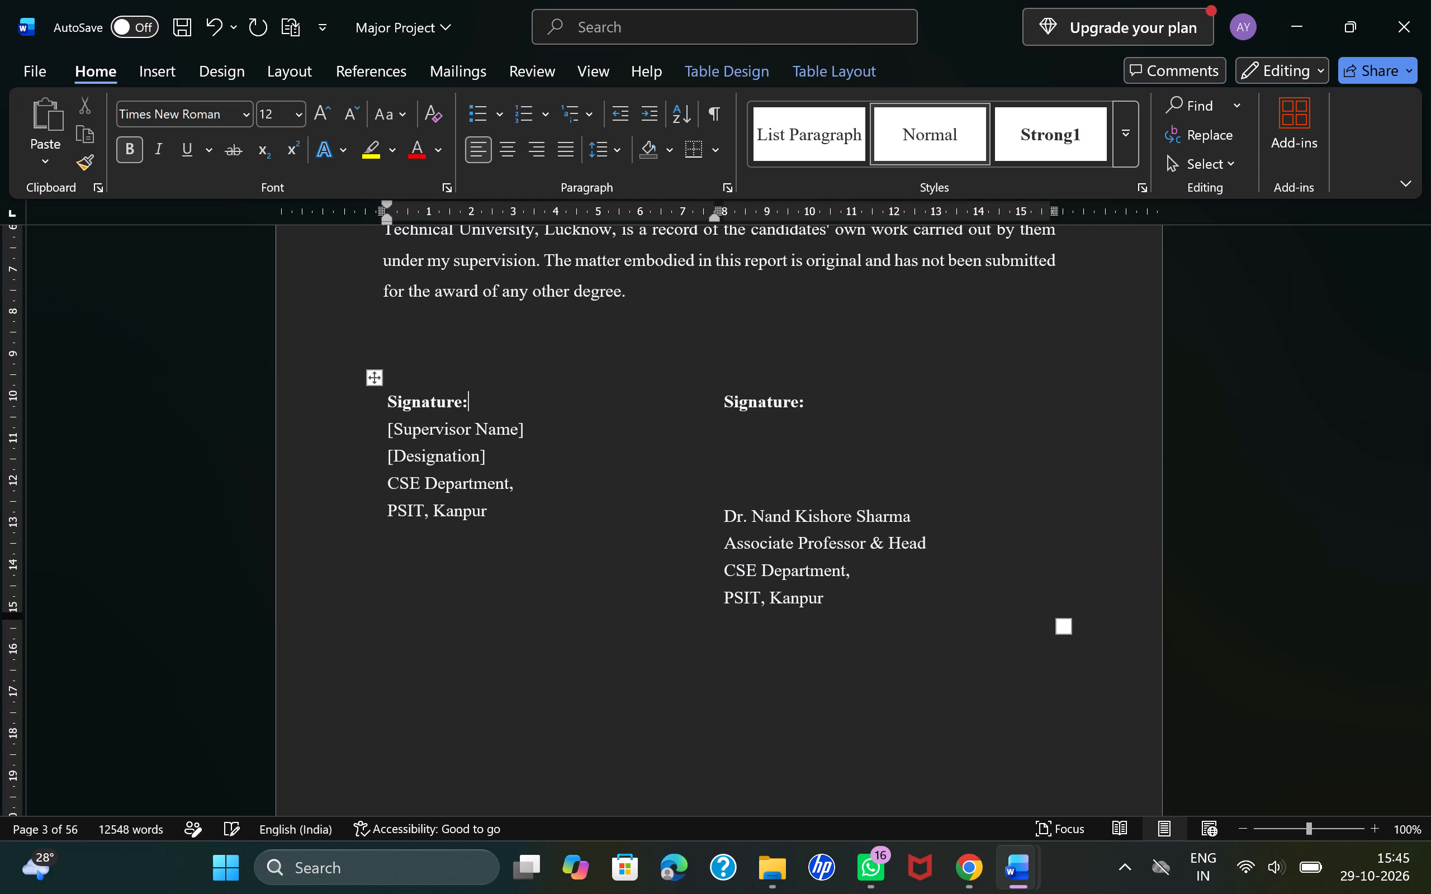
# Replace the "[Supervisor Name]" placeholder in the certificate's signature block with the project supervisor's name, including the title "Mr.".
pyautogui.click(528, 432)
pyautogui.press('BackSpace')
pyautogui.press('BackSpace')
pyautogui.press('BackSpace')
pyautogui.press('BackSpace')
pyautogui.press('BackSpace')
pyautogui.press('BackSpace')
pyautogui.press('BackSpace')
pyautogui.press('BackSpace')
pyautogui.press('BackSpace')
pyautogui.press('BackSpace')
pyautogui.press('BackSpace')
pyautogui.press('BackSpace')
pyautogui.press('BackSpace')
pyautogui.press('BackSpace')
pyautogui.press('BackSpace')
pyautogui.press('BackSpace')
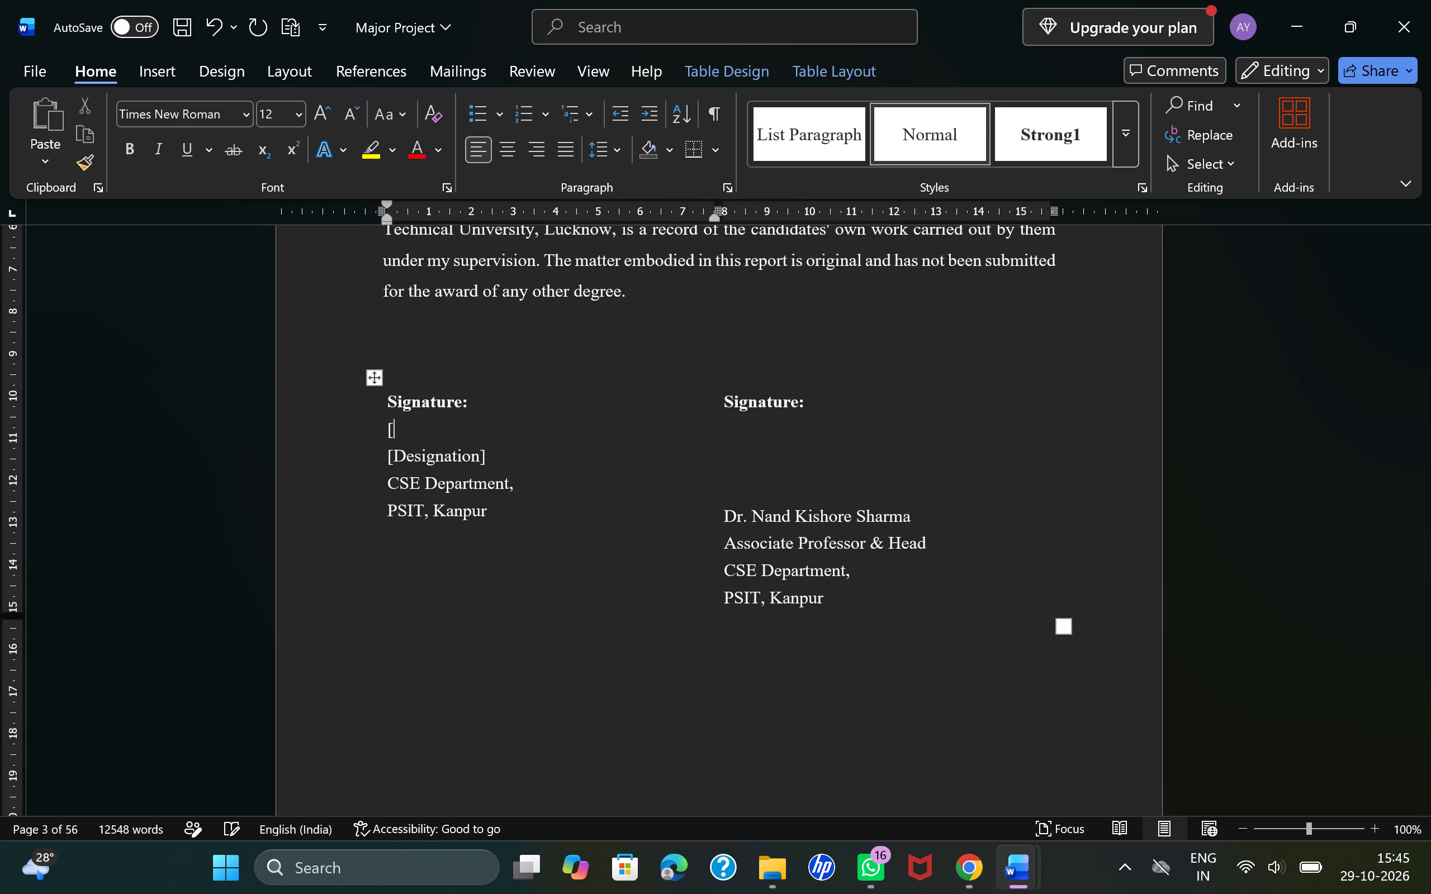
pyautogui.press('BackSpace')
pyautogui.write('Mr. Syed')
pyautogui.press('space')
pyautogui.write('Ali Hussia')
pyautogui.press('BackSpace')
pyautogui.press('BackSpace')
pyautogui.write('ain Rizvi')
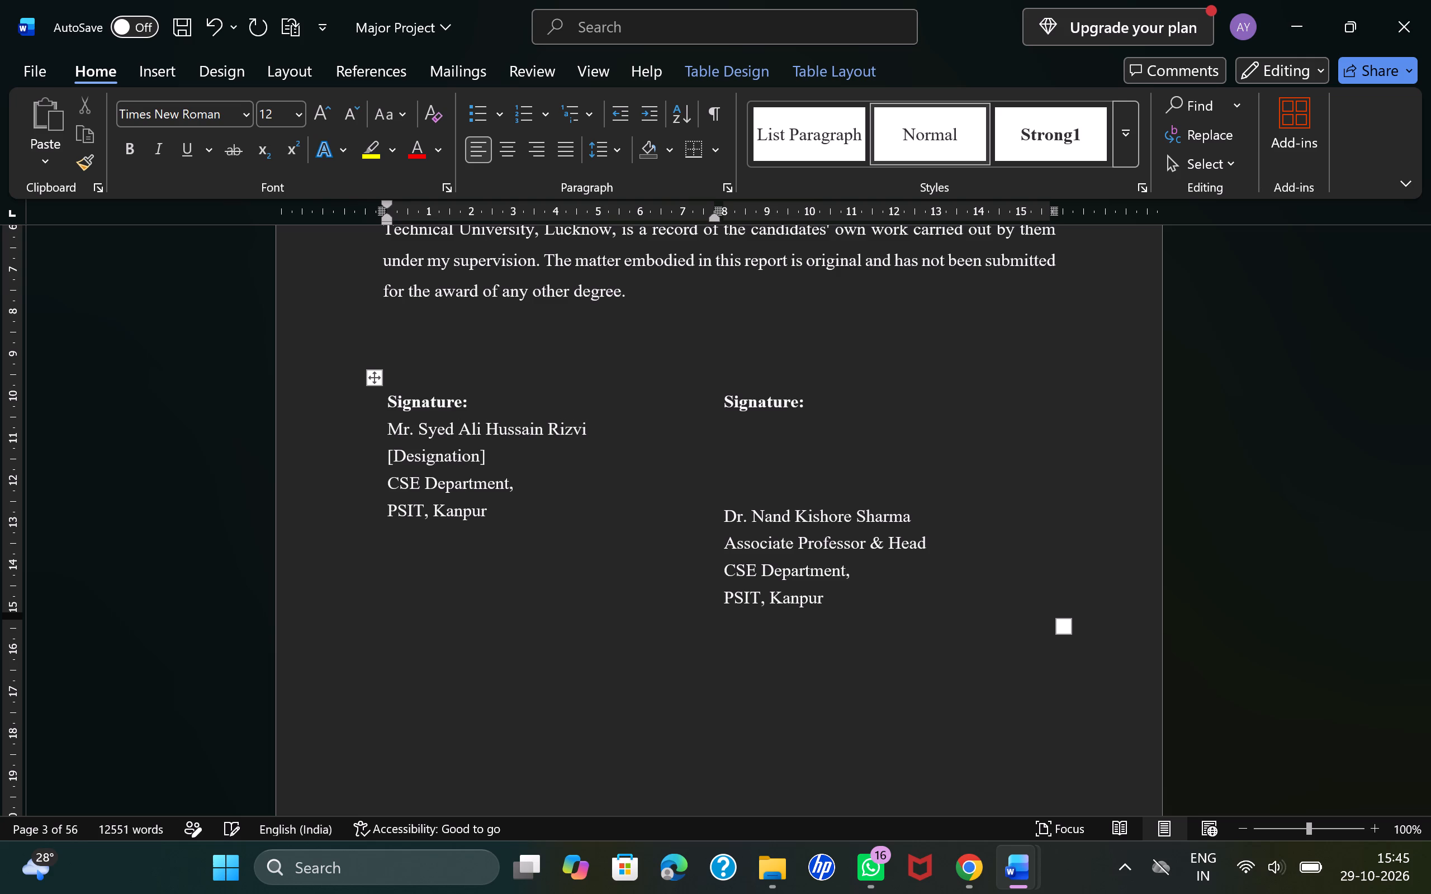
# Check the supervisor's designation in the IntelliHire certificate and replace the "[Designation]" placeholder with "Assistant Professor".
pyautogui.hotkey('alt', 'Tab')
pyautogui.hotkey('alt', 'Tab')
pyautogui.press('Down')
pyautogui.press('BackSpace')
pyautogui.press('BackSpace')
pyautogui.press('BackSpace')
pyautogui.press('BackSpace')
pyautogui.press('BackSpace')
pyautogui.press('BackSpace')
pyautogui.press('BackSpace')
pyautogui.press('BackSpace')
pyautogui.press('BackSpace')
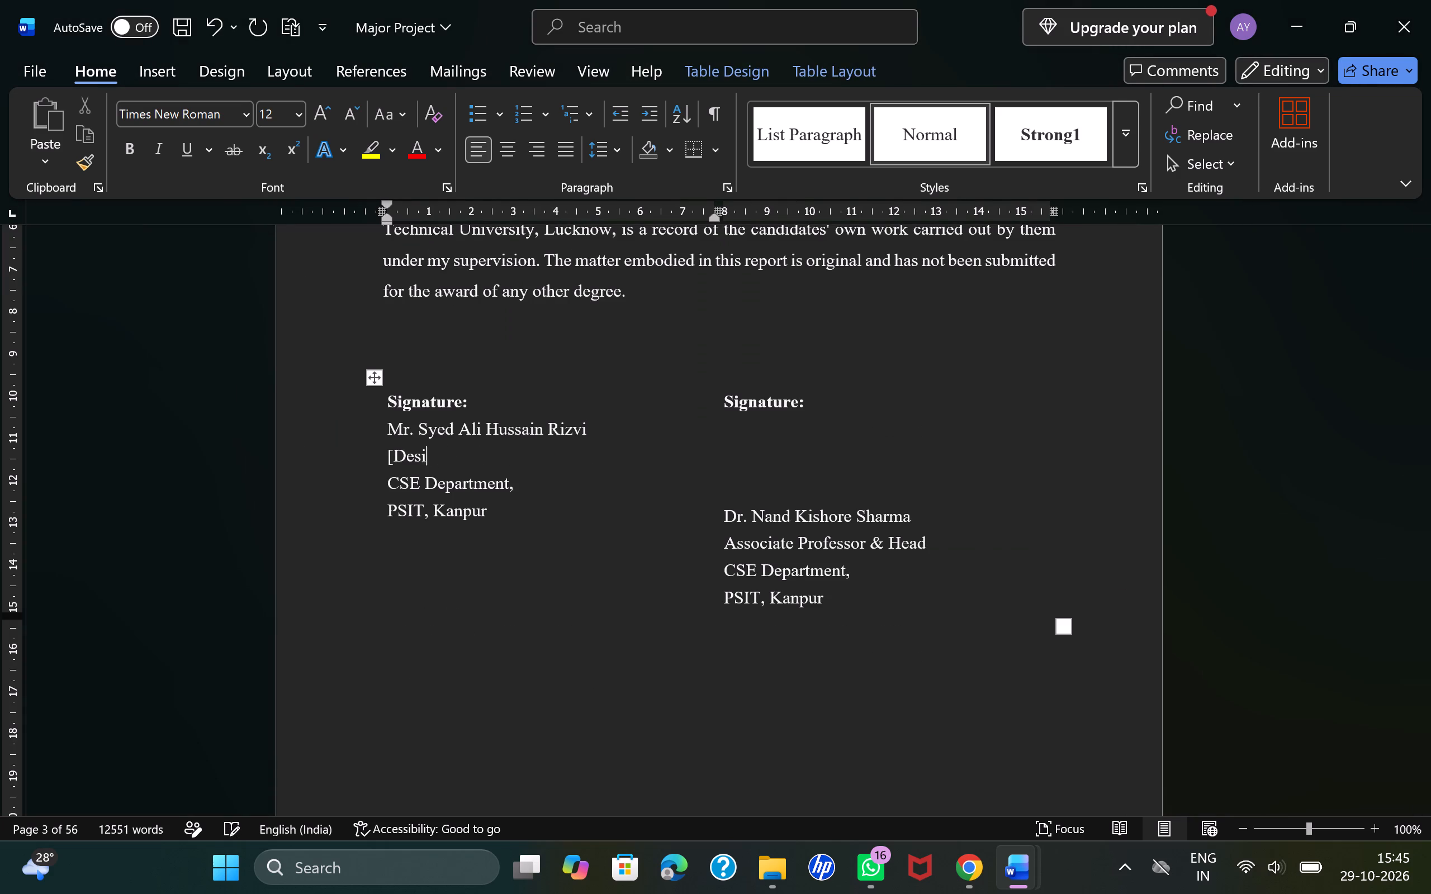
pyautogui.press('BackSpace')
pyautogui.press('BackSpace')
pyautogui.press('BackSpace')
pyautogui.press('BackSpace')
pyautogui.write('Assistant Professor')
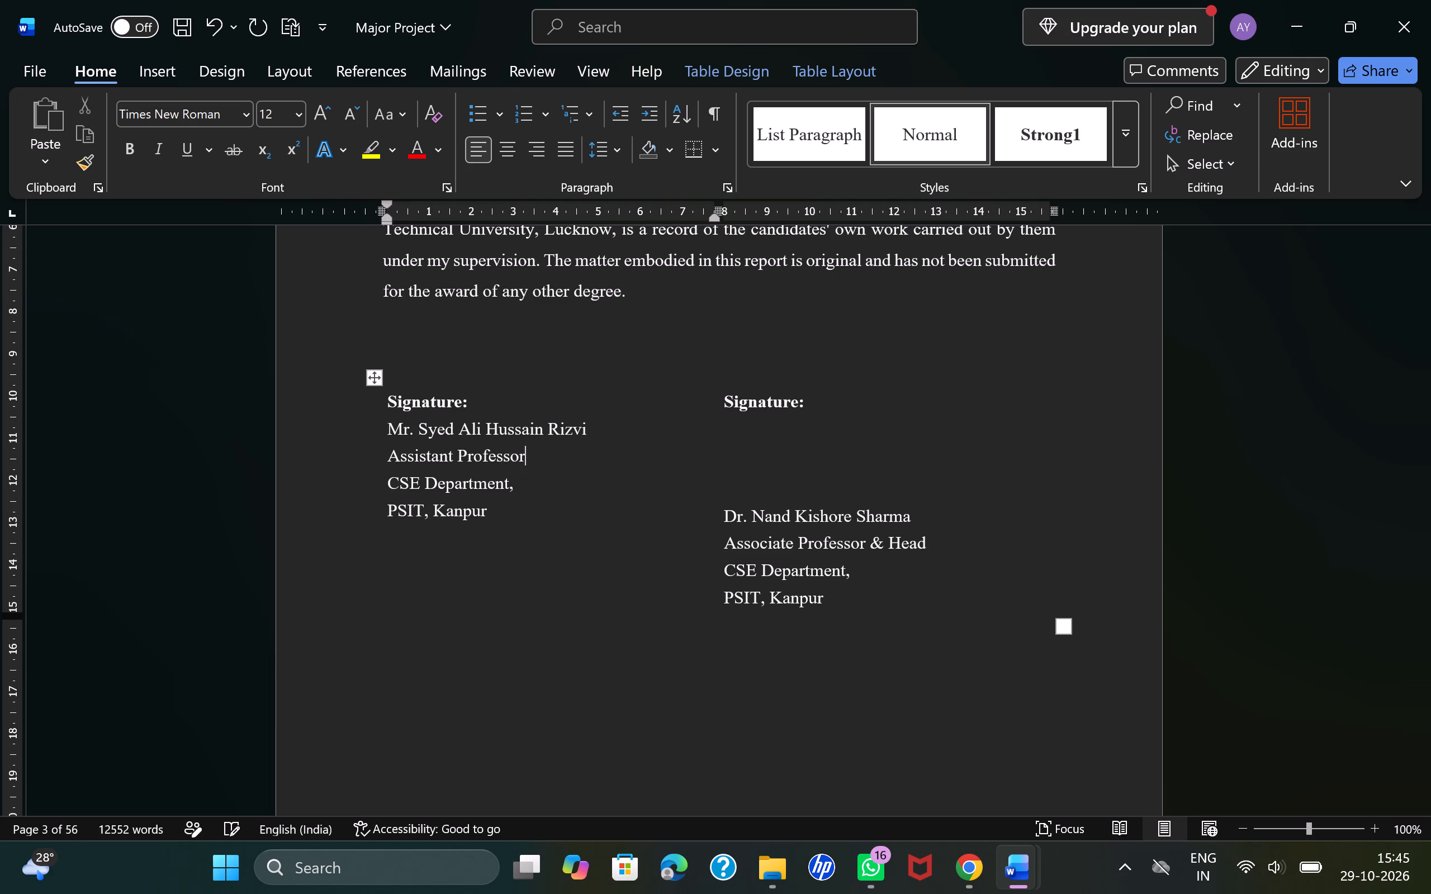
# Remove the blank space between "Signature:" and the department head's name on the certificate, and compare the layout with the IntelliHire certificate.
pyautogui.click(755, 489)
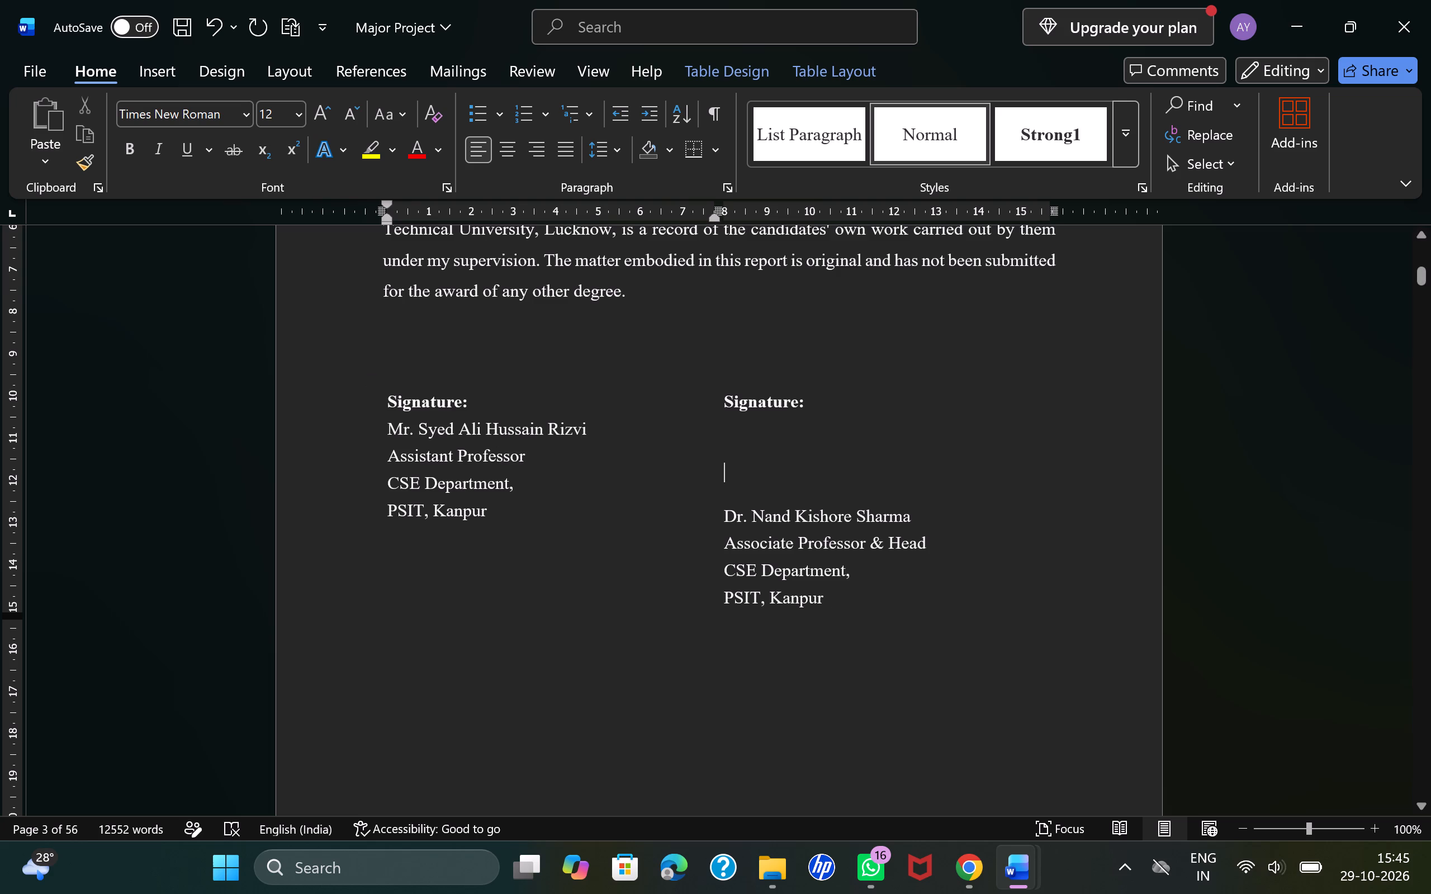
pyautogui.press('BackSpace')
pyautogui.press('BackSpace')
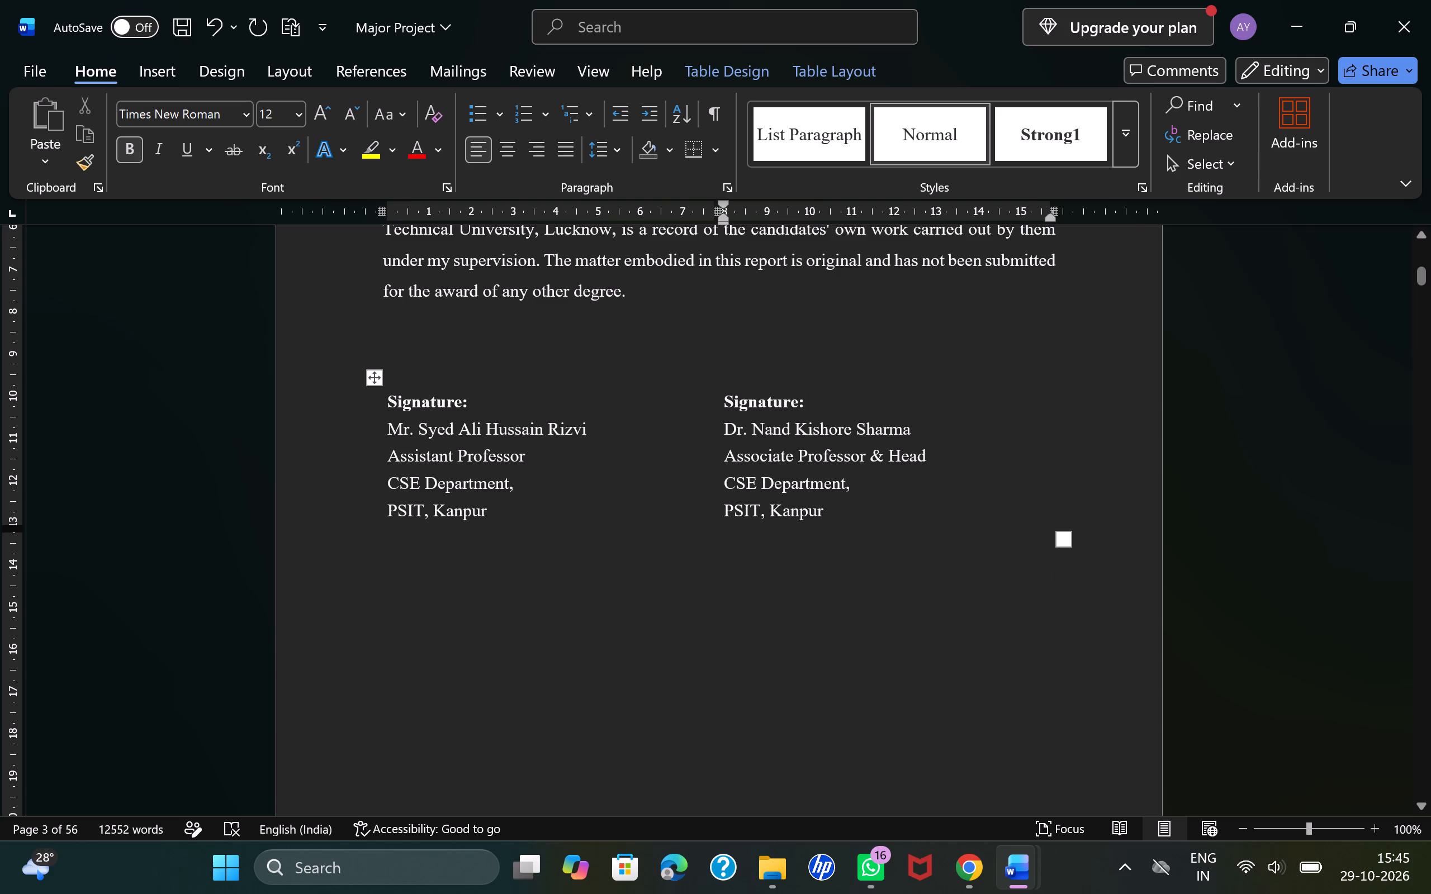
pyautogui.hotkey('alt', 'Tab')
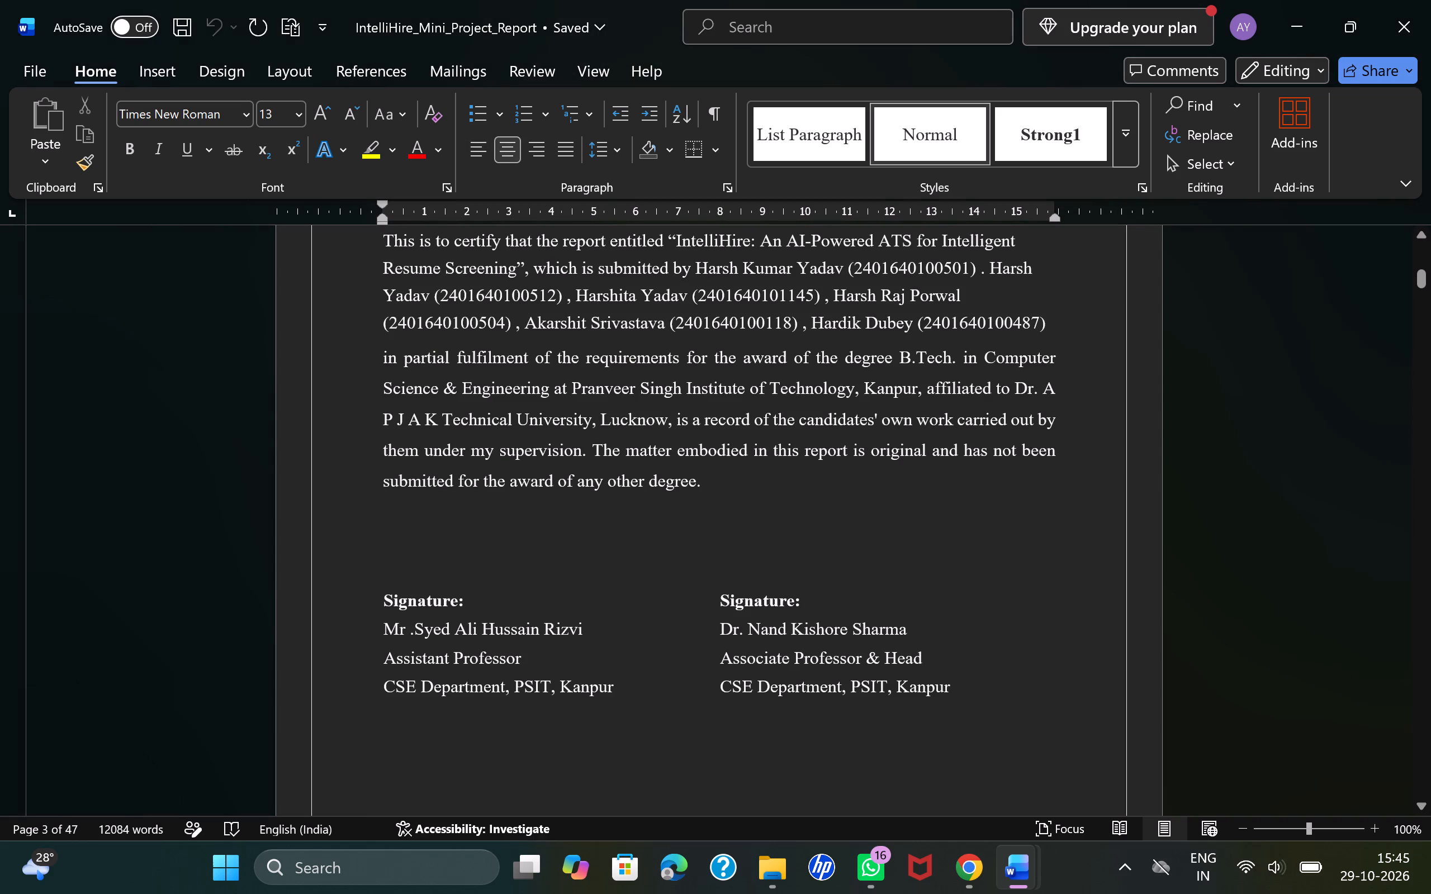
pyautogui.hotkey('alt', 'Tab')
# Compare the Major Project acknowledgement page with the acknowledgement in the IntelliHire report.
pyautogui.scroll(-4, 1034, 577)
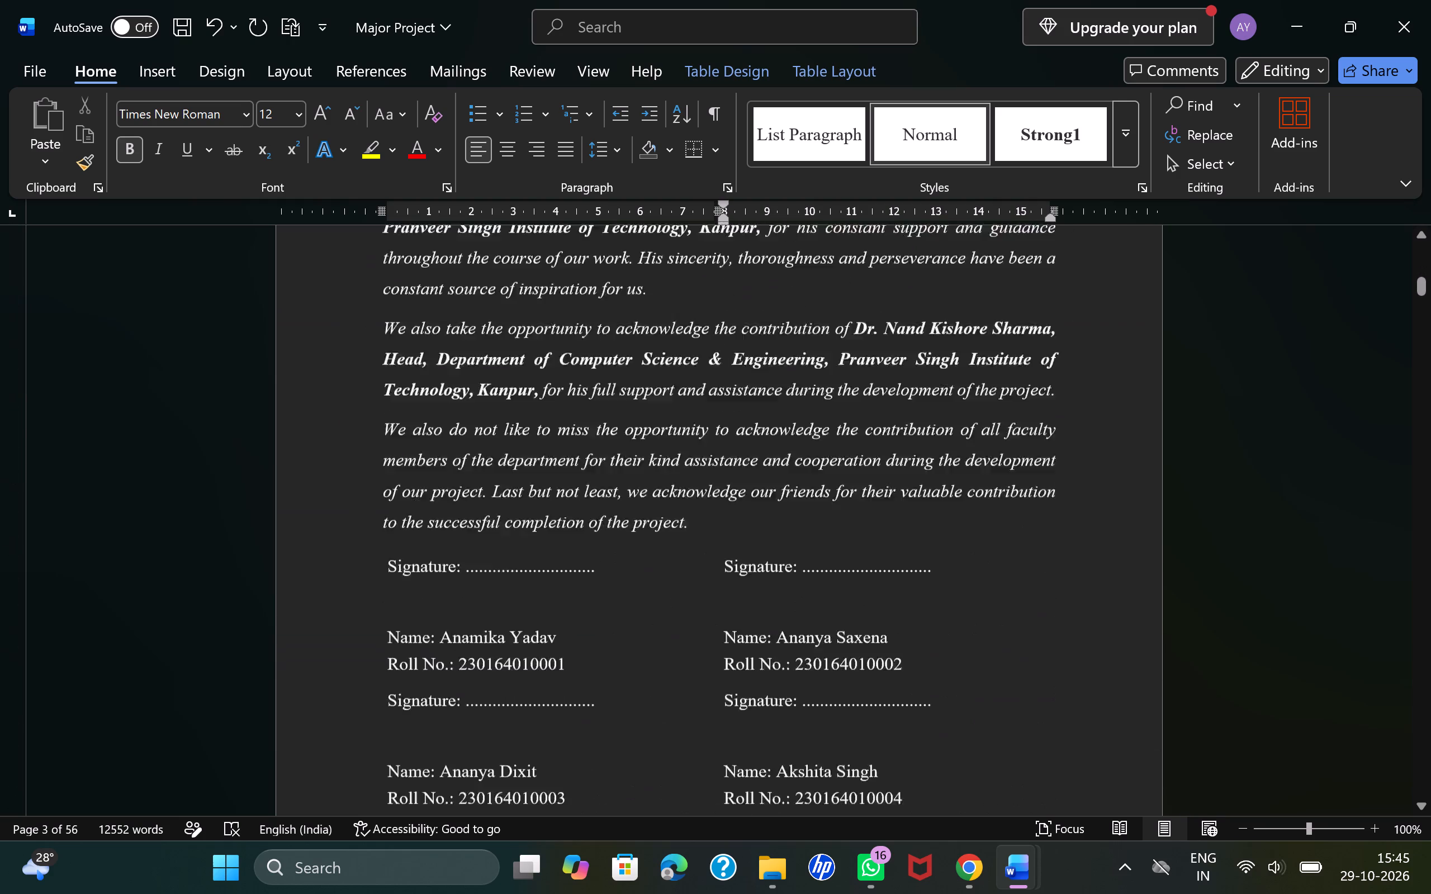
pyautogui.scroll(2, 1034, 577)
pyautogui.hotkey('alt', 'Tab')
pyautogui.scroll(-1, 1034, 577)
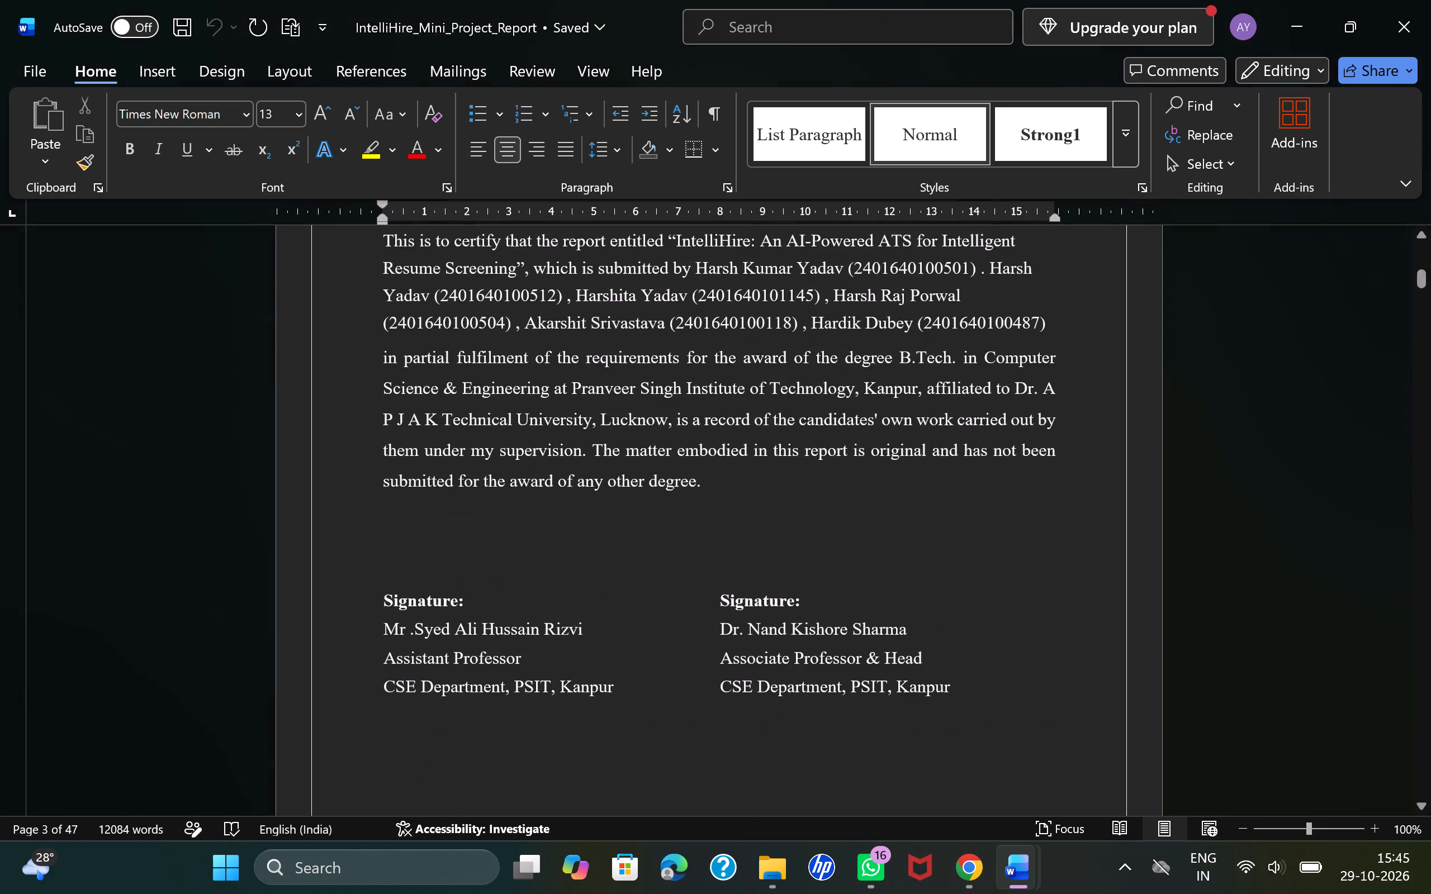
pyautogui.scroll(-6, 1034, 577)
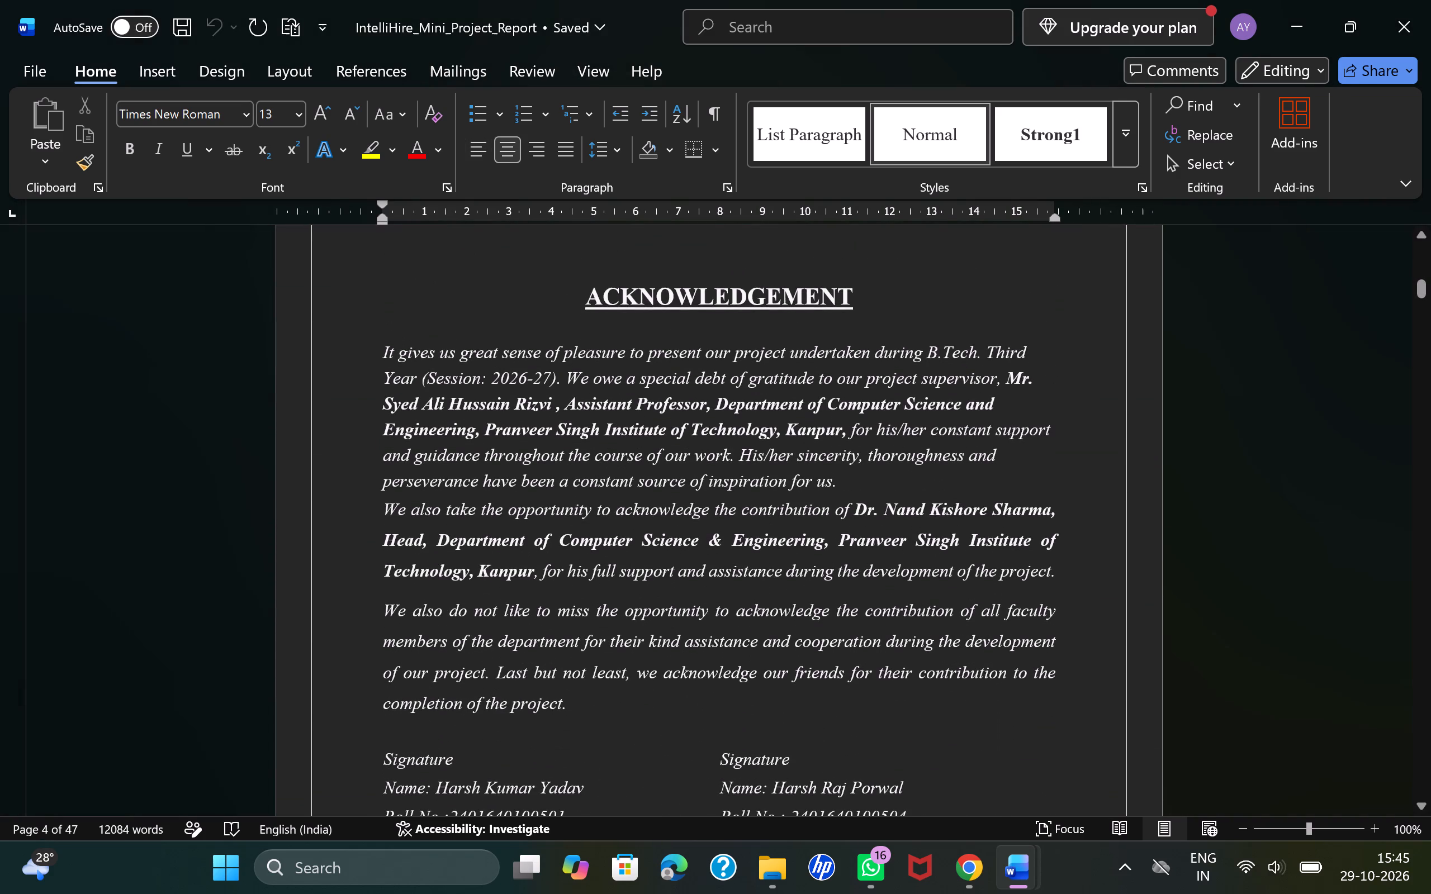
# Replace the [Supervisor Name] placeholder in the acknowledgement with the guide's name, starting with "Mr", using the IntelliHire acknowledgement as reference.
pyautogui.hotkey('alt', 'Tab')
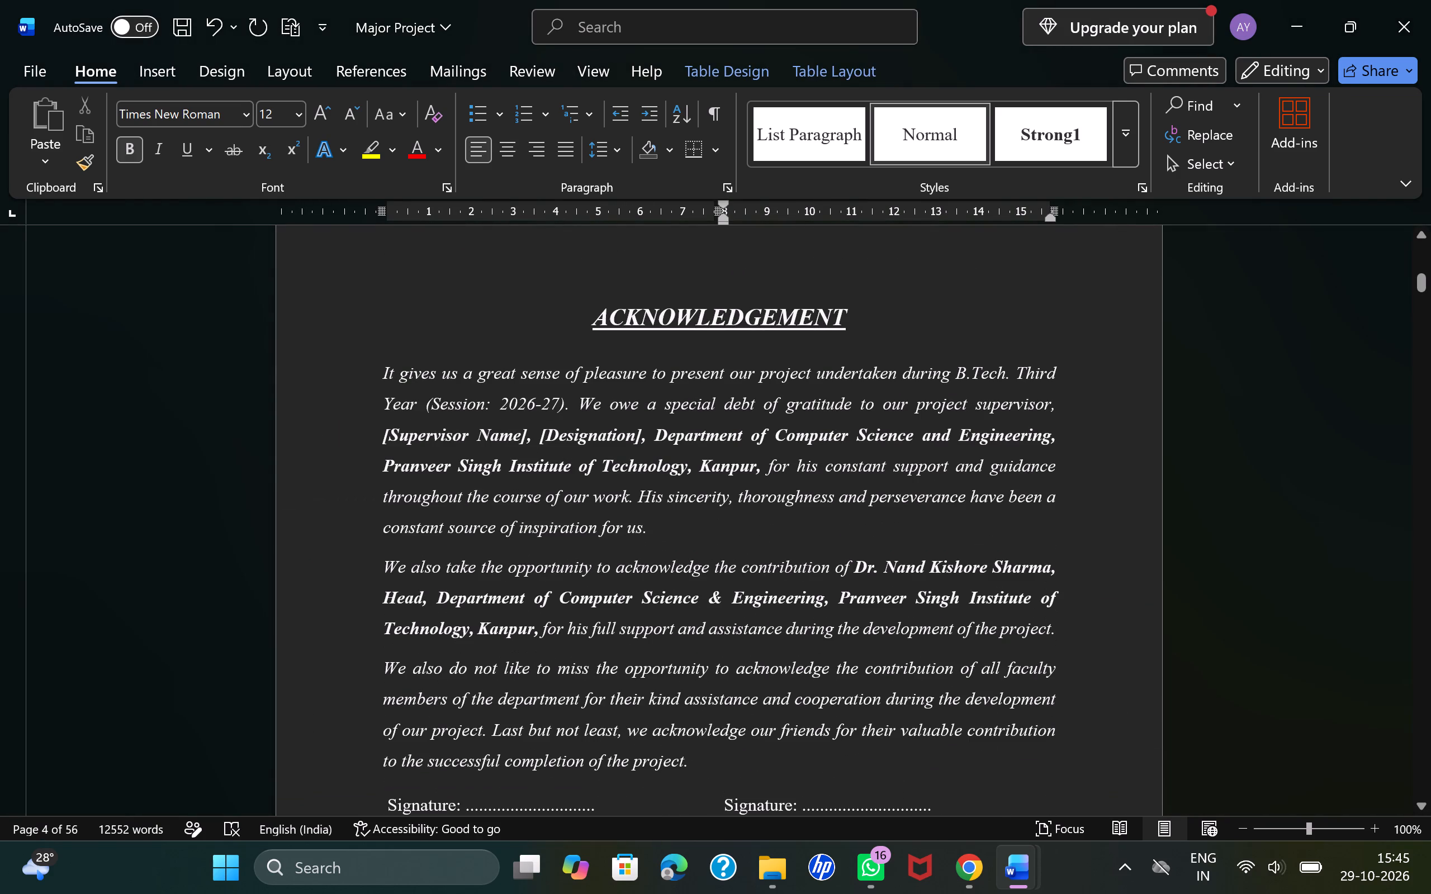
pyautogui.hotkey('alt', 'Tab')
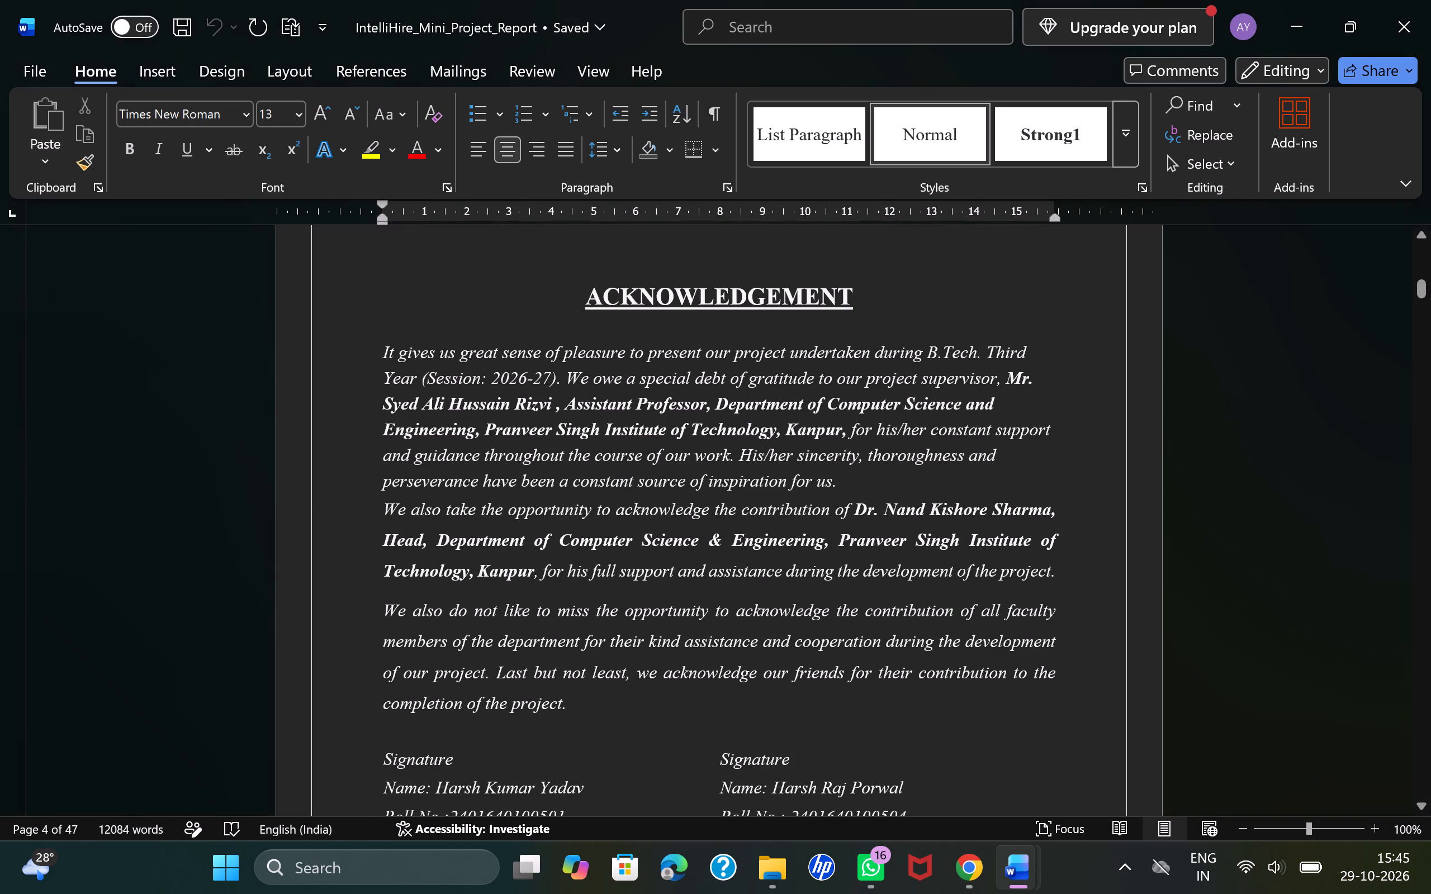
pyautogui.hotkey('alt', 'Tab')
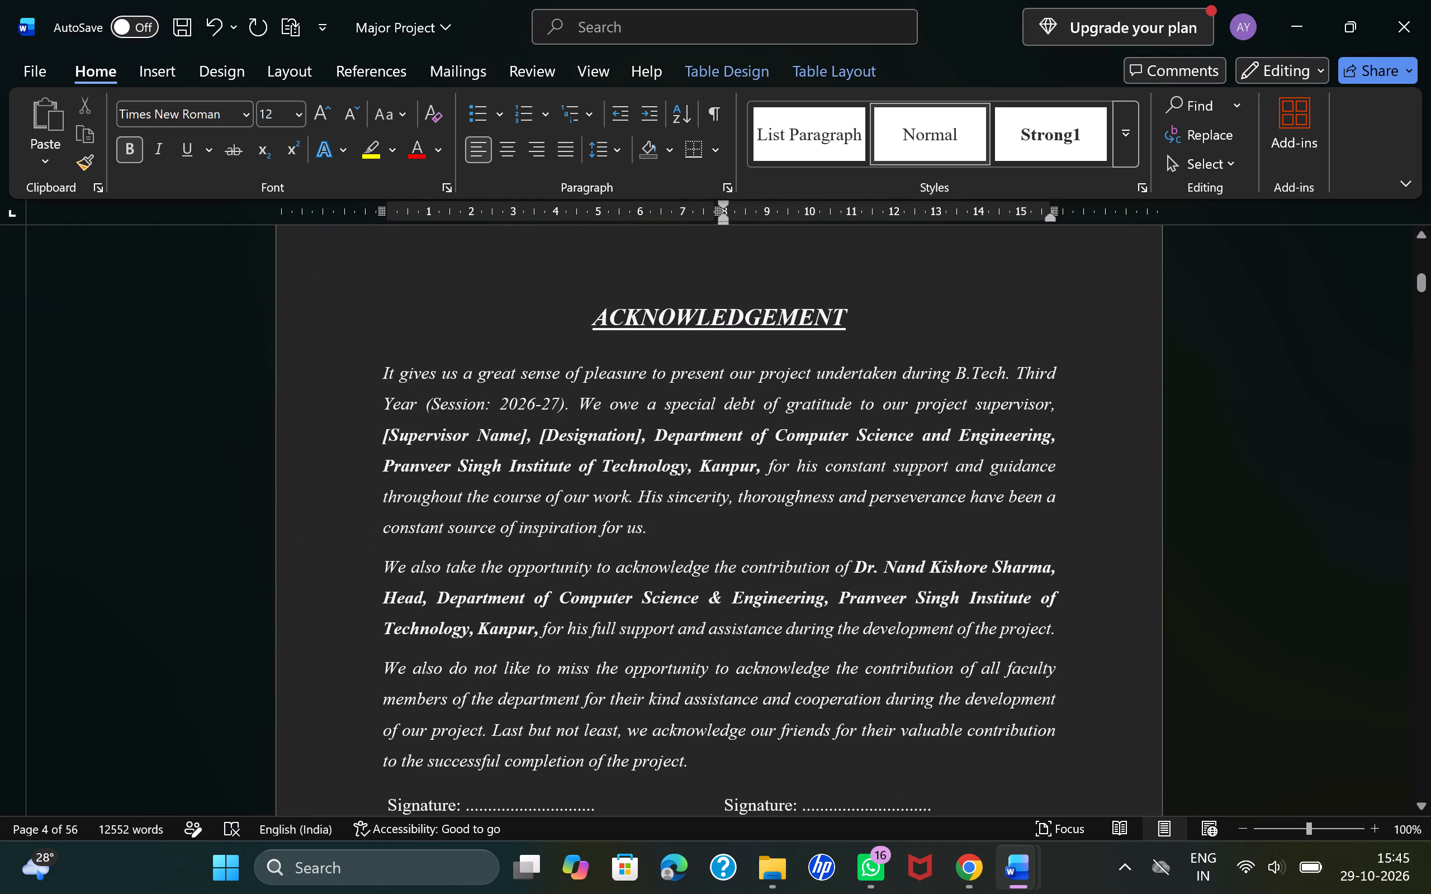
pyautogui.click(526, 436)
pyautogui.press('BackSpace')
pyautogui.press('BackSpace')
pyautogui.press('BackSpace')
pyautogui.press('BackSpace')
pyautogui.press('BackSpace')
pyautogui.press('BackSpace')
pyautogui.press('BackSpace')
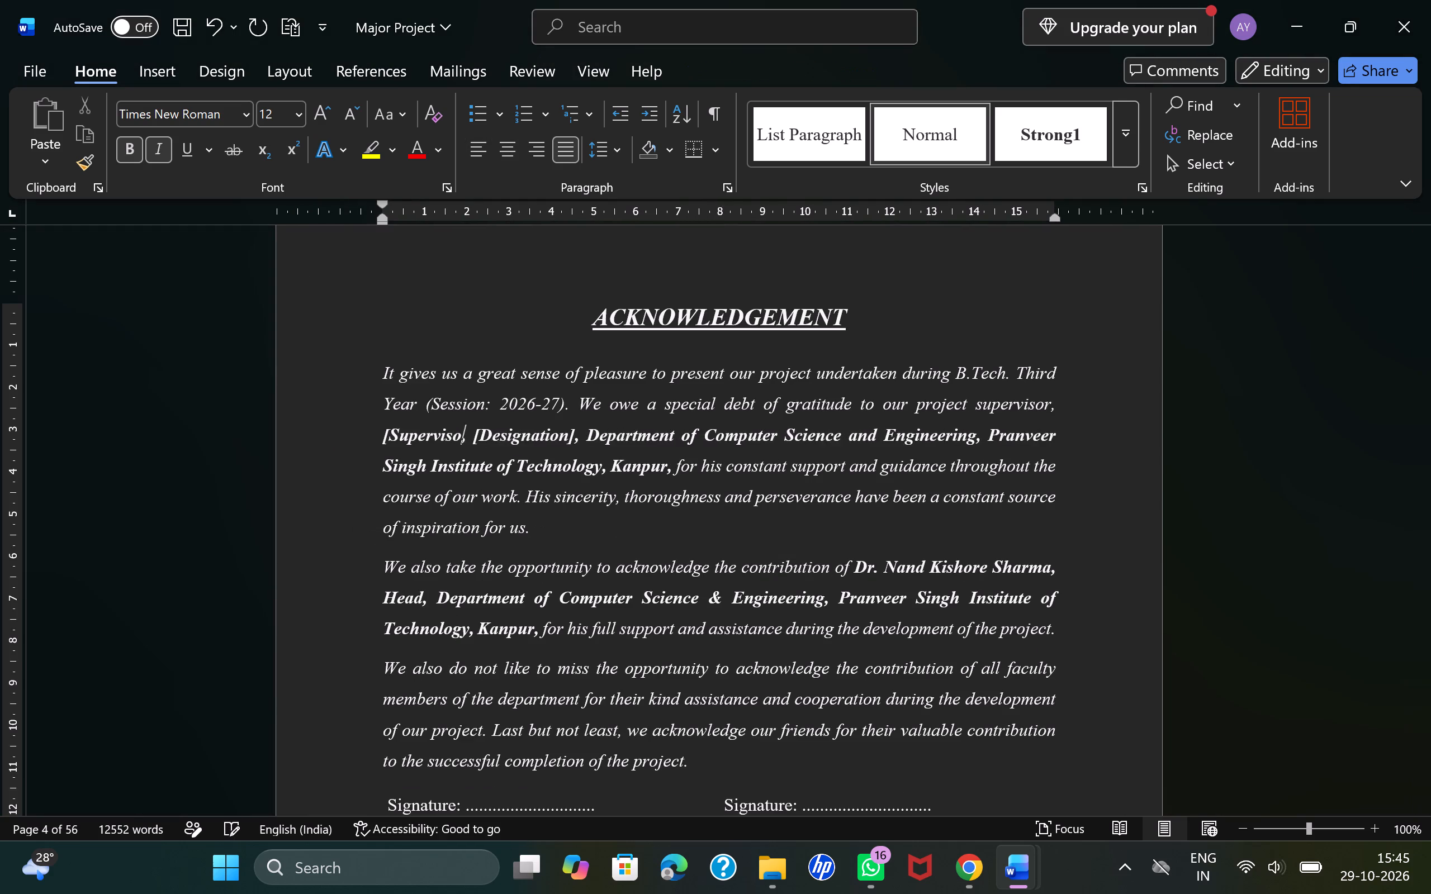
pyautogui.press('BackSpace')
pyautogui.press('BackSpace')
pyautogui.press('BackSpace')
pyautogui.press('BackSpace')
pyautogui.press('BackSpace')
pyautogui.press('BackSpace')
pyautogui.press('BackSpace')
pyautogui.press('BackSpace')
pyautogui.press('BackSpace')
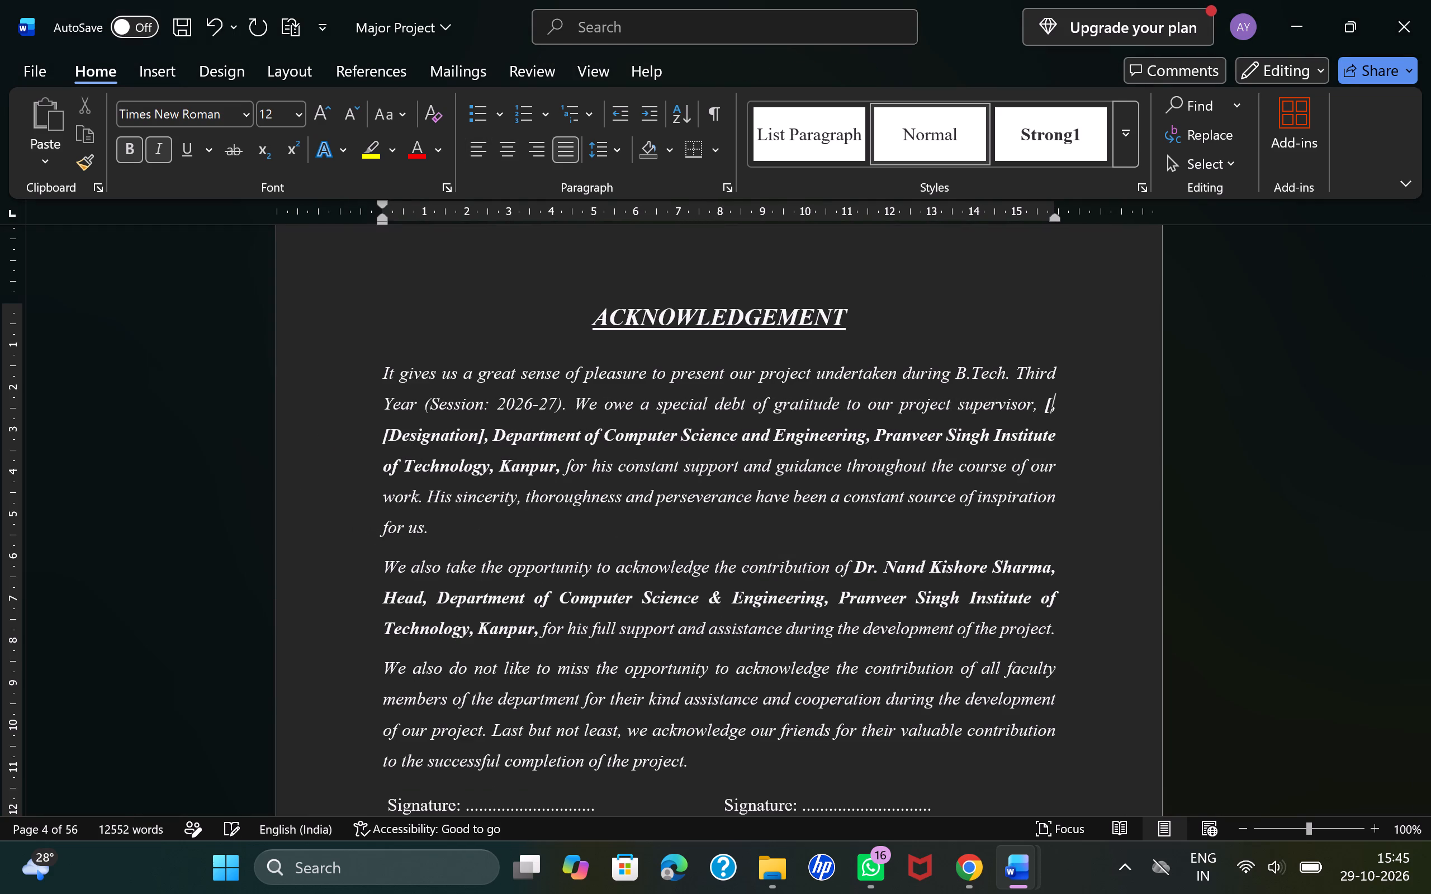
pyautogui.press('BackSpace')
pyautogui.write('Mr')
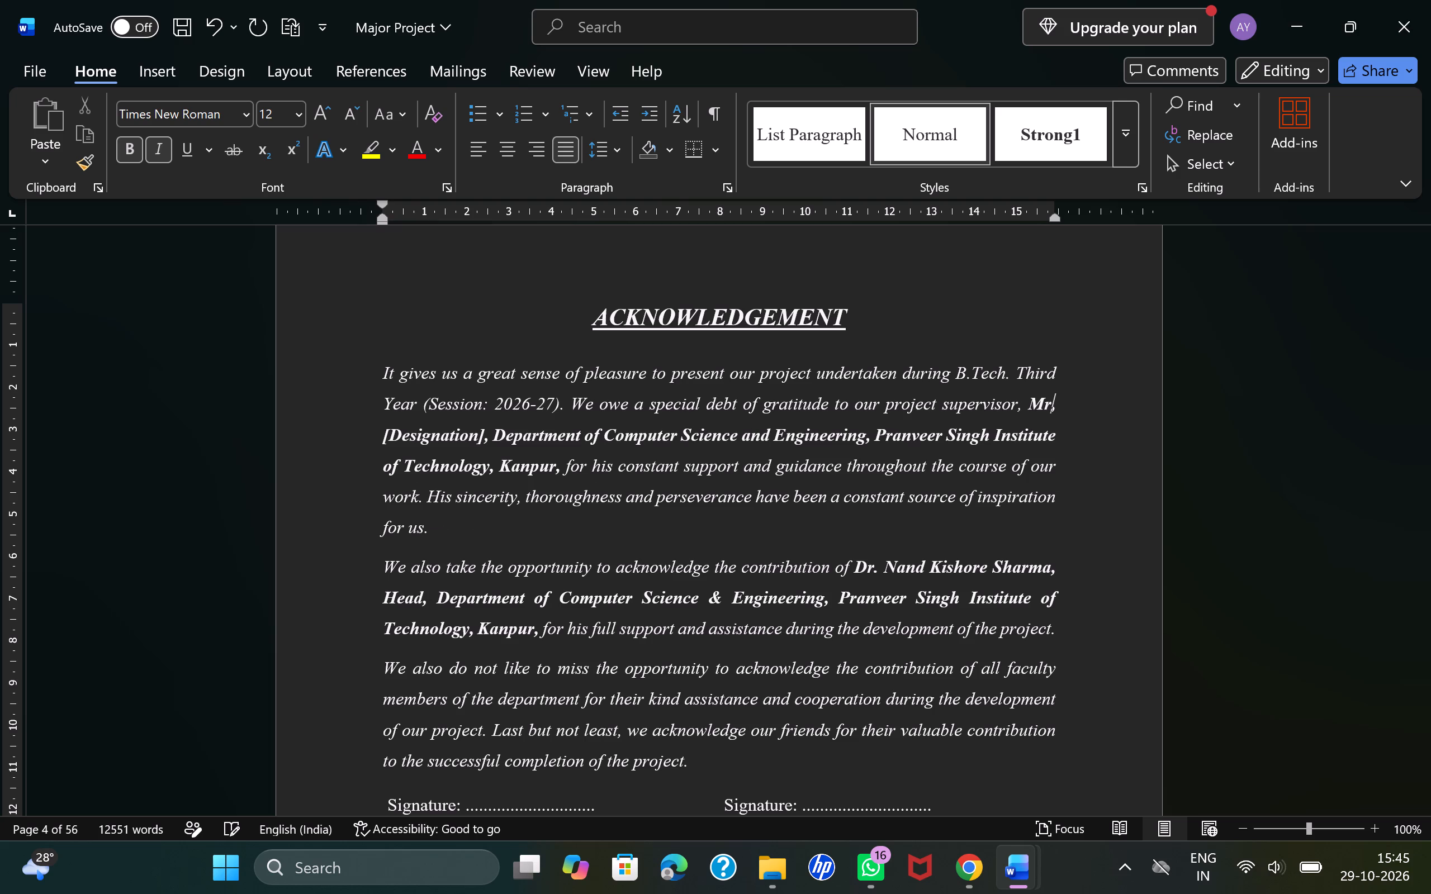
pyautogui.click(1276, 20)
pyautogui.click(1276, 20)
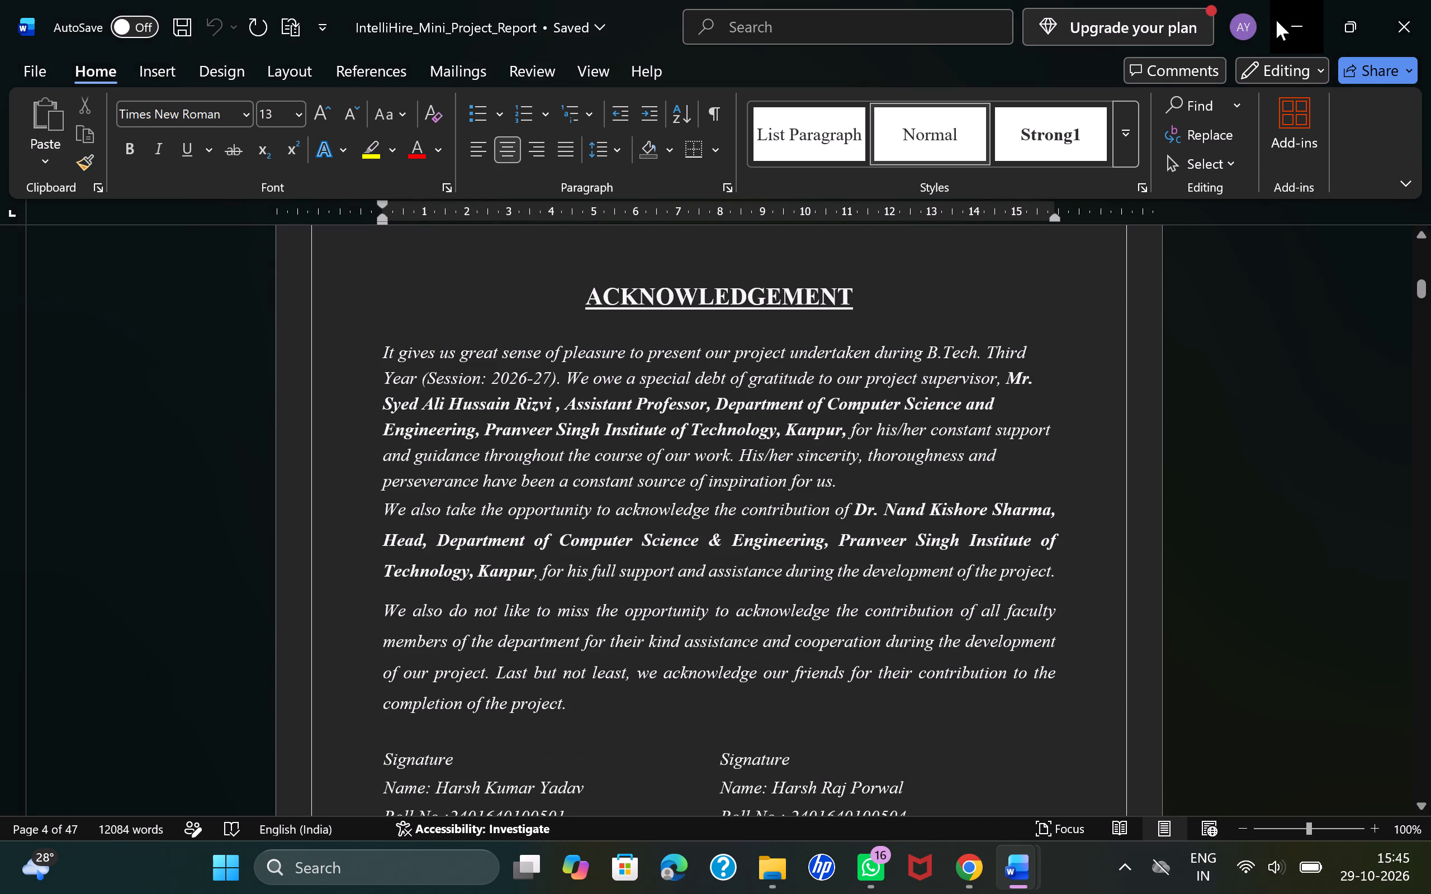
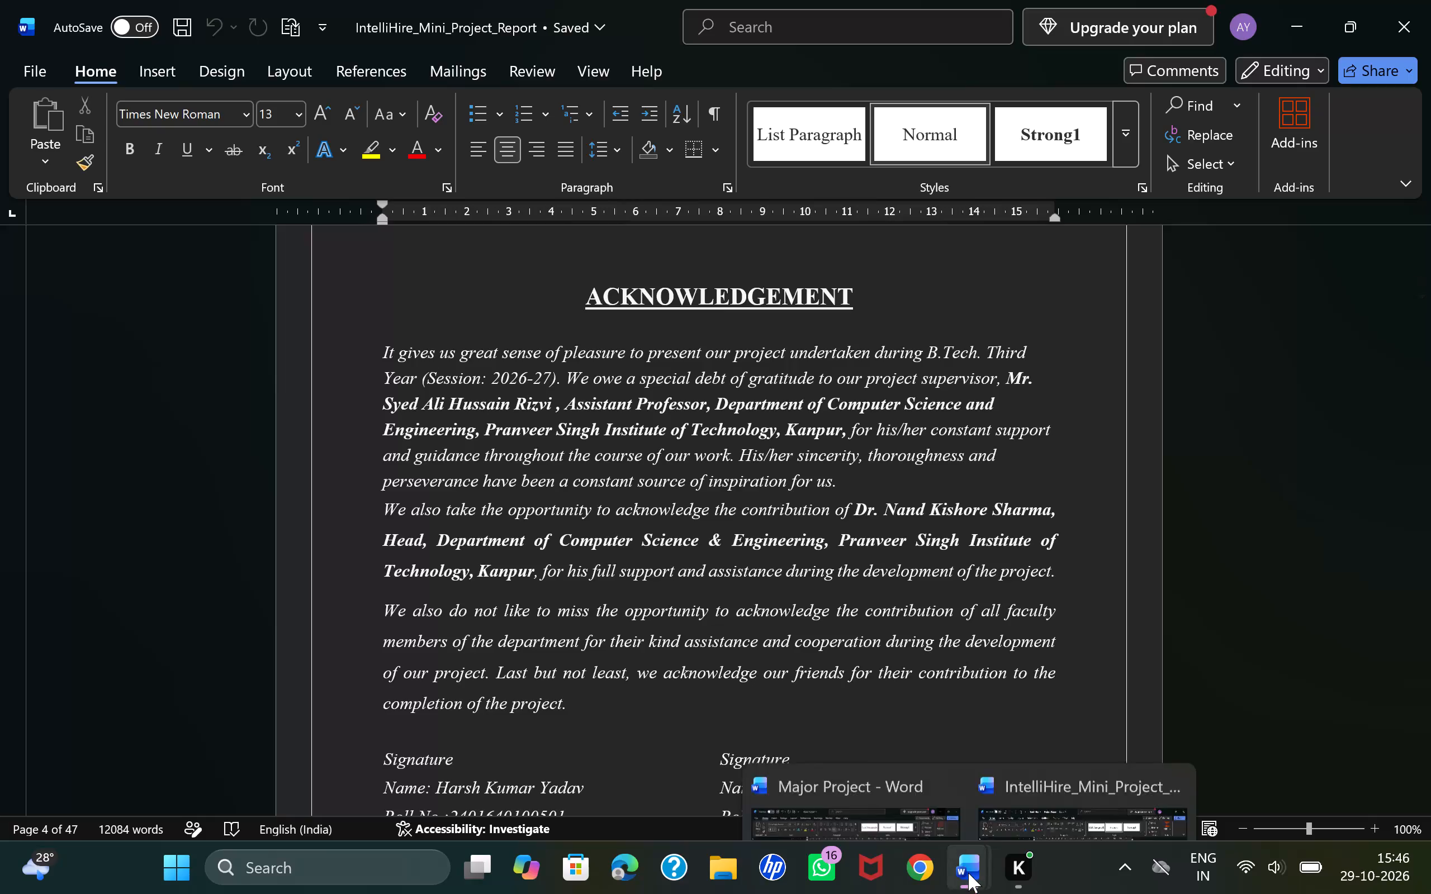
# Complete the project supervisor's name after "Mr." in the Major Project acknowledgement, copying it from the IntelliHire acknowledgement.
pyautogui.click(900, 757)
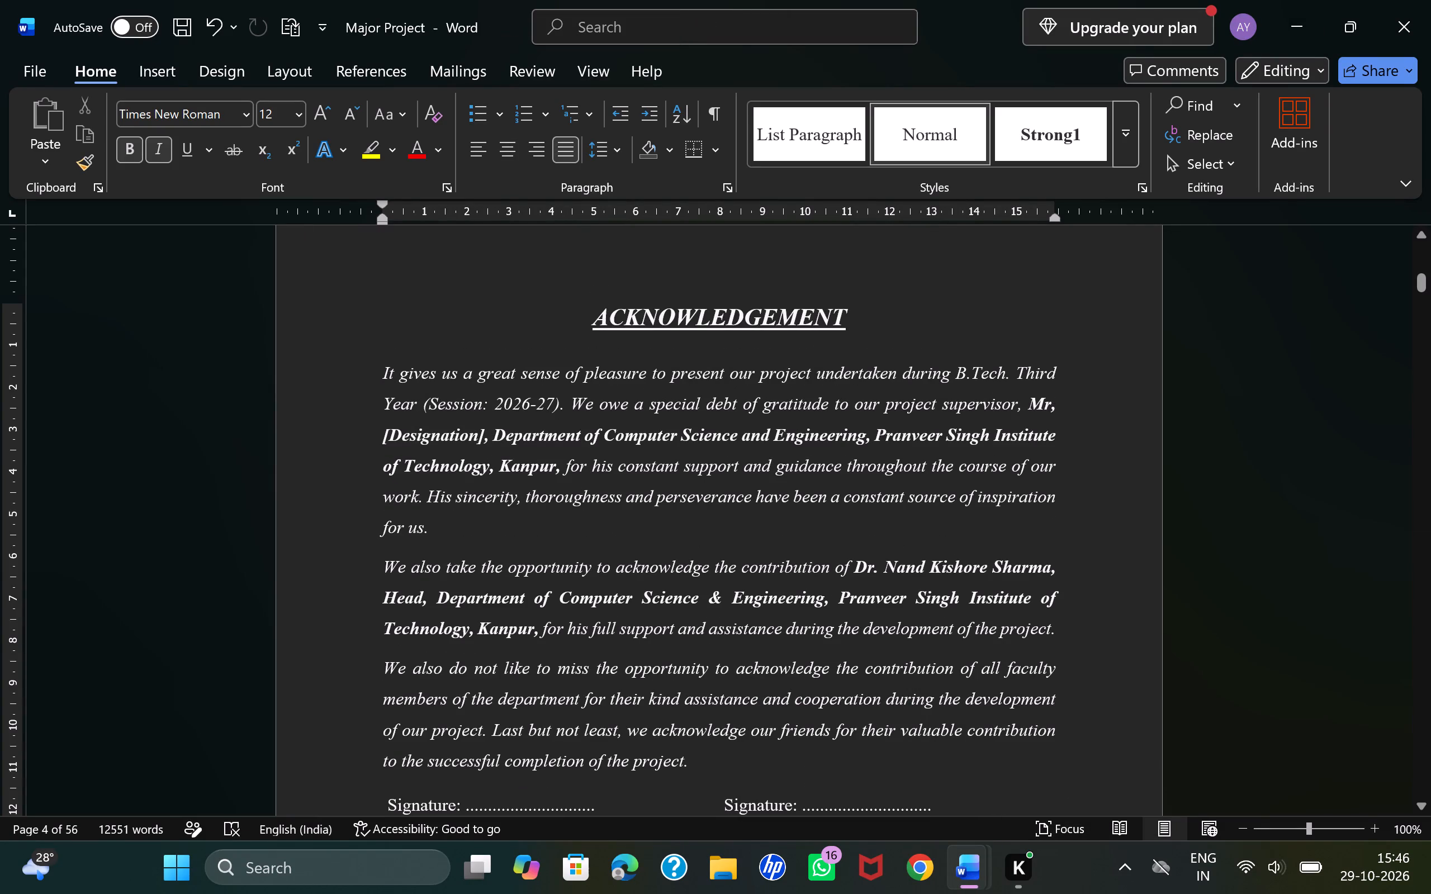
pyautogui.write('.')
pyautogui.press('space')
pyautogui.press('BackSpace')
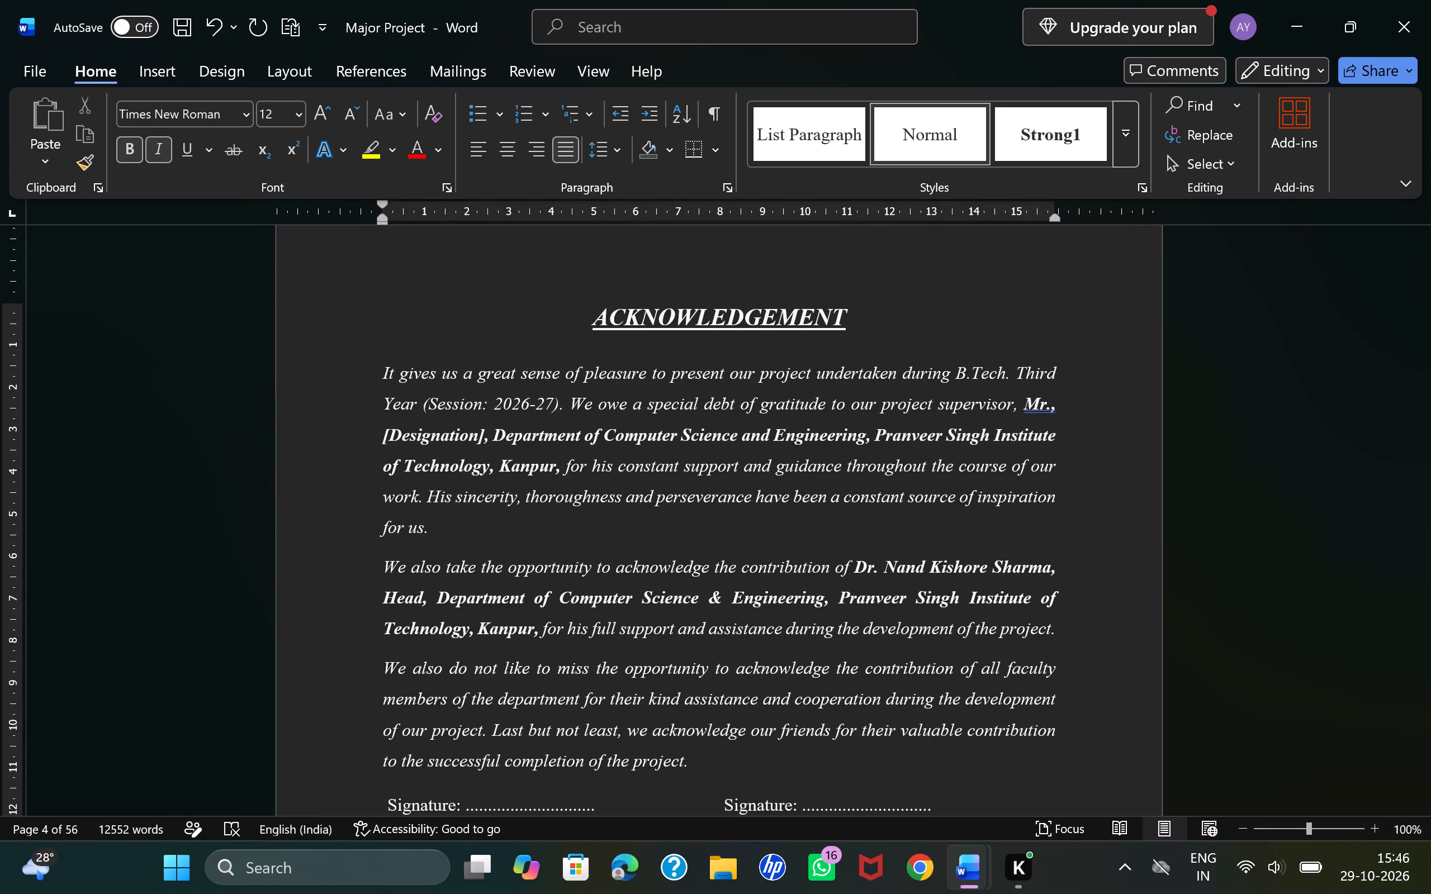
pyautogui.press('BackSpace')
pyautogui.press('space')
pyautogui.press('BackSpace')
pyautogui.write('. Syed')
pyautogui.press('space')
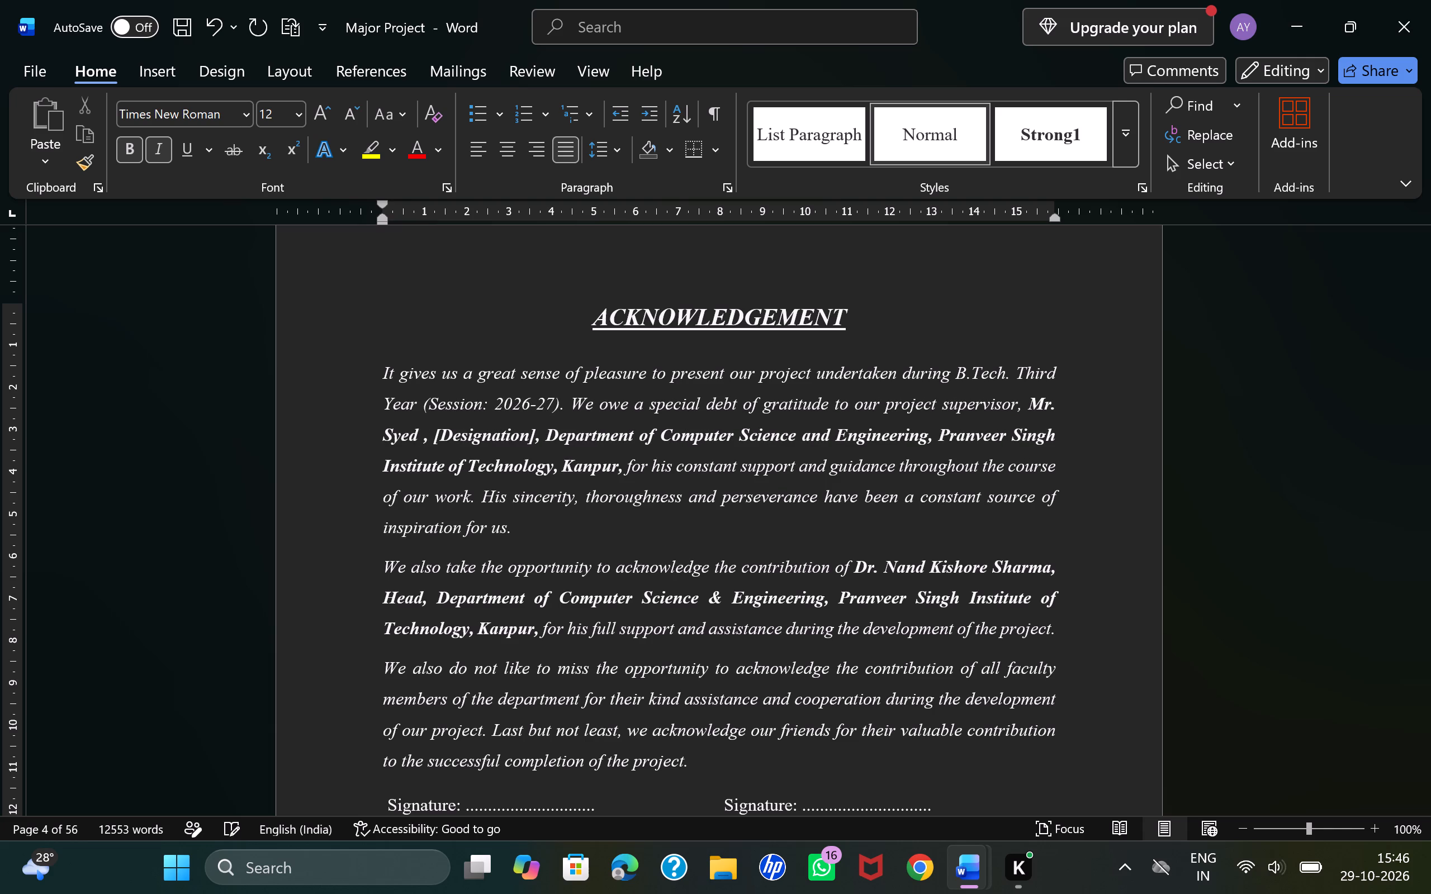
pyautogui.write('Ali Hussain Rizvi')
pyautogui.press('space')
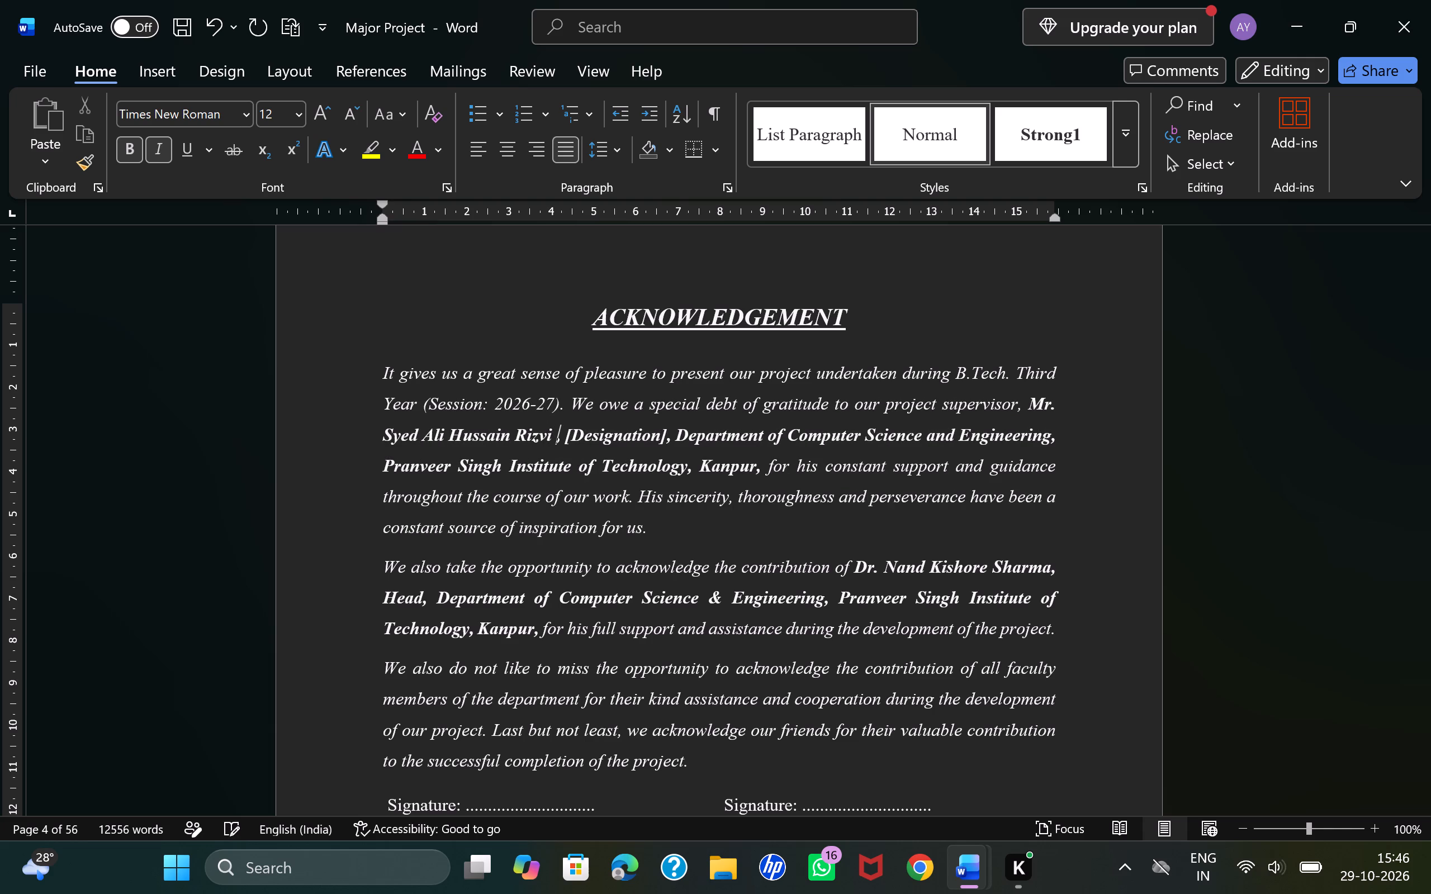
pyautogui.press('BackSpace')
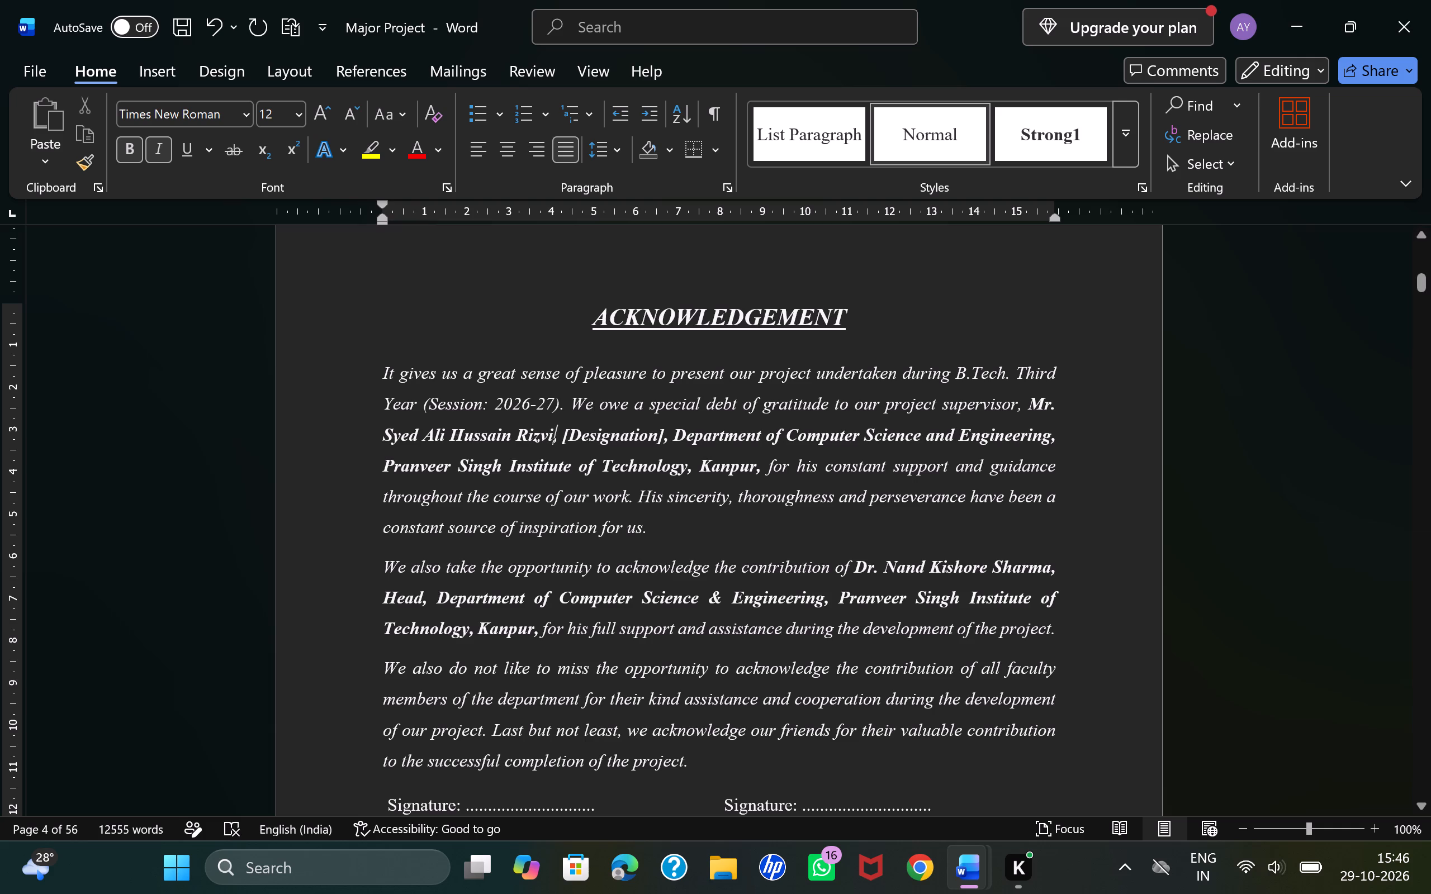
# Replace the [Designation] placeholder in the acknowledgement's first paragraph with "Assistant Professor".
pyautogui.click(663, 433)
pyautogui.press('BackSpace')
pyautogui.press('BackSpace')
pyautogui.press('BackSpace')
pyautogui.press('BackSpace')
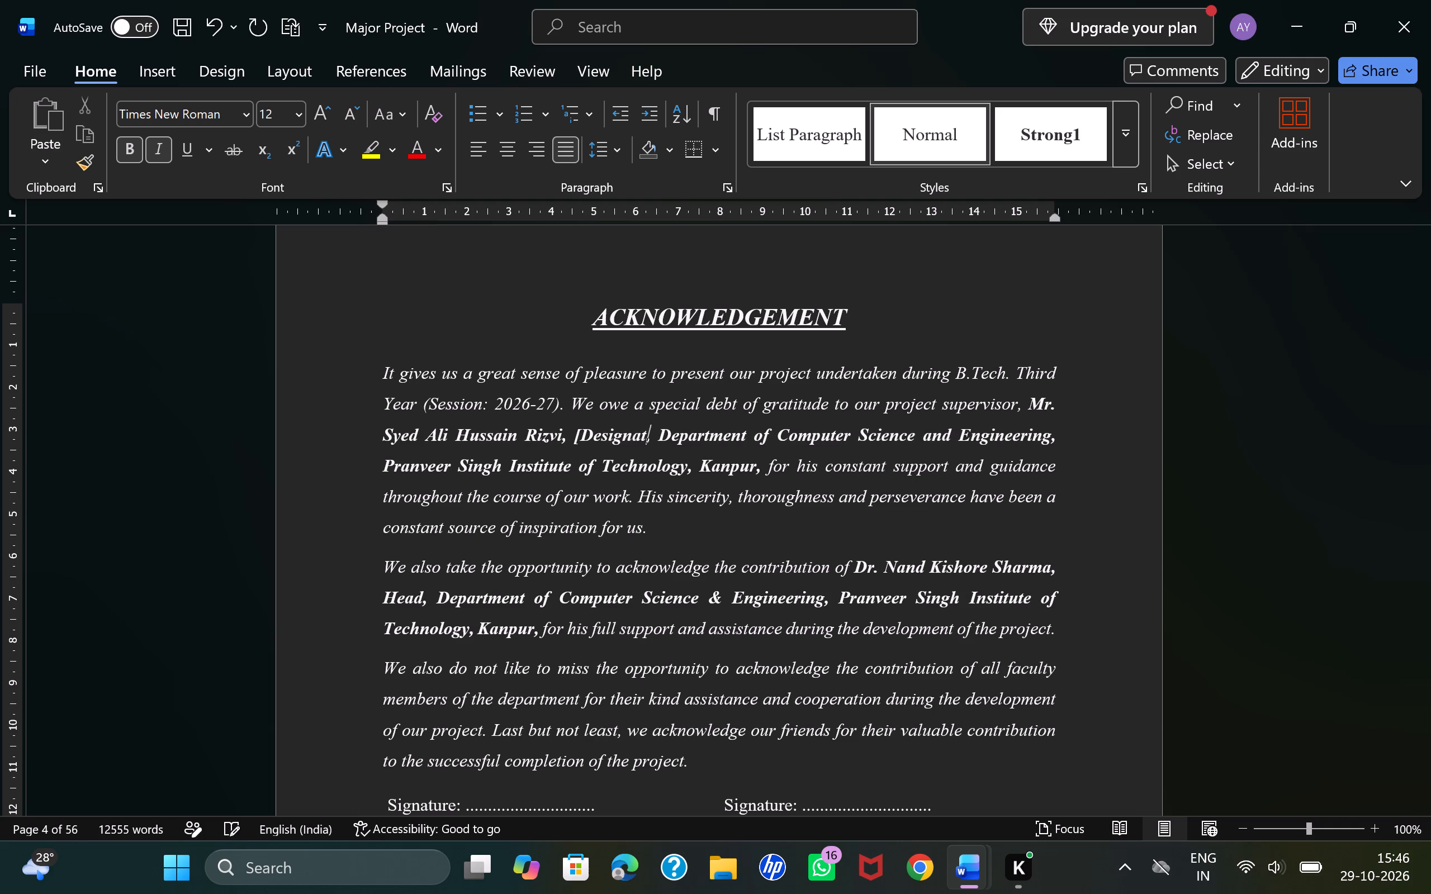
pyautogui.press('BackSpace')
pyautogui.press('BackSpace')
pyautogui.press('BackSpace')
pyautogui.press('BackSpace')
pyautogui.press('BackSpace')
pyautogui.press('BackSpace')
pyautogui.press('BackSpace')
pyautogui.press('BackSpace')
pyautogui.press('BackSpace')
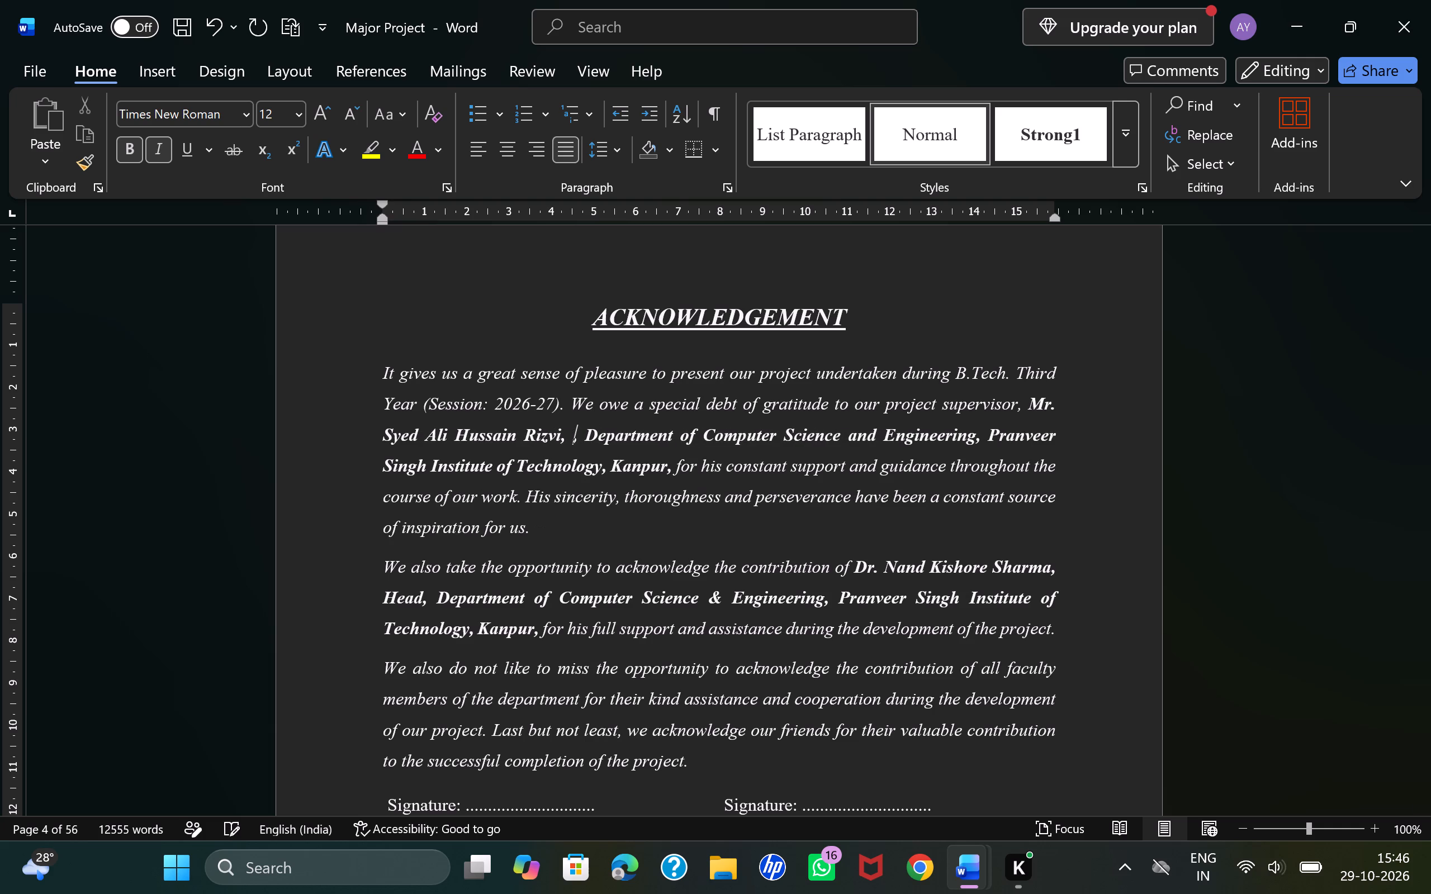
pyautogui.press('BackSpace')
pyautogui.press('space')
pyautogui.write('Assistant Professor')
# Check the IntelliHire acknowledgement's signature layout, and insert four blank lines above both signature blocks in the Major Project acknowledgement's first row.
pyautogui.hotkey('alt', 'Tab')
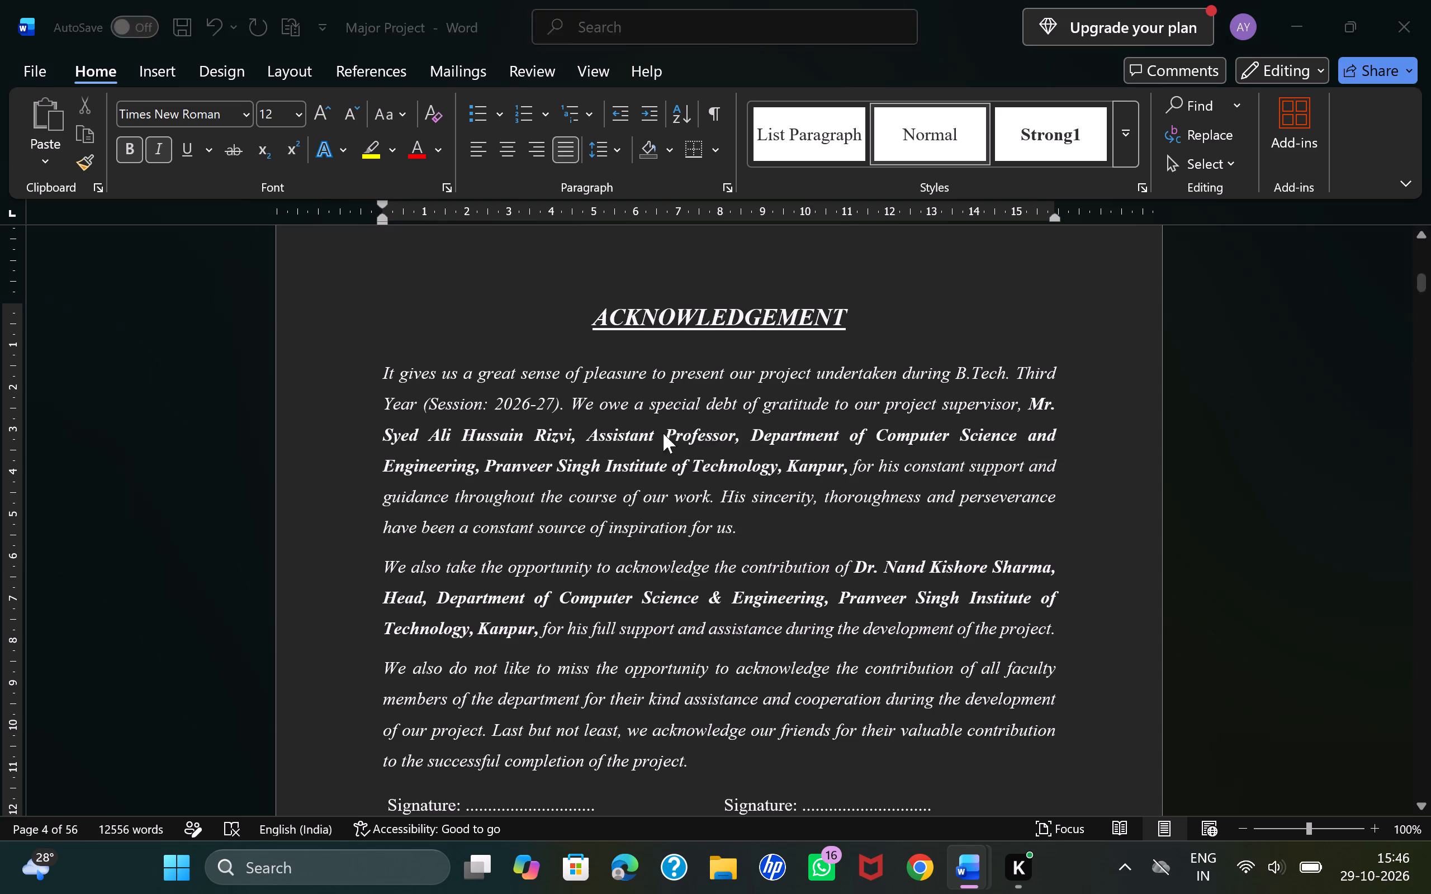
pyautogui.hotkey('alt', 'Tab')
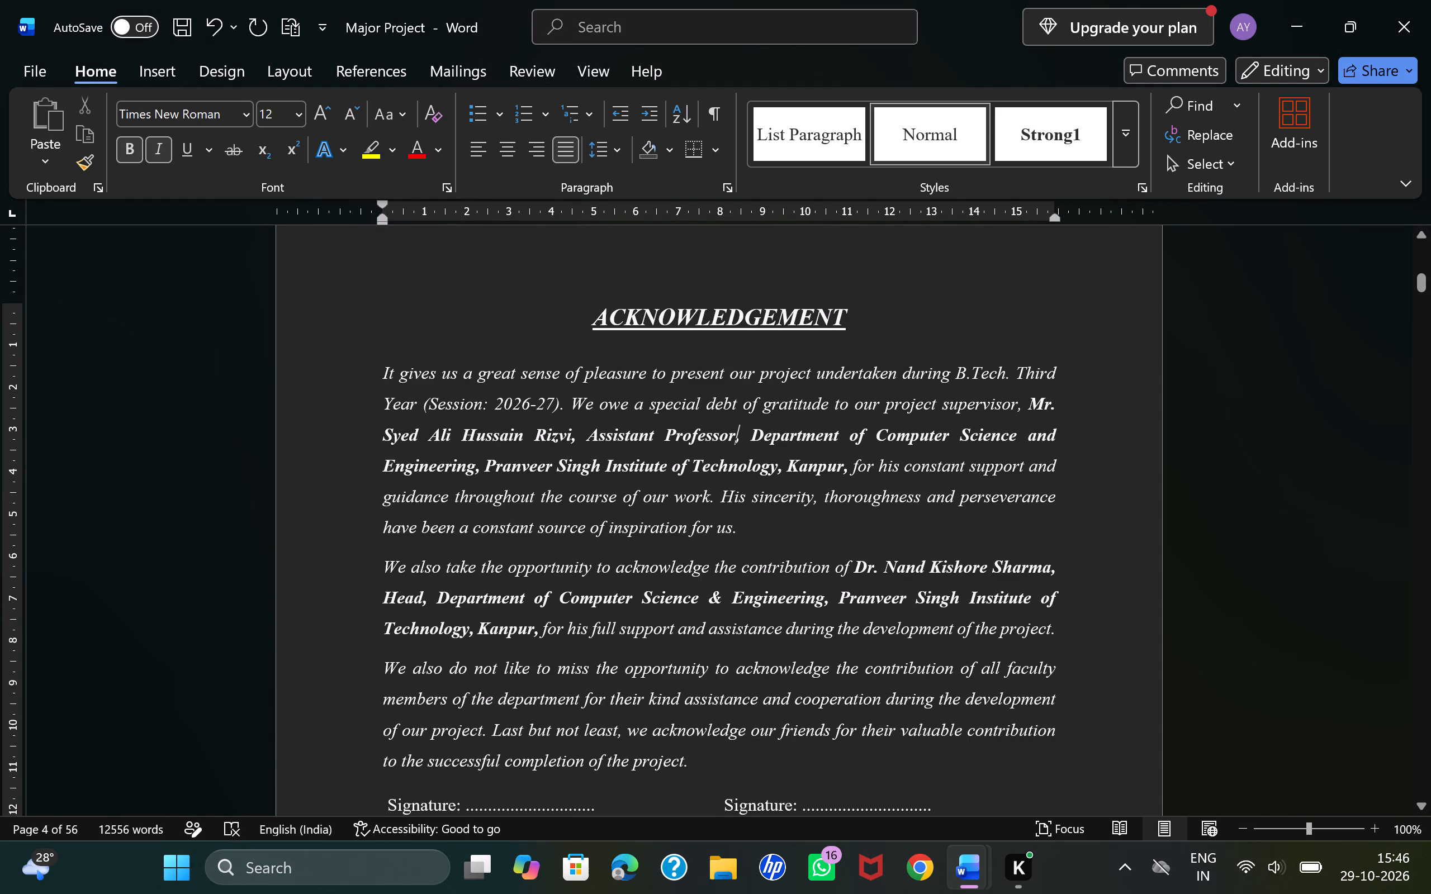
pyautogui.scroll(-3, 837, 641)
pyautogui.hotkey('alt', 'Tab')
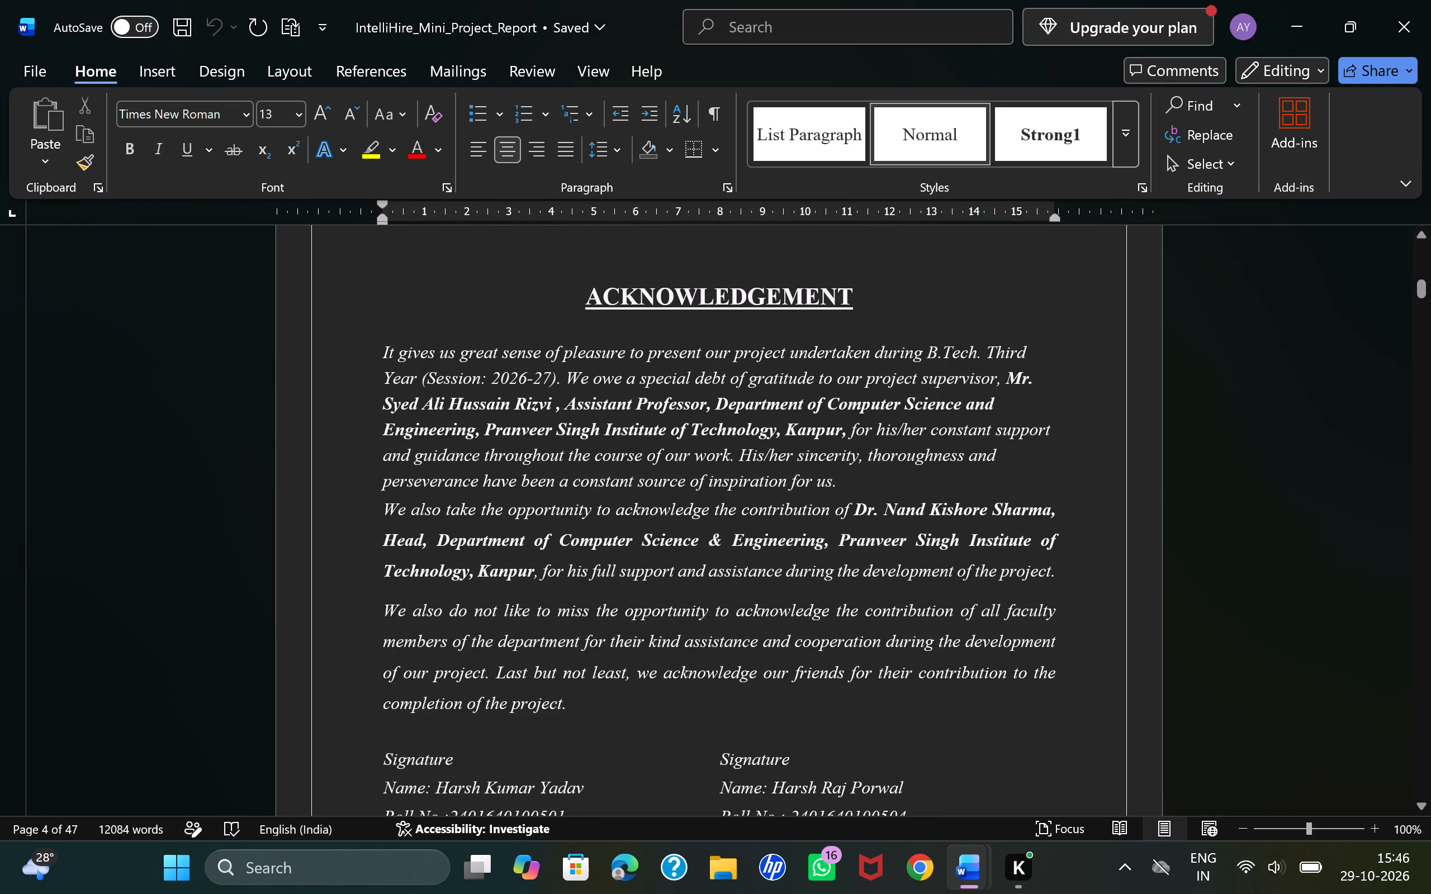
pyautogui.scroll(-1, 689, 688)
pyautogui.hotkey('alt', 'Tab')
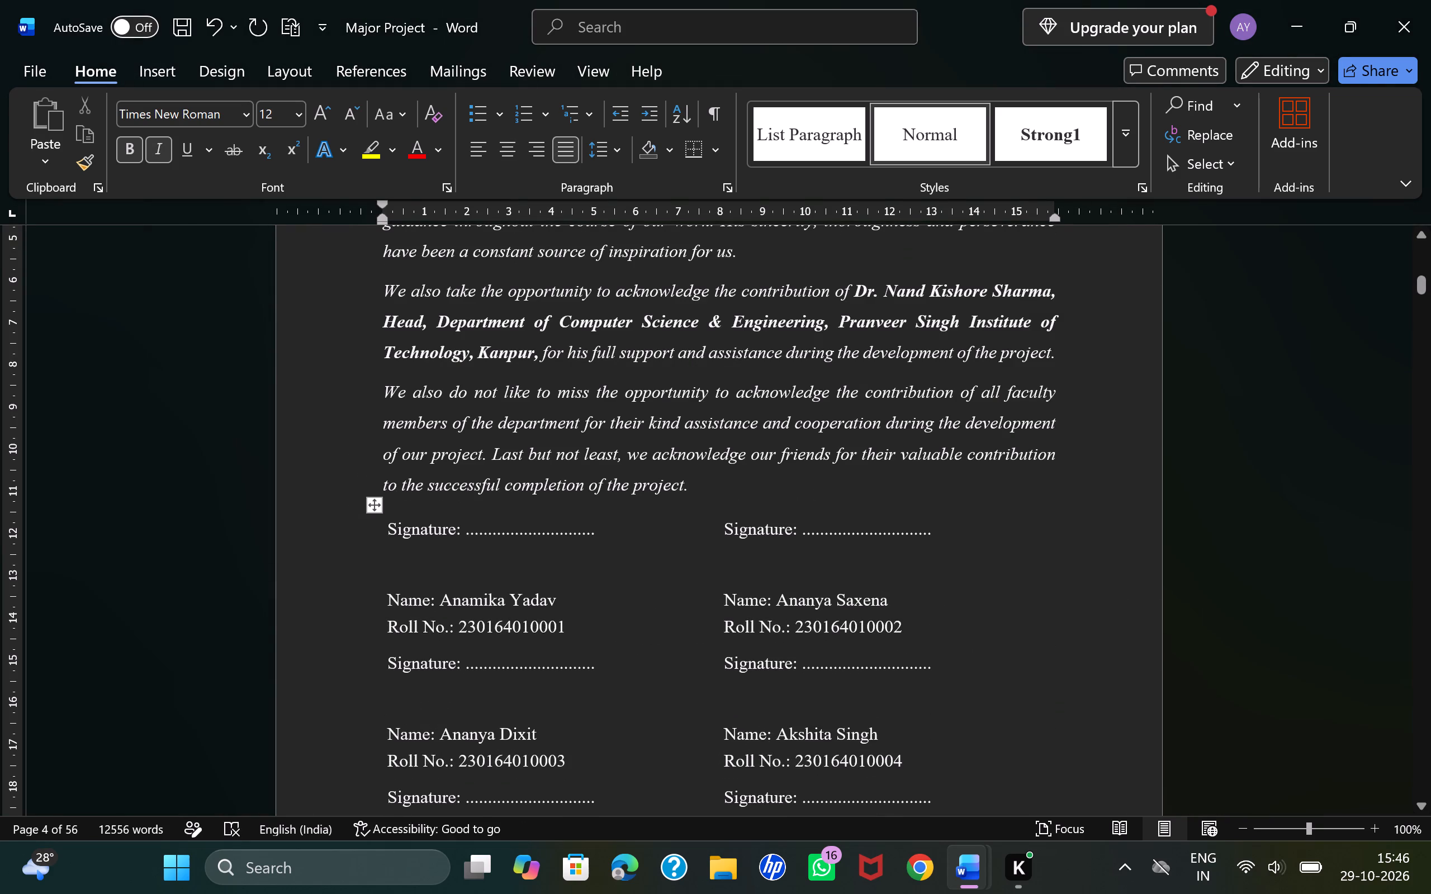
pyautogui.click(390, 531)
pyautogui.press('Return')
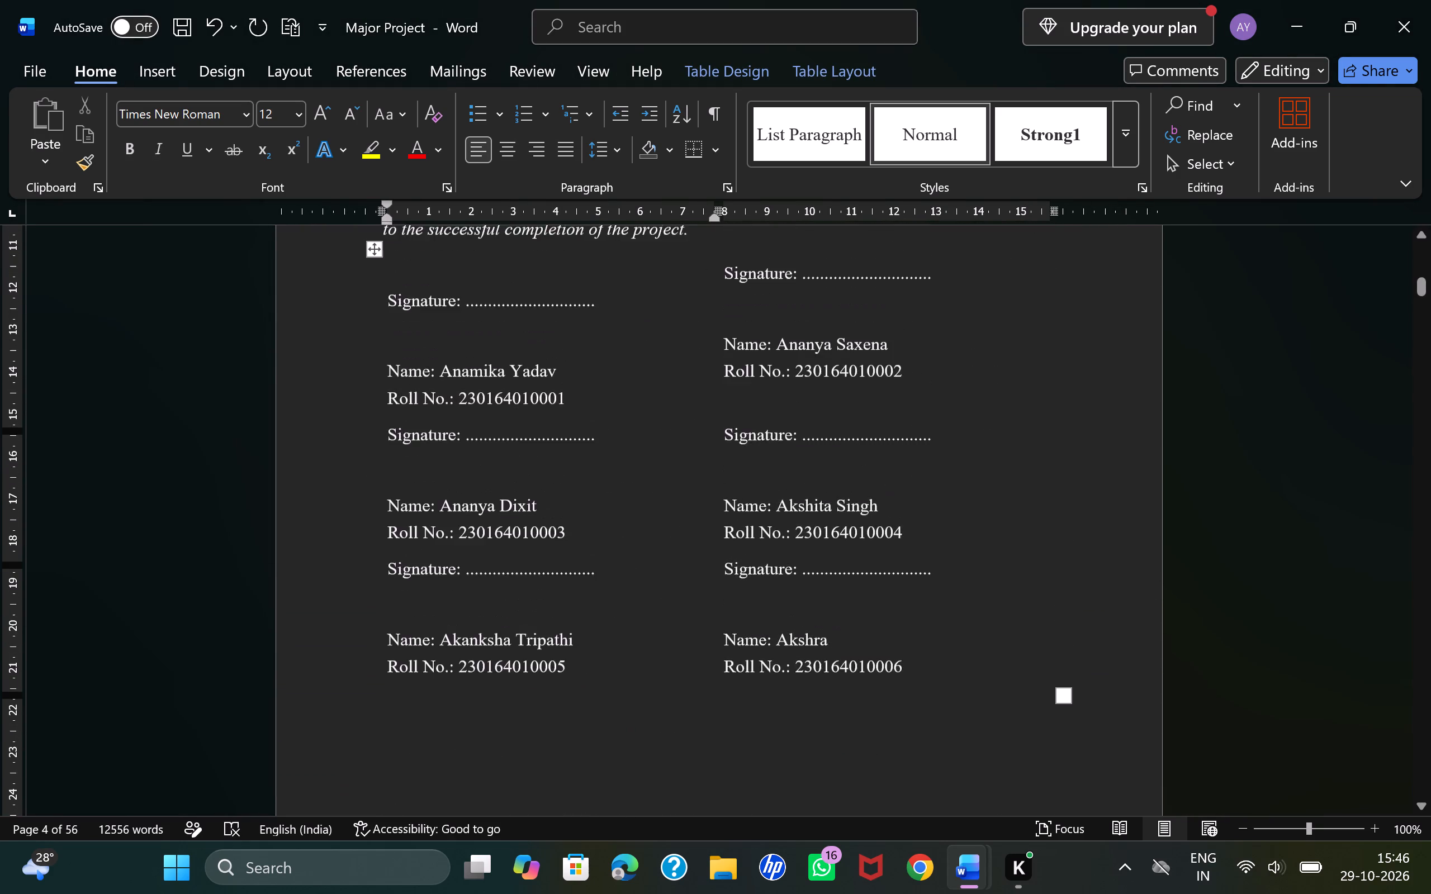
pyautogui.press('Return')
pyautogui.press('Return')
pyautogui.press('Return')
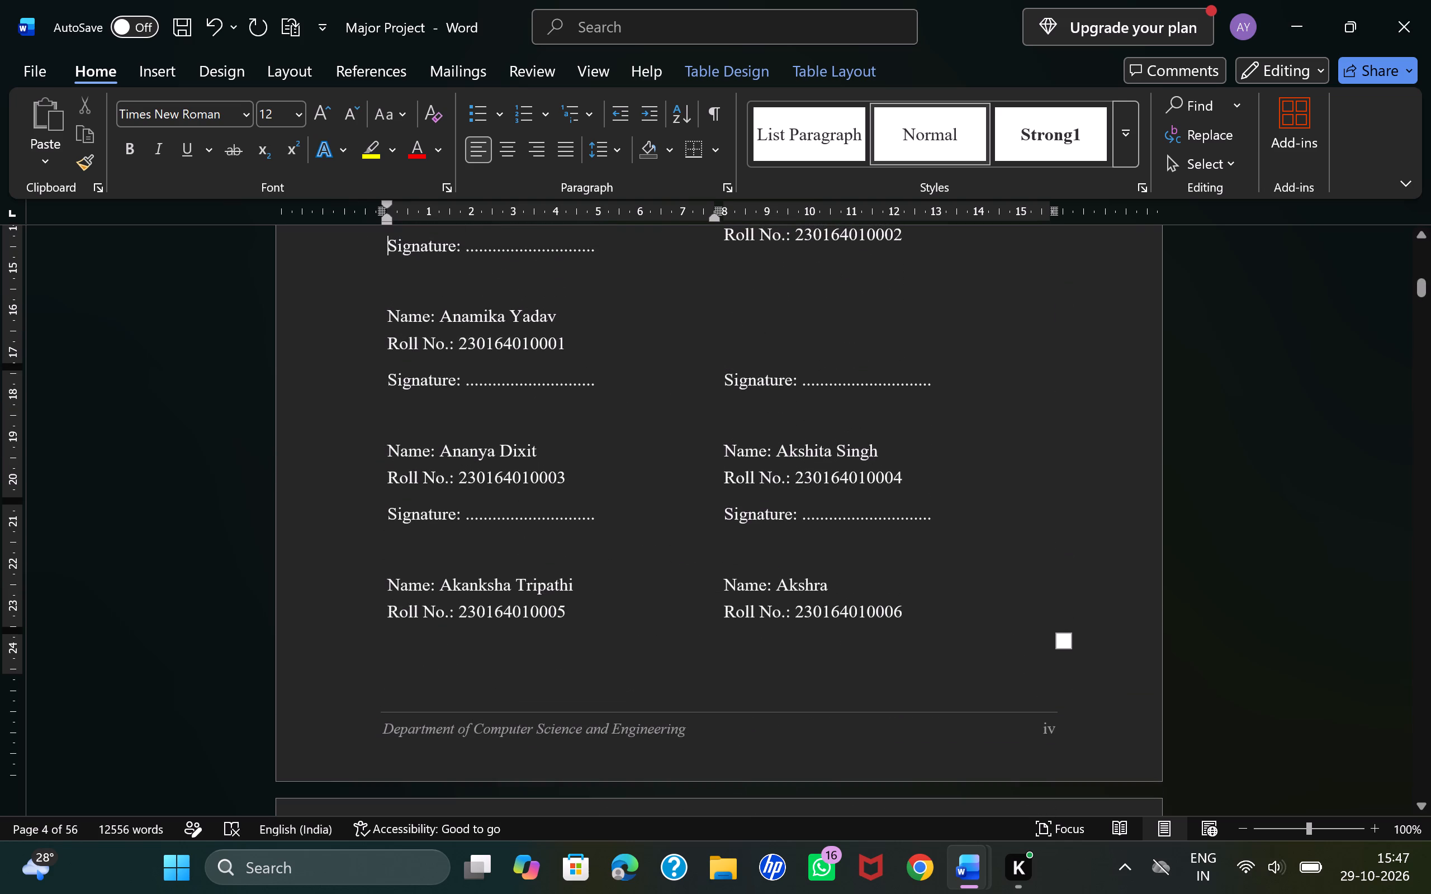
pyautogui.scroll(1, 889, 542)
pyautogui.click(723, 390)
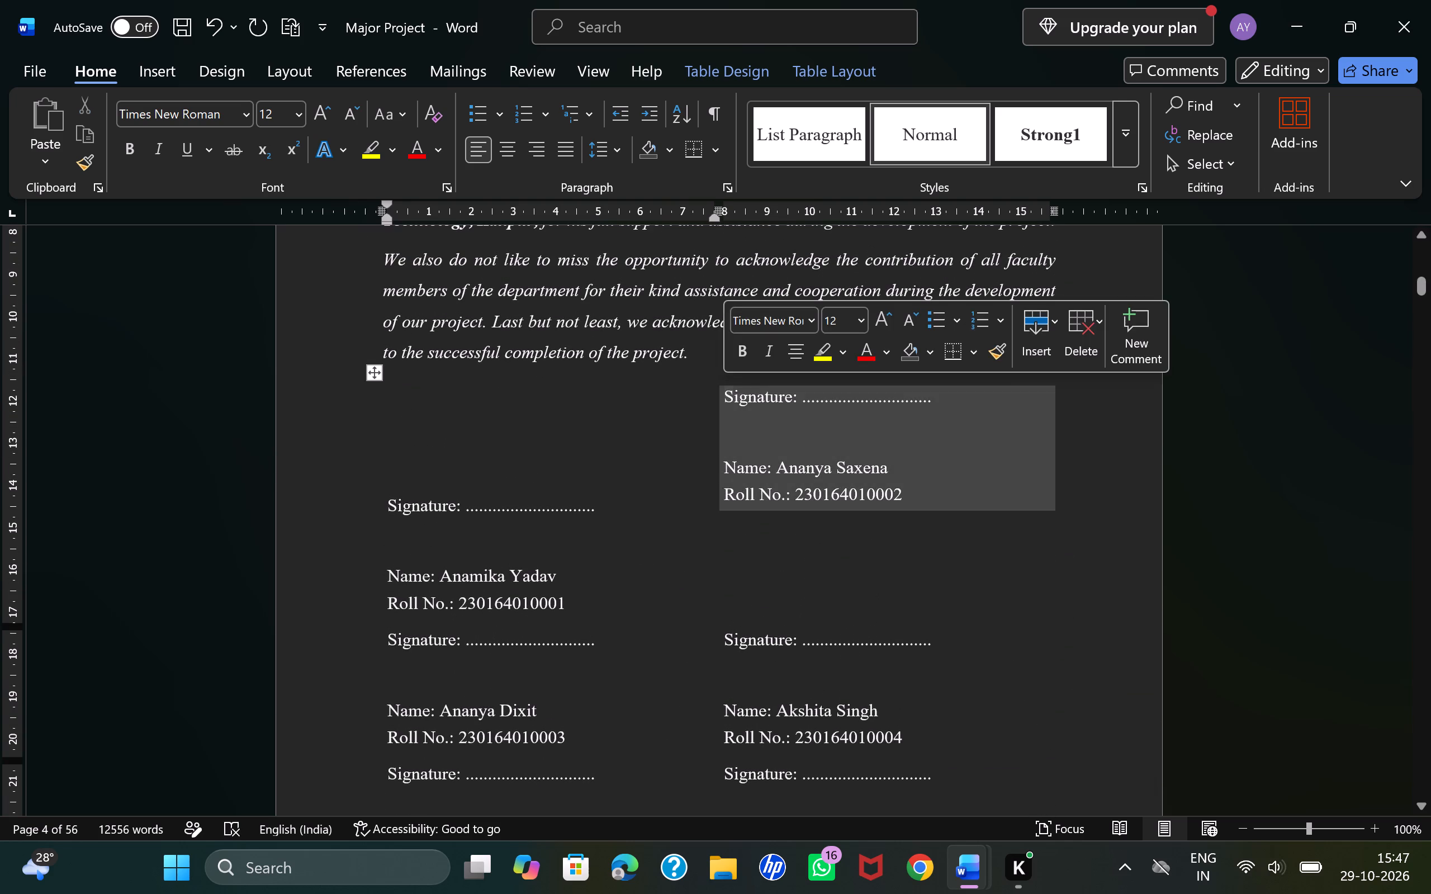
pyautogui.press('Return')
pyautogui.hotkey('ctrl', 'z')
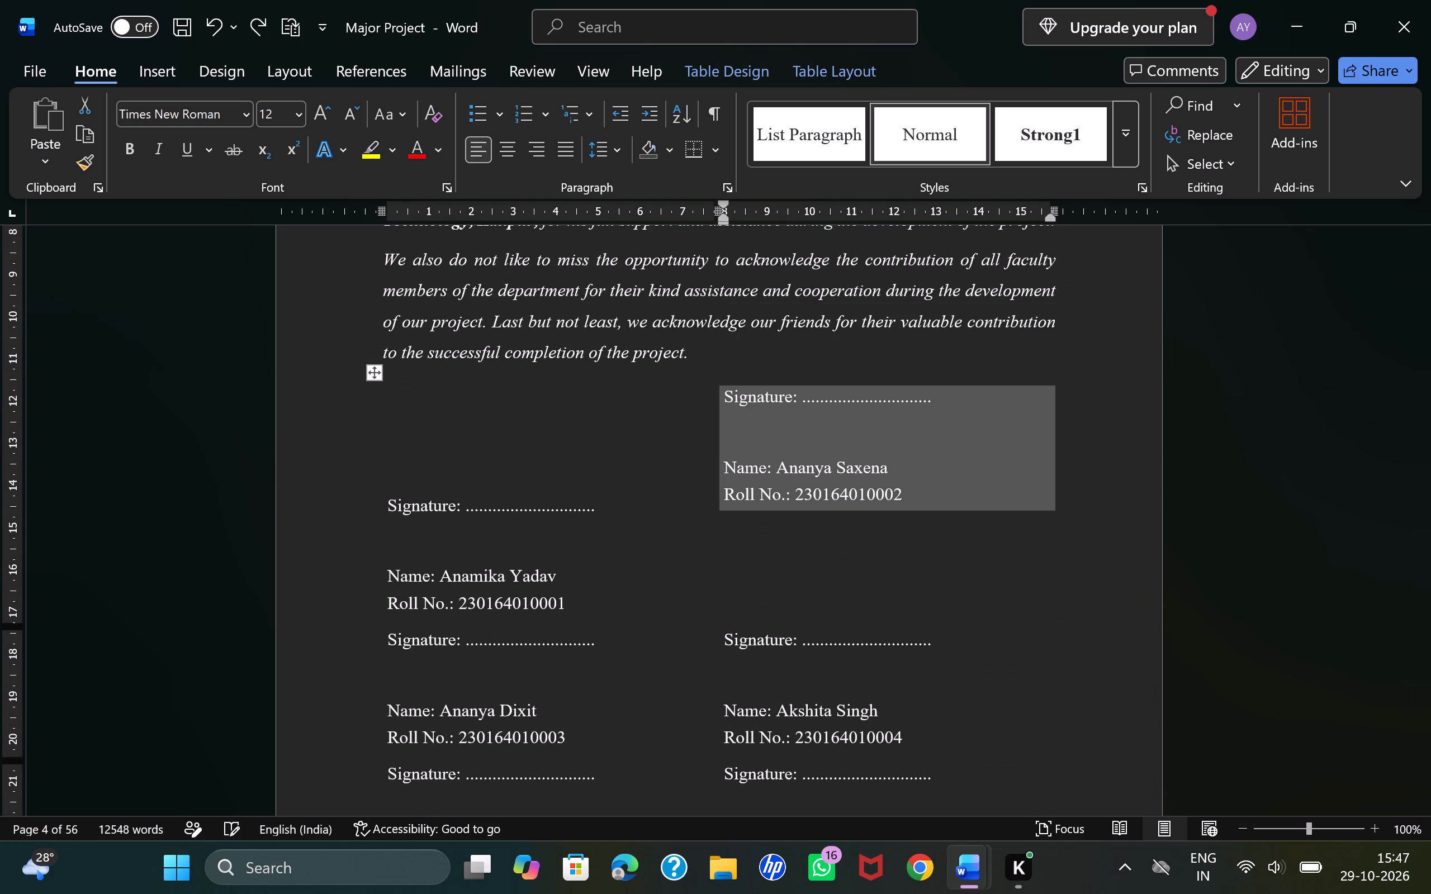
pyautogui.click(812, 440)
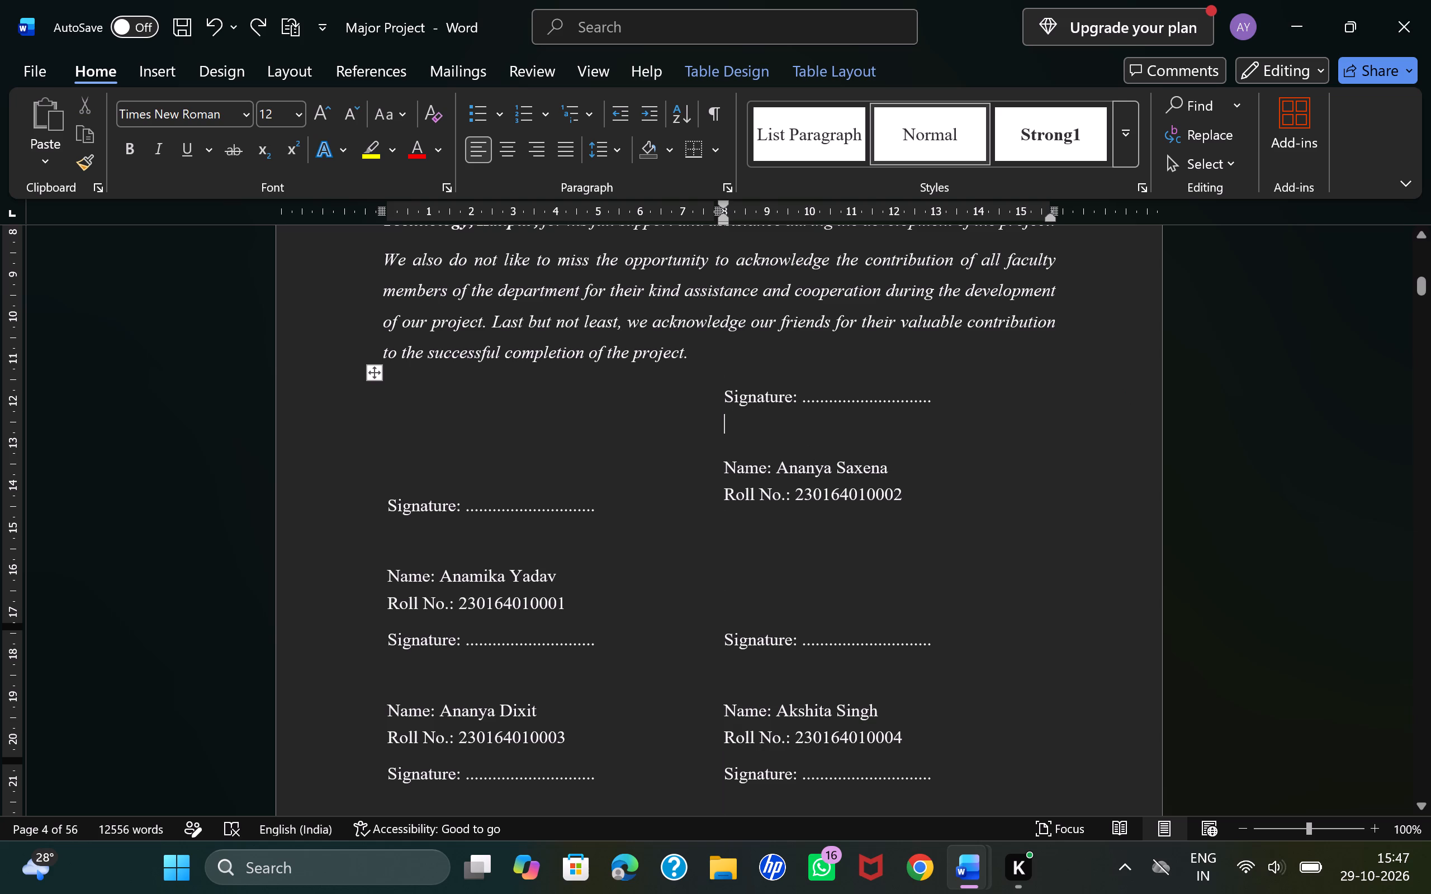
pyautogui.click(727, 393)
pyautogui.press('Return')
pyautogui.press('Return')
pyautogui.press('Return')
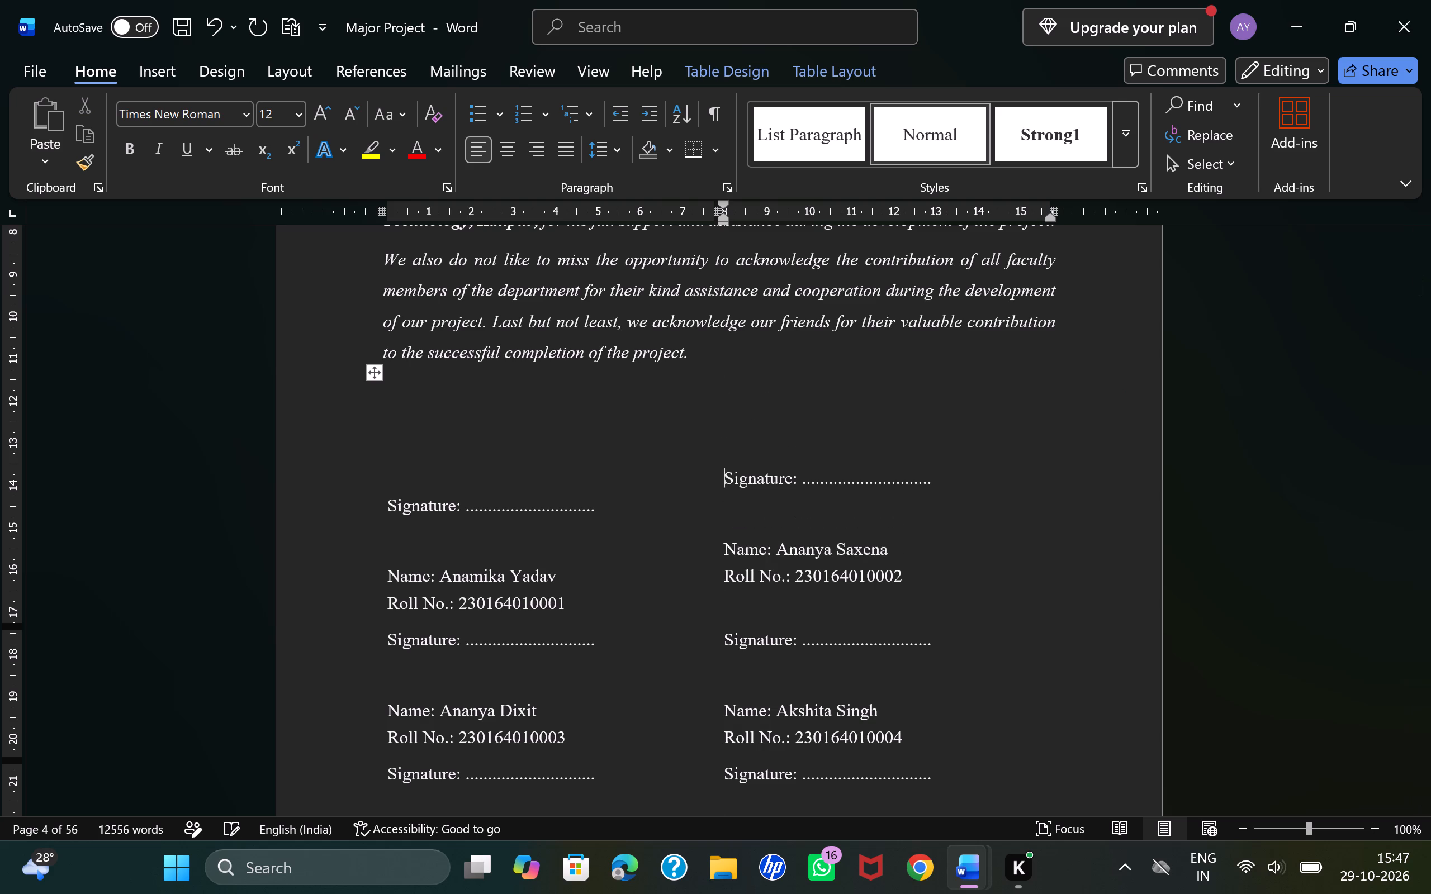
pyautogui.press('Return')
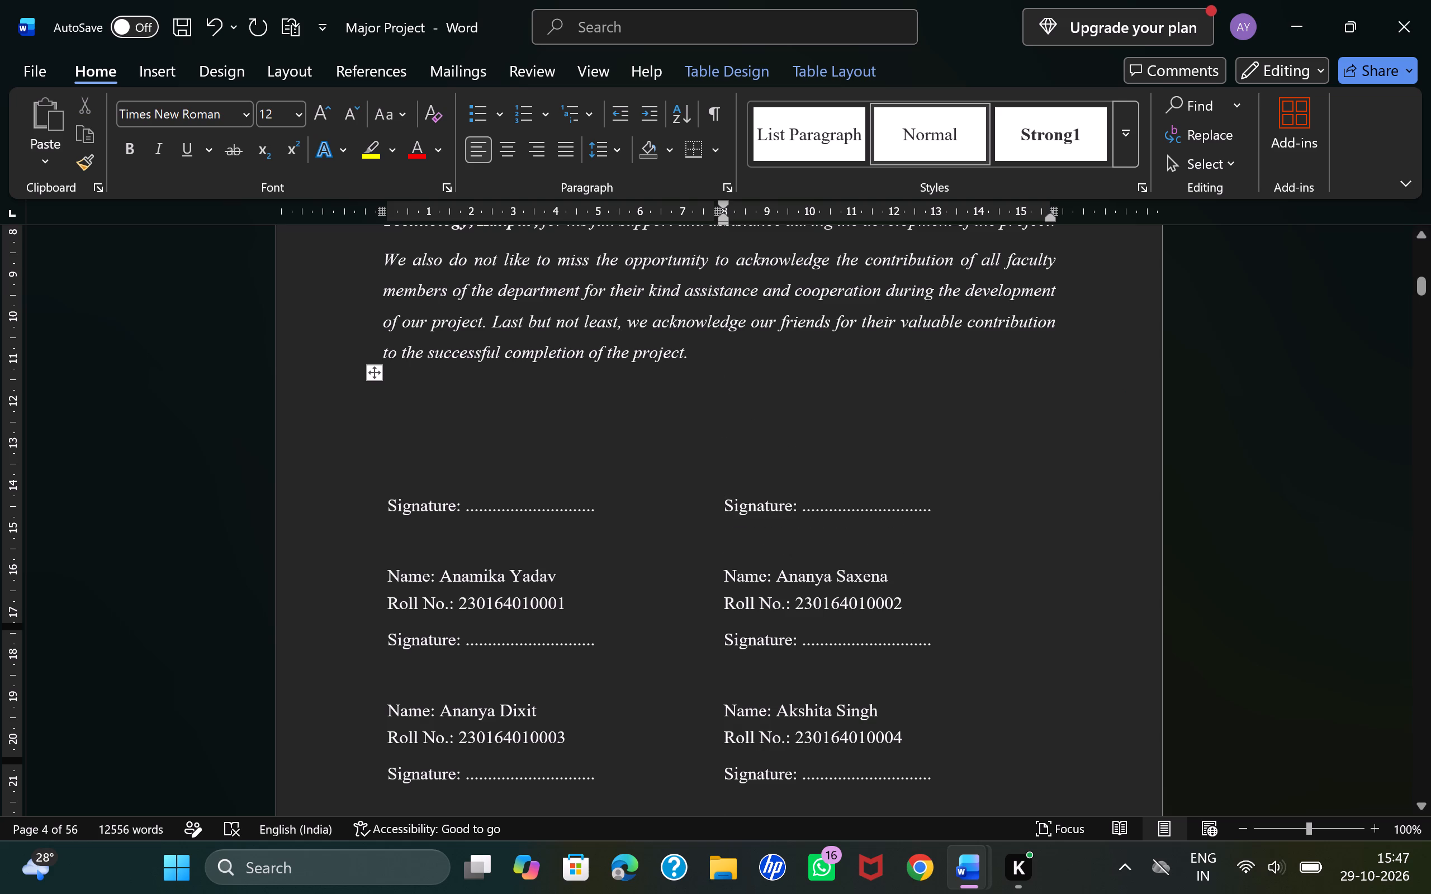
# Delete the dotted line after "Signature:" in the first student's block on the acknowledgement page.
pyautogui.click(593, 504)
pyautogui.press('BackSpace')
pyautogui.press('BackSpace')
pyautogui.press('BackSpace')
pyautogui.press('BackSpace')
pyautogui.press('BackSpace')
pyautogui.press('BackSpace')
pyautogui.press('BackSpace')
pyautogui.press('BackSpace')
pyautogui.press('BackSpace')
pyautogui.press('BackSpace')
pyautogui.press('BackSpace')
pyautogui.press('BackSpace')
pyautogui.press('BackSpace')
pyautogui.press('BackSpace')
pyautogui.press('BackSpace')
pyautogui.press('BackSpace')
pyautogui.press('BackSpace')
pyautogui.press('BackSpace')
pyautogui.press('BackSpace')
pyautogui.press('BackSpace')
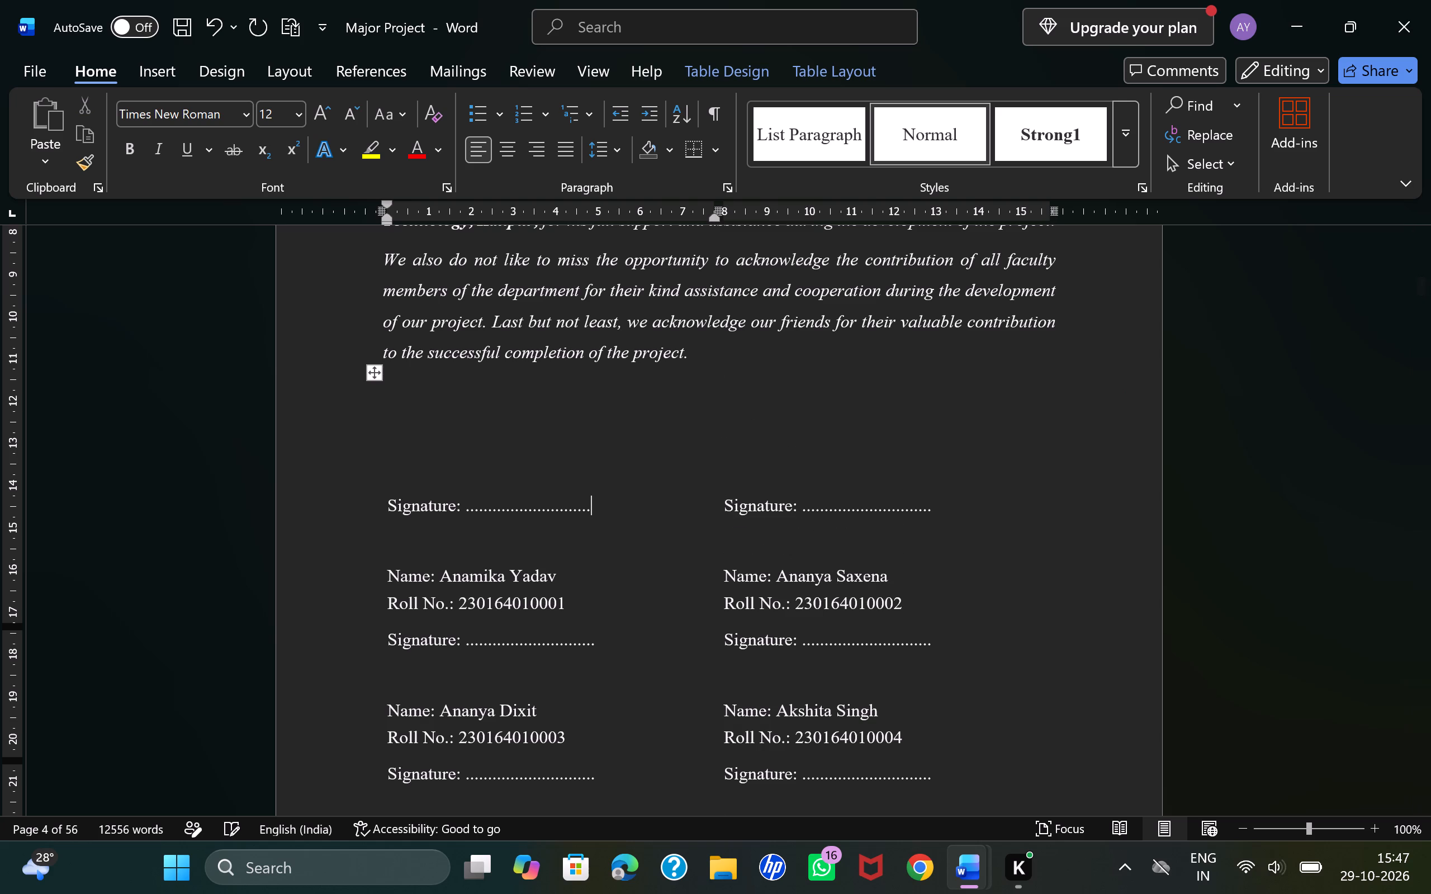
pyautogui.press('BackSpace')
pyautogui.press('BackSpace')
pyautogui.press('BackSpace')
pyautogui.press('BackSpace')
pyautogui.press('BackSpace')
pyautogui.press('BackSpace')
pyautogui.press('BackSpace')
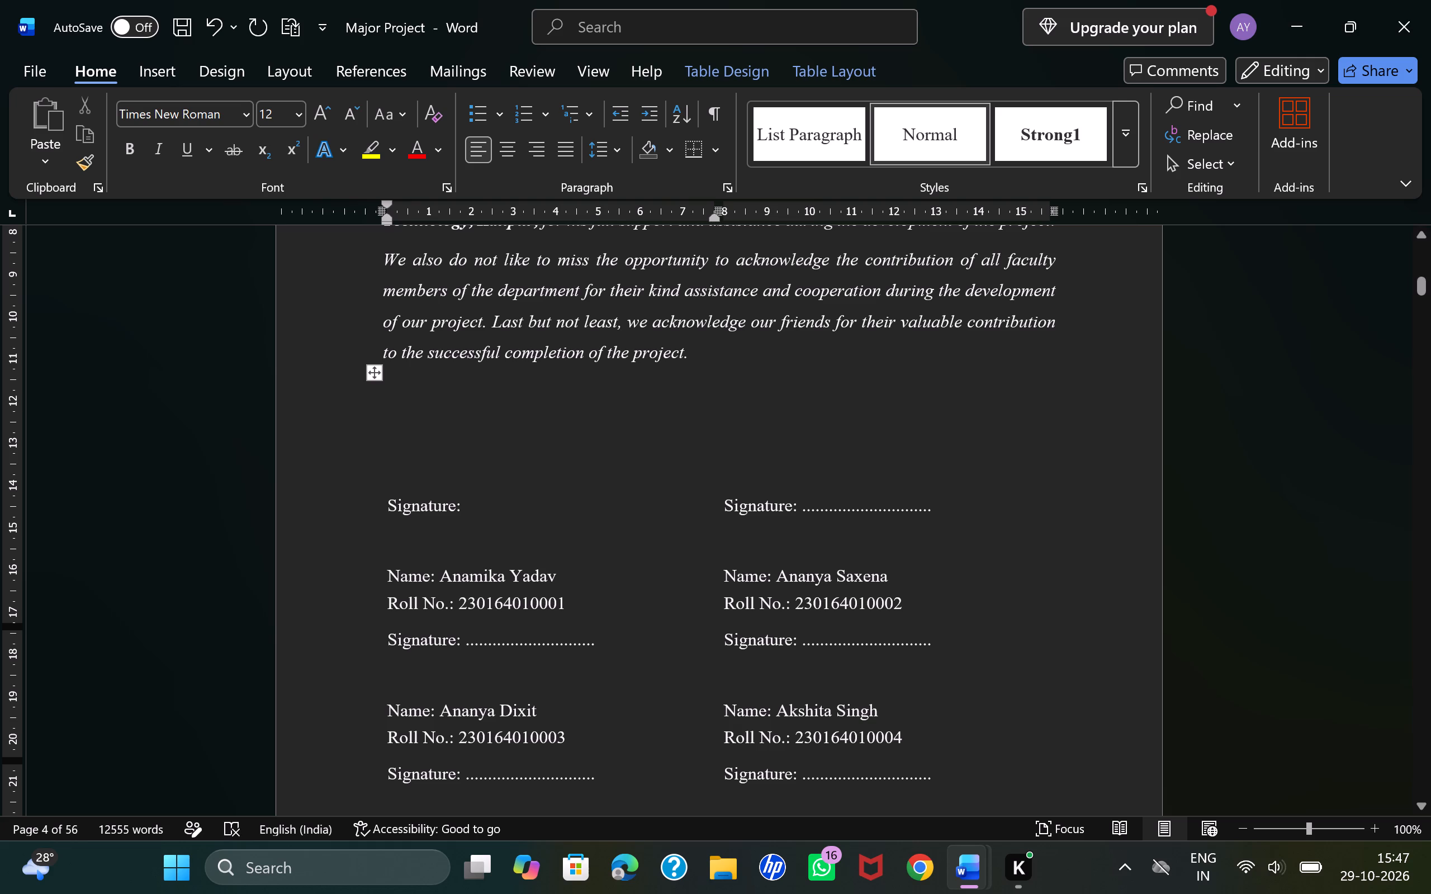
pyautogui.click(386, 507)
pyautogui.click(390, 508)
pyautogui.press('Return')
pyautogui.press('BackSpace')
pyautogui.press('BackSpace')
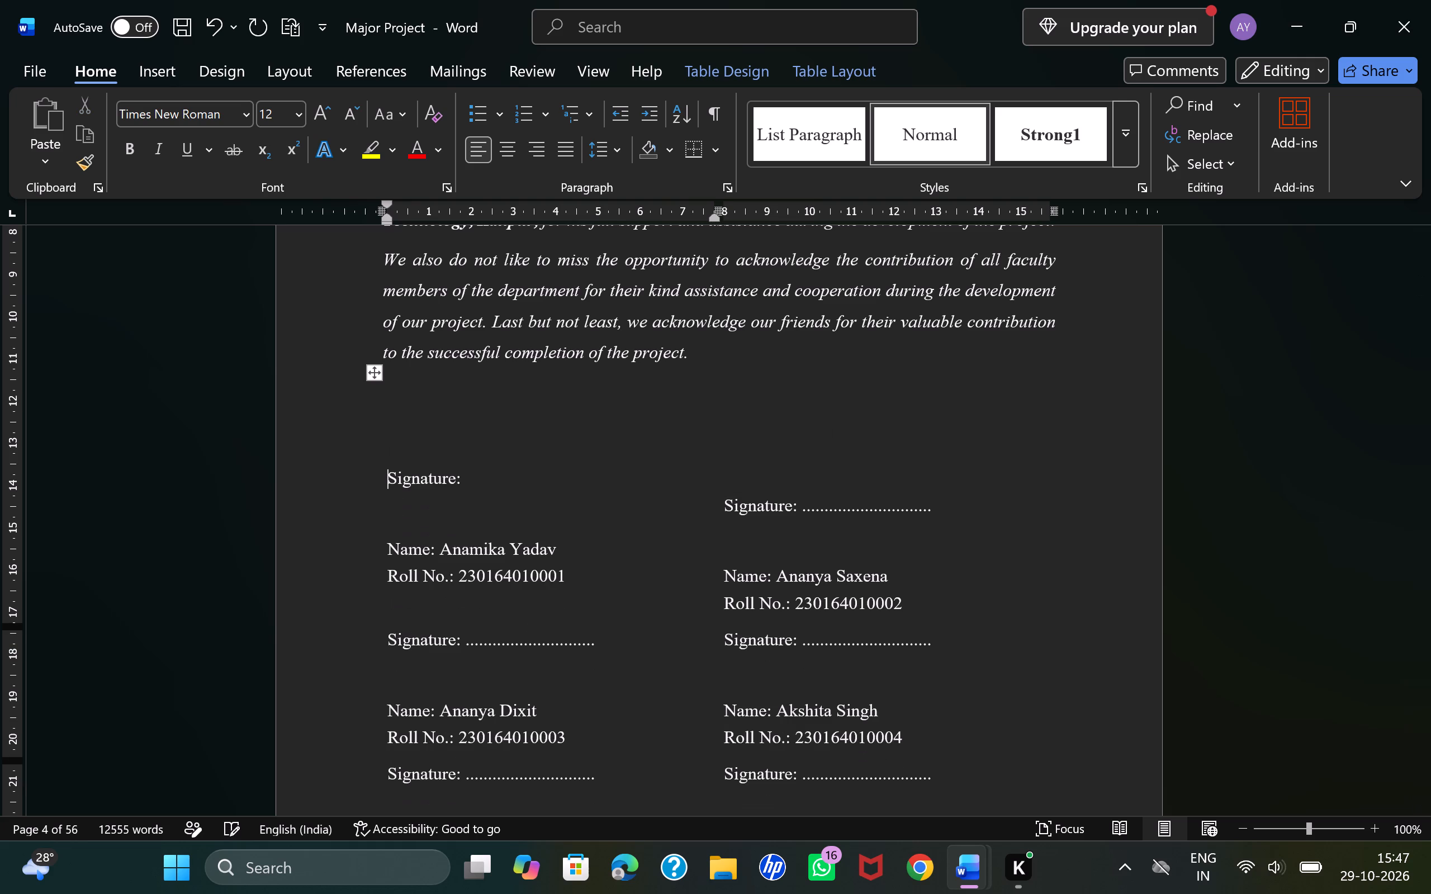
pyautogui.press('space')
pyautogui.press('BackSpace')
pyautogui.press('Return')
# Remove the blank line between the signature and name in all four student blocks of the first two rows.
pyautogui.click(411, 520)
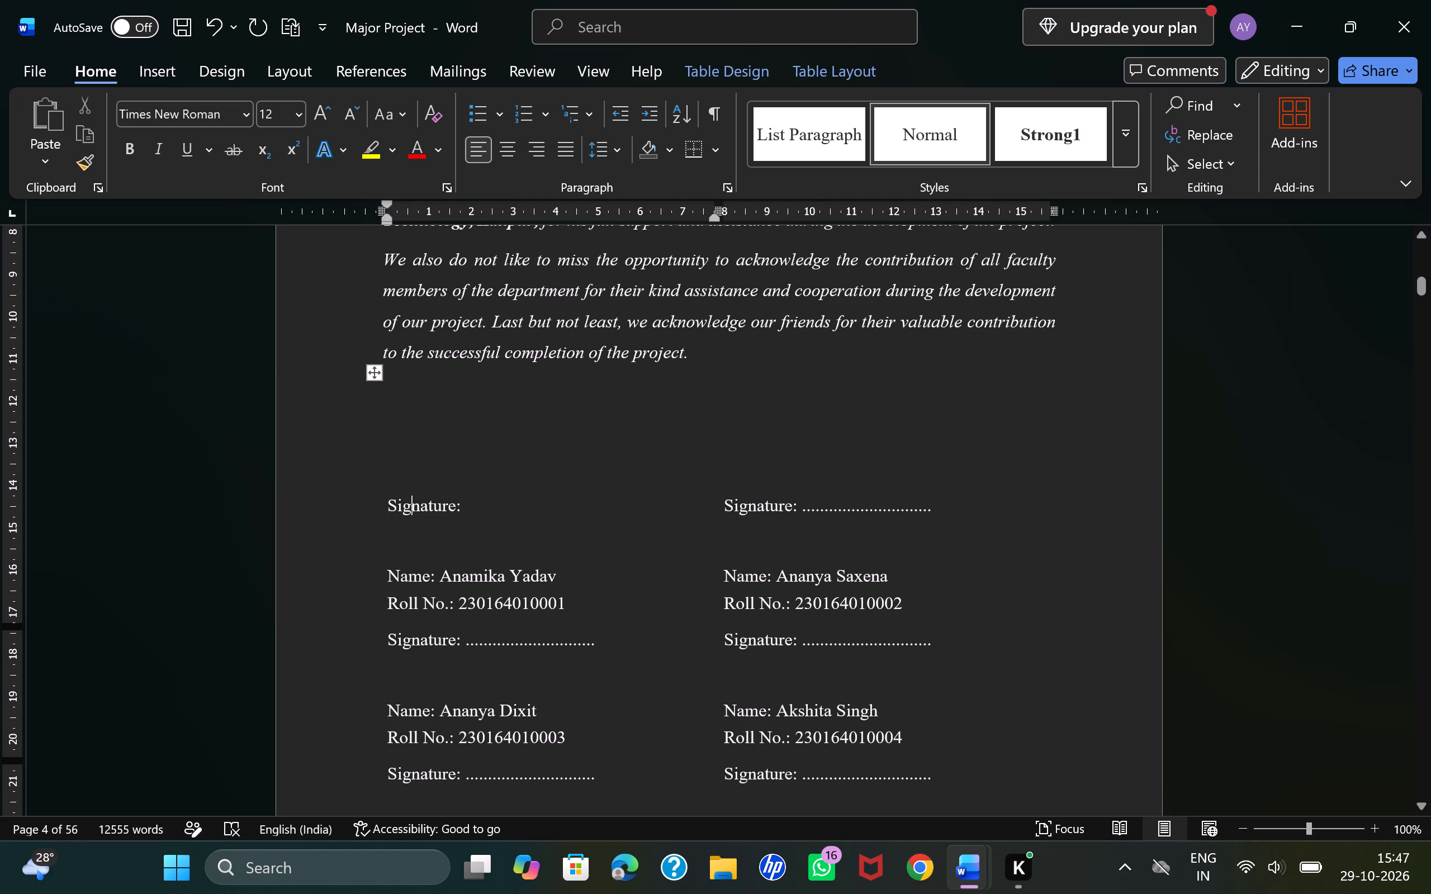
pyautogui.press('Down')
pyautogui.press('Return')
pyautogui.press('BackSpace')
pyautogui.press('BackSpace')
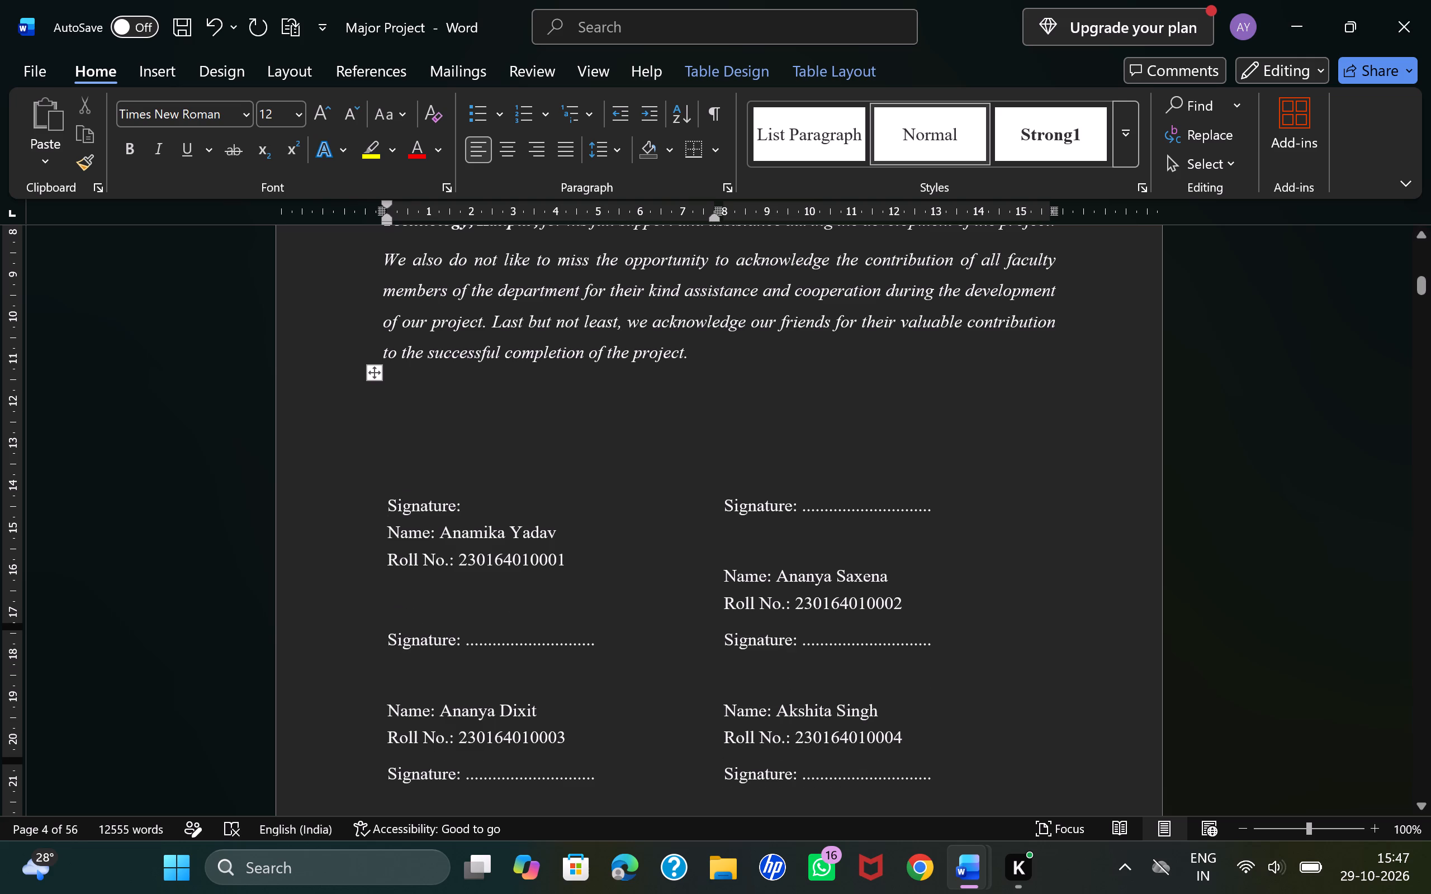
pyautogui.click(405, 691)
pyautogui.press('BackSpace')
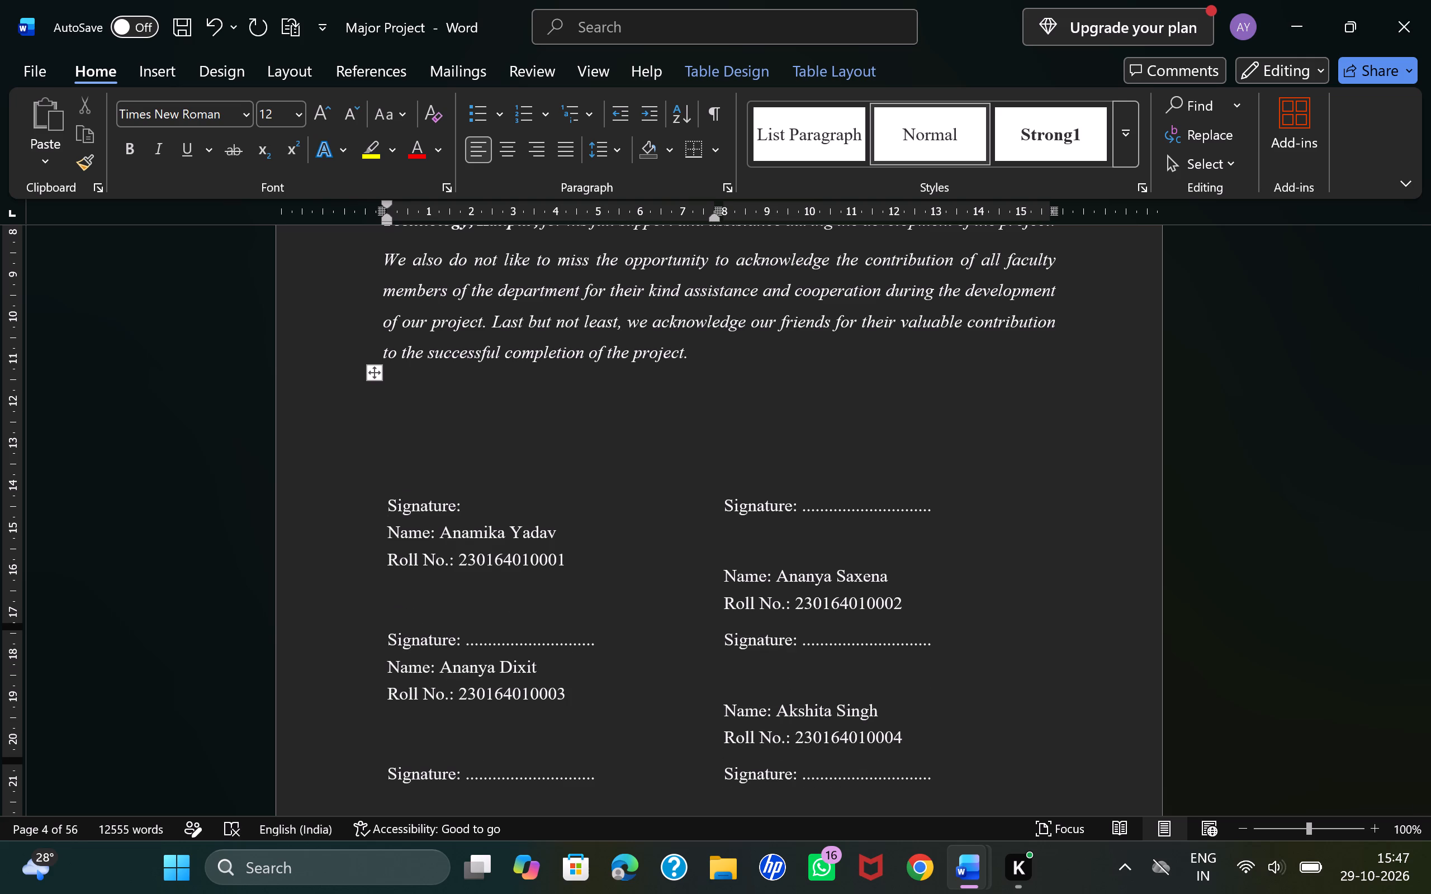
pyautogui.click(736, 570)
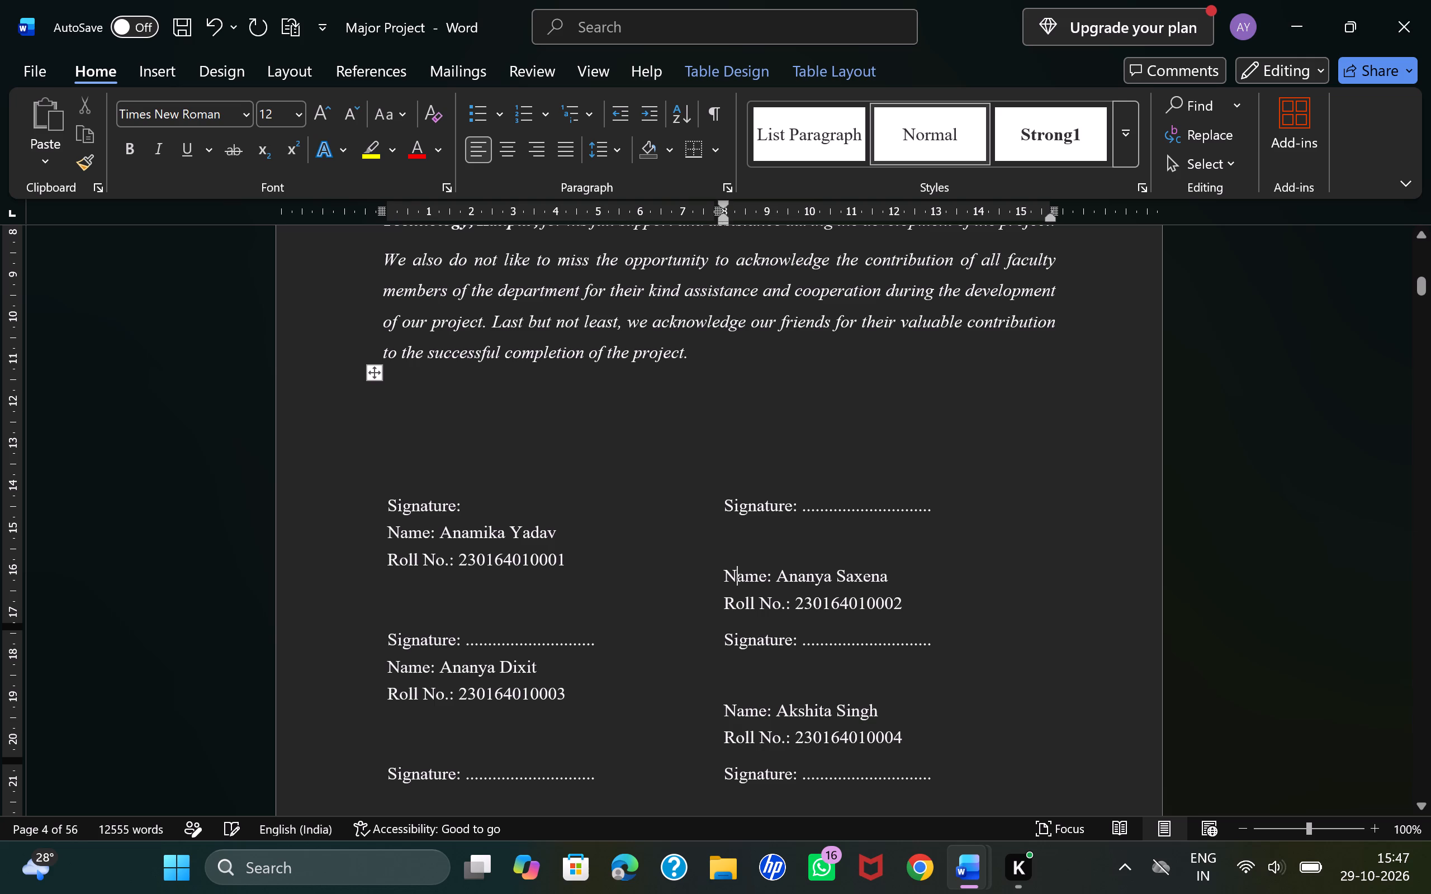
pyautogui.press('Up')
pyautogui.press('BackSpace')
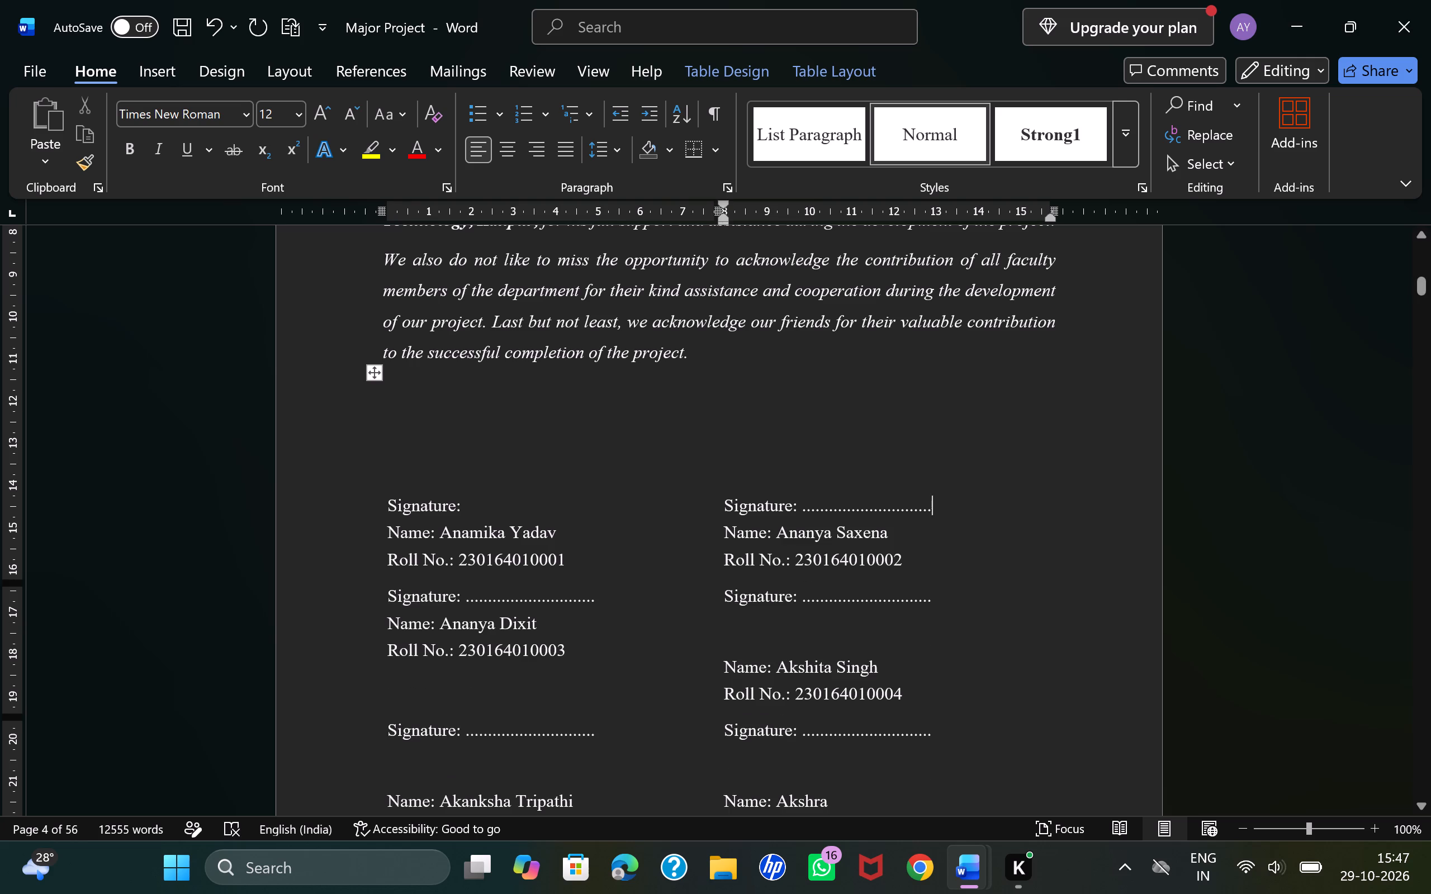
pyautogui.click(736, 654)
pyautogui.press('BackSpace')
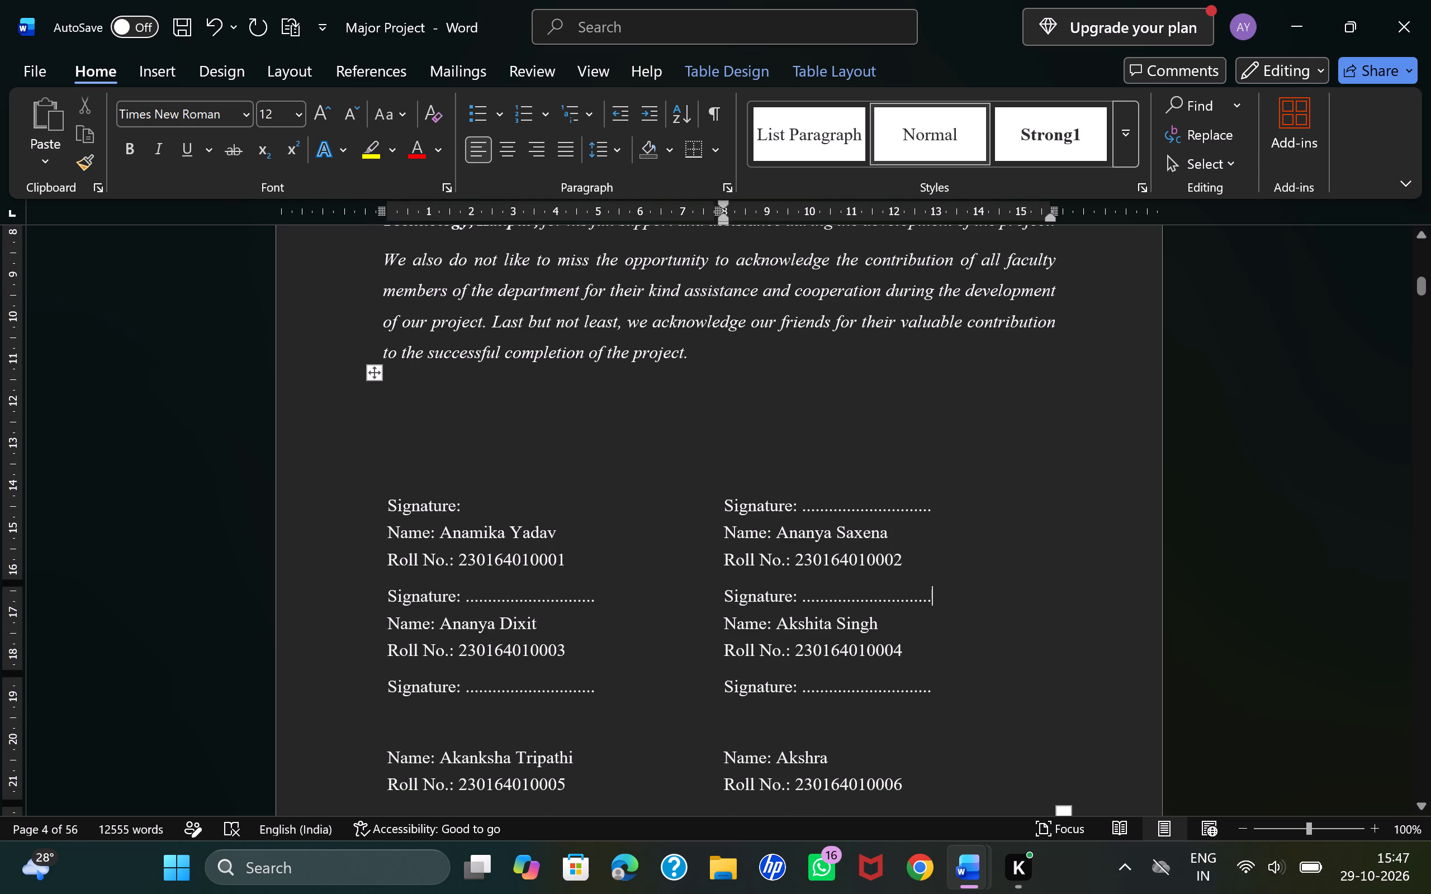
# Add a blank line below the first student's roll number in each of the first two signature rows to separate the rows.
pyautogui.click(581, 555)
pyautogui.press('Return')
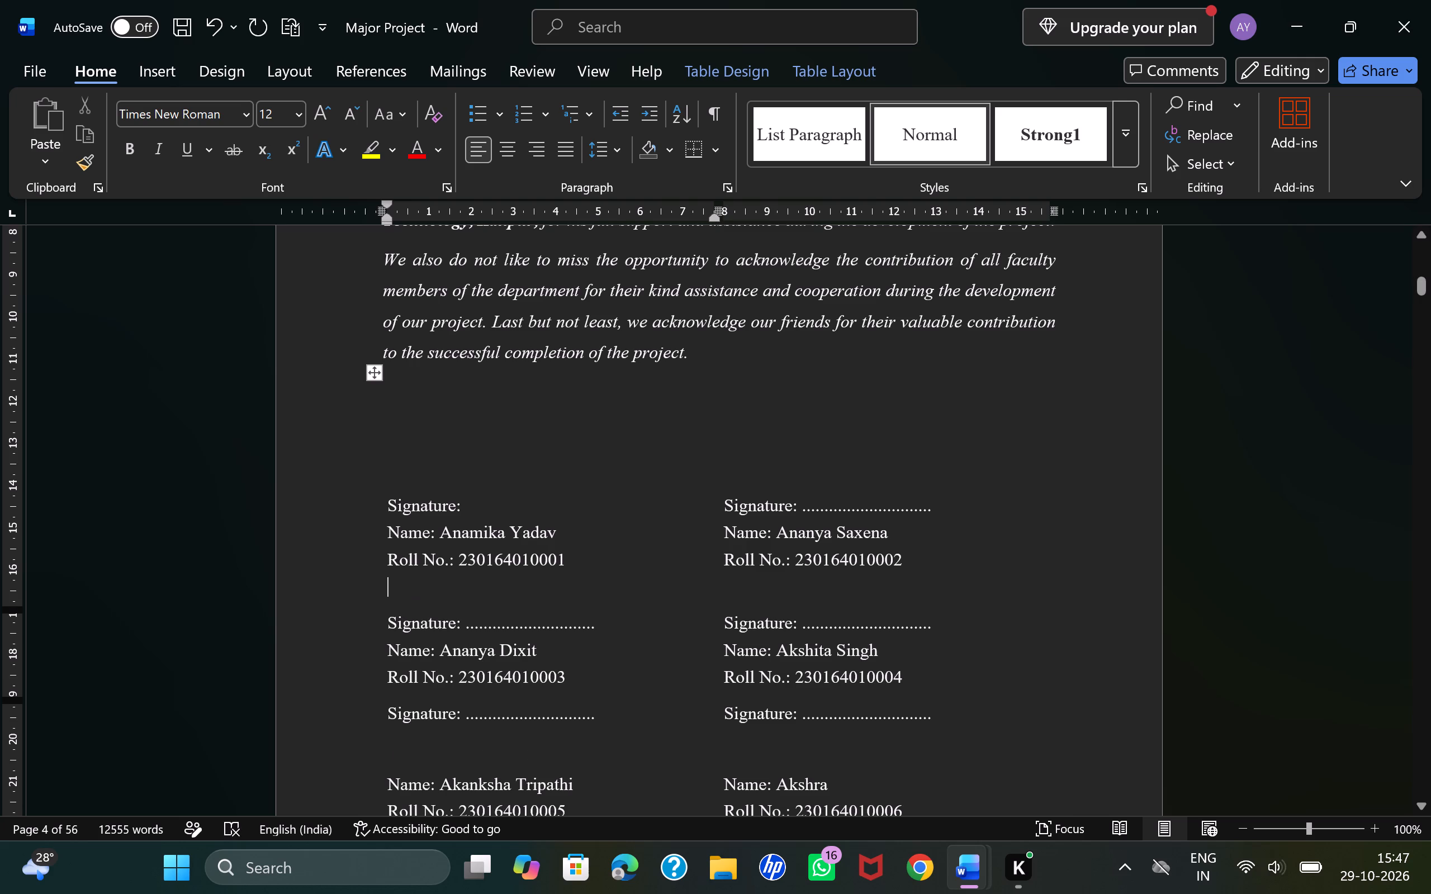
pyautogui.scroll(-1, 593, 694)
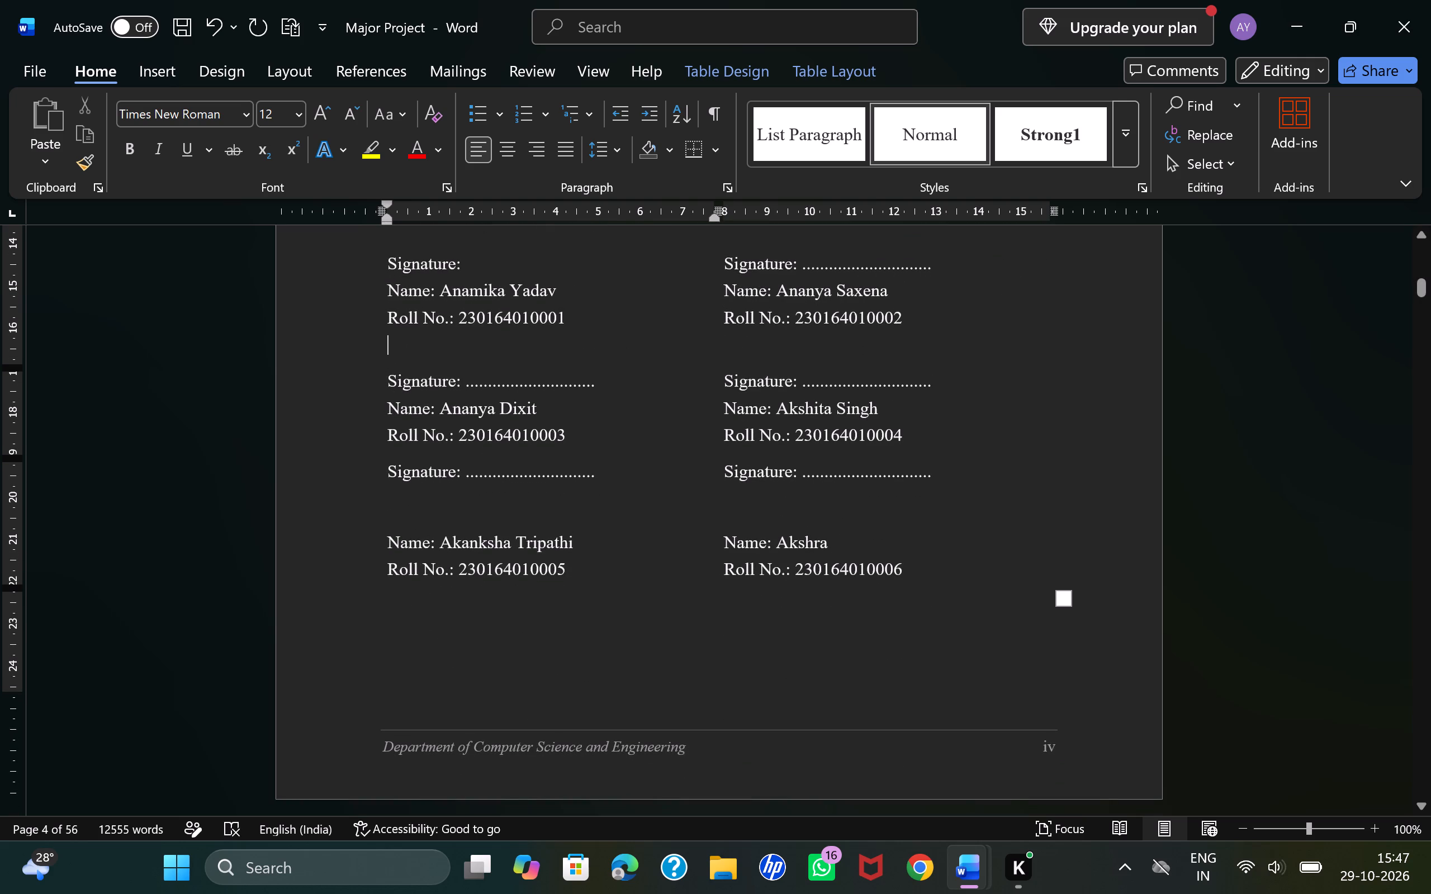
pyautogui.click(584, 429)
pyautogui.press('Return')
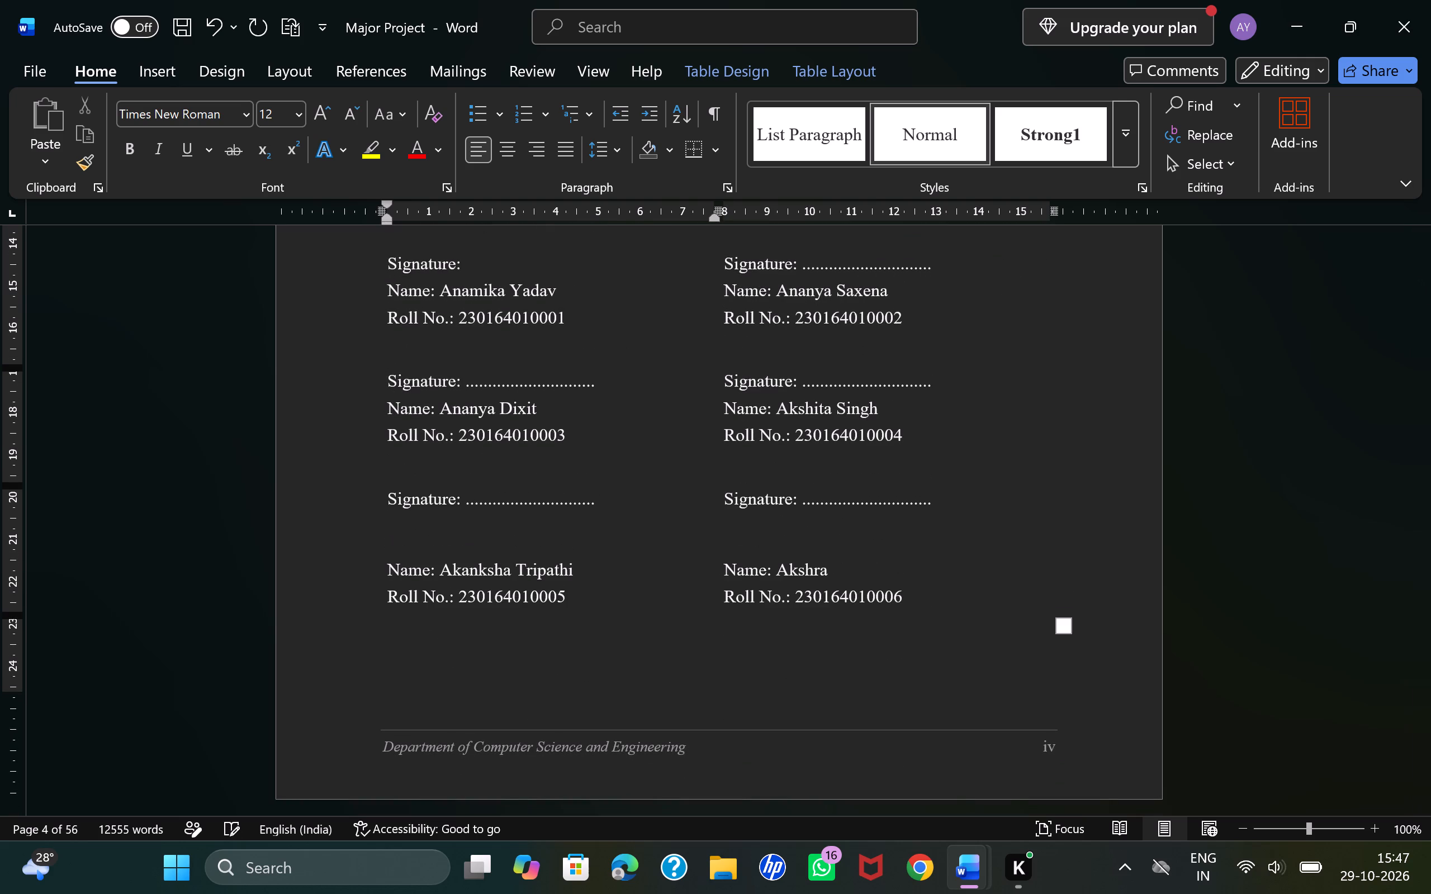
# Remove the blank line between the signature and name in both student blocks of the third signature row.
pyautogui.click(420, 560)
pyautogui.press('Up')
pyautogui.press('BackSpace')
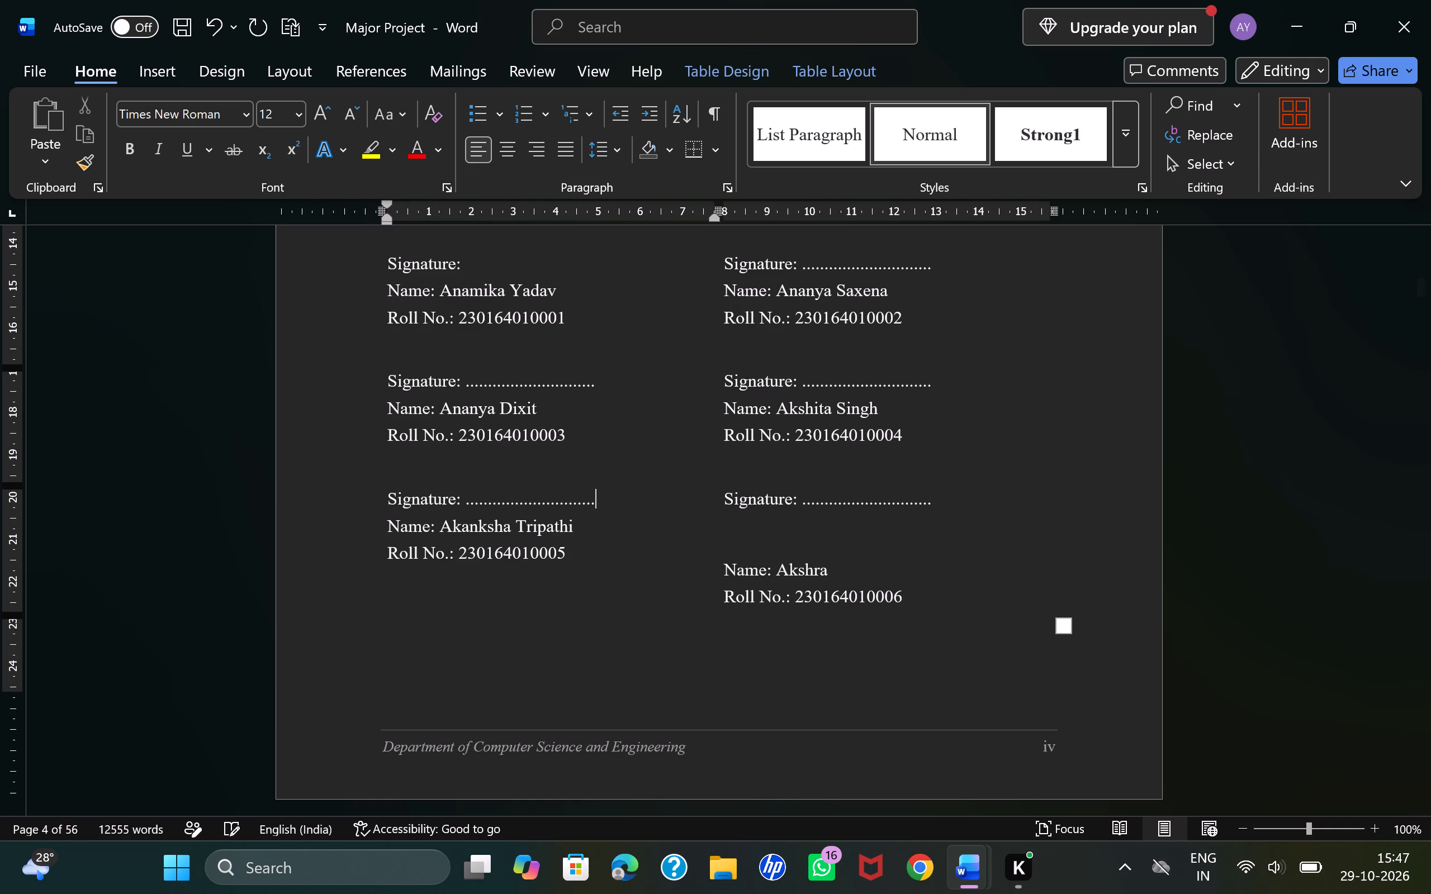
pyautogui.click(761, 546)
pyautogui.press('BackSpace')
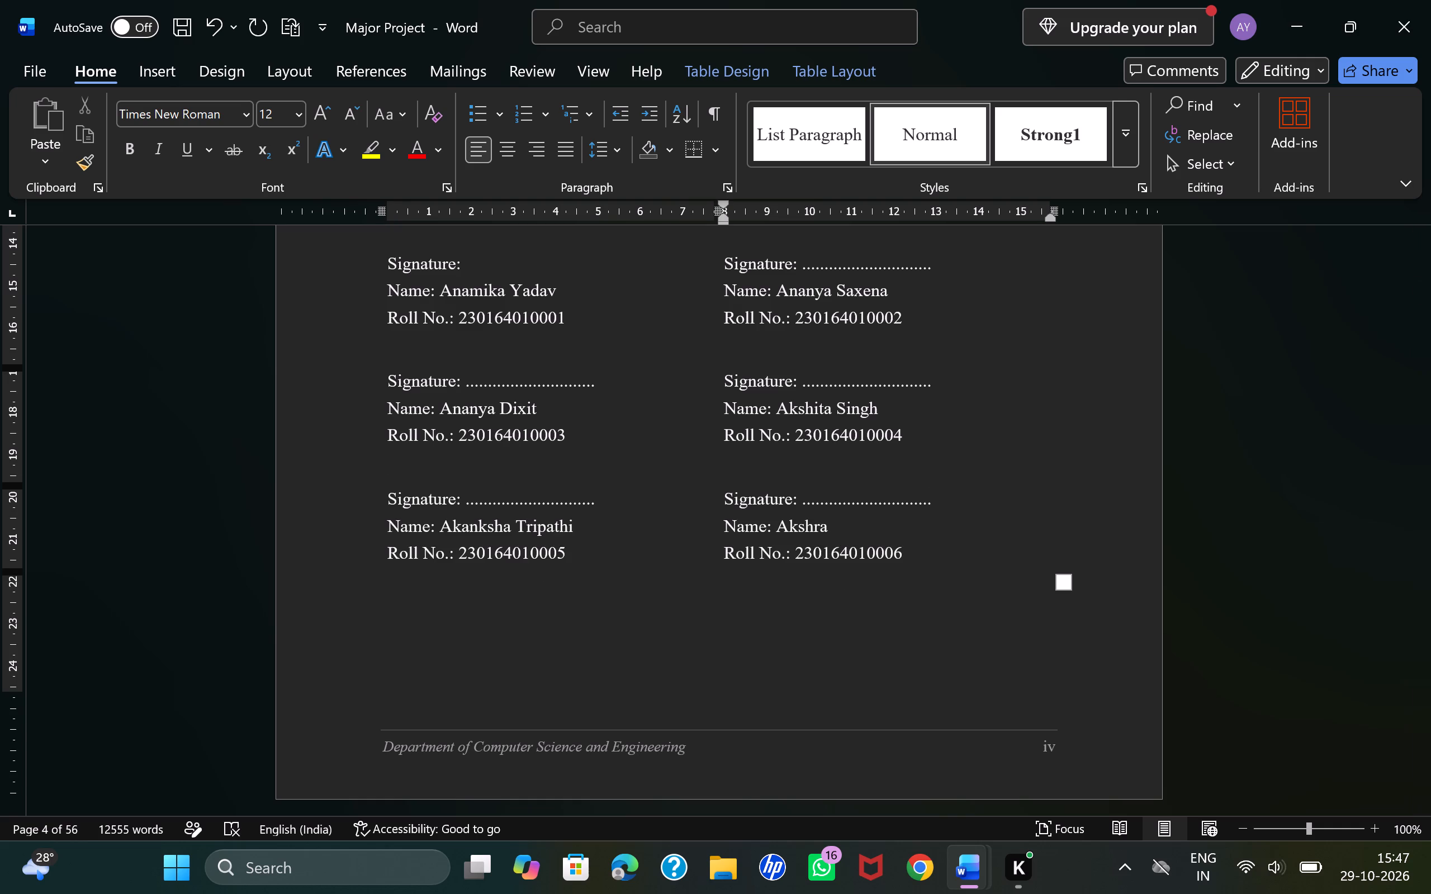
# Delete the dotted lines after "Signature:" in both student blocks of the third row.
pyautogui.press('BackSpace')
pyautogui.press('BackSpace')
pyautogui.press('BackSpace')
pyautogui.press('BackSpace')
pyautogui.press('BackSpace')
pyautogui.press('BackSpace')
pyautogui.press('BackSpace')
pyautogui.press('BackSpace')
pyautogui.press('BackSpace')
pyautogui.press('BackSpace')
pyautogui.press('BackSpace')
pyautogui.press('BackSpace')
pyautogui.press('BackSpace')
pyautogui.press('BackSpace')
pyautogui.press('BackSpace')
pyautogui.press('BackSpace')
pyautogui.press('BackSpace')
pyautogui.press('BackSpace')
pyautogui.press('BackSpace')
pyautogui.press('BackSpace')
pyautogui.press('BackSpace')
pyautogui.click(599, 503)
pyautogui.press('BackSpace')
pyautogui.press('BackSpace')
pyautogui.press('BackSpace')
pyautogui.press('BackSpace')
pyautogui.press('BackSpace')
pyautogui.press('BackSpace')
pyautogui.press('BackSpace')
pyautogui.press('BackSpace')
pyautogui.press('BackSpace')
pyautogui.press('BackSpace')
pyautogui.press('BackSpace')
pyautogui.press('BackSpace')
pyautogui.press('BackSpace')
pyautogui.press('BackSpace')
pyautogui.press('BackSpace')
pyautogui.press('BackSpace')
pyautogui.press('BackSpace')
pyautogui.press('BackSpace')
pyautogui.press('BackSpace')
pyautogui.press('BackSpace')
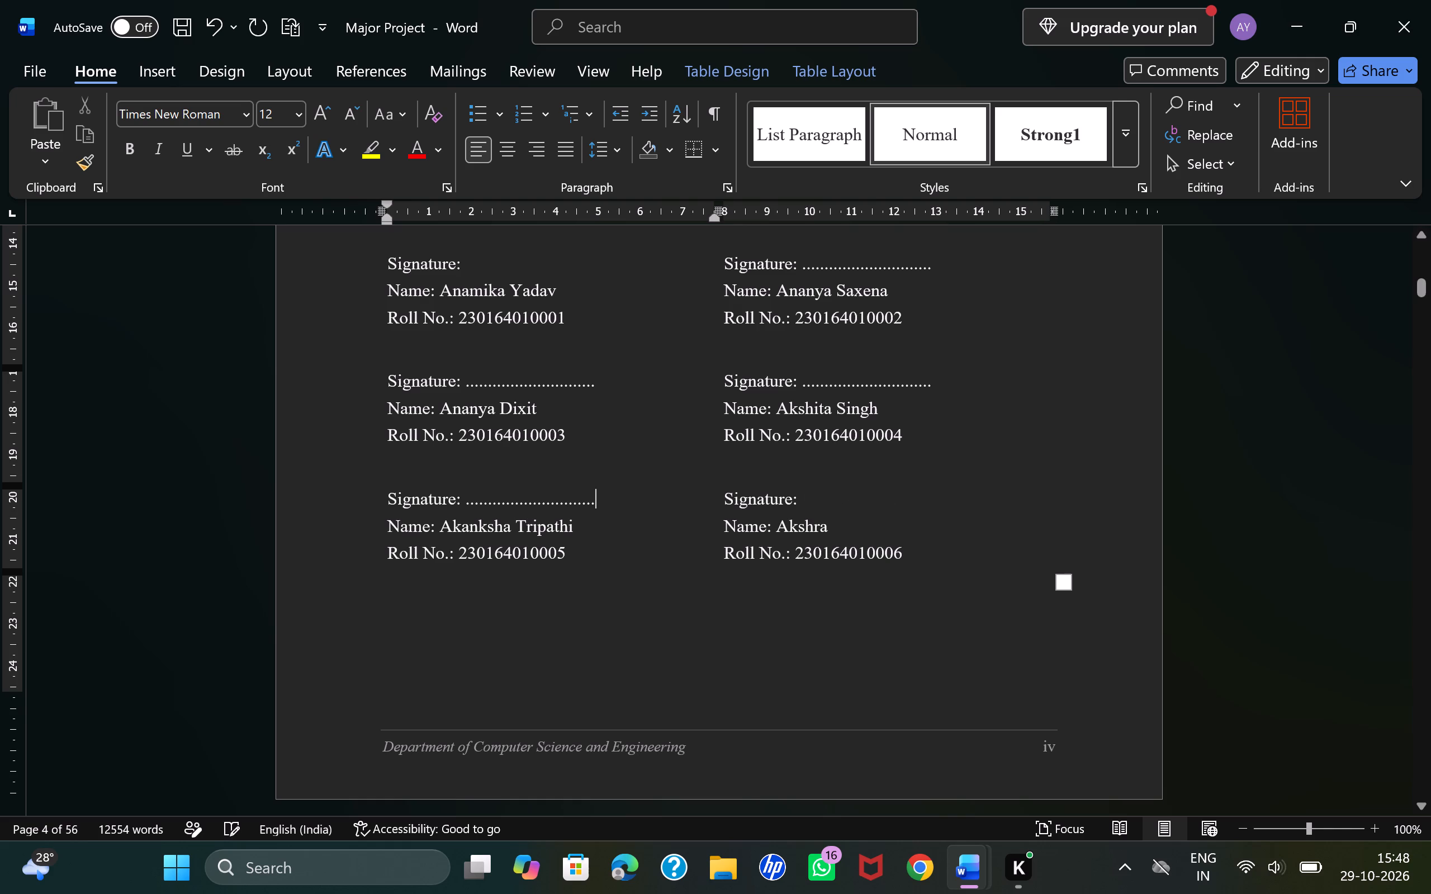
pyautogui.press('BackSpace')
pyautogui.press('BackSpace')
# Delete the dotted lines after "Signature:" in both student blocks of the second row.
pyautogui.click(934, 384)
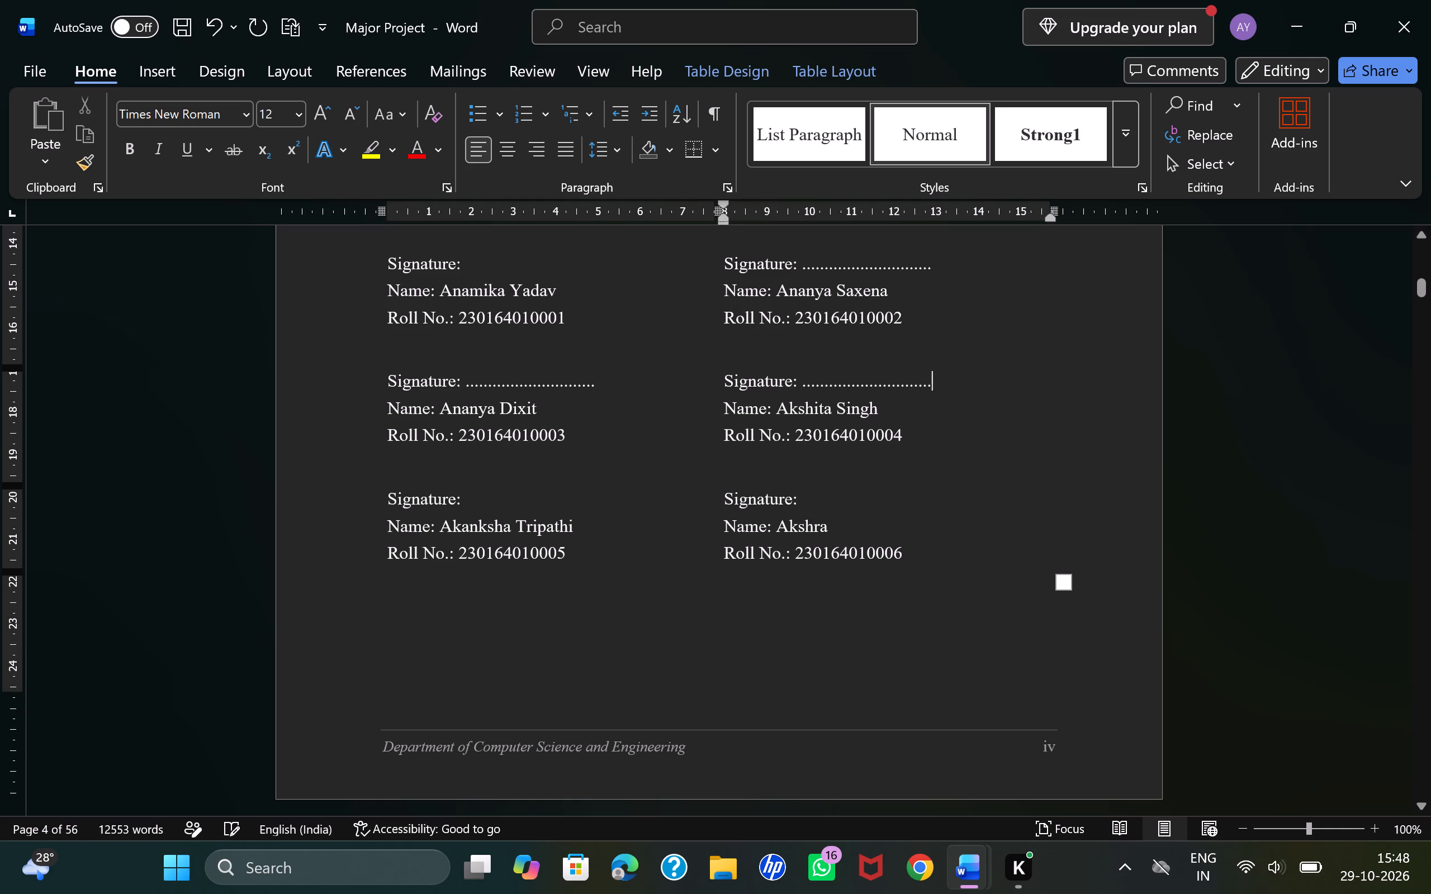
pyautogui.press('BackSpace')
pyautogui.press('BackSpace')
pyautogui.press('BackSpace')
pyautogui.press('BackSpace')
pyautogui.press('BackSpace')
pyautogui.press('BackSpace')
pyautogui.press('BackSpace')
pyautogui.press('BackSpace')
pyautogui.press('BackSpace')
pyautogui.press('BackSpace')
pyautogui.press('BackSpace')
pyautogui.press('BackSpace')
pyautogui.press('BackSpace')
pyautogui.press('BackSpace')
pyautogui.press('BackSpace')
pyautogui.press('BackSpace')
pyautogui.press('BackSpace')
pyautogui.press('BackSpace')
pyautogui.press('BackSpace')
pyautogui.press('BackSpace')
pyautogui.press('BackSpace')
pyautogui.press('BackSpace')
pyautogui.press('BackSpace')
pyautogui.click(609, 387)
pyautogui.press('BackSpace')
pyautogui.press('BackSpace')
pyautogui.press('BackSpace')
pyautogui.press('BackSpace')
pyautogui.press('BackSpace')
pyautogui.press('BackSpace')
pyautogui.press('BackSpace')
pyautogui.press('BackSpace')
pyautogui.press('BackSpace')
pyautogui.press('BackSpace')
pyautogui.press('BackSpace')
pyautogui.press('BackSpace')
pyautogui.press('BackSpace')
pyautogui.press('BackSpace')
pyautogui.press('BackSpace')
pyautogui.press('BackSpace')
pyautogui.press('BackSpace')
pyautogui.press('BackSpace')
pyautogui.press('BackSpace')
pyautogui.press('BackSpace')
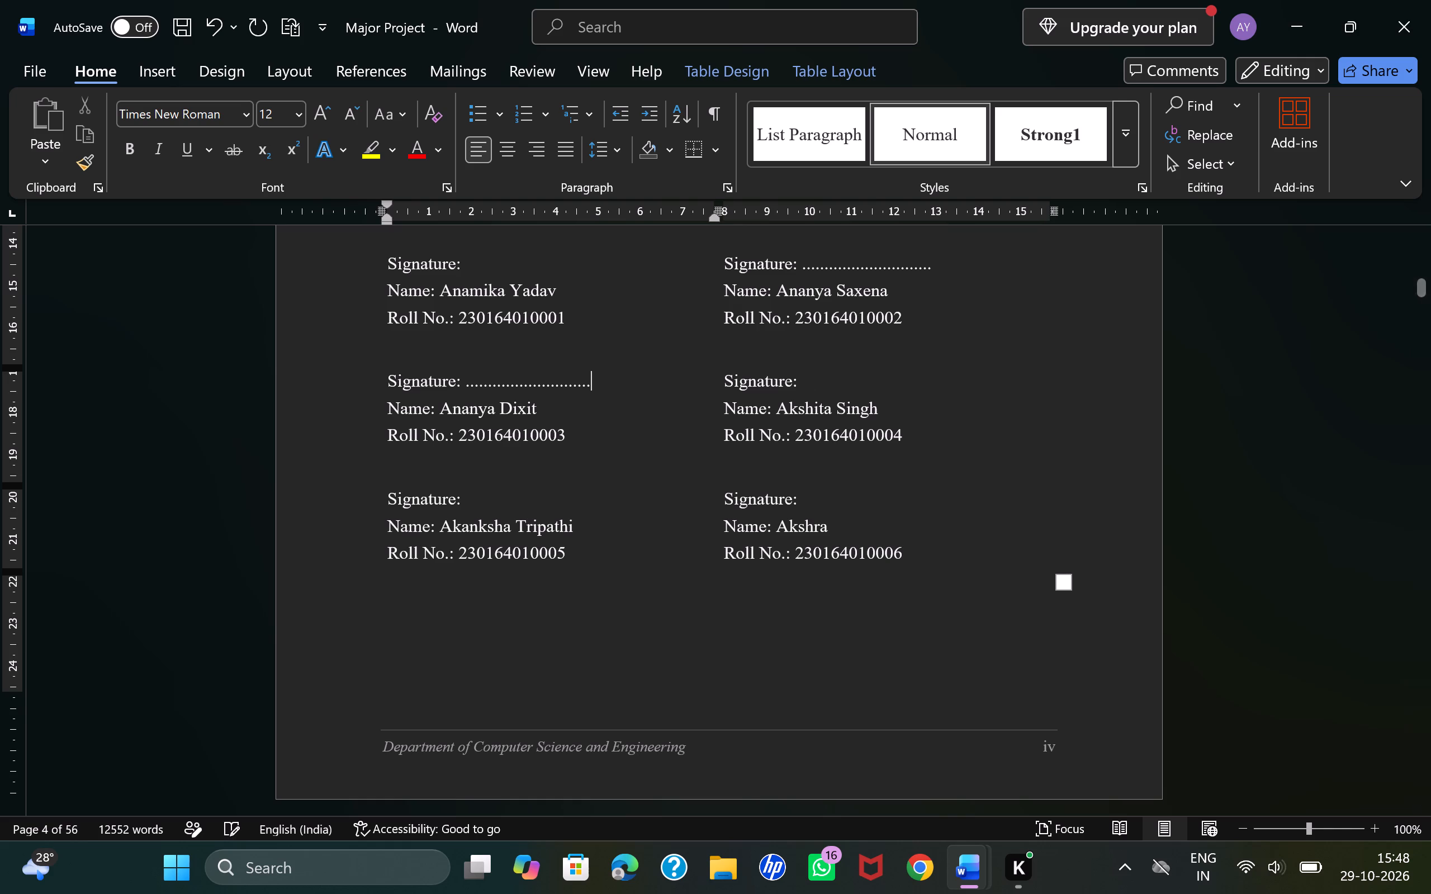
pyautogui.press('BackSpace')
pyautogui.press('BackSpace')
# Delete the dotted line after "Signature:" in the second student's block of the first row.
pyautogui.scroll(1, 690, 383)
pyautogui.click(935, 390)
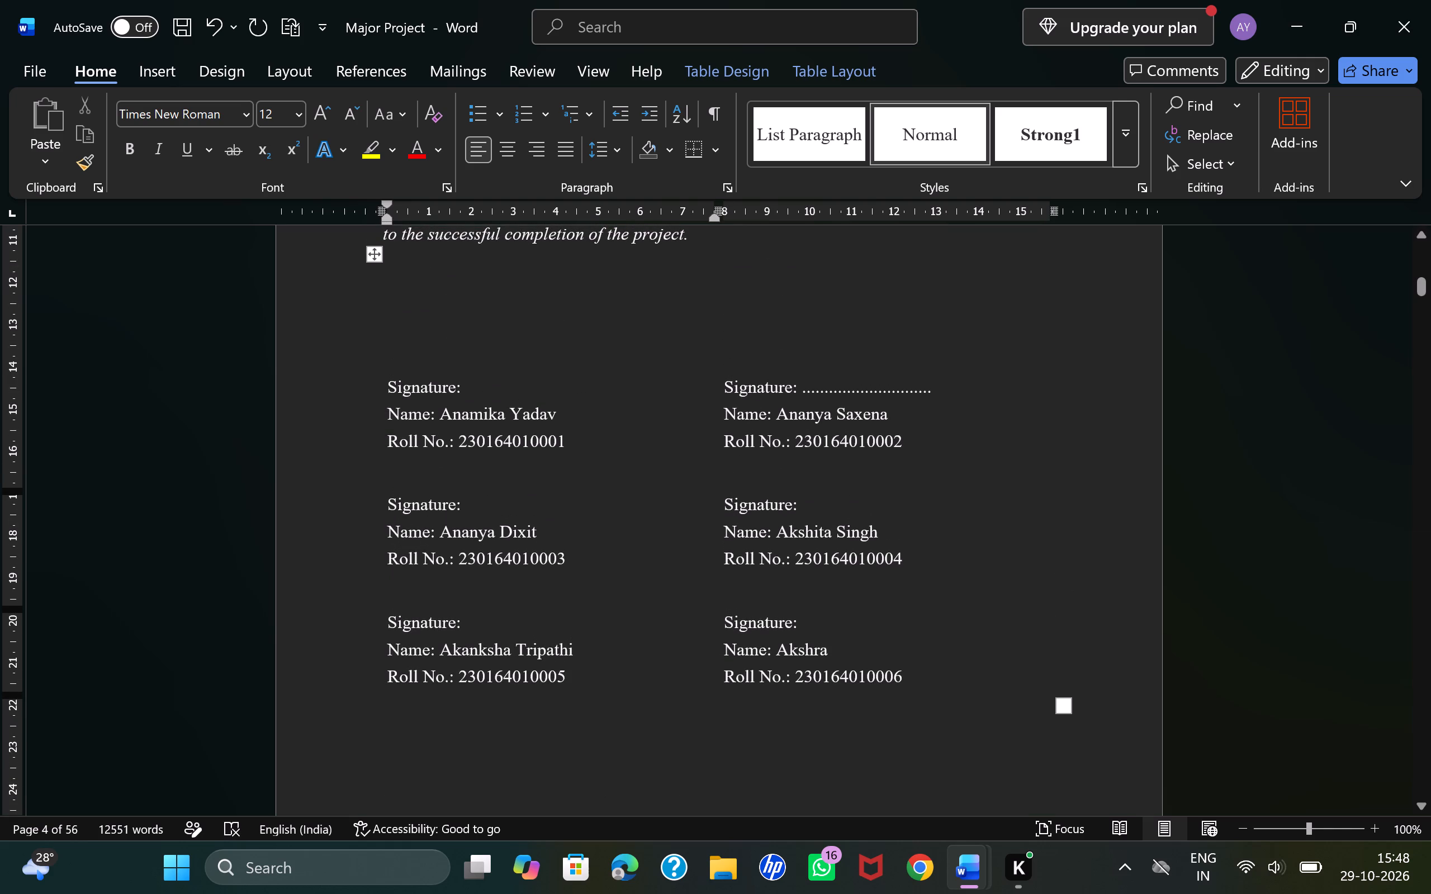
pyautogui.press('BackSpace')
pyautogui.press('BackSpace')
pyautogui.press('BackSpace')
pyautogui.press('BackSpace')
pyautogui.press('BackSpace')
pyautogui.press('BackSpace')
pyautogui.press('BackSpace')
pyautogui.press('BackSpace')
pyautogui.press('BackSpace')
pyautogui.press('BackSpace')
pyautogui.press('BackSpace')
pyautogui.press('BackSpace')
pyautogui.press('BackSpace')
pyautogui.press('BackSpace')
pyautogui.press('BackSpace')
pyautogui.press('BackSpace')
pyautogui.press('BackSpace')
pyautogui.press('BackSpace')
pyautogui.press('BackSpace')
pyautogui.press('BackSpace')
pyautogui.press('BackSpace')
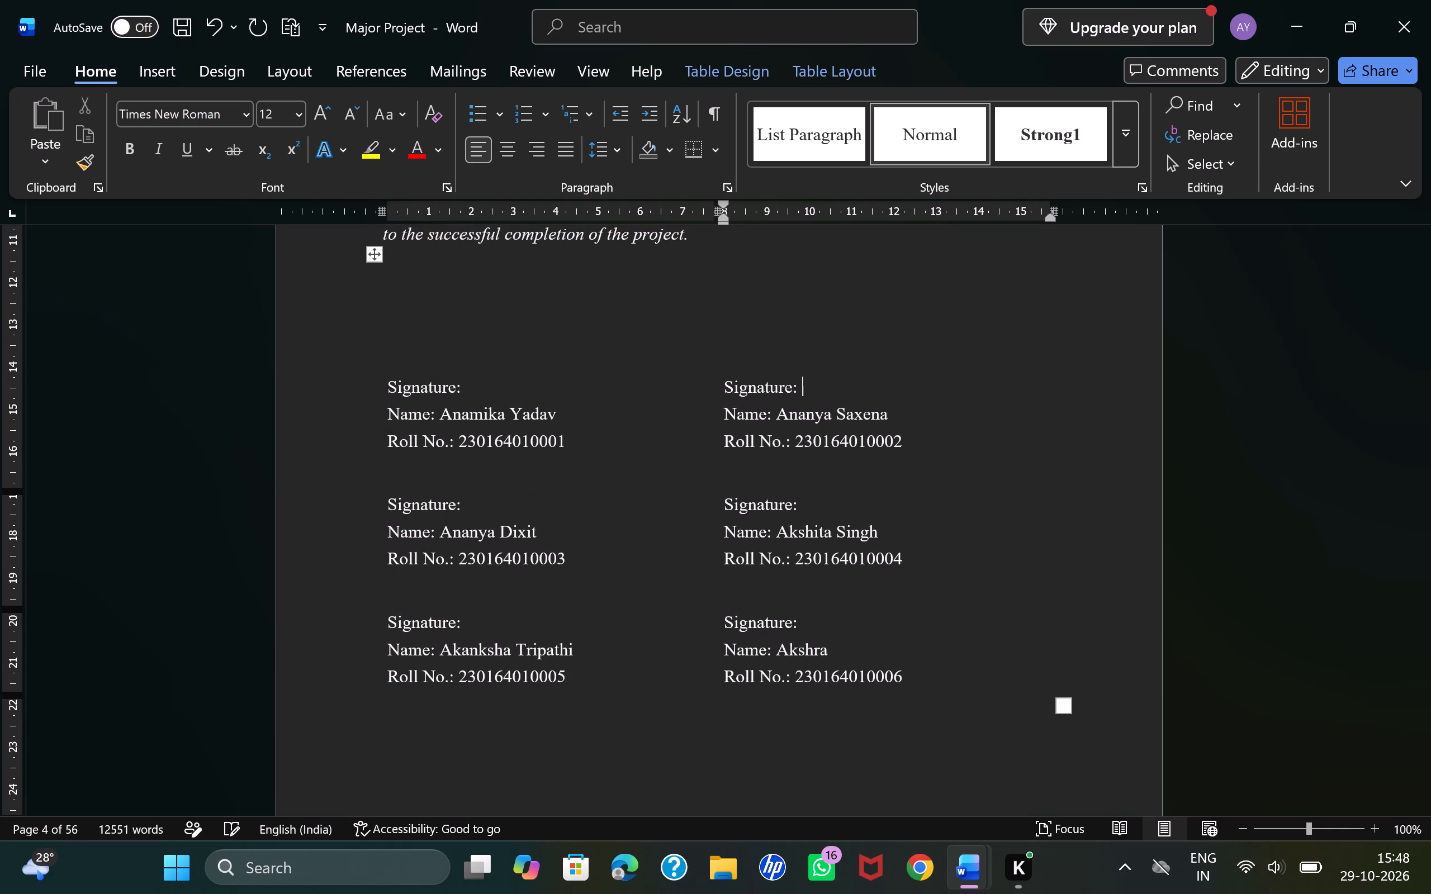
# Replace the first student's roll number in the acknowledgement's first signature row with the correct 13-digit roll number.
pyautogui.click(561, 441)
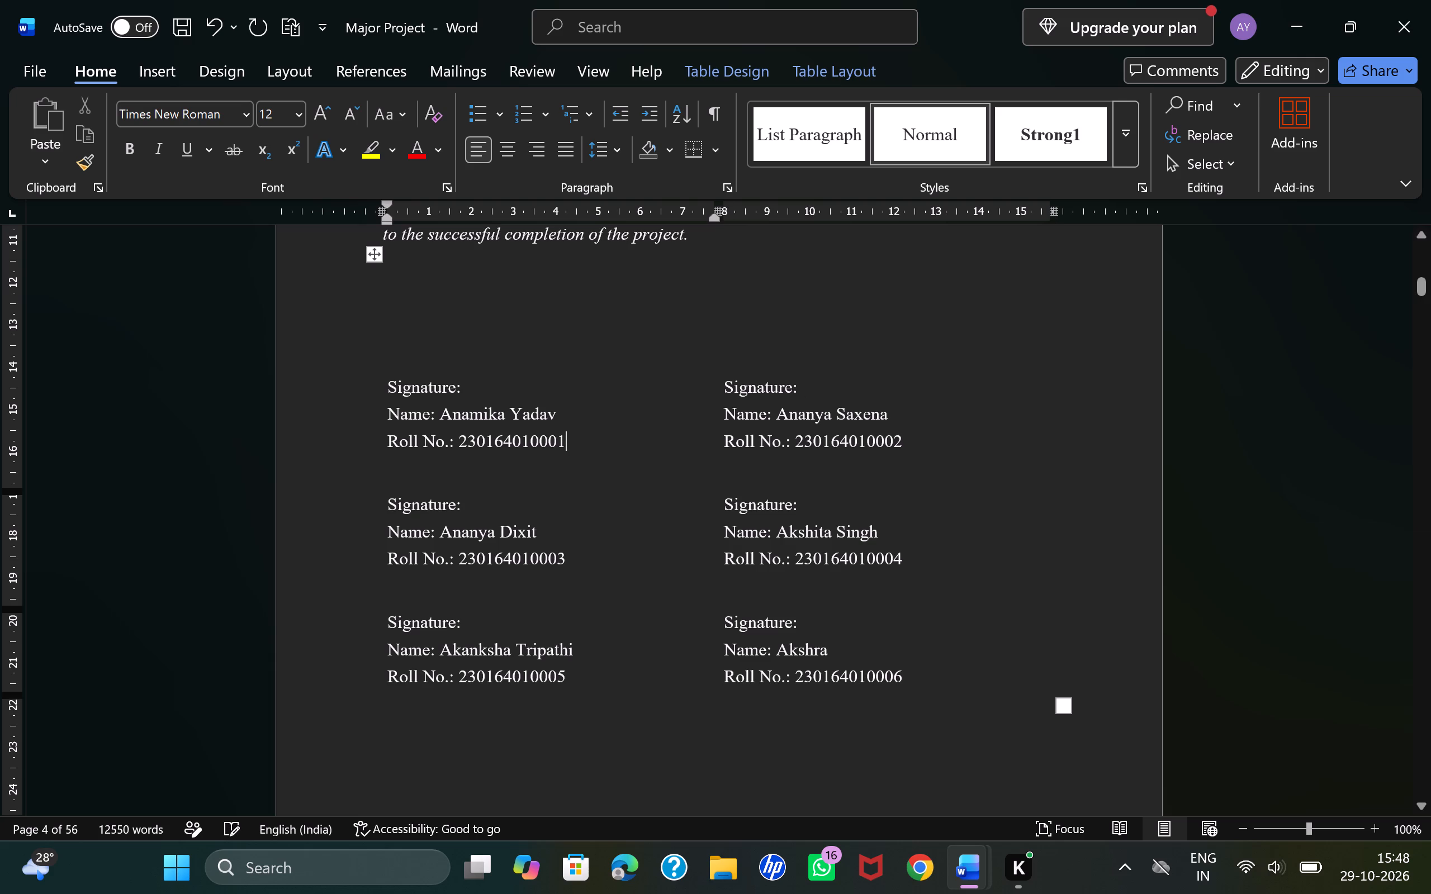
pyautogui.press('BackSpace')
pyautogui.press('BackSpace')
pyautogui.press('BackSpace')
pyautogui.press('BackSpace')
pyautogui.press('BackSpace')
pyautogui.press('BackSpace')
pyautogui.press('BackSpace')
pyautogui.press('BackSpace')
pyautogui.press('BackSpace')
pyautogui.press('BackSpace')
pyautogui.press('BackSpace')
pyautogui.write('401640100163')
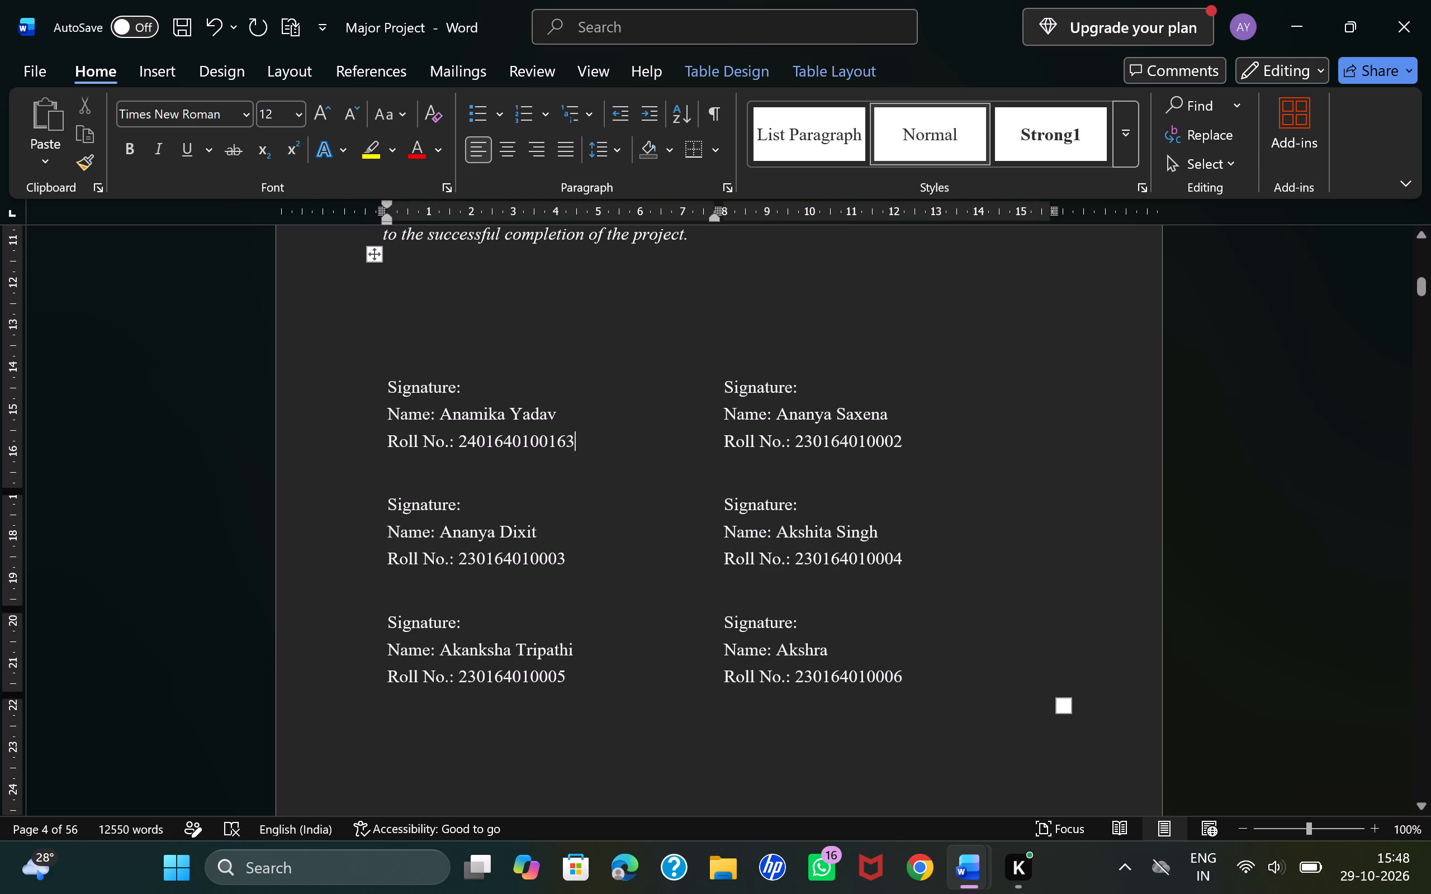
# Replace the second student's roll number in the first signature row with the correct 13-digit roll number.
pyautogui.click(919, 445)
pyautogui.press('BackSpace')
pyautogui.press('BackSpace')
pyautogui.press('BackSpace')
pyautogui.press('BackSpace')
pyautogui.press('BackSpace')
pyautogui.press('BackSpace')
pyautogui.press('BackSpace')
pyautogui.press('BackSpace')
pyautogui.press('BackSpace')
pyautogui.press('BackSpace')
pyautogui.press('BackSpace')
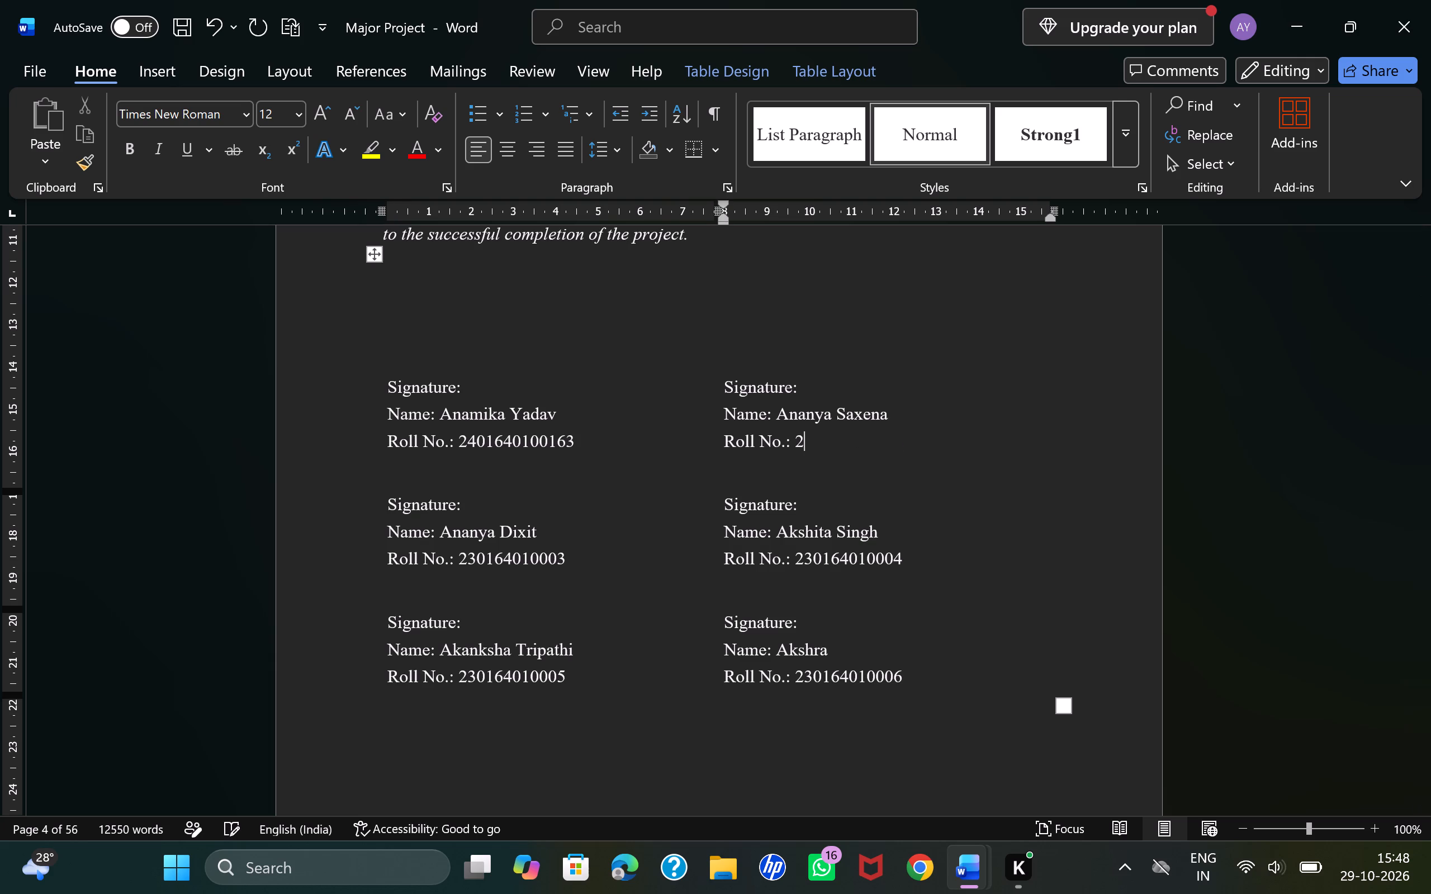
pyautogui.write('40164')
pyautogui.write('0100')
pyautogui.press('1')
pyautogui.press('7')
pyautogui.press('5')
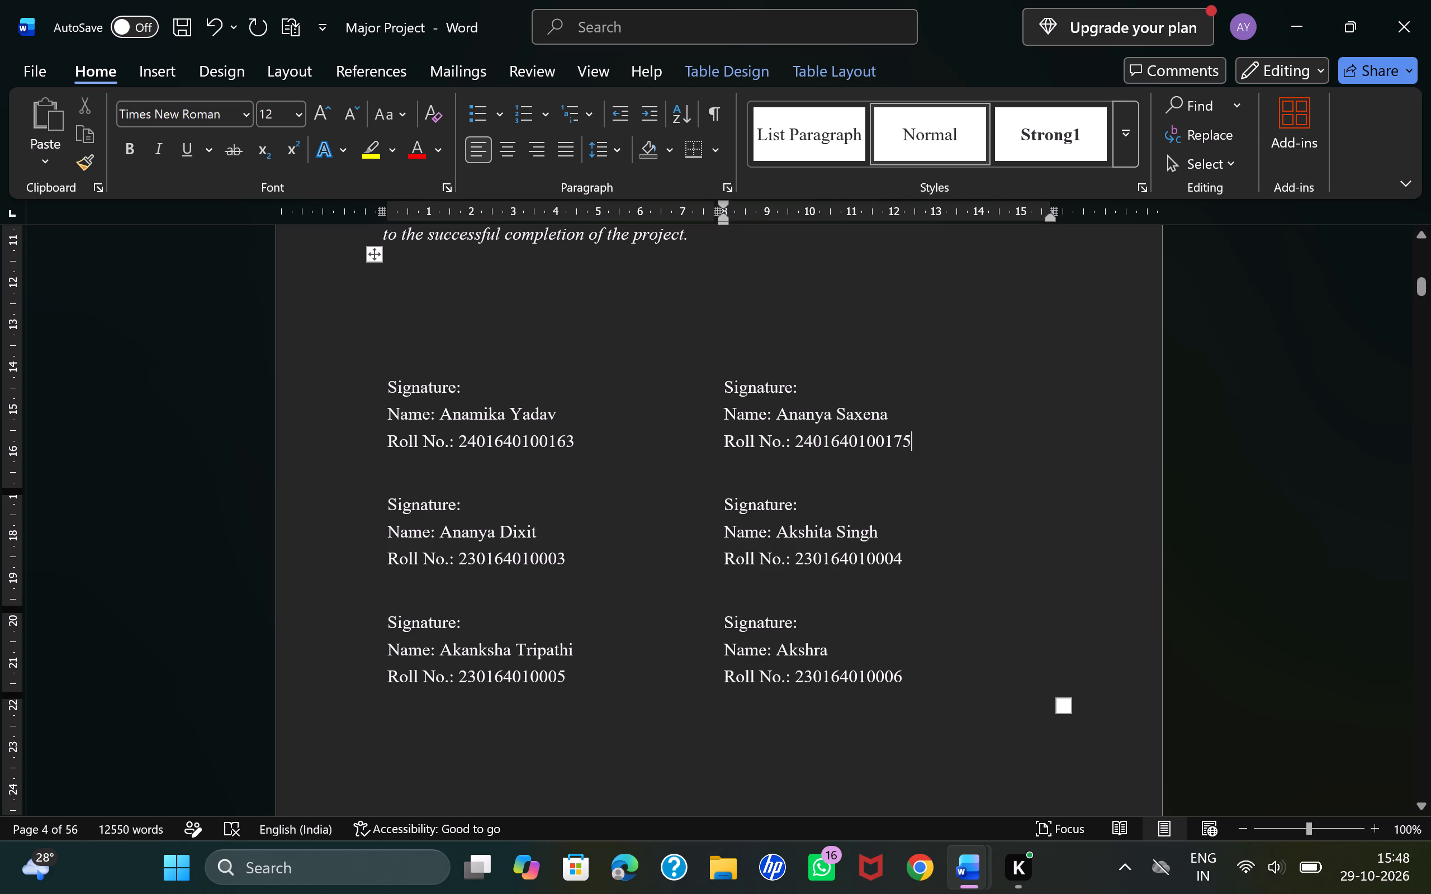
# Replace the first student's roll number in the acknowledgement's second signature row with the correct 13-digit roll number.
pyautogui.click(567, 556)
pyautogui.press('BackSpace')
pyautogui.press('BackSpace')
pyautogui.press('BackSpace')
pyautogui.press('BackSpace')
pyautogui.press('BackSpace')
pyautogui.press('BackSpace')
pyautogui.press('BackSpace')
pyautogui.press('BackSpace')
pyautogui.press('BackSpace')
pyautogui.press('BackSpace')
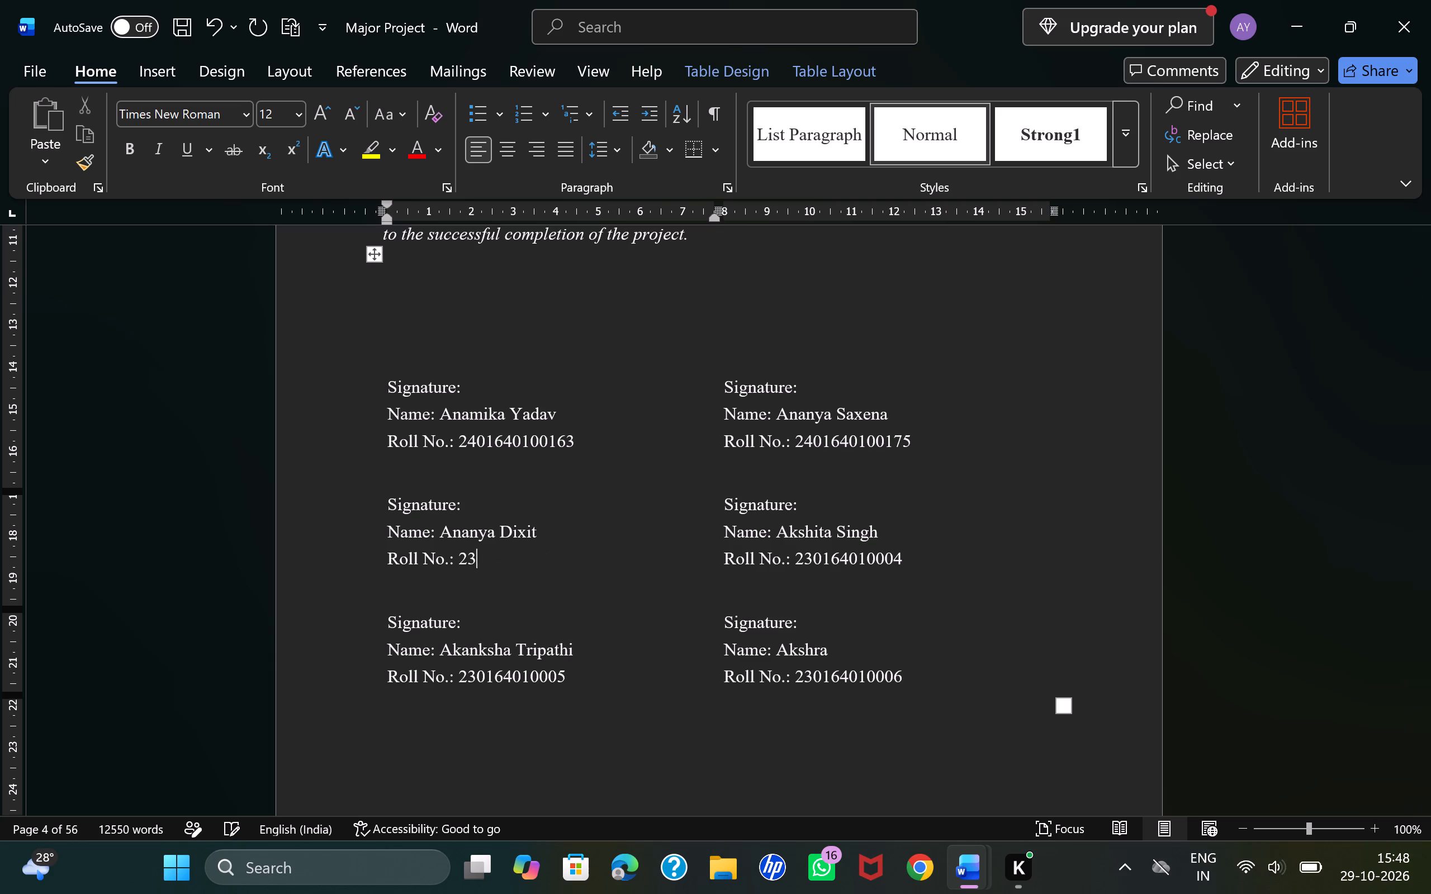
pyautogui.press('BackSpace')
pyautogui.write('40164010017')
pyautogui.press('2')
# Replace the second student's roll number in the second signature row with the correct 13-digit roll number.
pyautogui.click(907, 562)
pyautogui.press('BackSpace')
pyautogui.press('BackSpace')
pyautogui.press('BackSpace')
pyautogui.press('BackSpace')
pyautogui.press('BackSpace')
pyautogui.press('BackSpace')
pyautogui.press('BackSpace')
pyautogui.press('BackSpace')
pyautogui.press('BackSpace')
pyautogui.press('BackSpace')
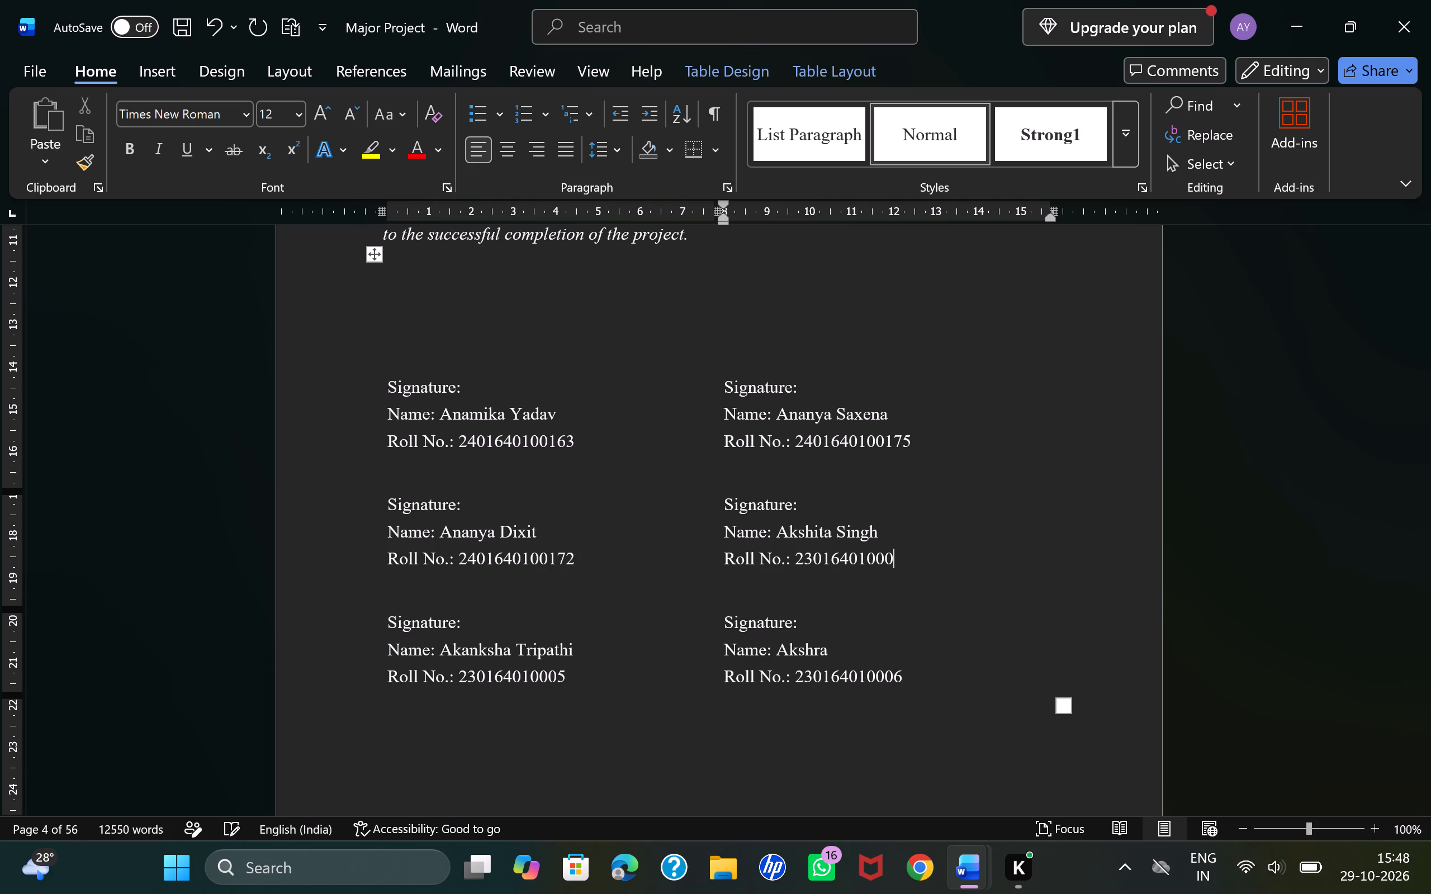
pyautogui.press('BackSpace')
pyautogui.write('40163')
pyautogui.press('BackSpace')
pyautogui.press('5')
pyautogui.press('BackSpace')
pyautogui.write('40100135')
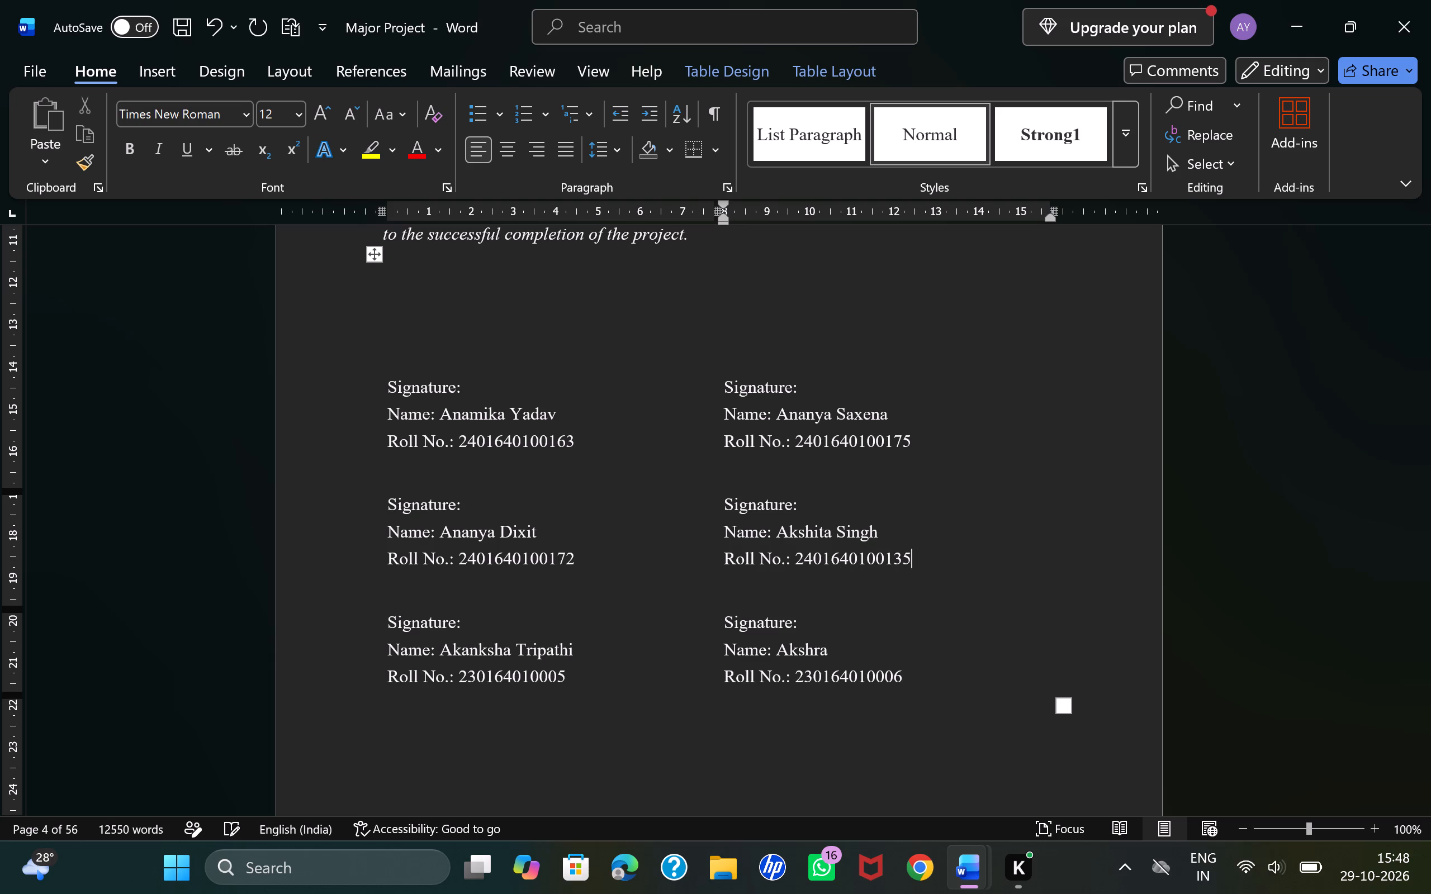
# Replace the first student's roll number in the third signature row with the correct 13-digit roll number.
pyautogui.click(580, 682)
pyautogui.press('BackSpace')
pyautogui.press('BackSpace')
pyautogui.press('BackSpace')
pyautogui.press('BackSpace')
pyautogui.press('BackSpace')
pyautogui.press('BackSpace')
pyautogui.press('BackSpace')
pyautogui.press('BackSpace')
pyautogui.press('BackSpace')
pyautogui.press('BackSpace')
pyautogui.press('BackSpace')
pyautogui.press('BackSpace')
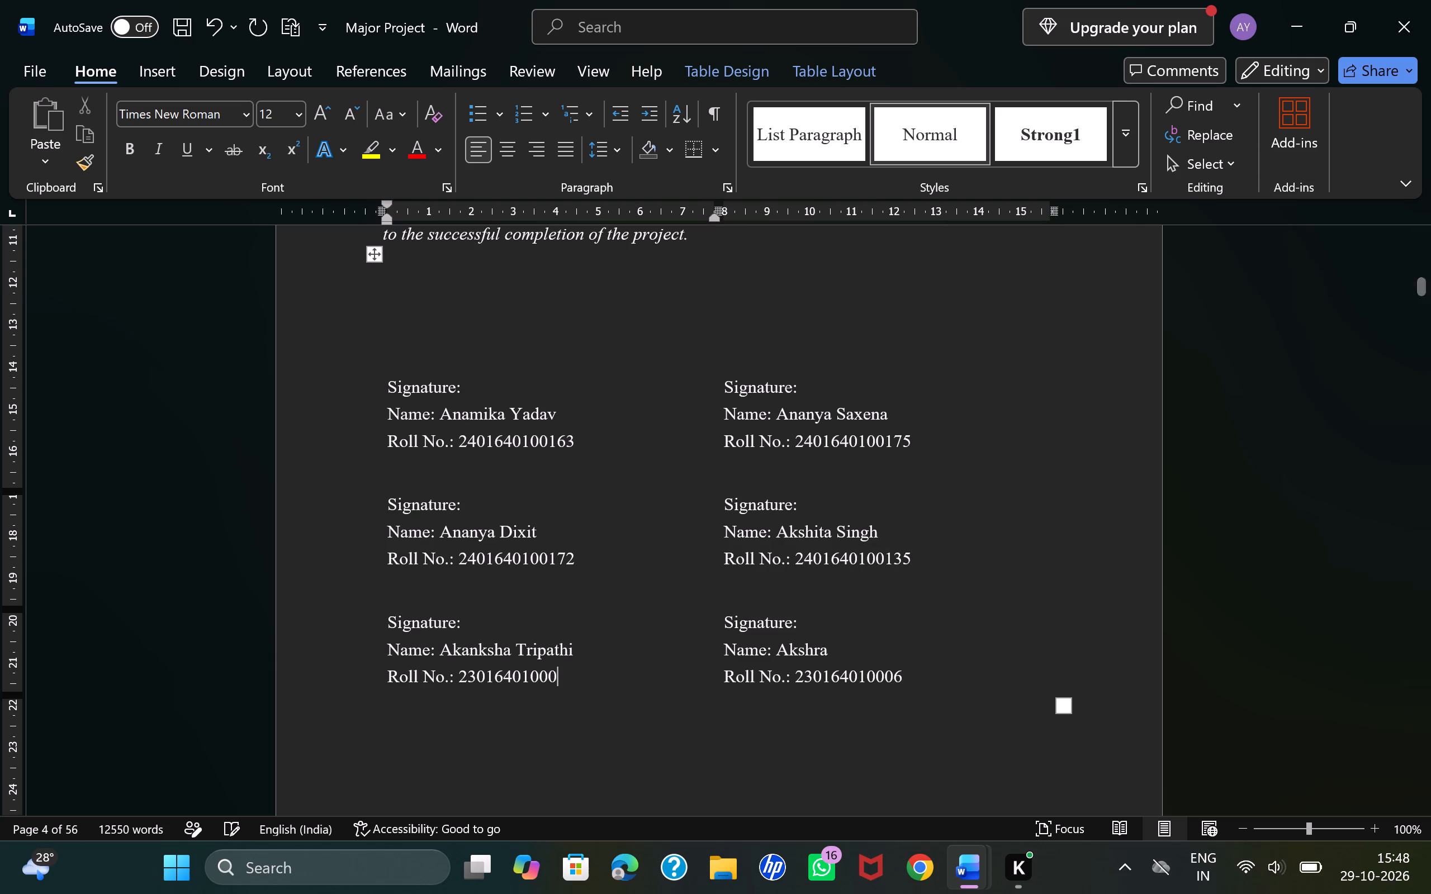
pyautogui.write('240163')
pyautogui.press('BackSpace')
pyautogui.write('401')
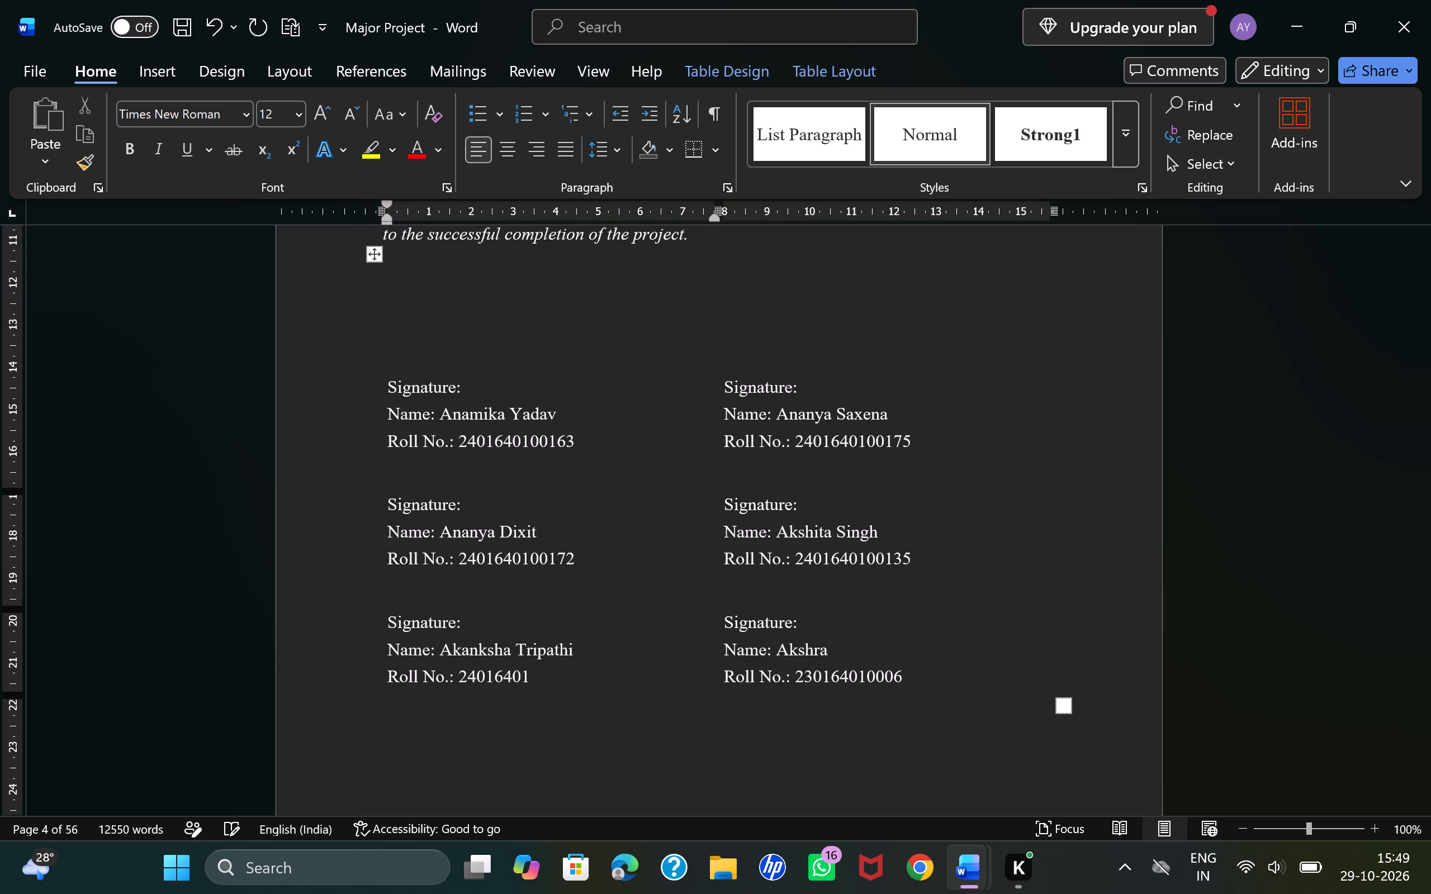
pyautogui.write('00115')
# Replace the second student's roll number in the third signature row with the correct 13-digit roll number.
pyautogui.click(904, 669)
pyautogui.press('BackSpace')
pyautogui.press('BackSpace')
pyautogui.press('BackSpace')
pyautogui.press('BackSpace')
pyautogui.press('BackSpace')
pyautogui.press('BackSpace')
pyautogui.press('BackSpace')
pyautogui.press('BackSpace')
pyautogui.press('BackSpace')
pyautogui.press('BackSpace')
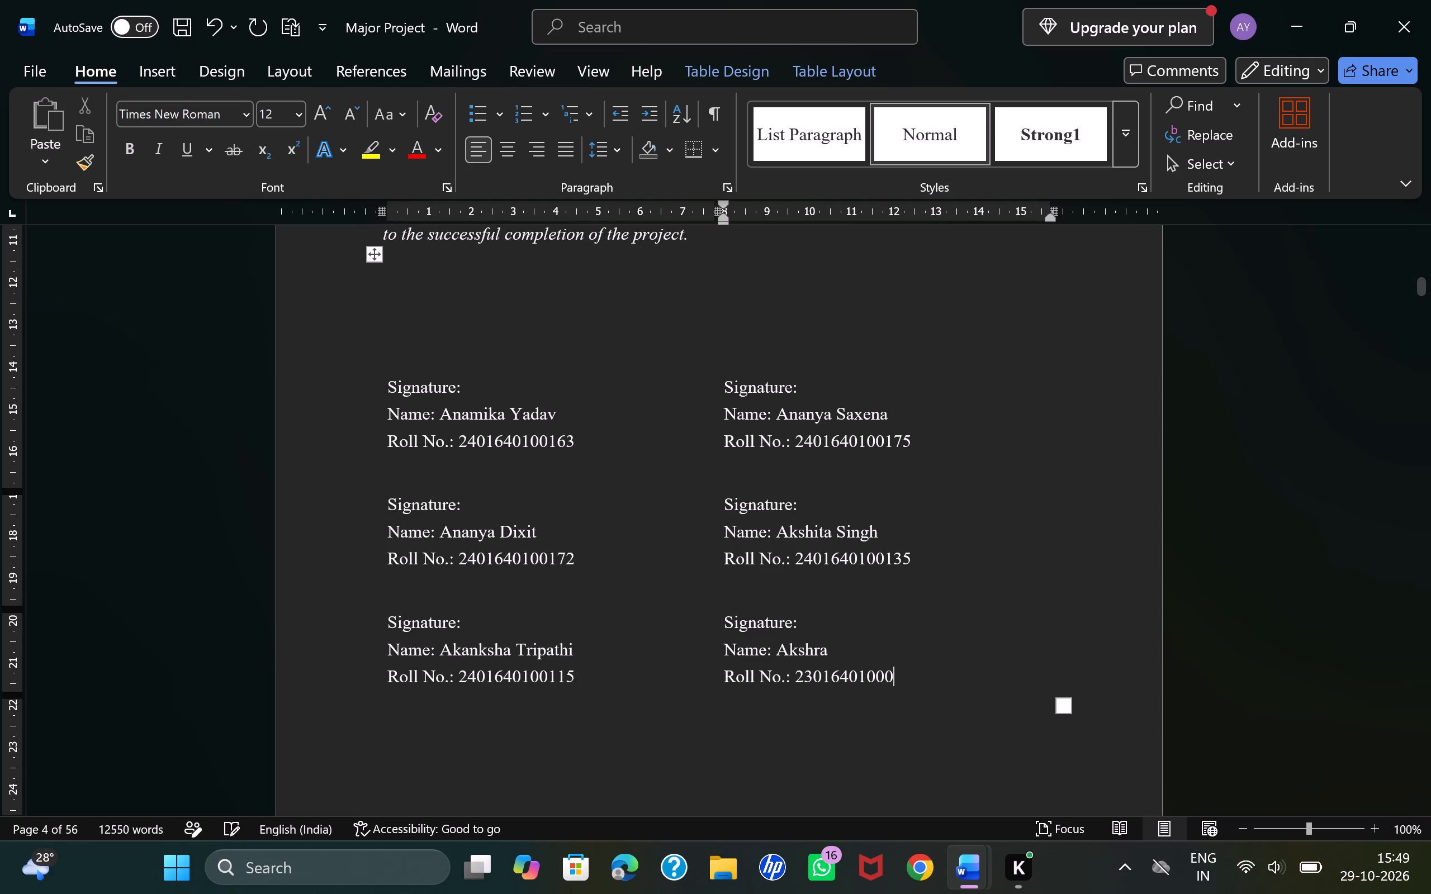
pyautogui.press('BackSpace')
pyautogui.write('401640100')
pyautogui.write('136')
# Compare the layout of the abstract and table of contents pages with the IntelliHire mini project report.
pyautogui.scroll(-7, 898, 690)
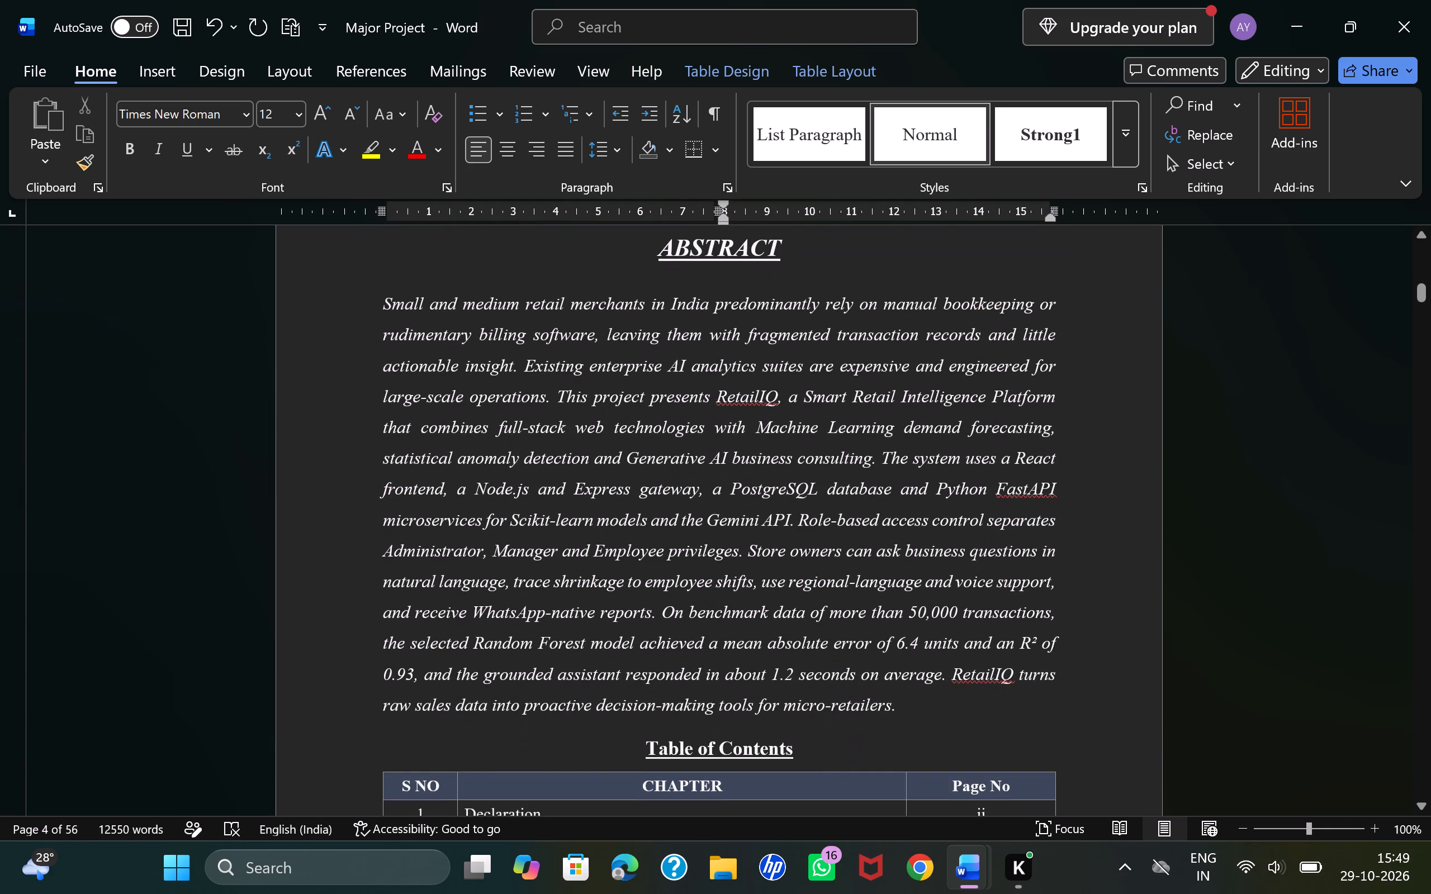
pyautogui.scroll(-1, 838, 663)
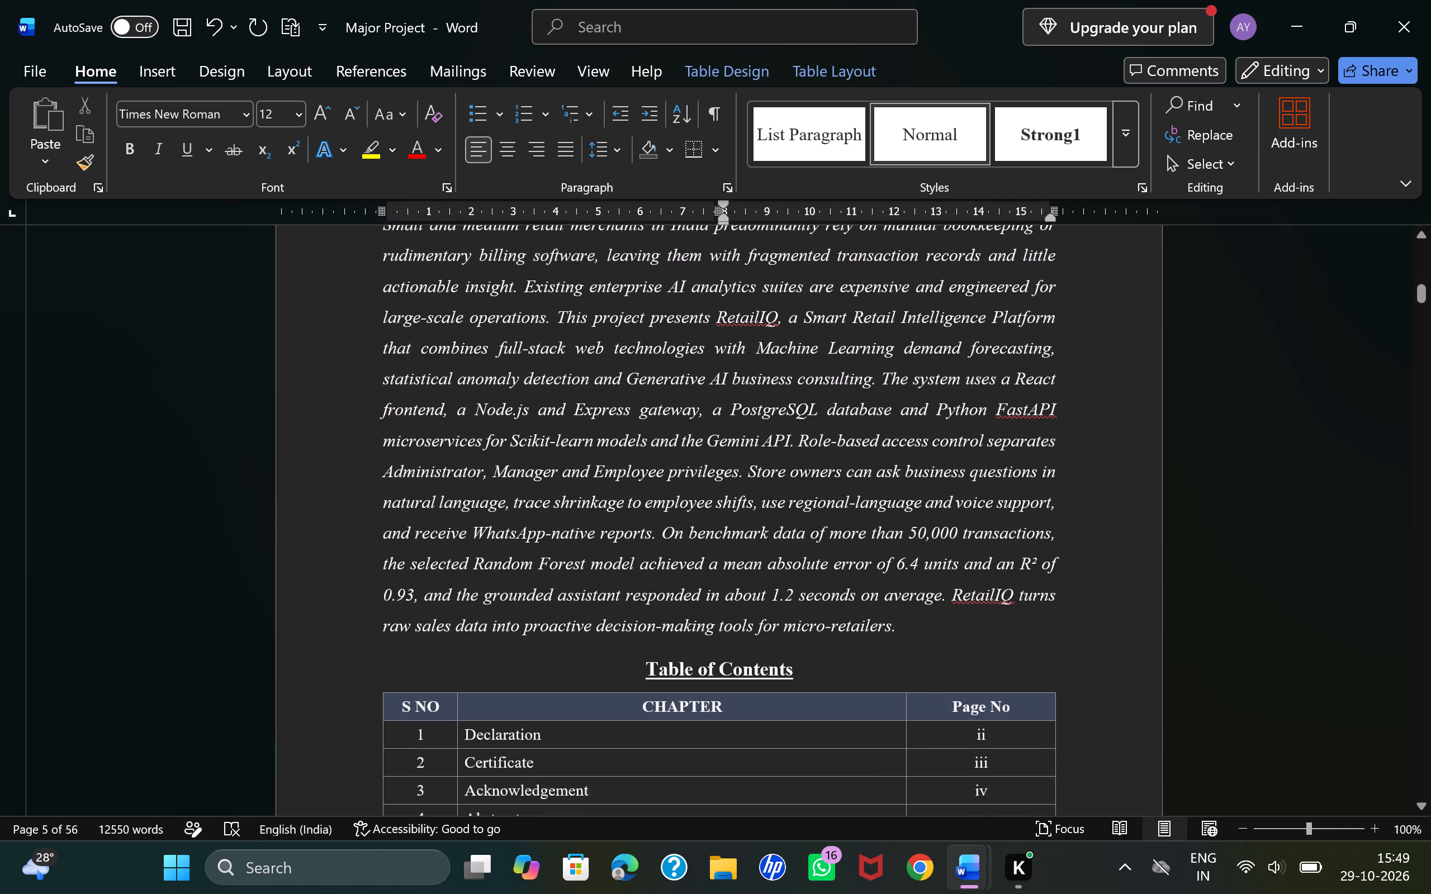
pyautogui.scroll(-1, 838, 663)
pyautogui.hotkey('alt', 'Tab')
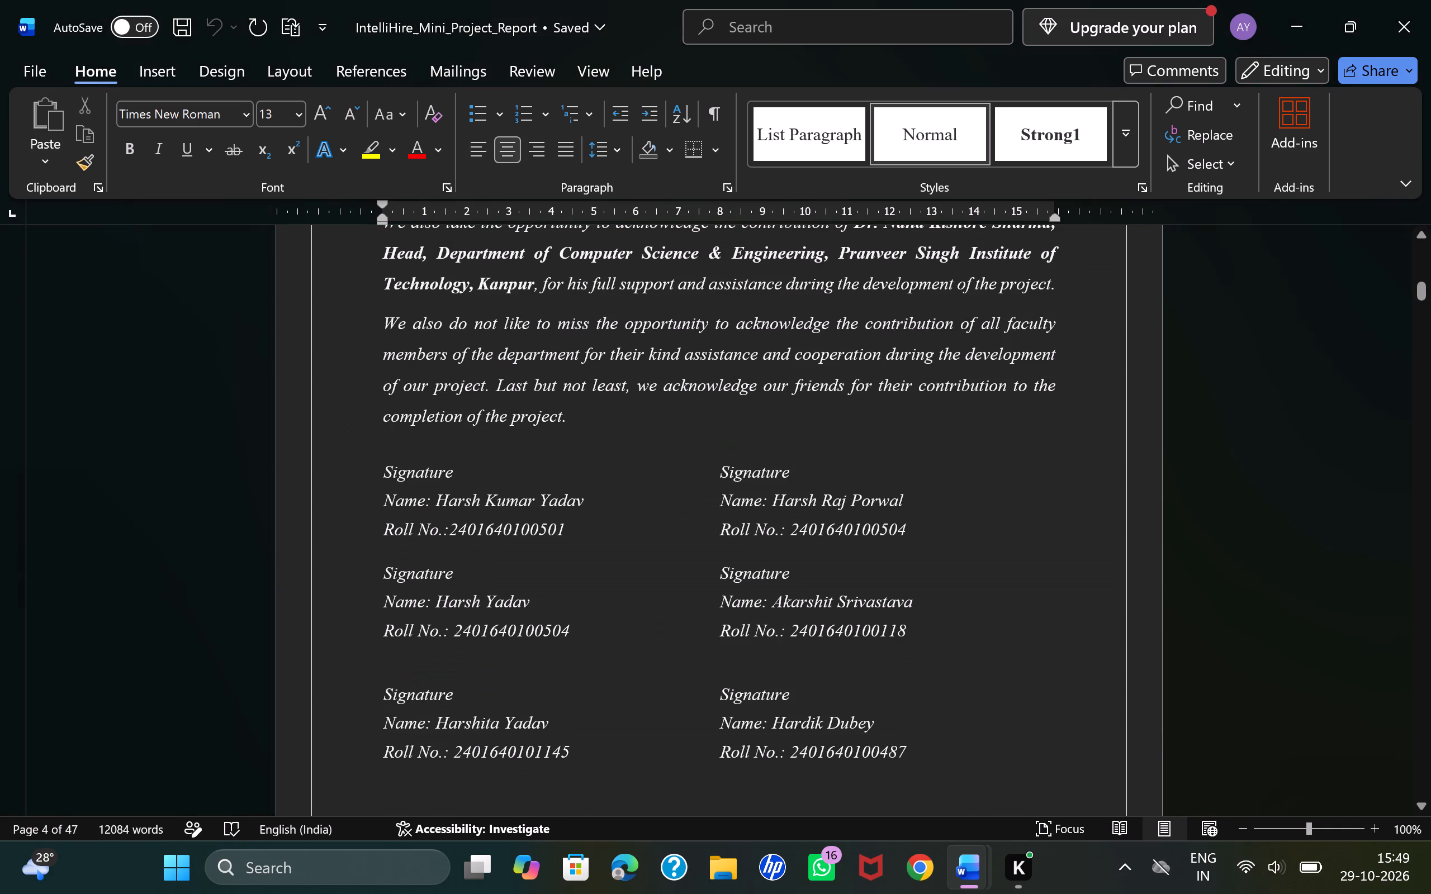
pyautogui.scroll(-8, 823, 578)
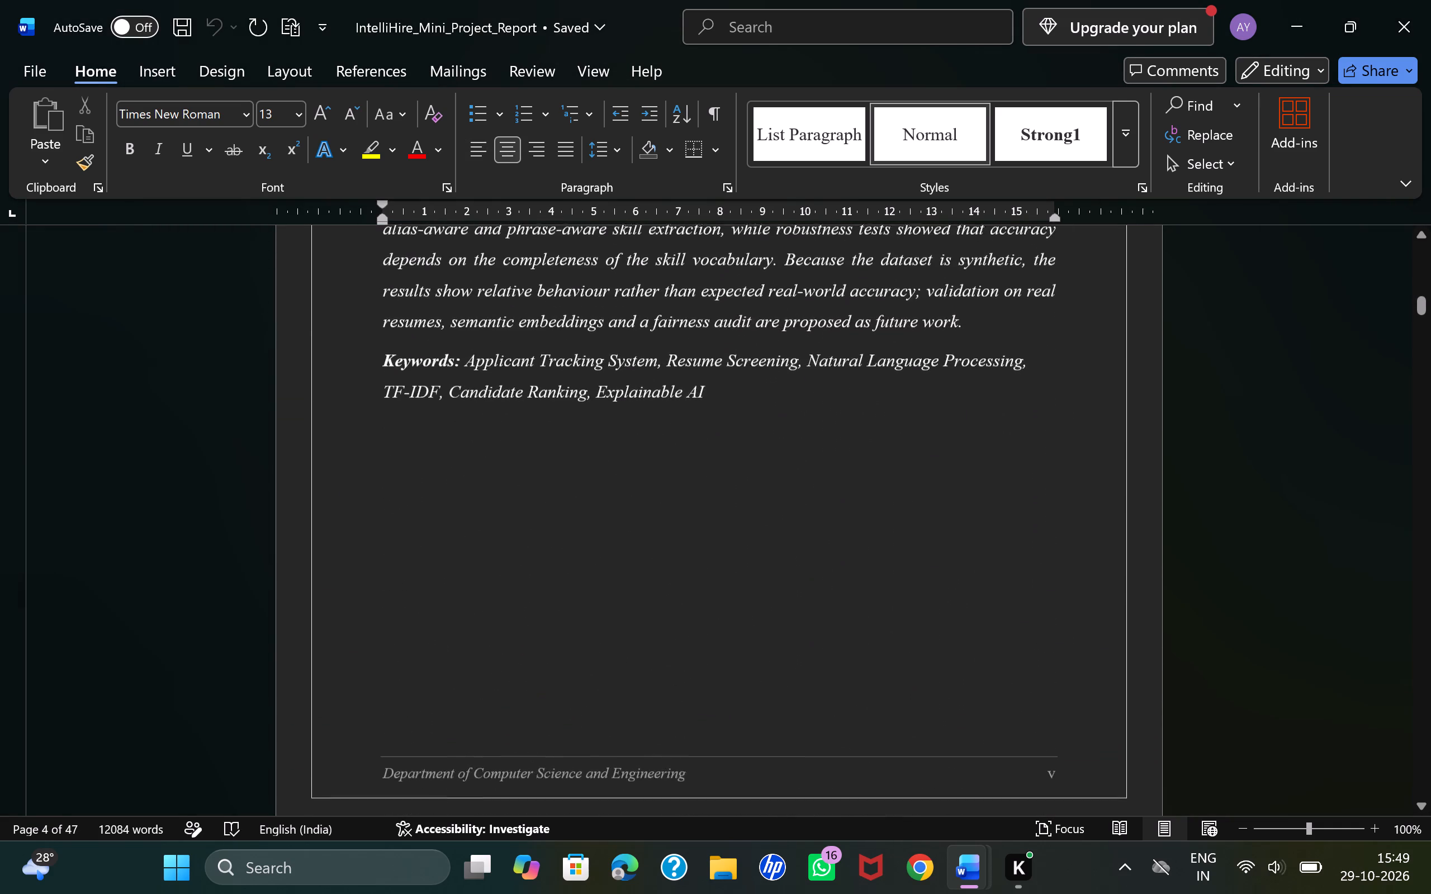
pyautogui.scroll(-2, 823, 578)
pyautogui.hotkey('alt', 'Tab')
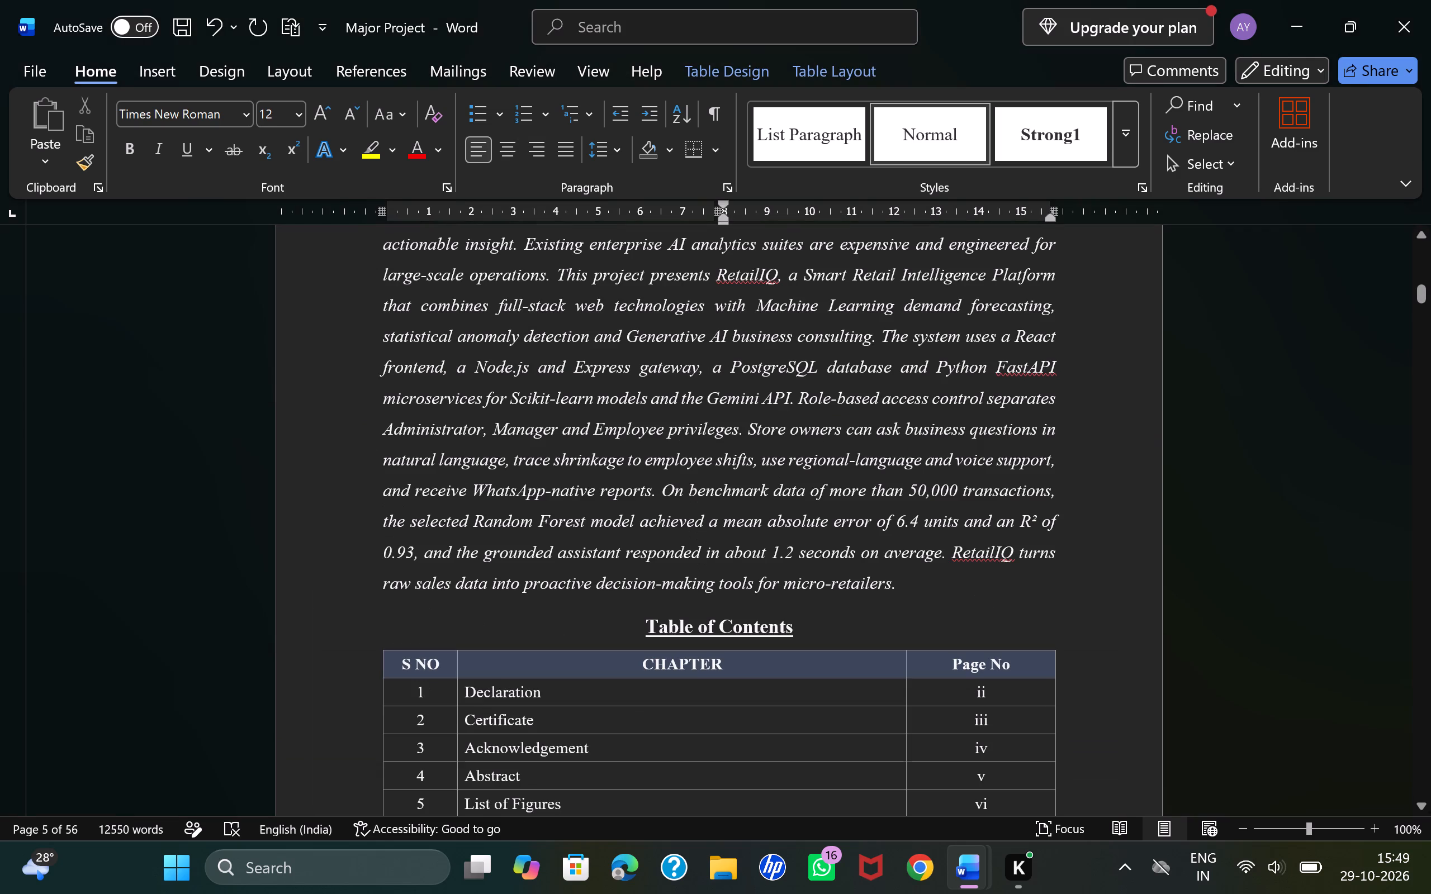
# Insert 13 blank lines after the abstract's last paragraph so that the Table of Contents starts on a new page.
pyautogui.click(925, 589)
pyautogui.press('Return')
pyautogui.press('Return')
pyautogui.press('Return')
pyautogui.press('Return')
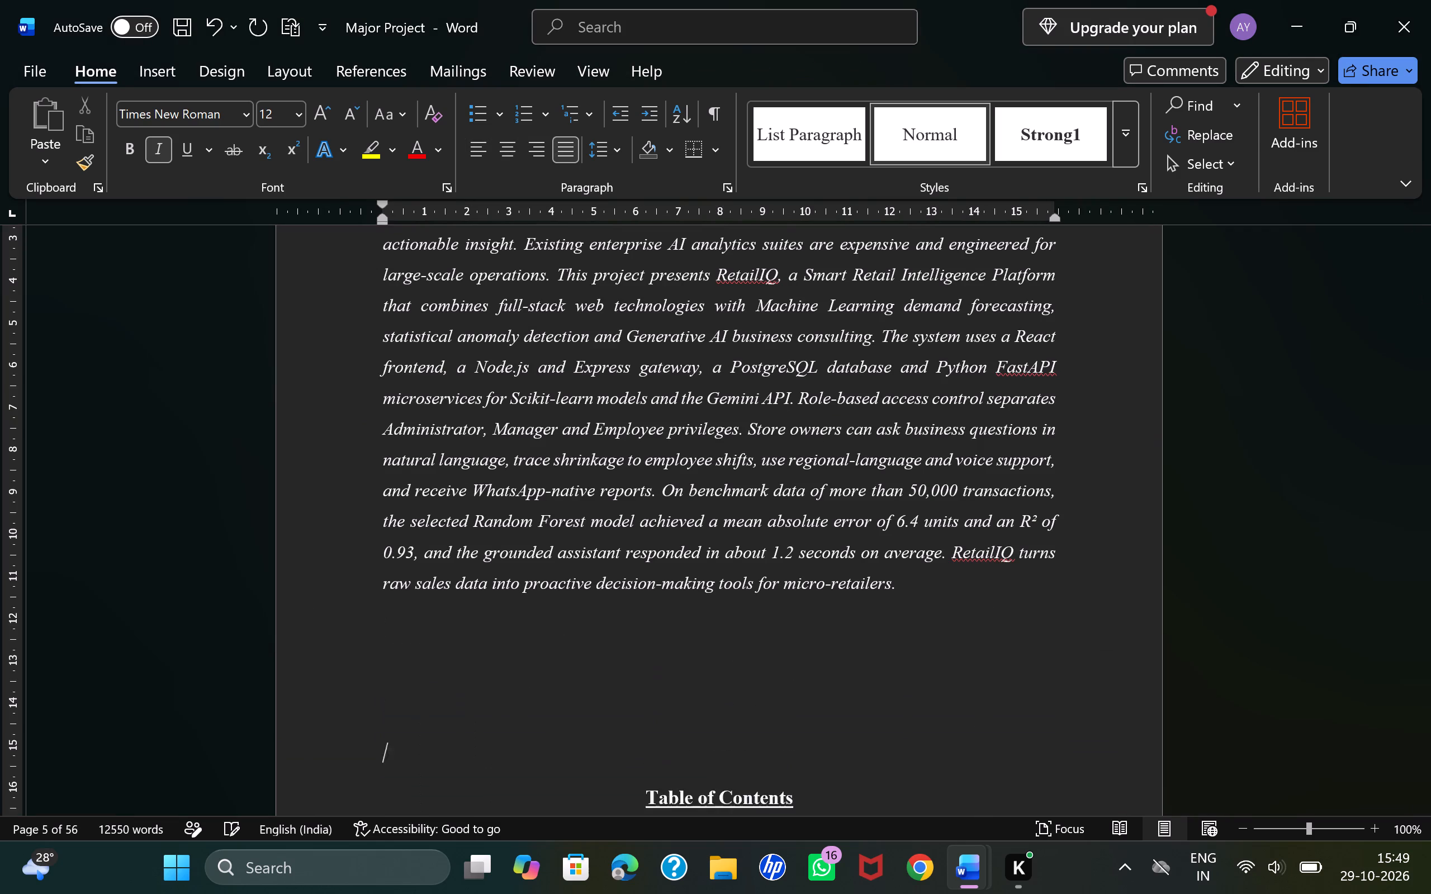
pyautogui.press('Return')
pyautogui.press('Return')
pyautogui.scroll(-1, 925, 589)
pyautogui.press('Return')
pyautogui.press('Return')
pyautogui.press('Return')
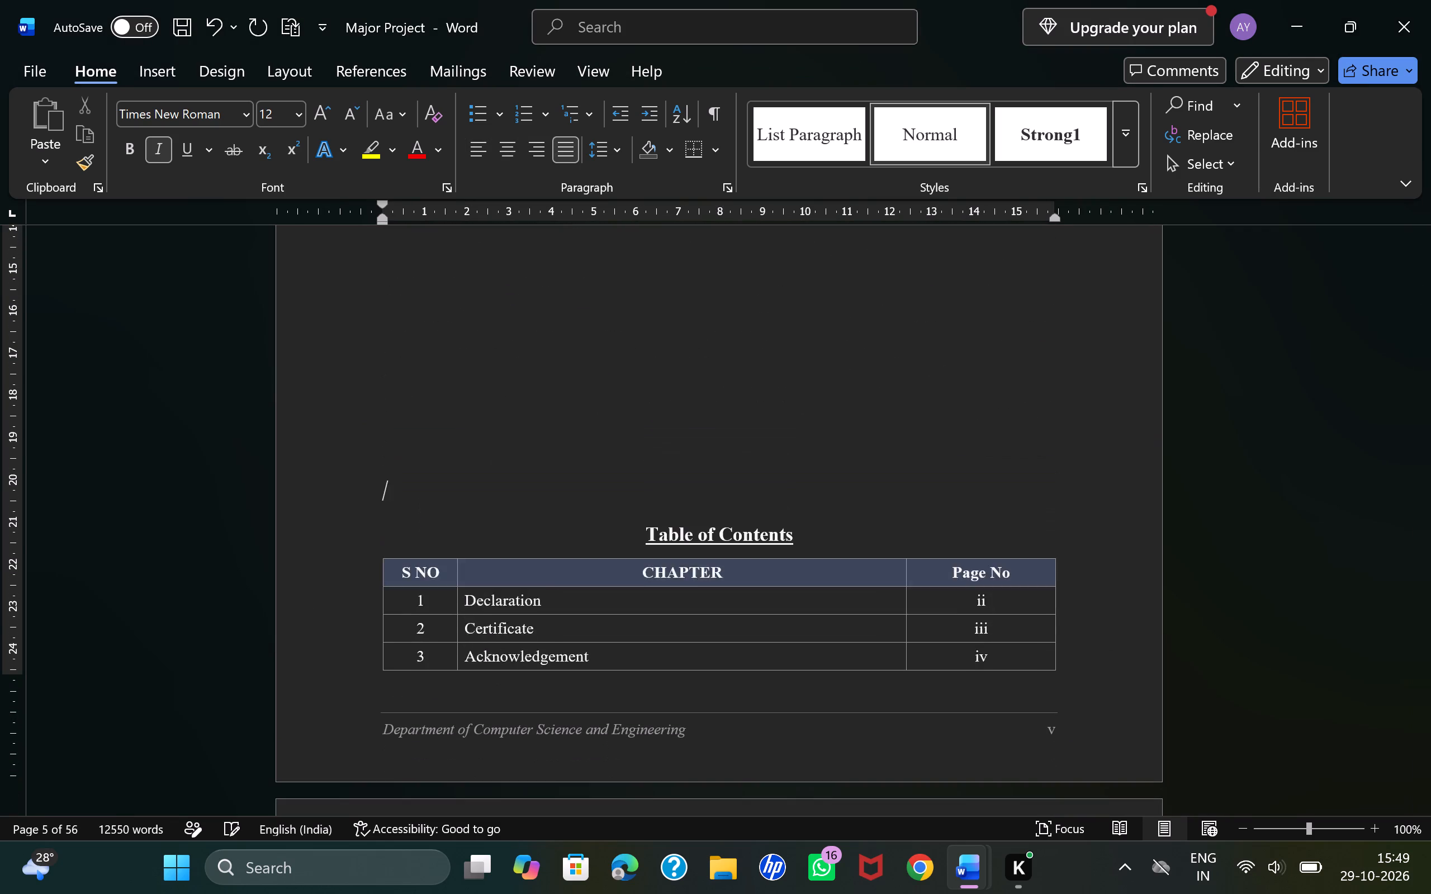
pyautogui.press('Return')
pyautogui.press('Return')
pyautogui.press('Return')
pyautogui.press('Return')
pyautogui.scroll(-1, 925, 589)
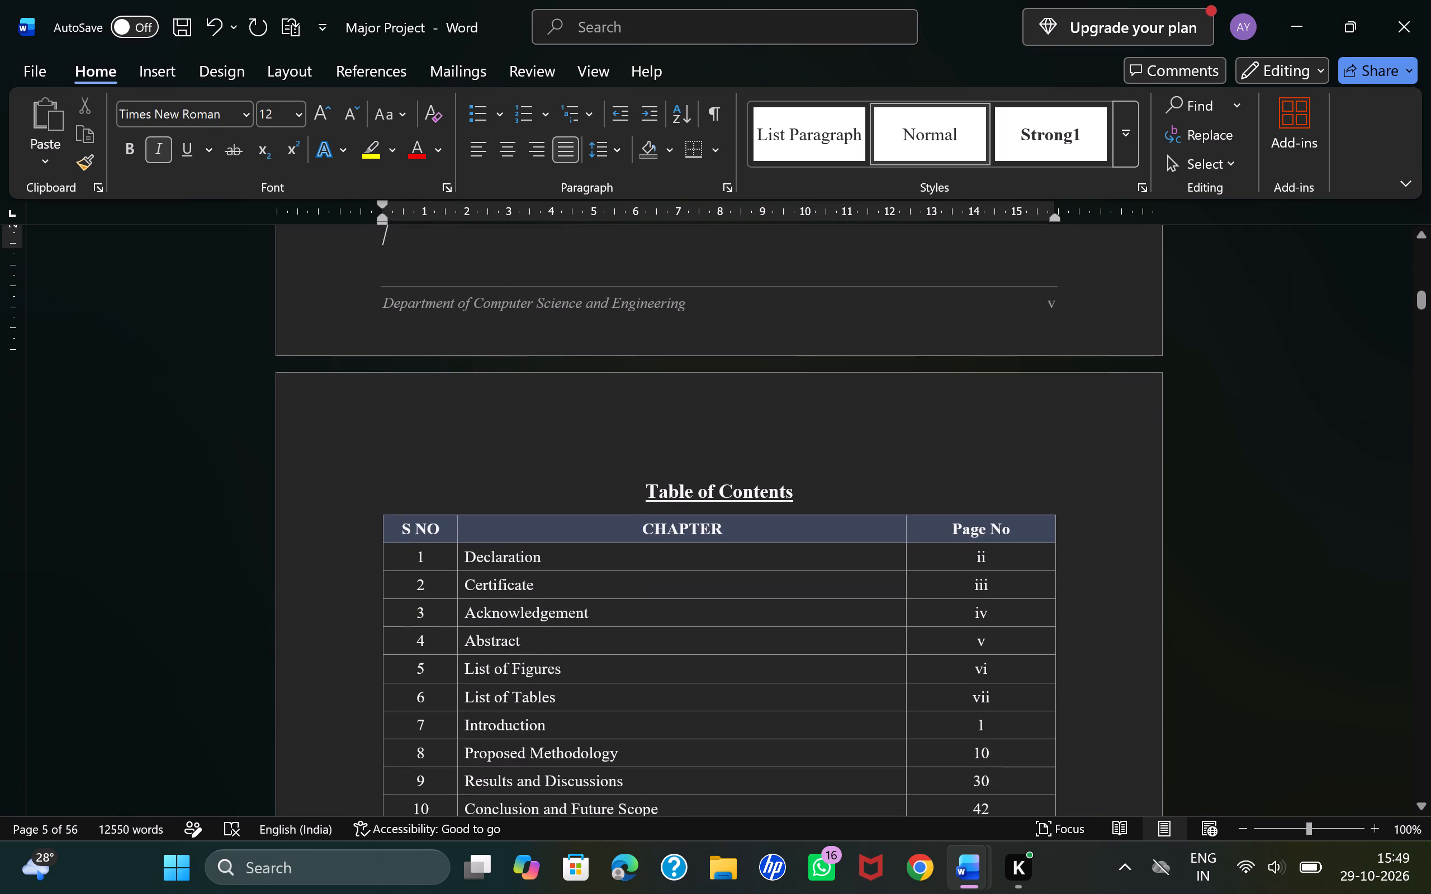
# Set the "Table of Contents" heading's font size to 16.
pyautogui.moveTo(639, 488); pyautogui.dragTo(816, 474)
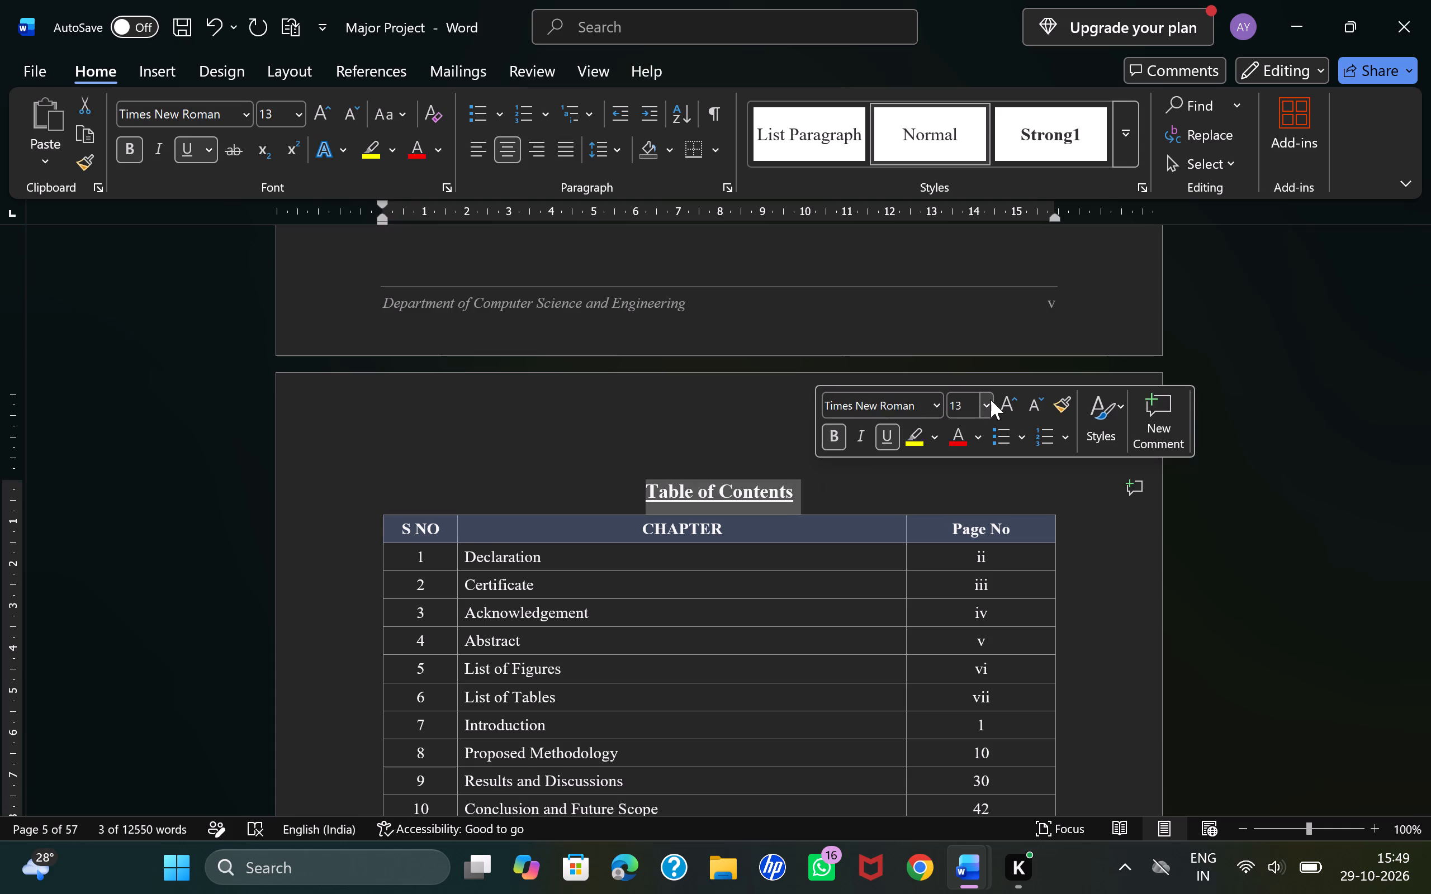
pyautogui.click(991, 400)
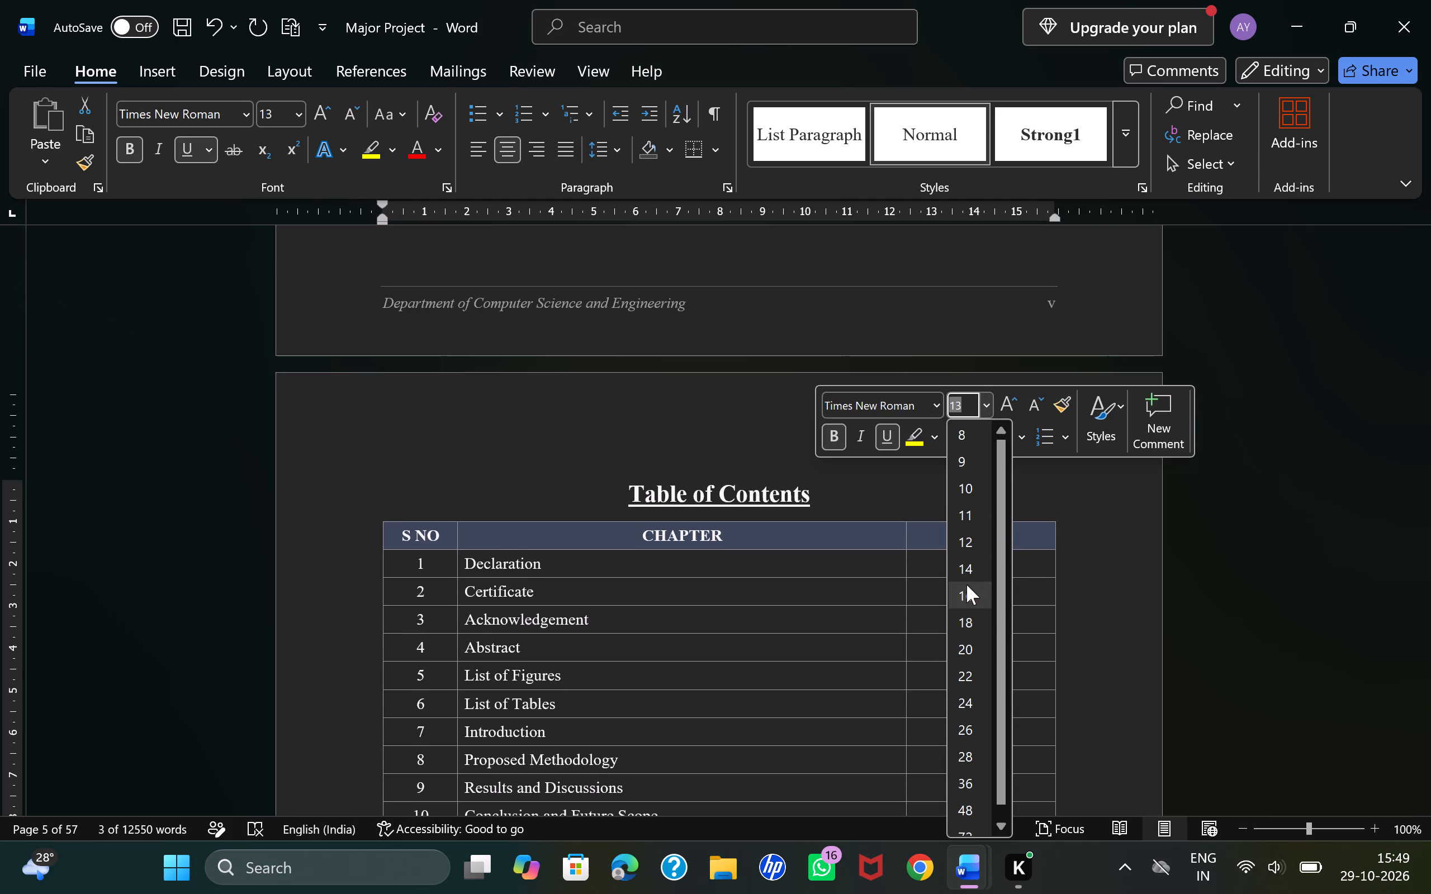
pyautogui.click(966, 584)
pyautogui.click(536, 460)
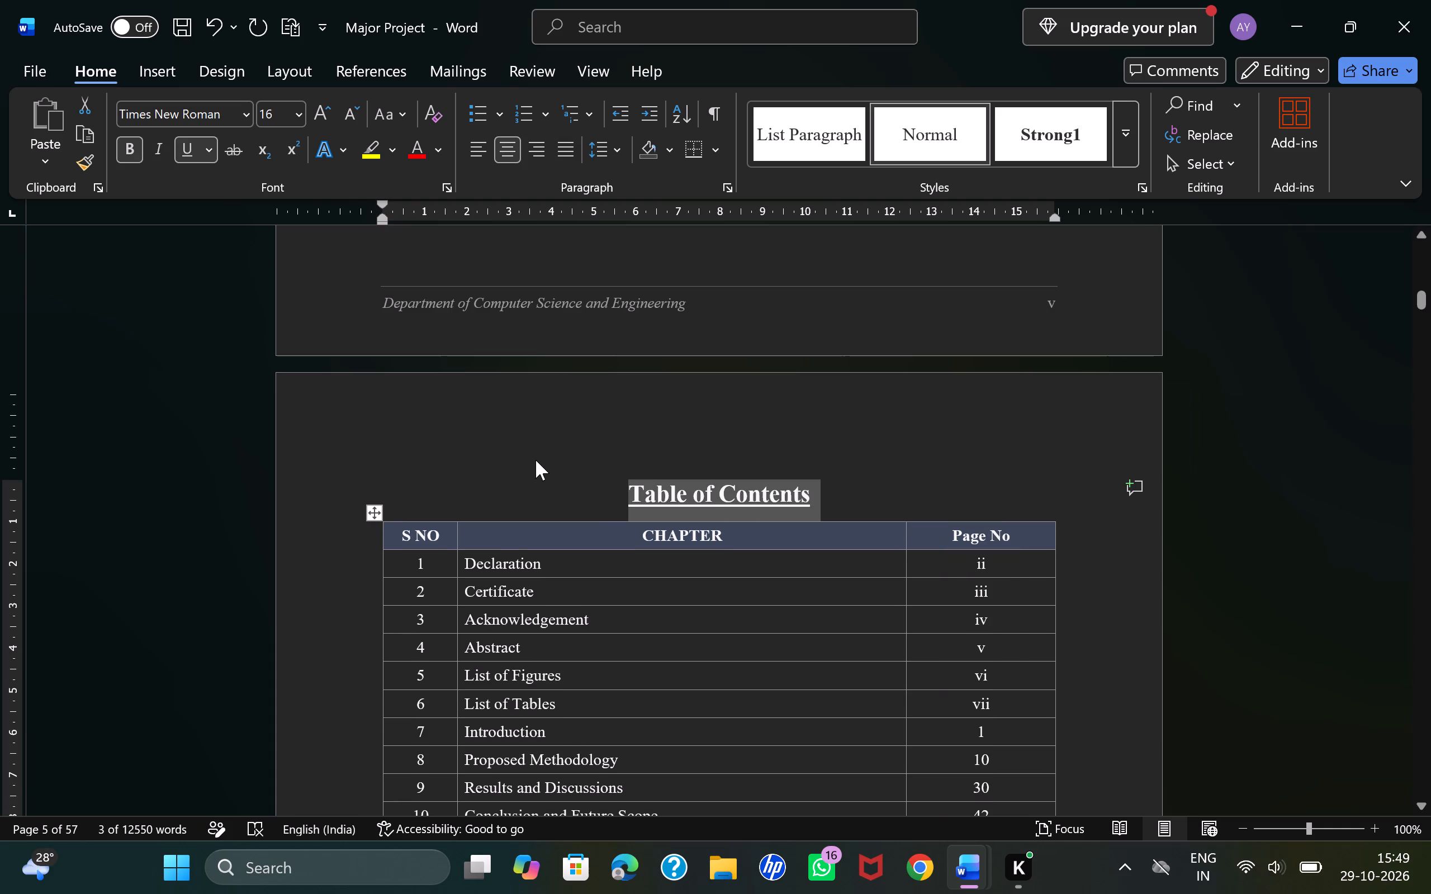
# Check the heading spacing in the IntelliHire report and insert a blank line between the "Table of Contents" heading and its table.
pyautogui.scroll(-1, 536, 460)
pyautogui.hotkey('alt', 'Tab')
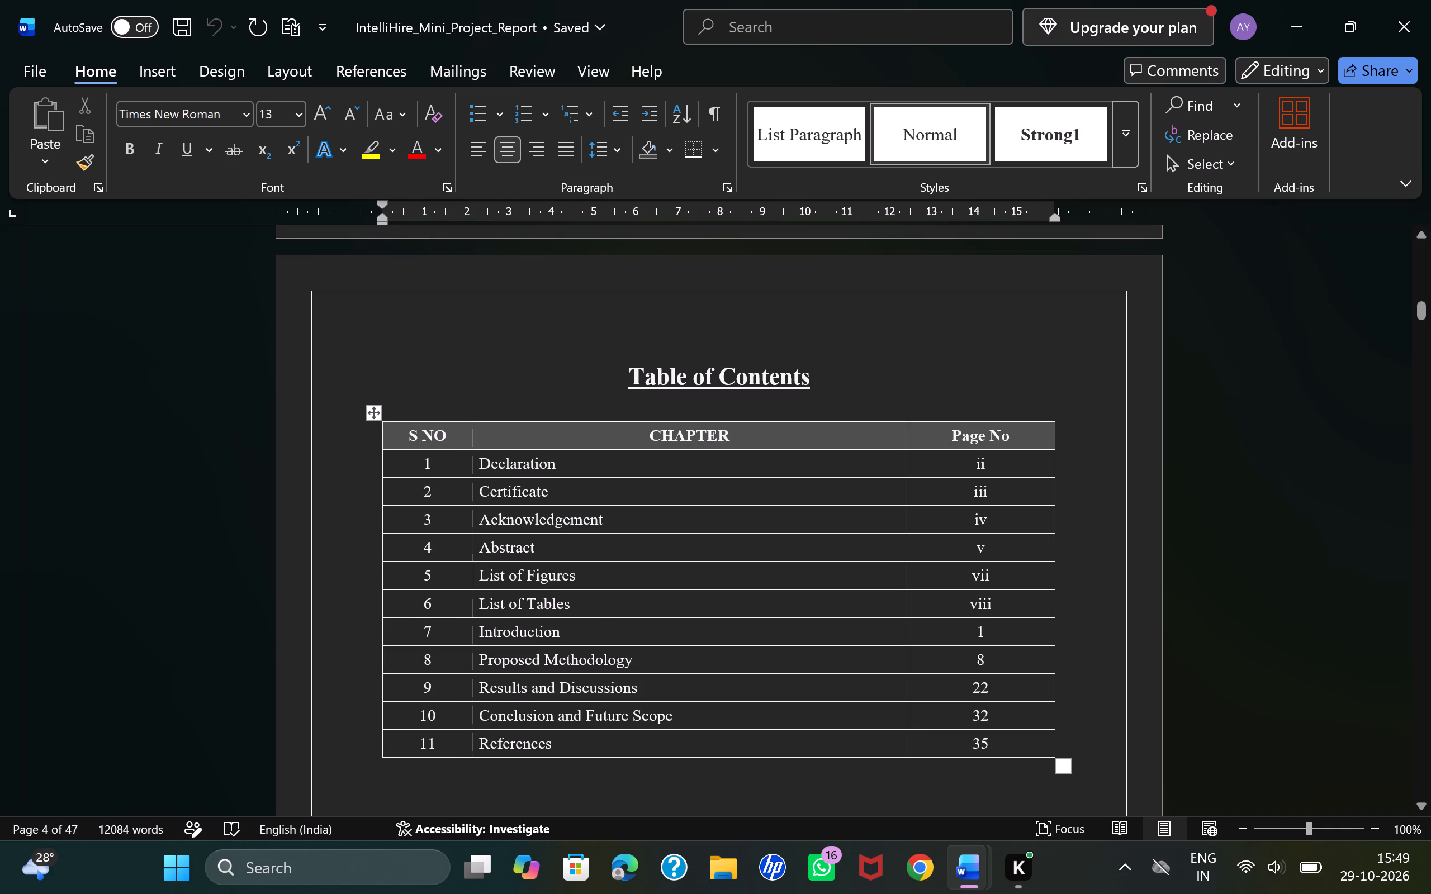
pyautogui.hotkey('alt', 'Tab')
pyautogui.click(864, 342)
pyautogui.press('Return')
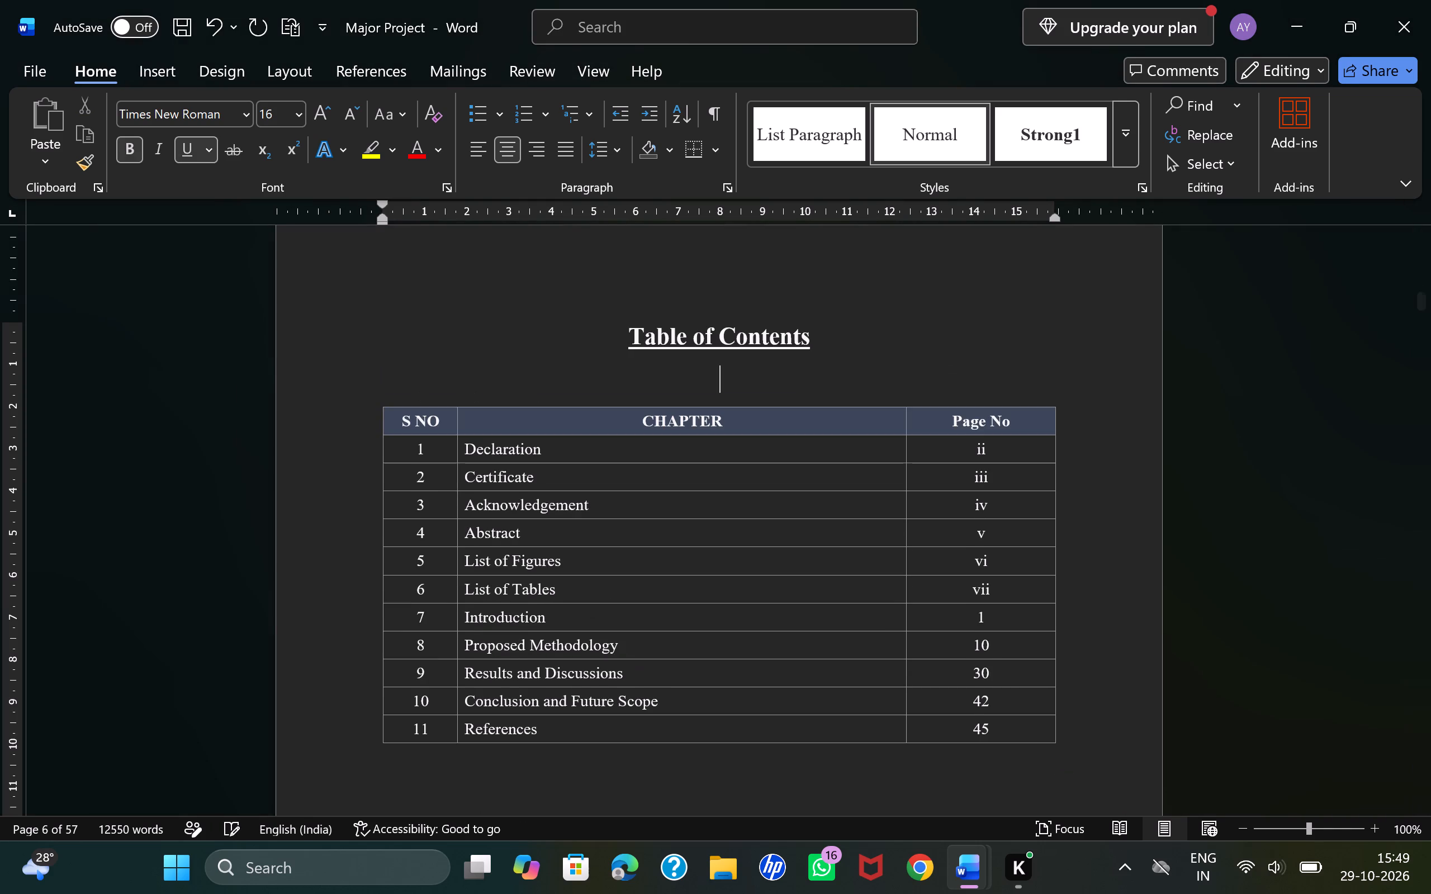
# Compare the List of Figures page with the one in the IntelliHire mini project report.
pyautogui.hotkey('alt', 'Tab')
pyautogui.scroll(-4, 860, 673)
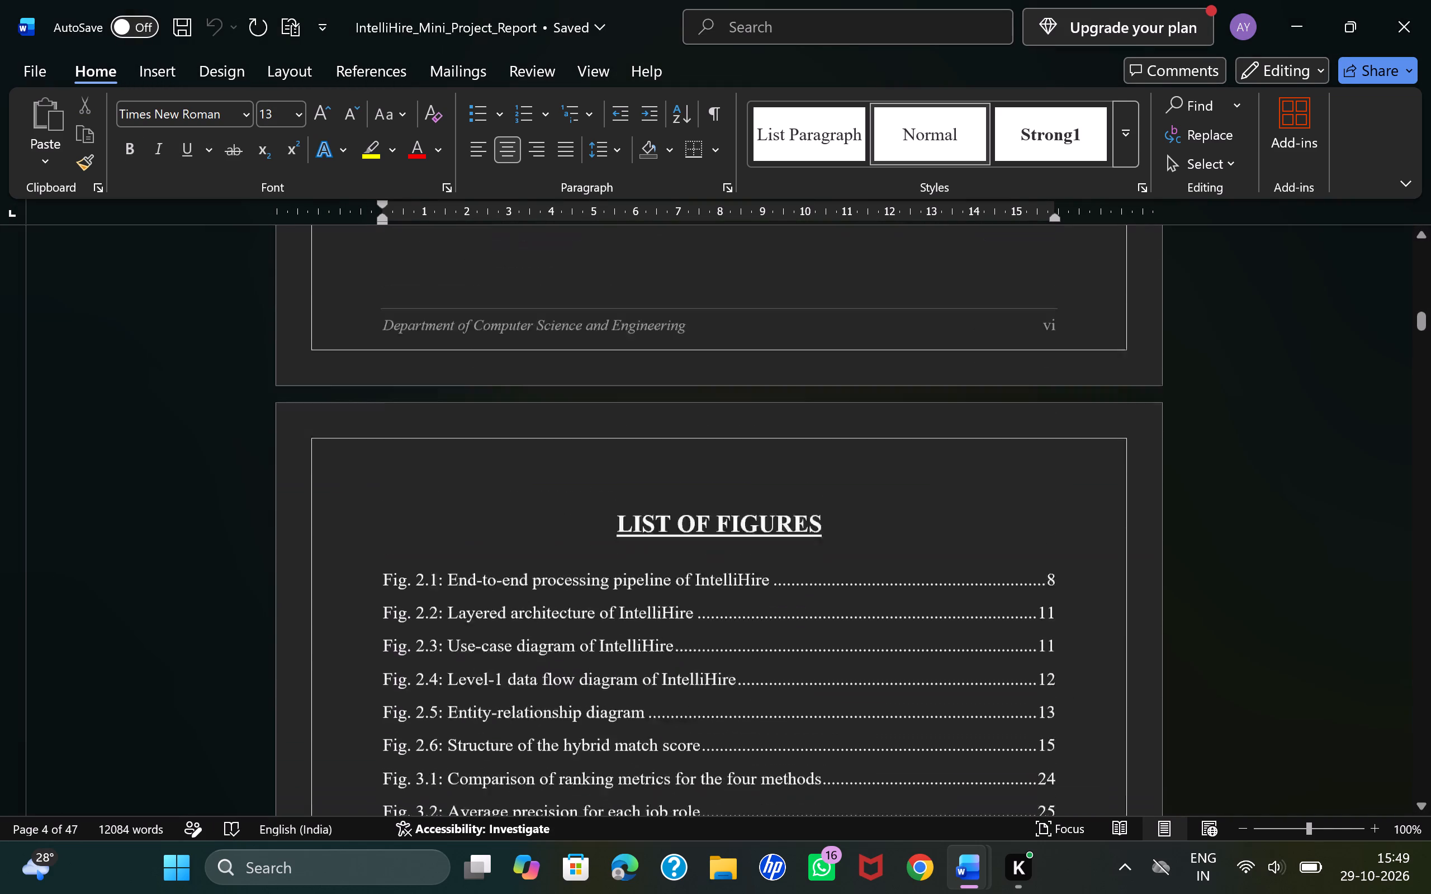
pyautogui.scroll(-2, 860, 673)
pyautogui.hotkey('alt', 'Tab')
pyautogui.scroll(-5, 860, 673)
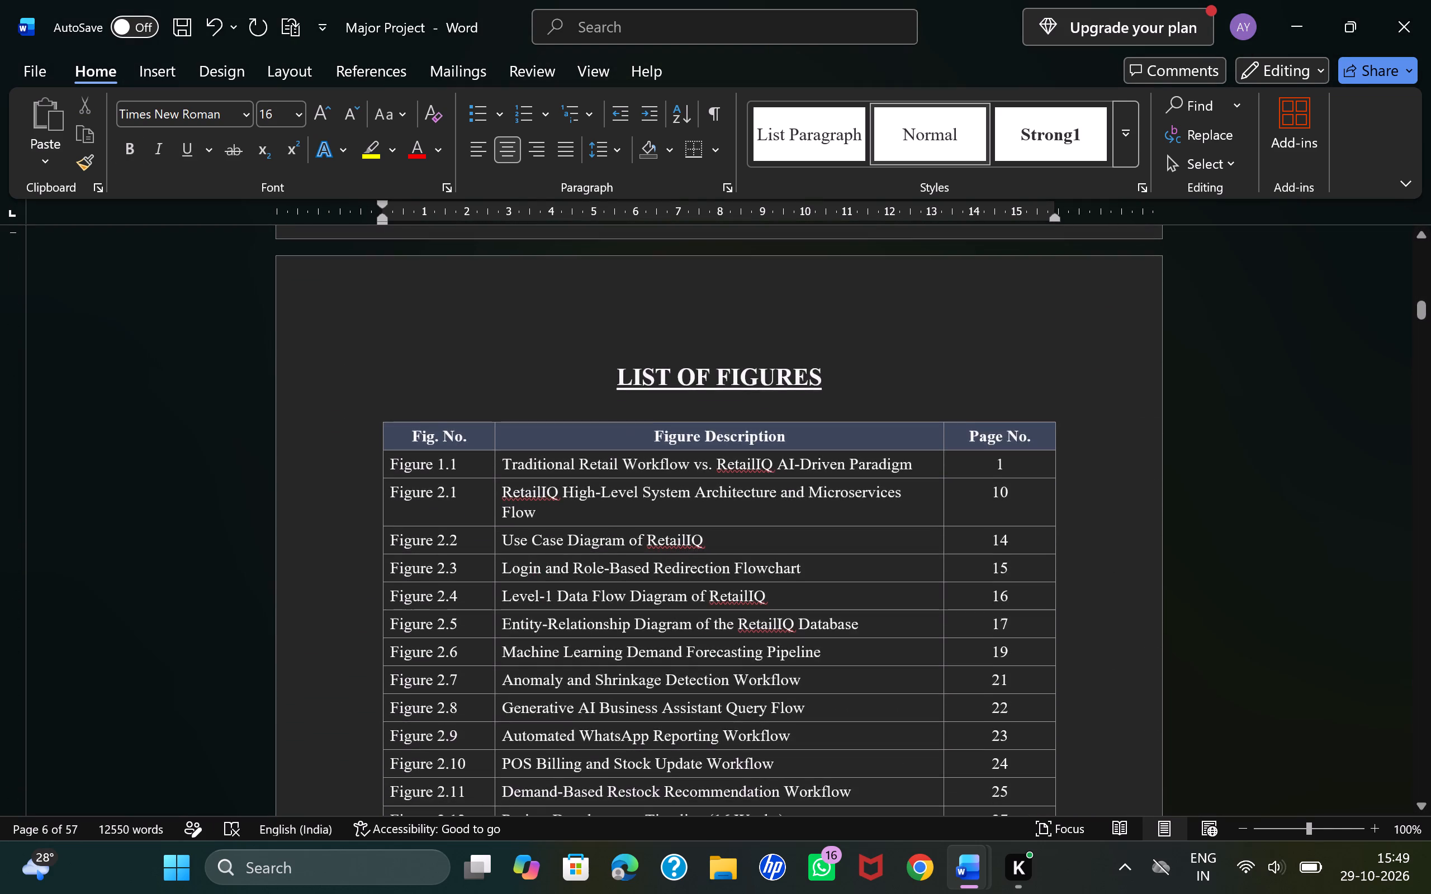
pyautogui.scroll(-4, 860, 673)
pyautogui.scroll(2, 860, 673)
pyautogui.scroll(-1, 860, 673)
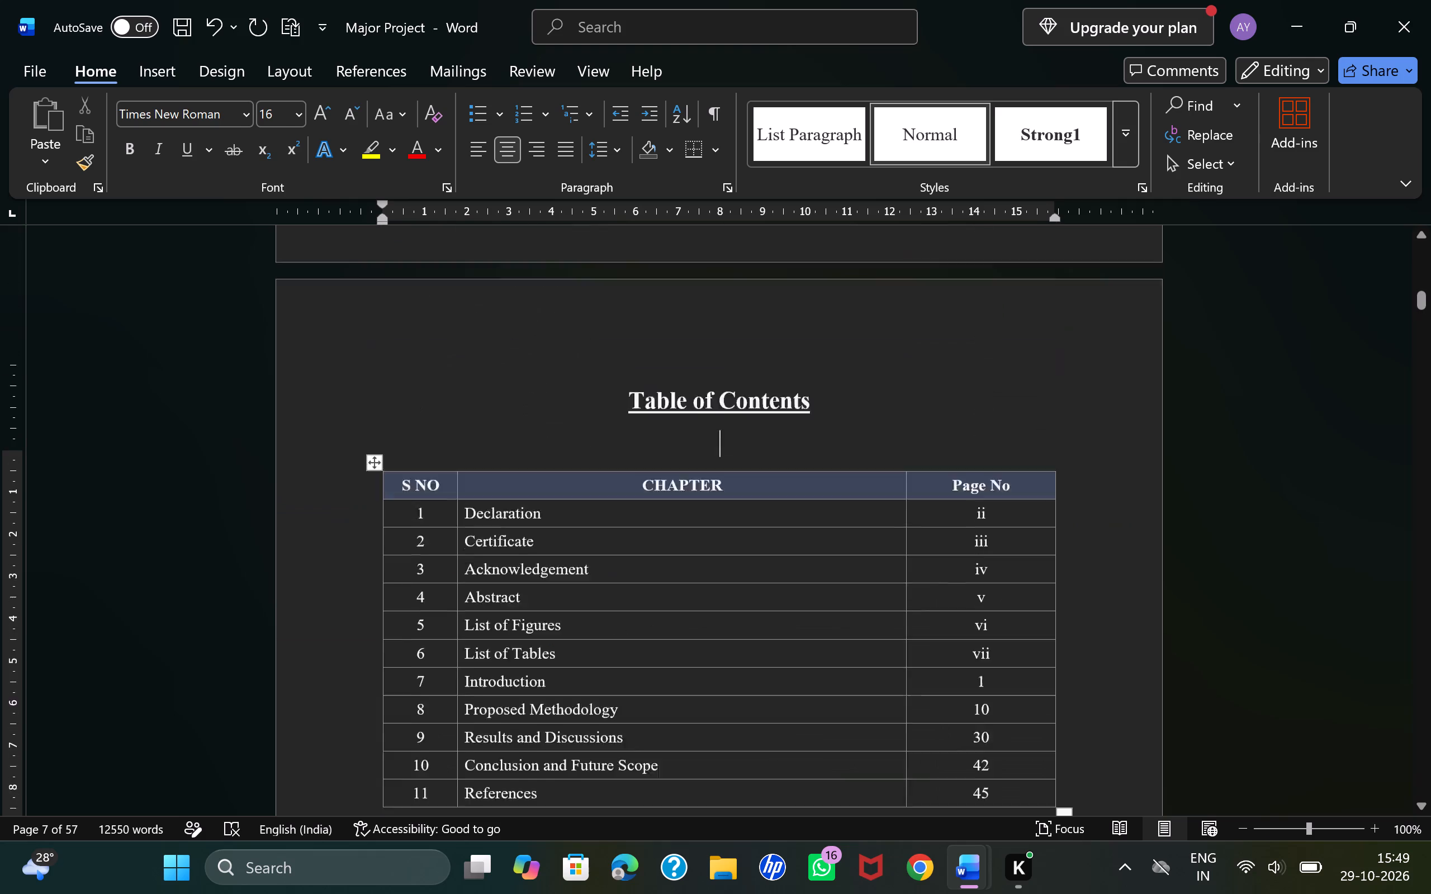
pyautogui.scroll(-3, 860, 673)
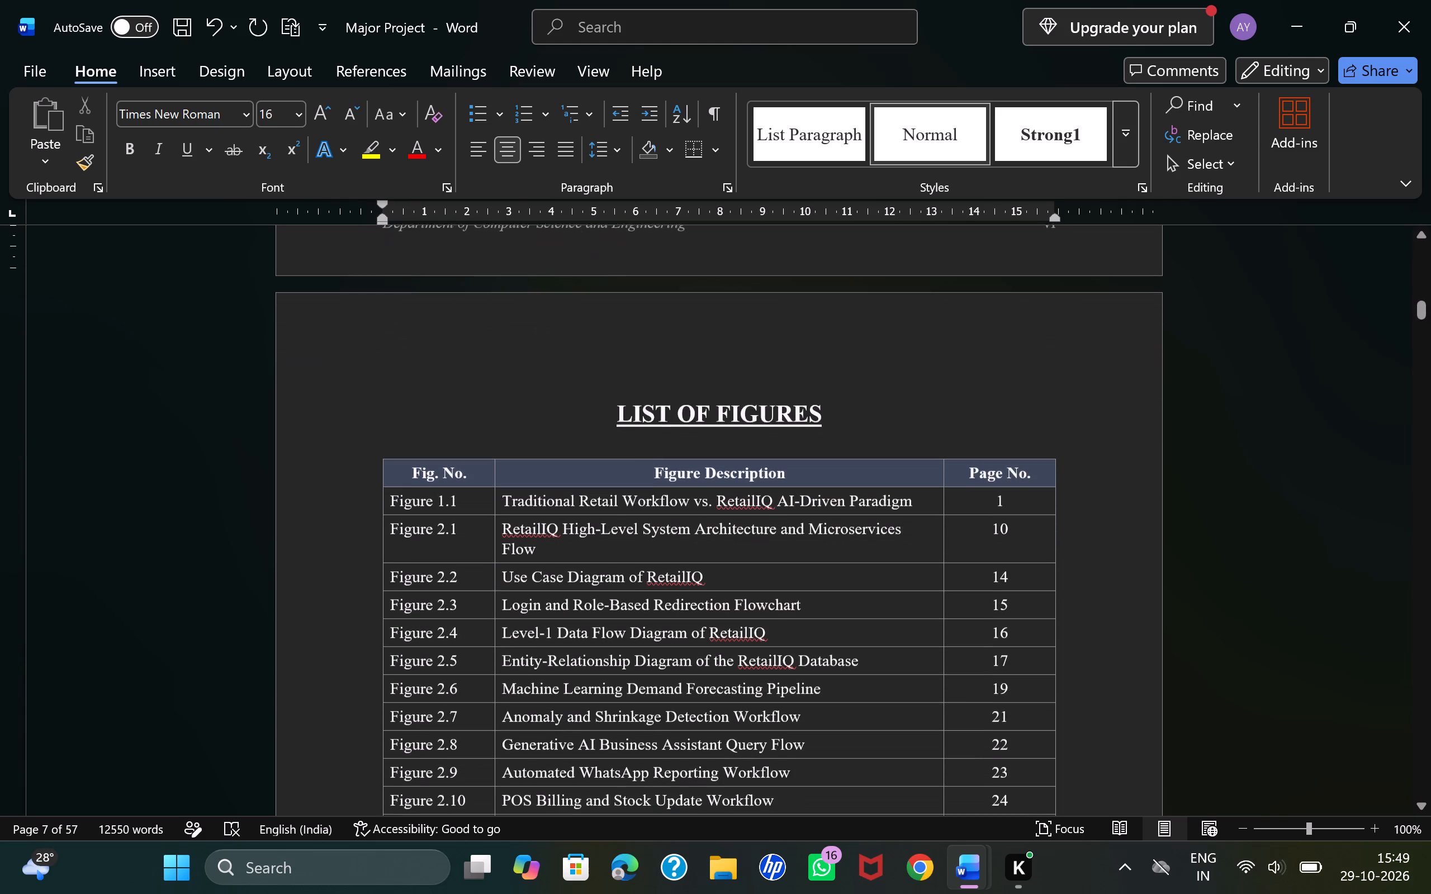
# Check the font formatting of the "LIST OF FIGURES" heading against that of the "Table of Contents" heading.
pyautogui.moveTo(619, 415); pyautogui.dragTo(808, 390)
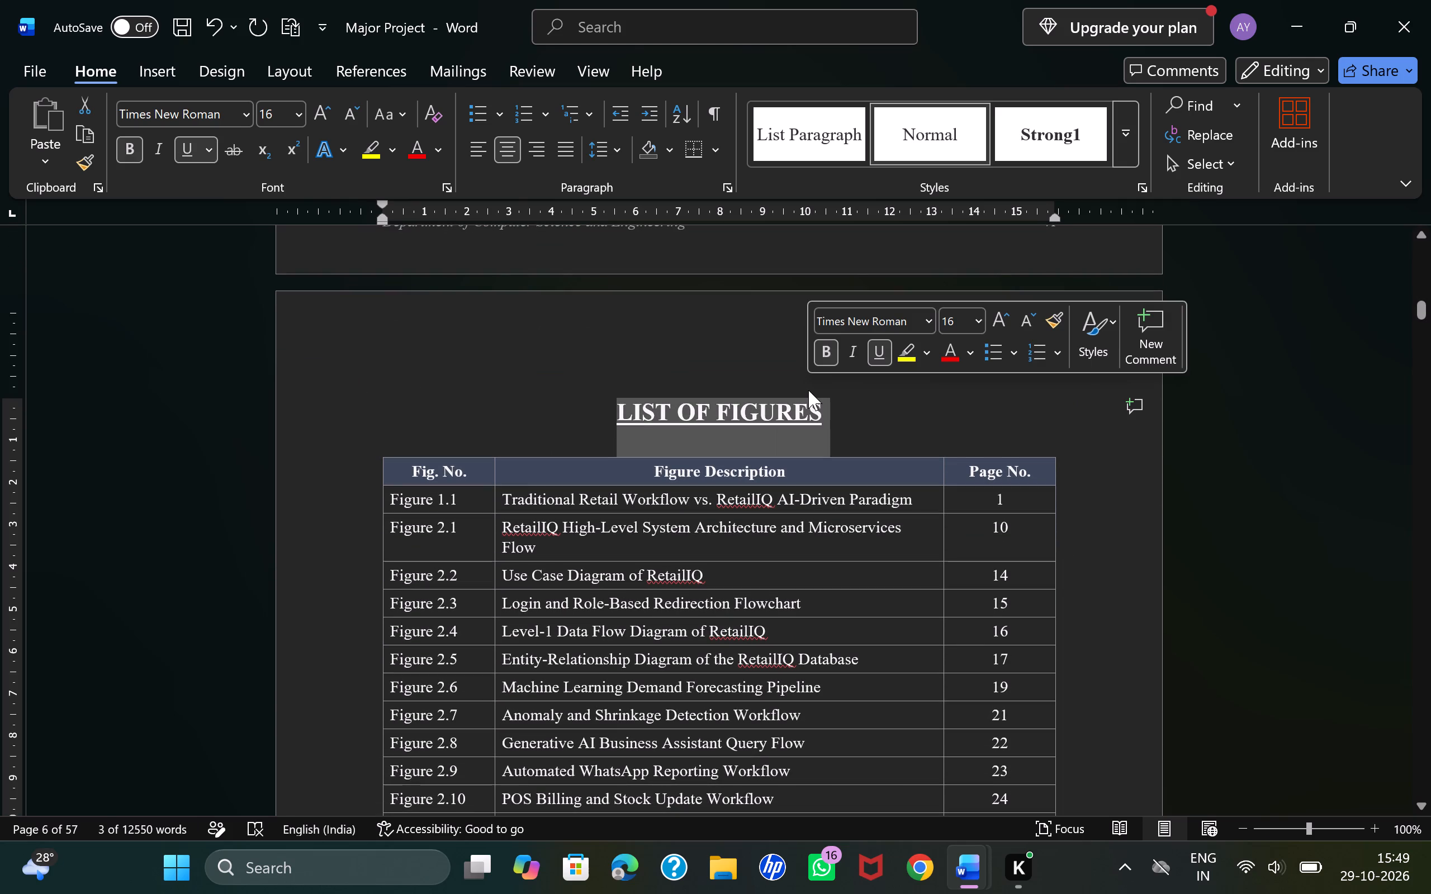
pyautogui.click(876, 400)
pyautogui.scroll(4, 876, 400)
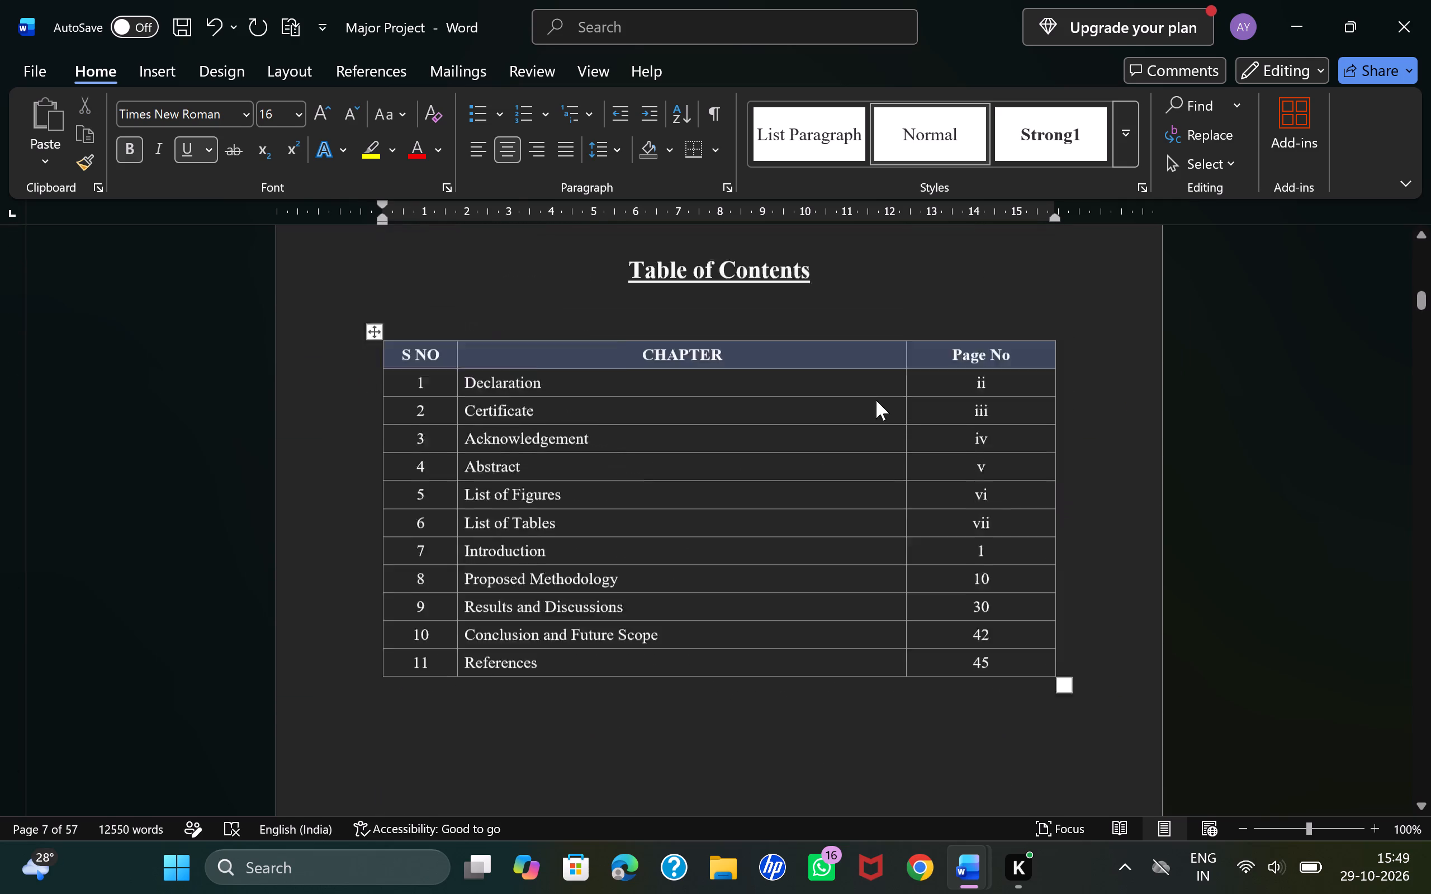
pyautogui.scroll(1, 876, 400)
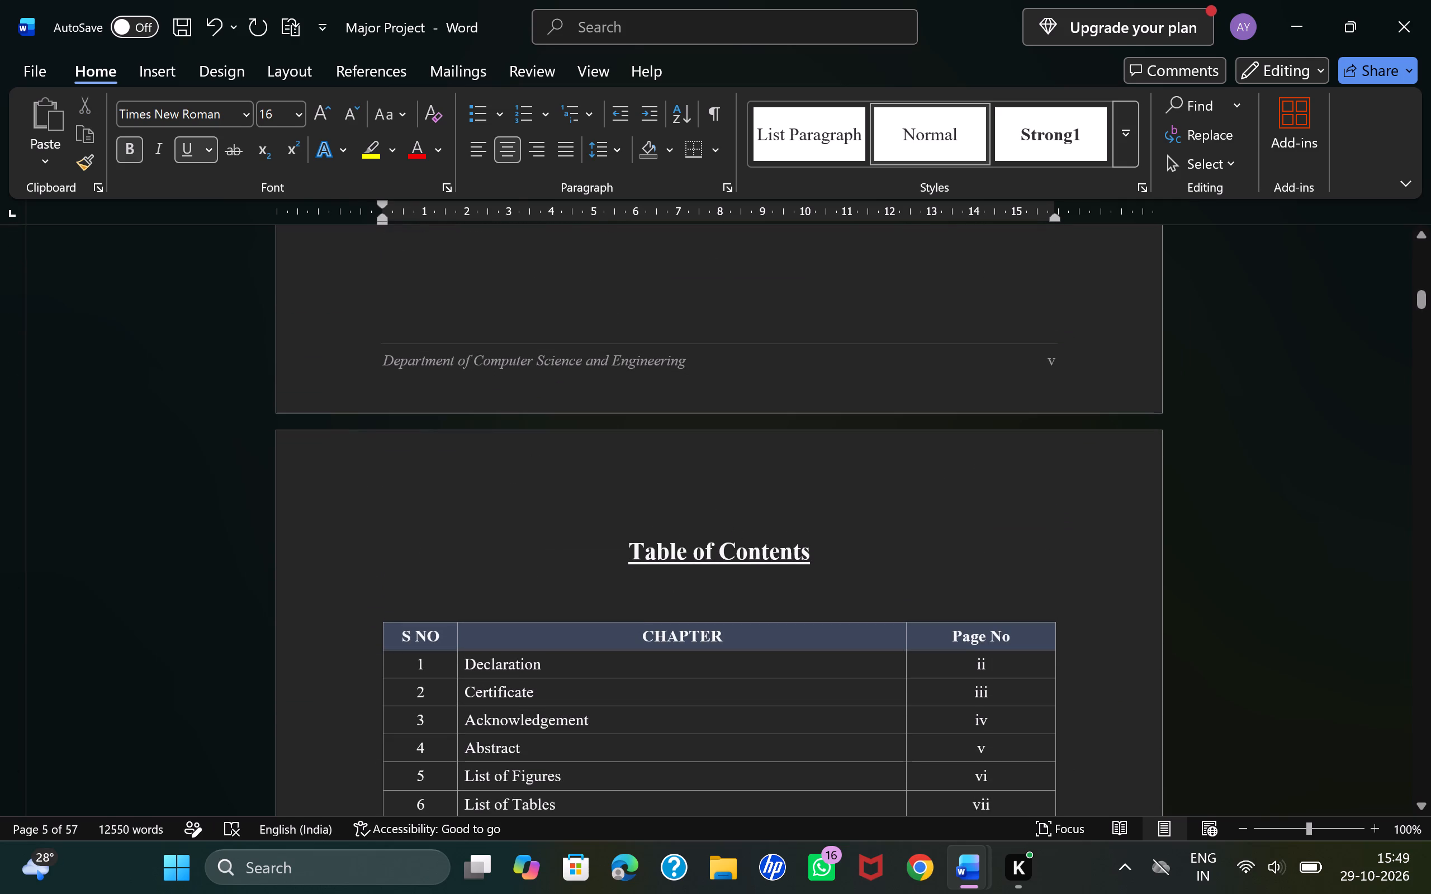
pyautogui.moveTo(633, 548); pyautogui.dragTo(812, 560)
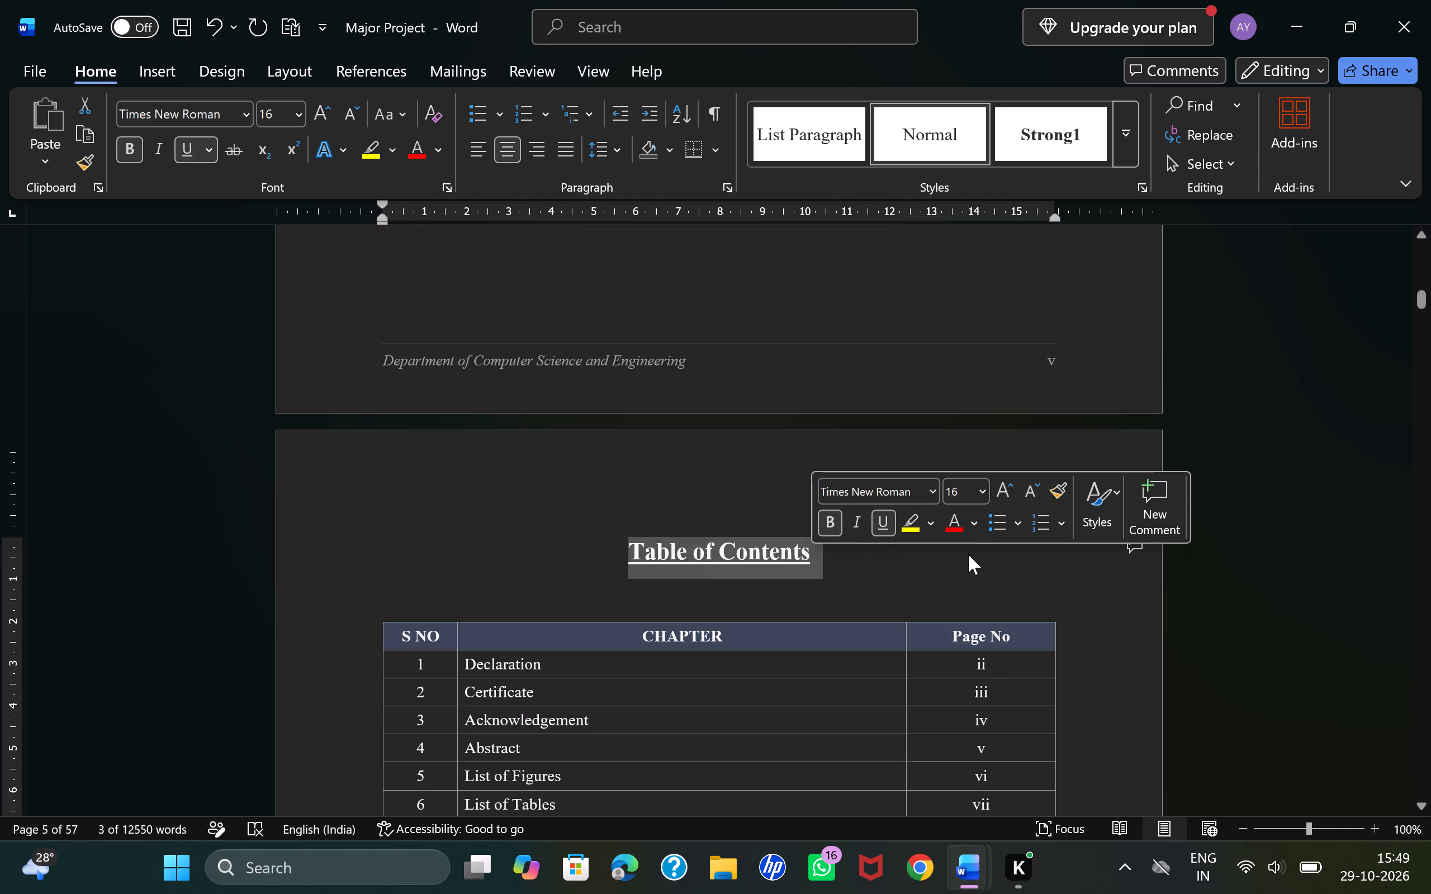
pyautogui.click(956, 579)
pyautogui.scroll(-6, 956, 579)
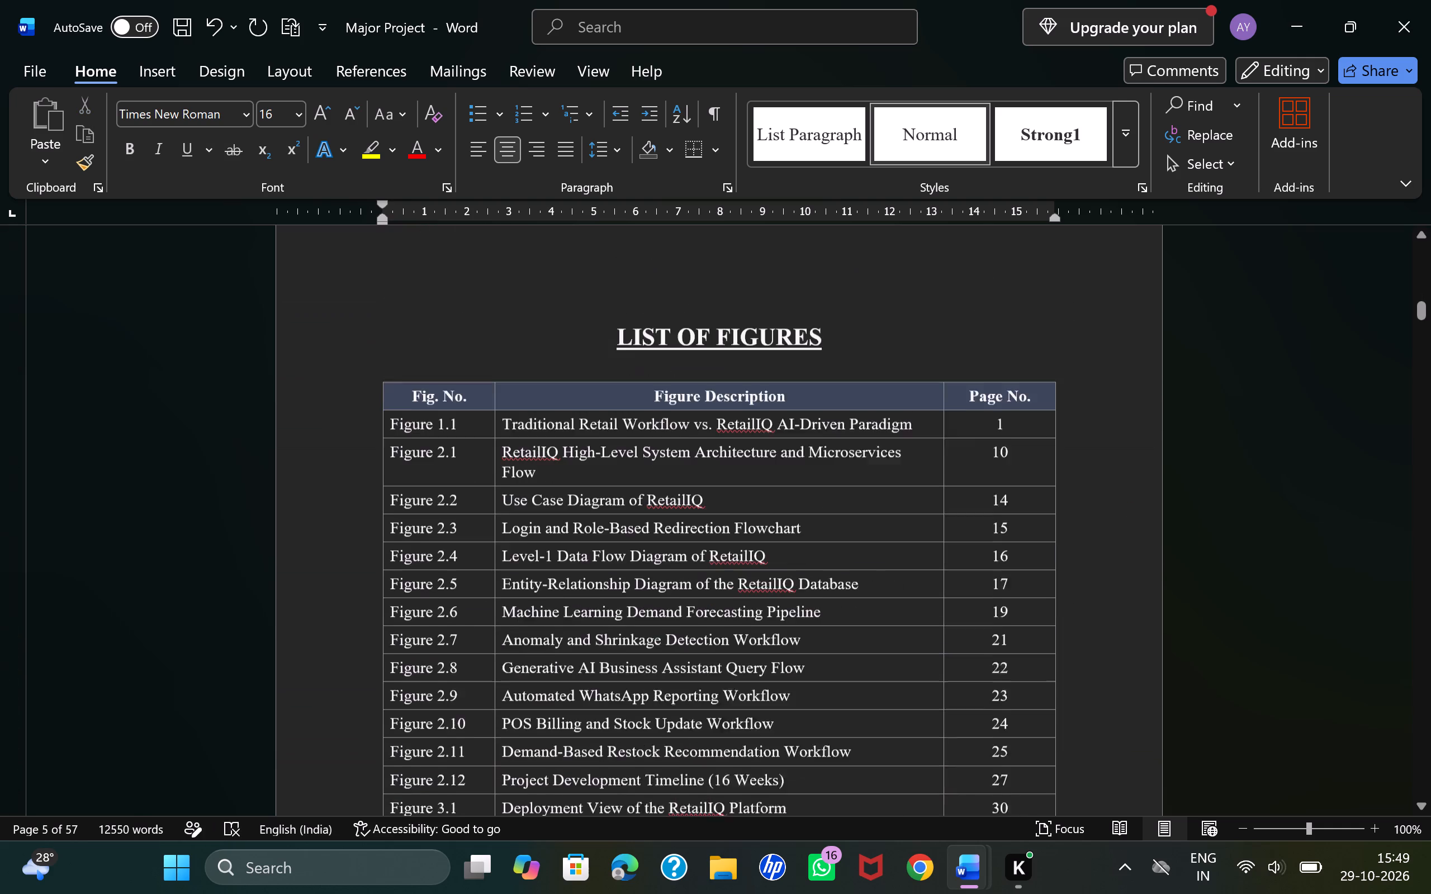
pyautogui.scroll(-4, 956, 579)
pyautogui.scroll(5, 956, 579)
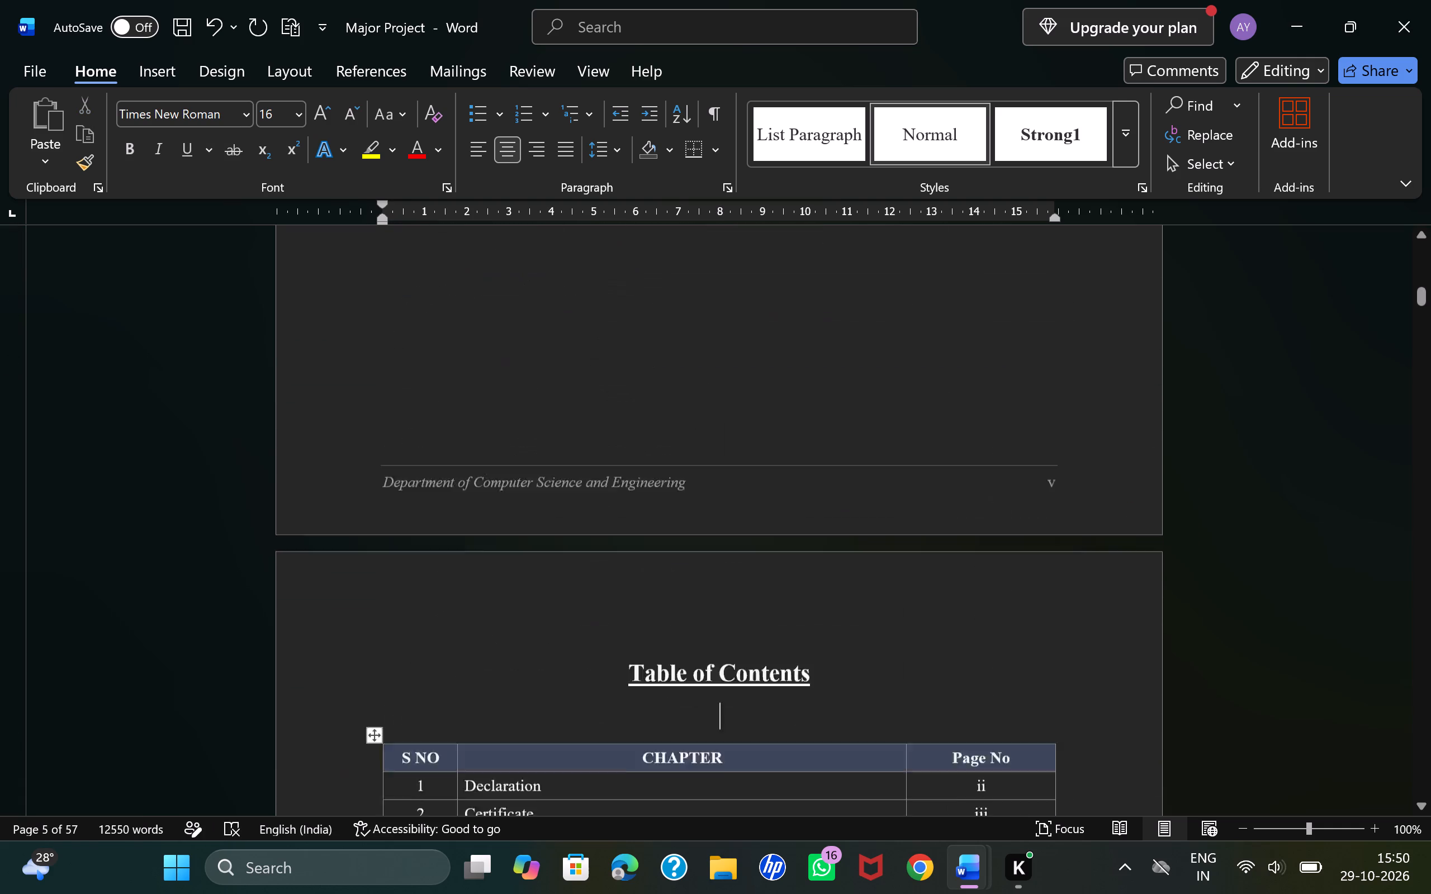
pyautogui.scroll(2, 956, 579)
pyautogui.scroll(-2, 956, 579)
# Retype the "Table of Contents" heading in the Major Project report in capitals as "TABLE OF CONTENTS", checking the IntelliHire report's wording.
pyautogui.click(817, 424)
pyautogui.press('BackSpace')
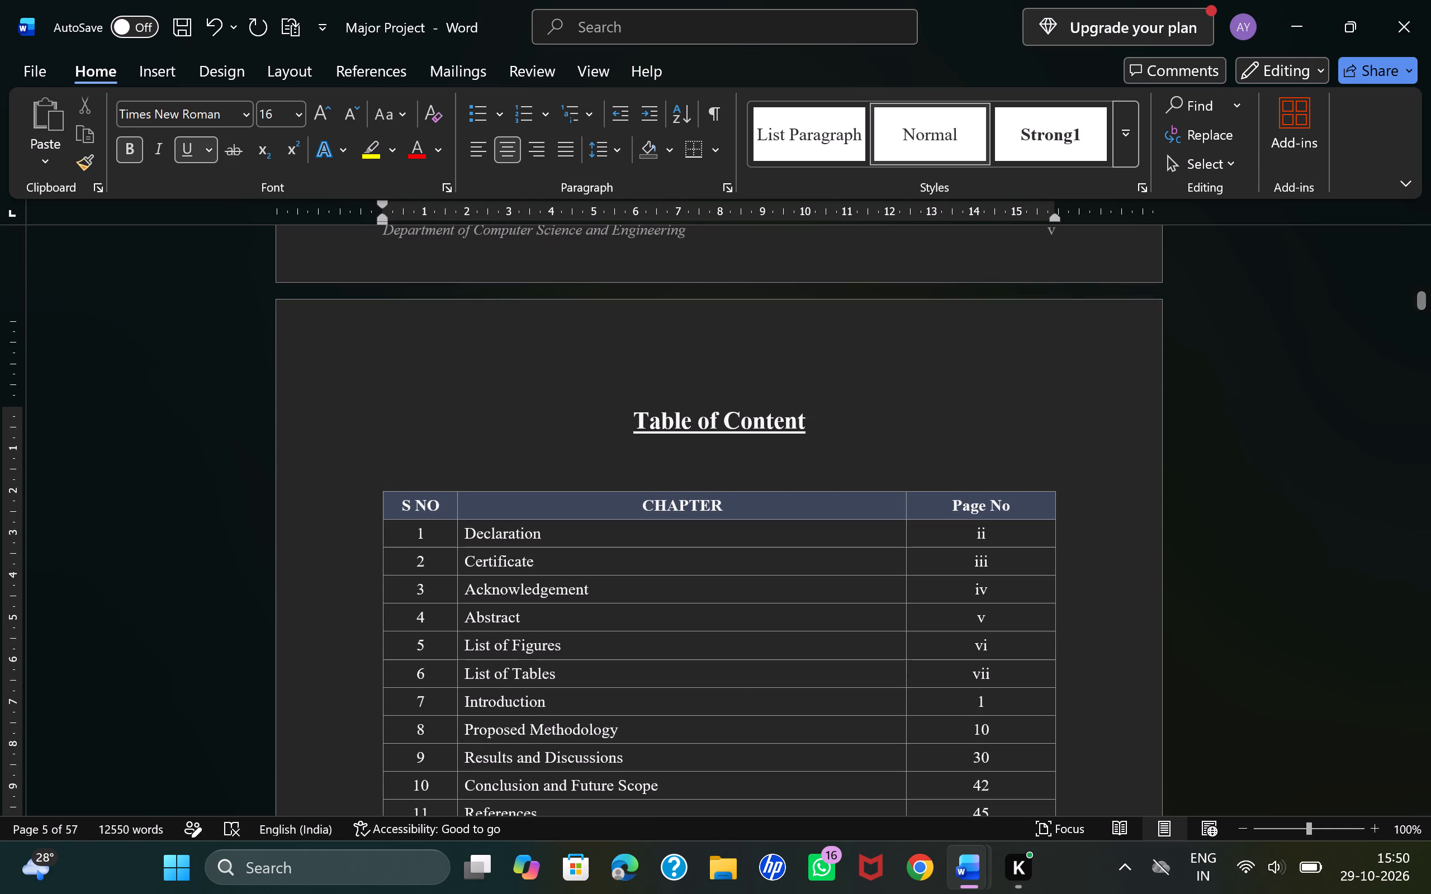
pyautogui.press('BackSpace')
pyautogui.press('BackSpace')
pyautogui.press('BackSpace')
pyautogui.hotkey('alt', 'Tab')
pyautogui.hotkey('alt', 'Tab')
pyautogui.press('BackSpace')
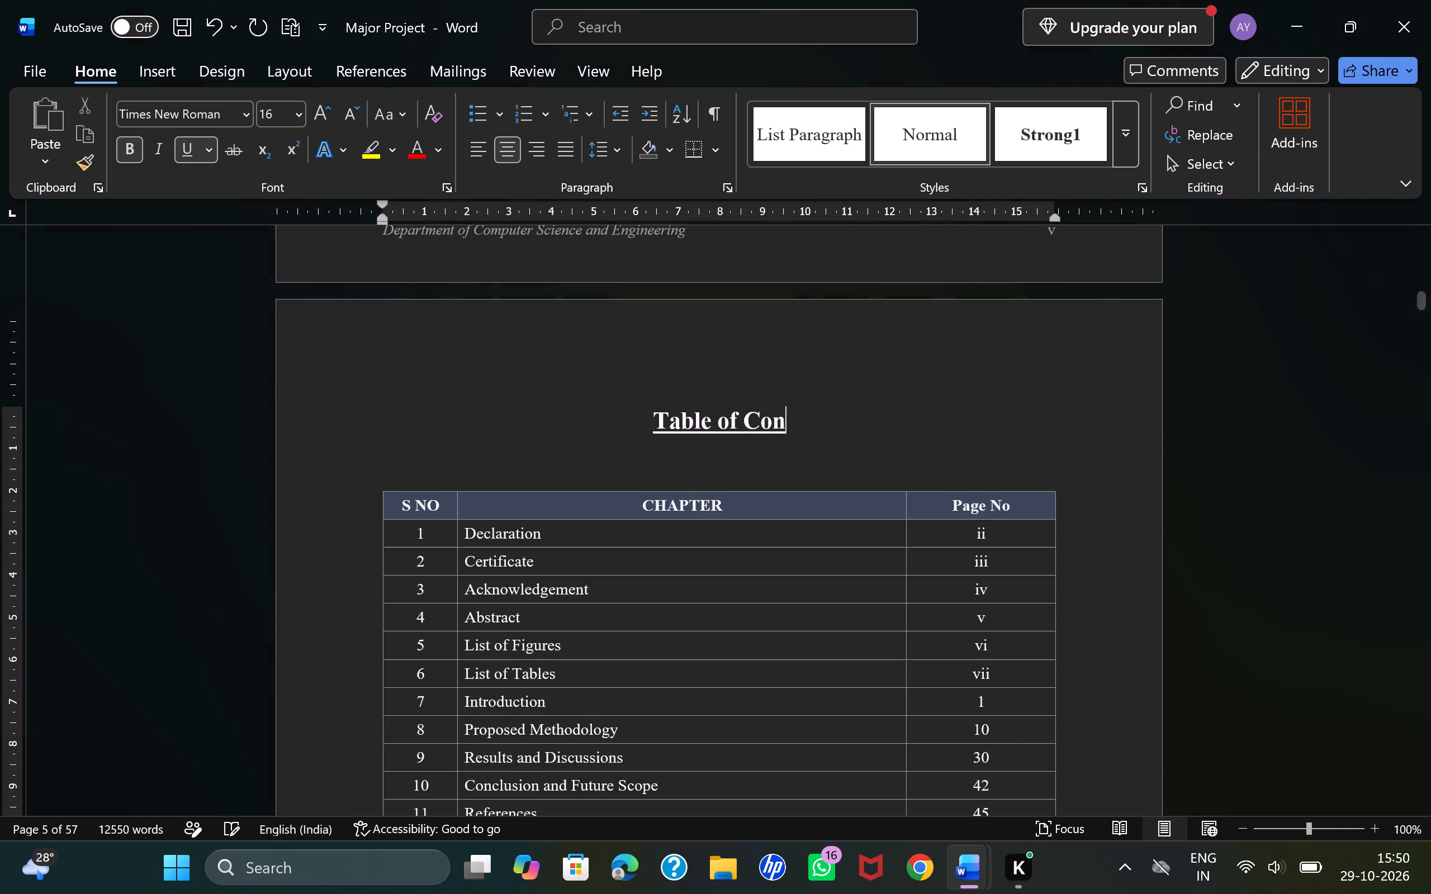
pyautogui.press('BackSpace')
pyautogui.press('BackSpace')
pyautogui.press('BackSpace')
pyautogui.press('BackSpace')
pyautogui.press('BackSpace')
pyautogui.press('BackSpace')
pyautogui.press('BackSpace')
pyautogui.press('BackSpace')
pyautogui.press('BackSpace')
pyautogui.press('BackSpace')
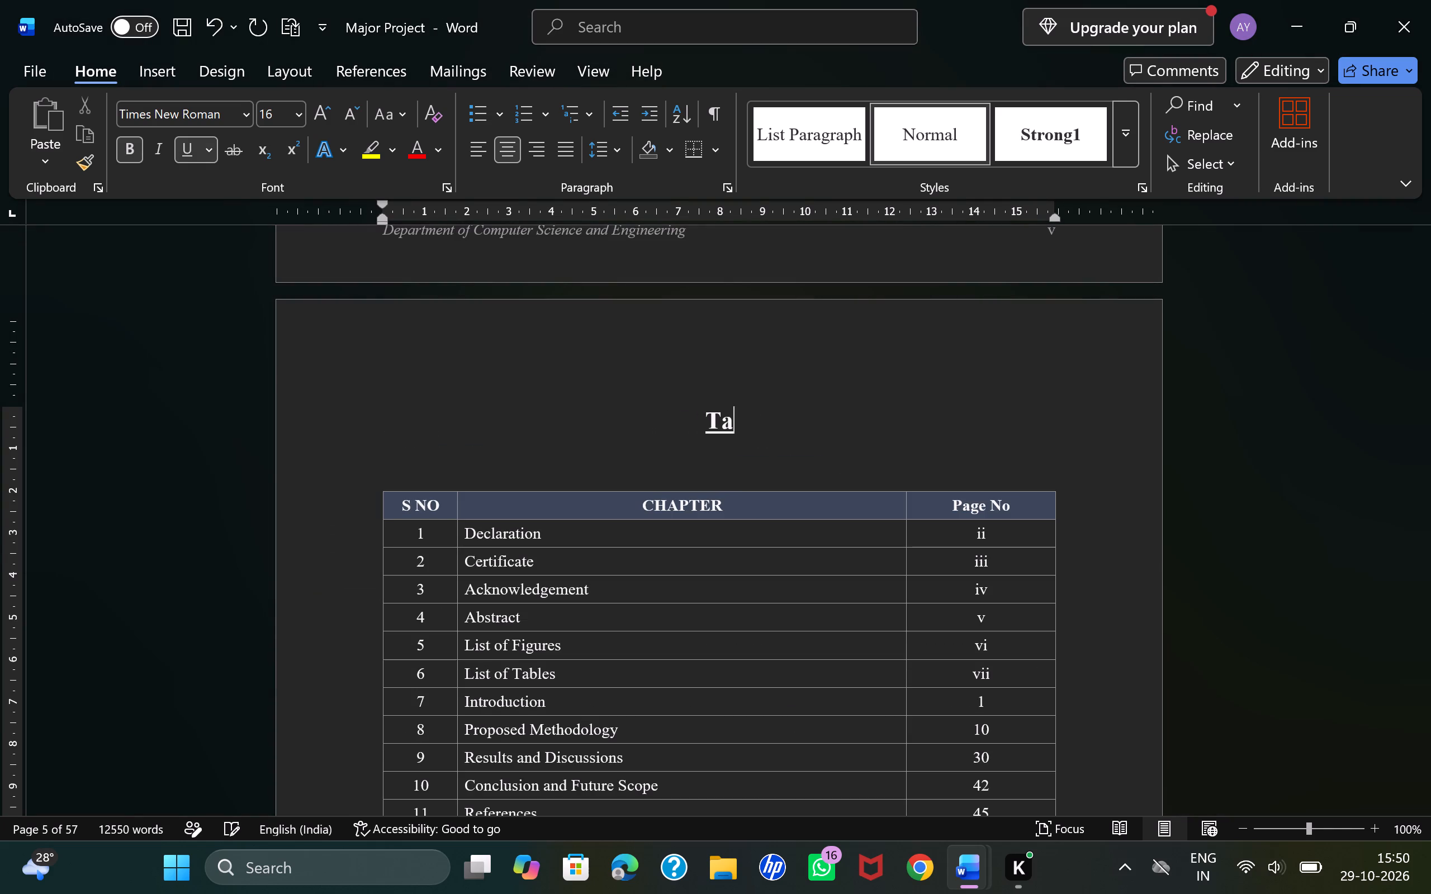
pyautogui.press('BackSpace')
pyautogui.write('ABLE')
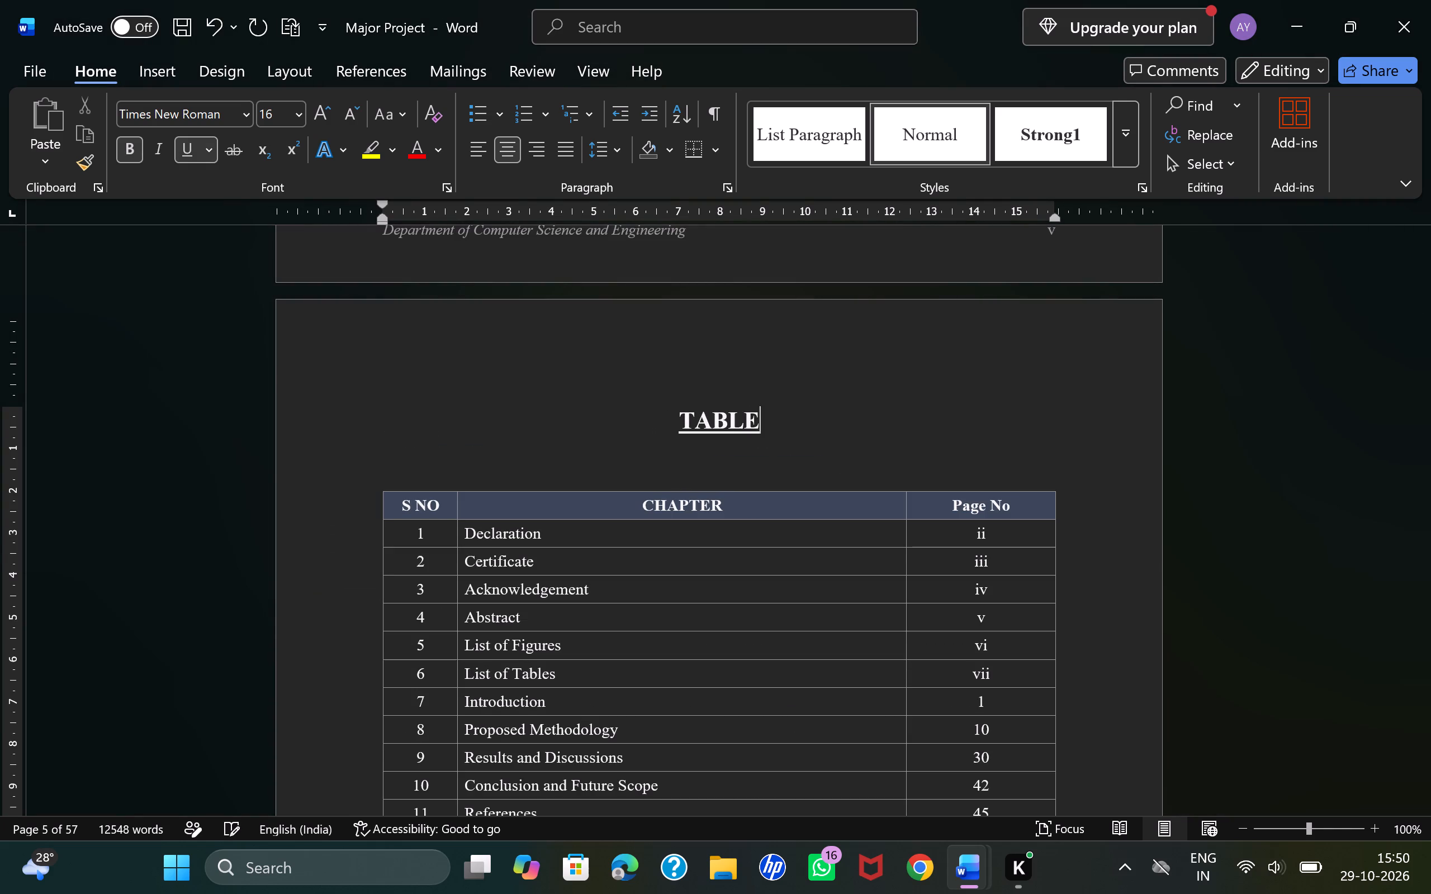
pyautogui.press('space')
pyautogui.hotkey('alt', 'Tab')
pyautogui.scroll(4, 770, 376)
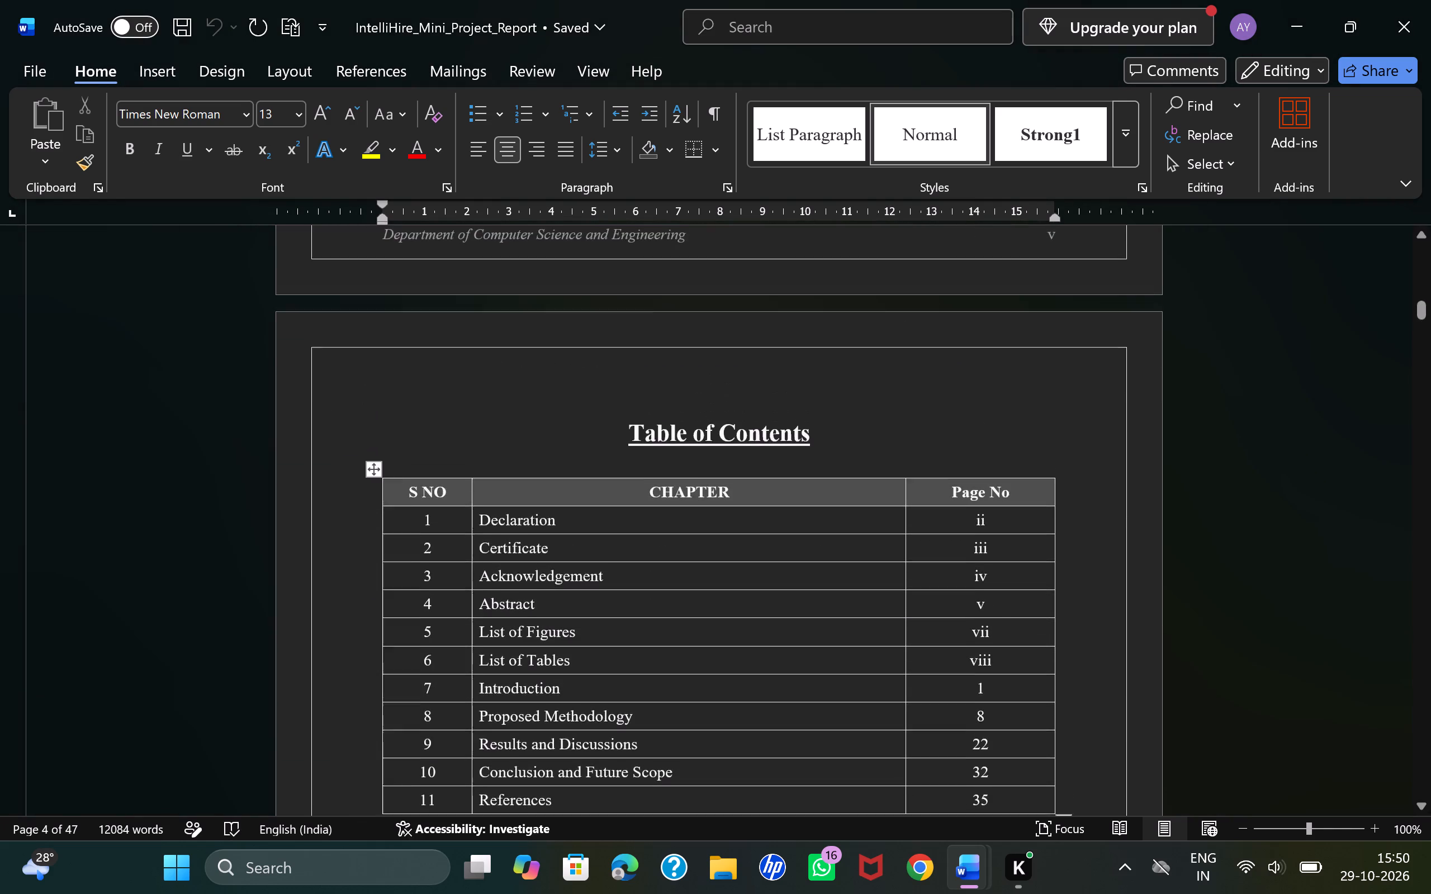
pyautogui.hotkey('alt', 'Tab')
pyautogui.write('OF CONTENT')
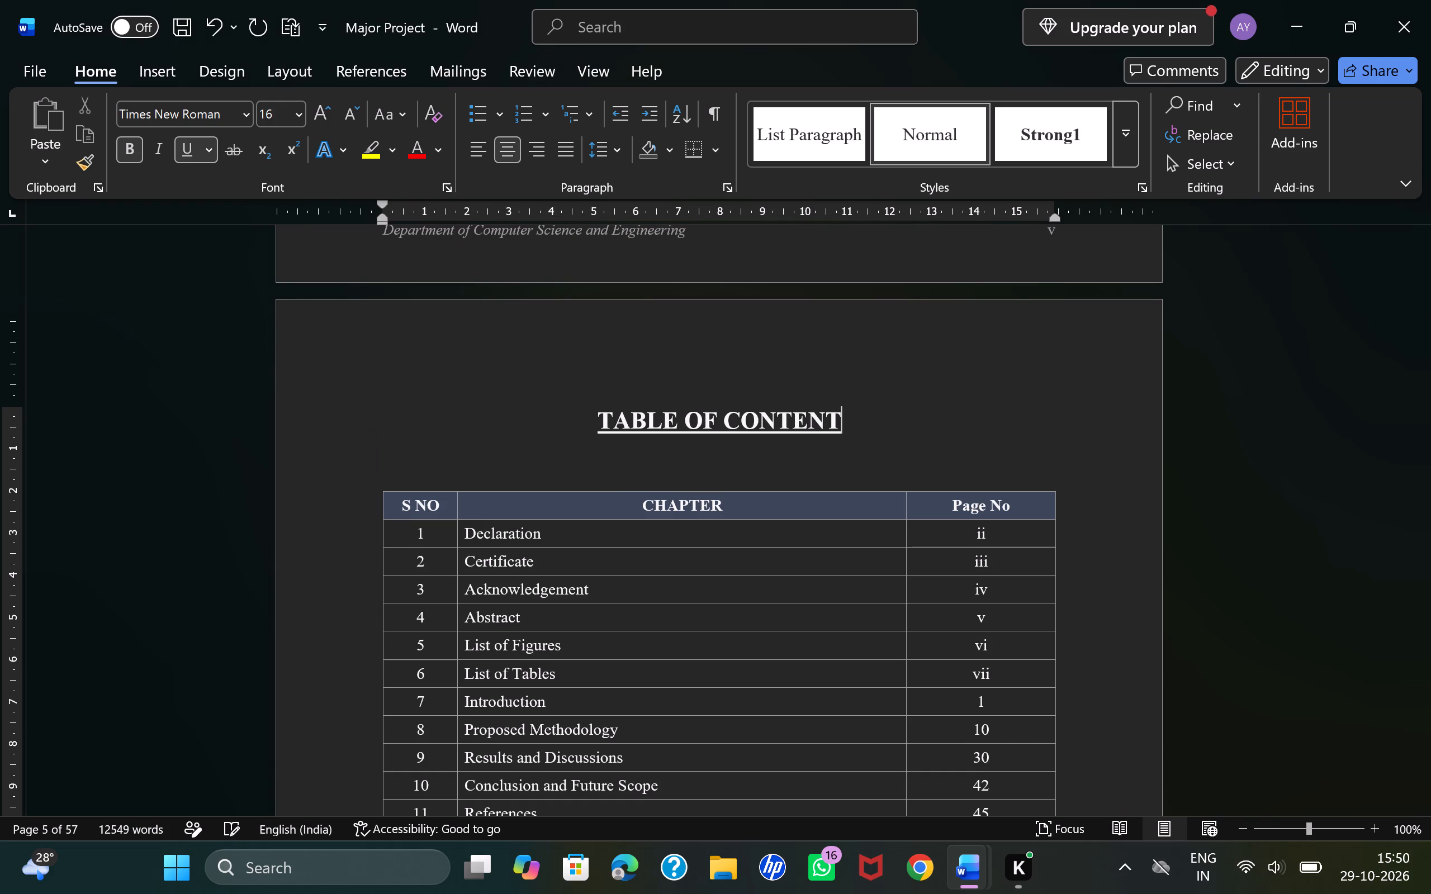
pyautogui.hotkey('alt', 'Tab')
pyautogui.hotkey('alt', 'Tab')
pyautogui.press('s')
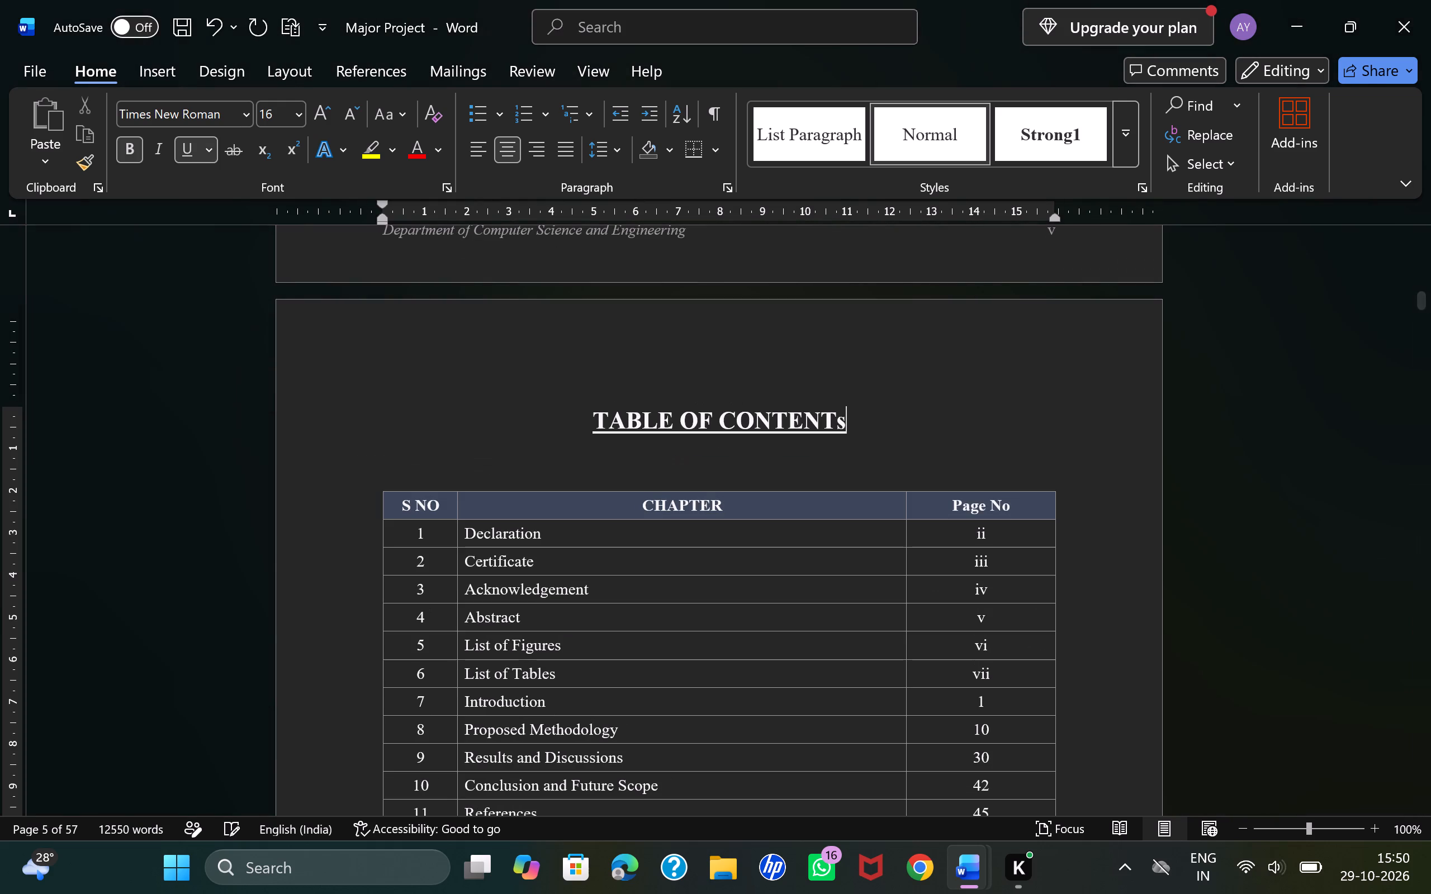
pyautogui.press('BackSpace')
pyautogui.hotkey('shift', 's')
# Review the Major Project report from the List of Figures and List of Tables through Chapter 1's problem statement for layout and formatting.
pyautogui.scroll(-3, 770, 376)
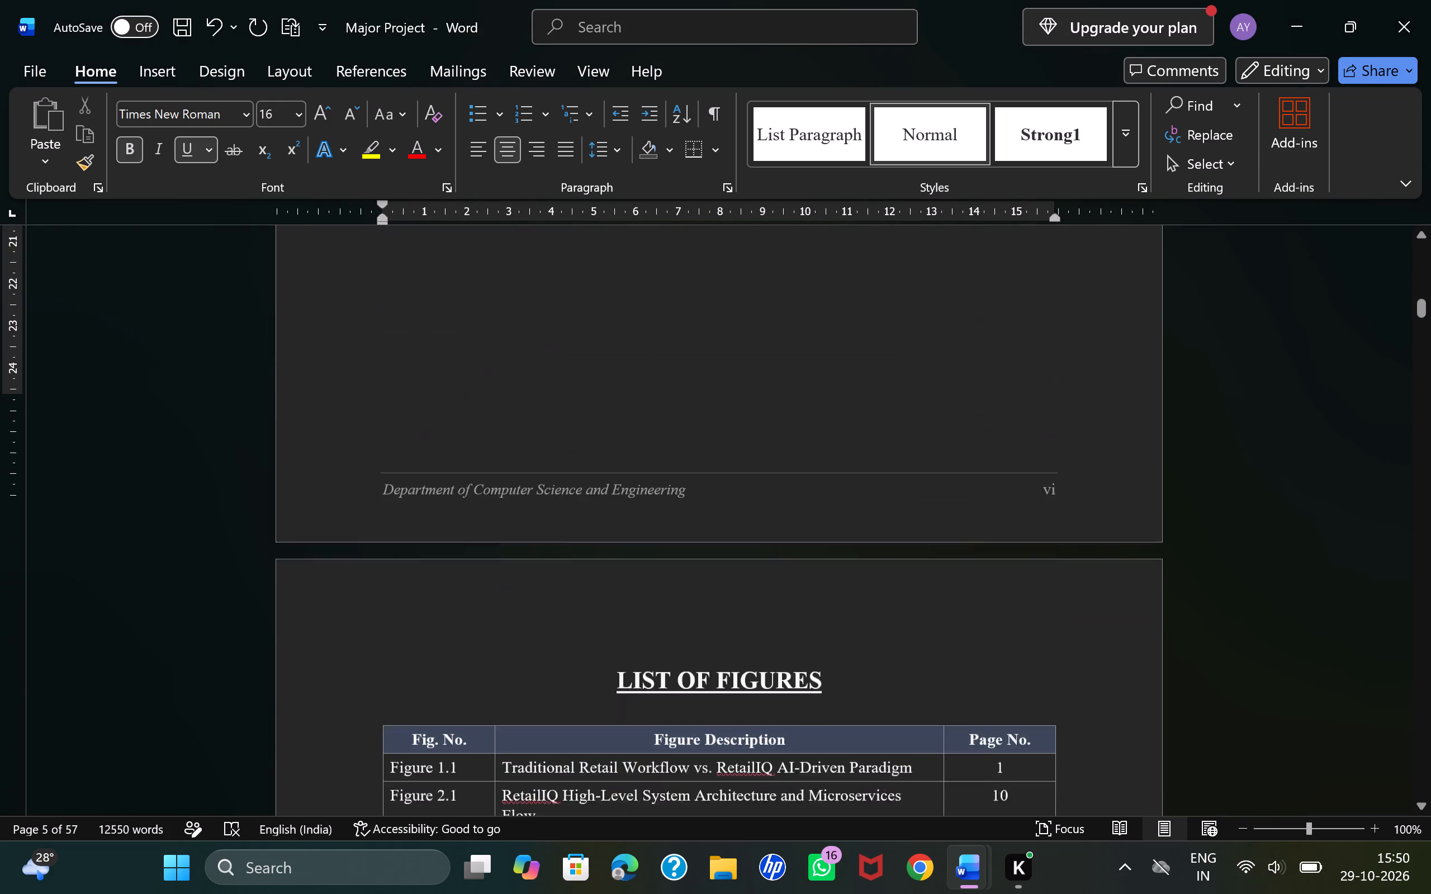
pyautogui.scroll(-8, 770, 376)
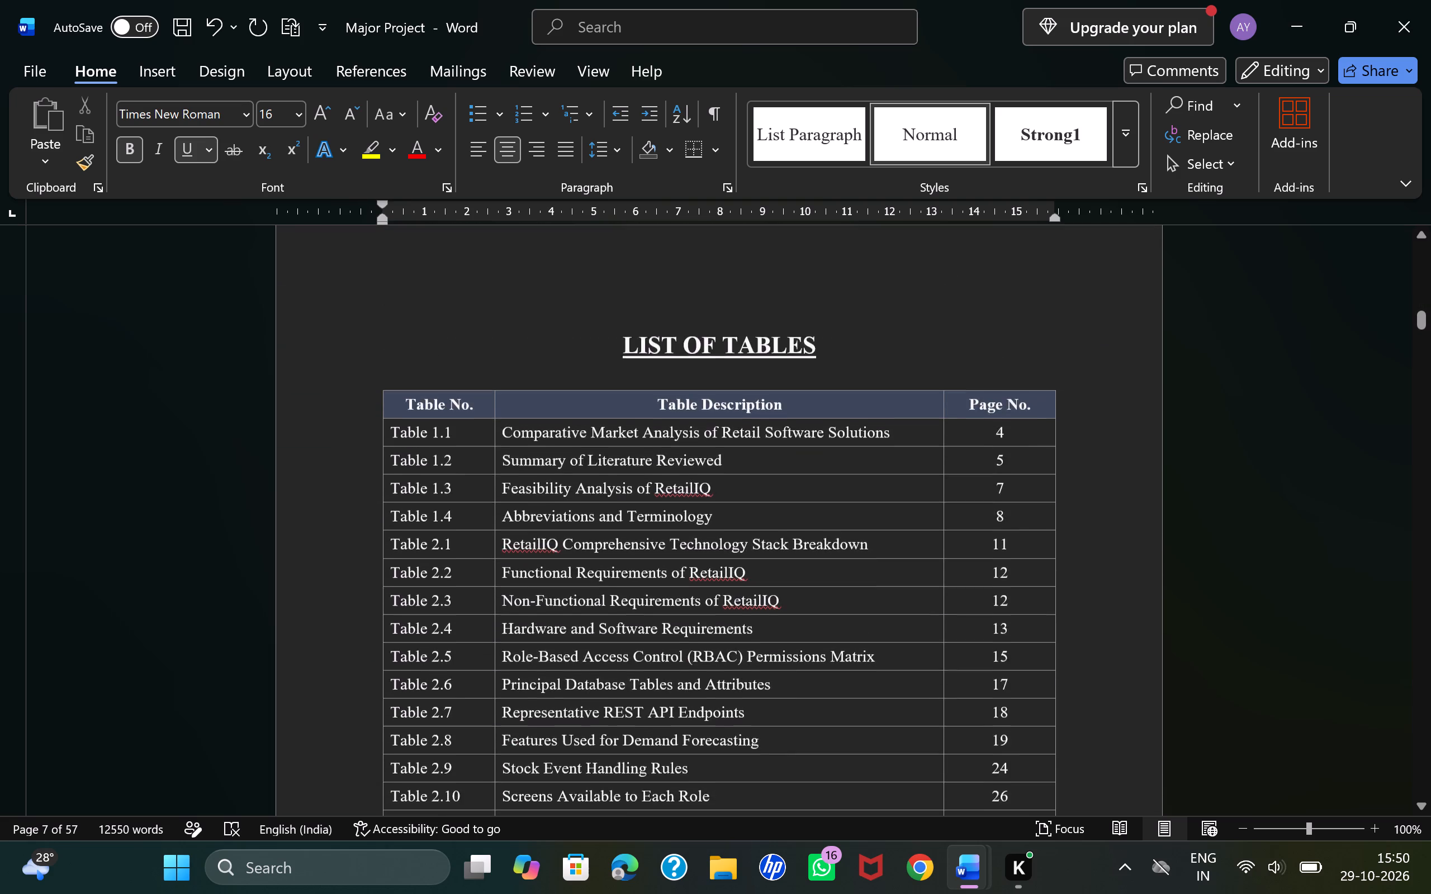
pyautogui.scroll(-5, 770, 376)
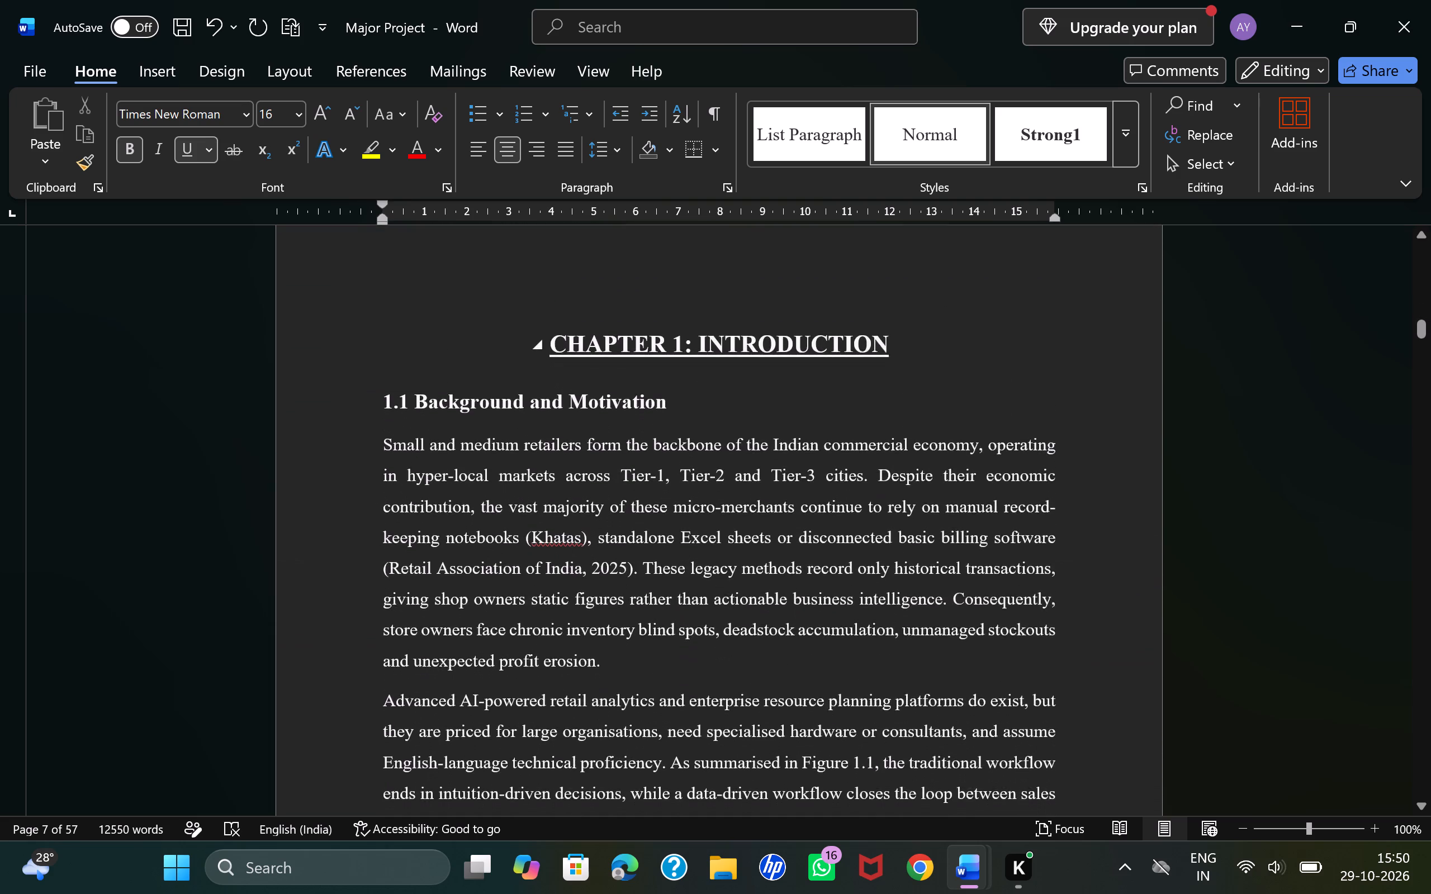
pyautogui.moveTo(385, 407); pyautogui.dragTo(649, 529)
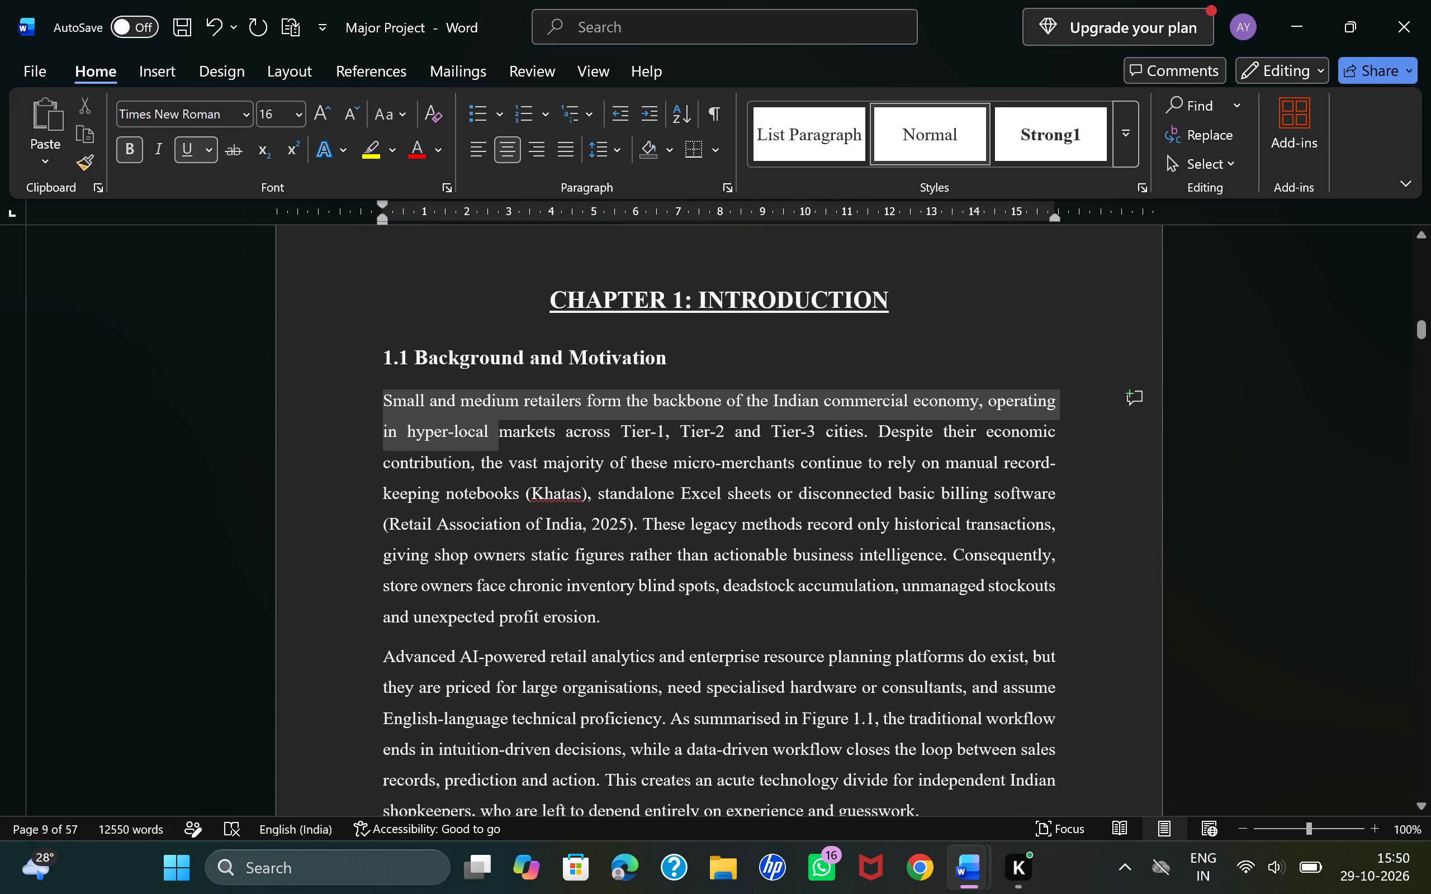
pyautogui.moveTo(649, 529); pyautogui.dragTo(817, 218)
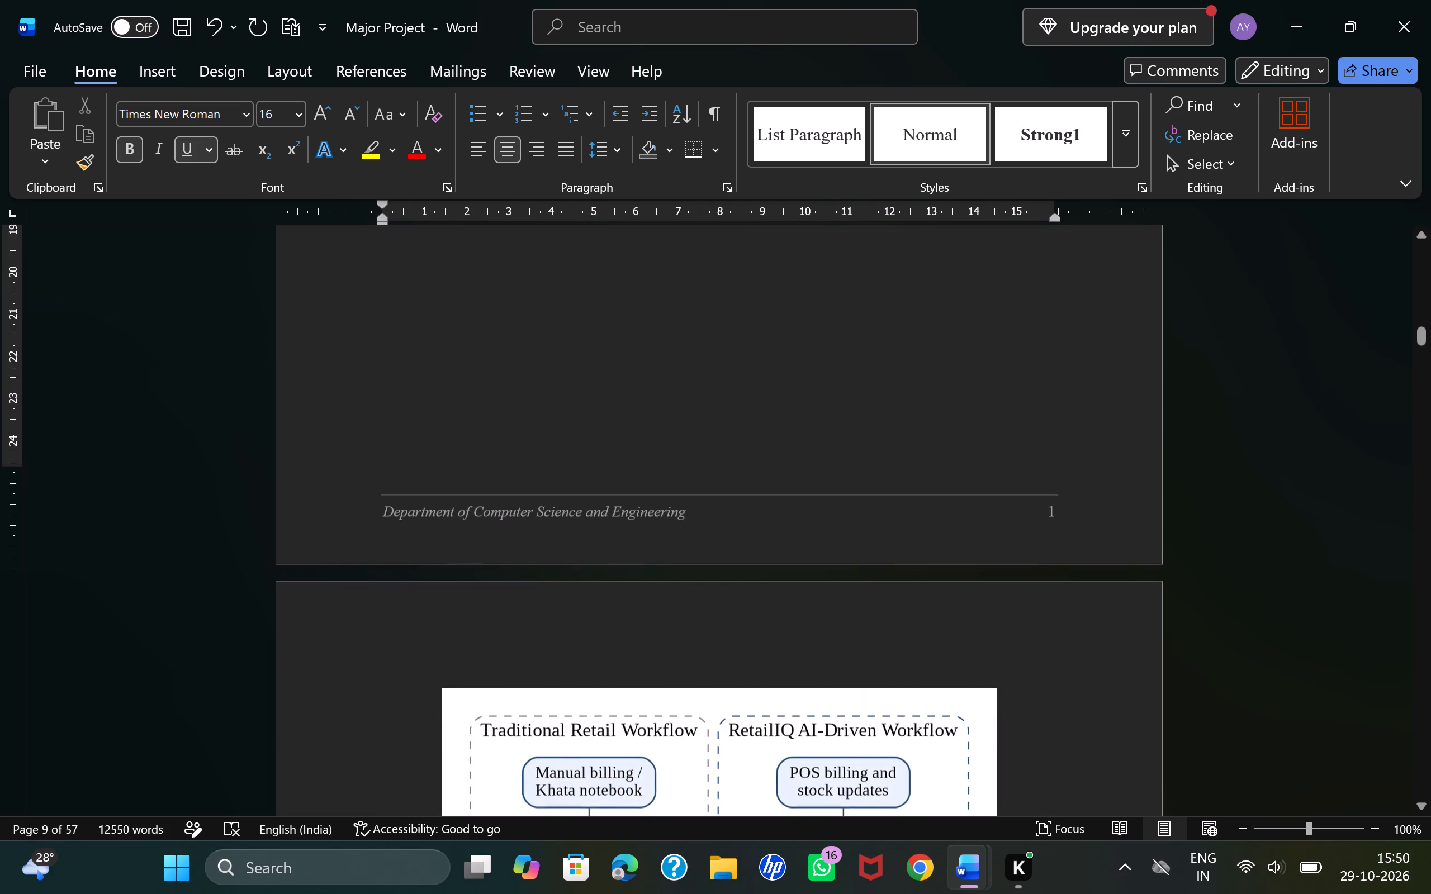
pyautogui.moveTo(817, 218); pyautogui.dragTo(950, 489)
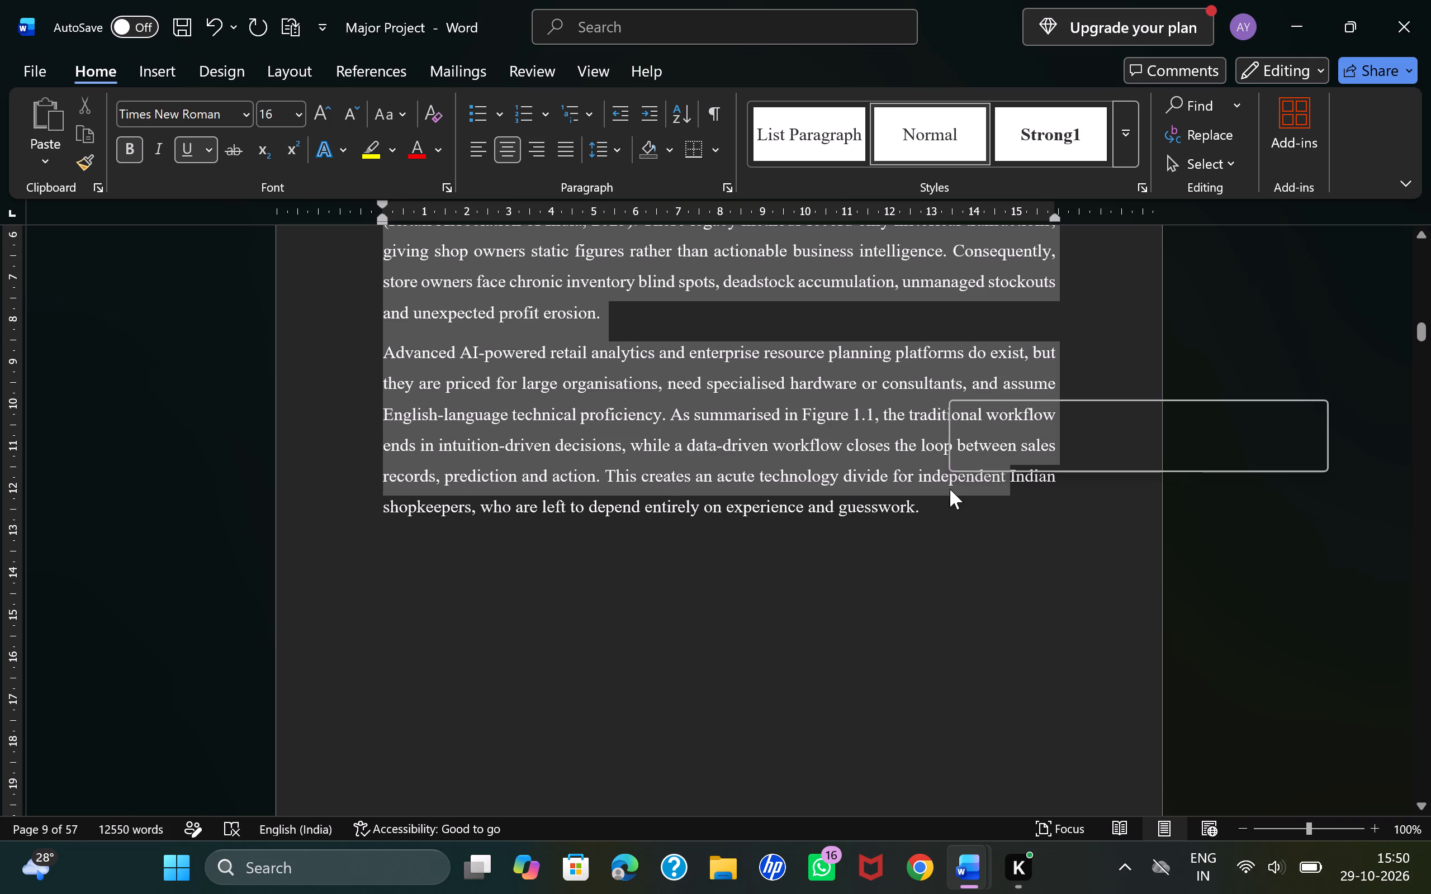
pyautogui.click(936, 530)
pyautogui.scroll(-1, 936, 530)
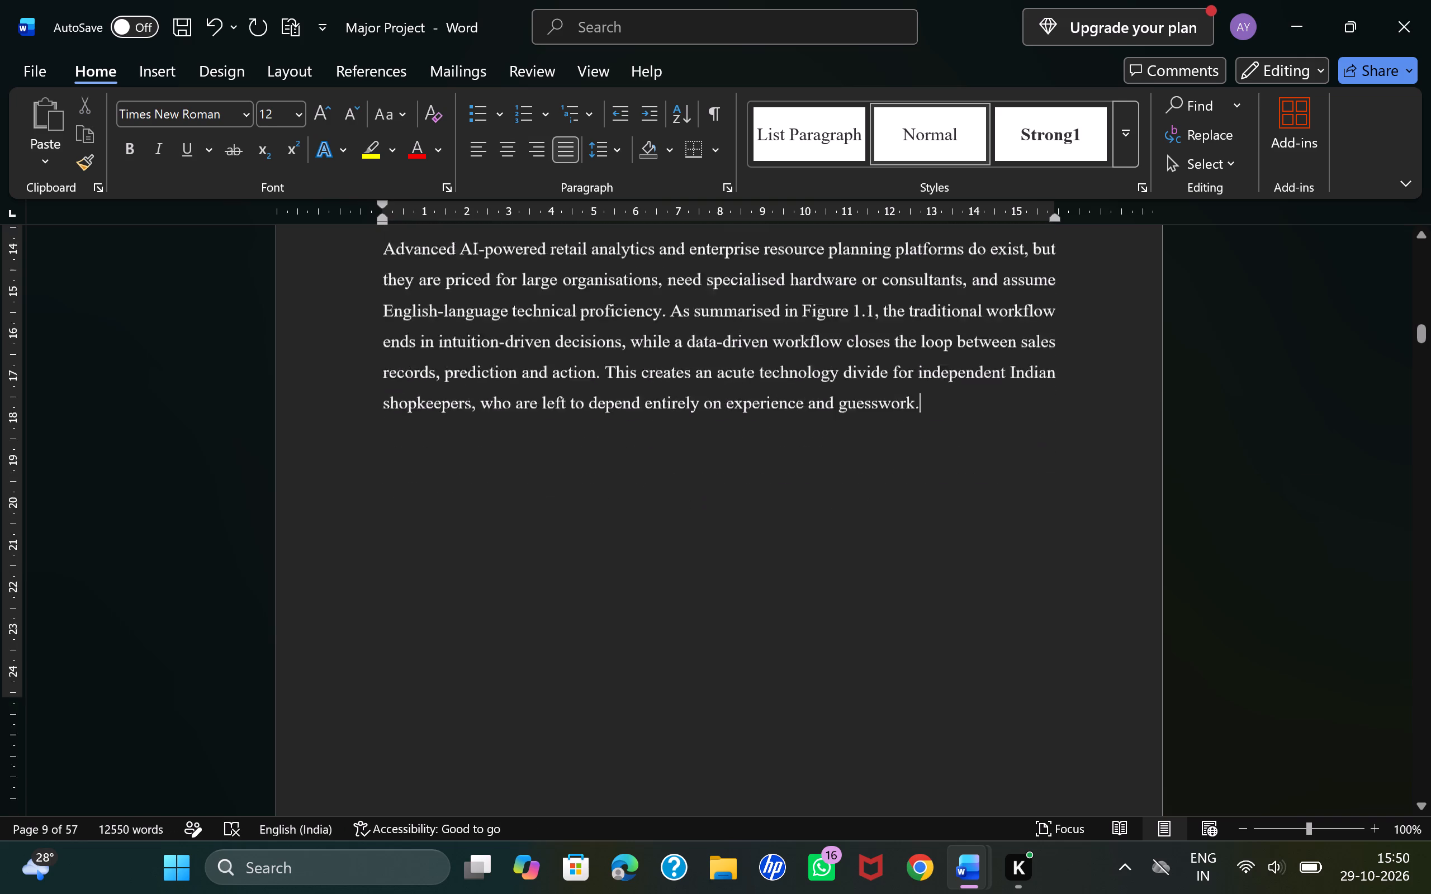
pyautogui.scroll(-6, 936, 530)
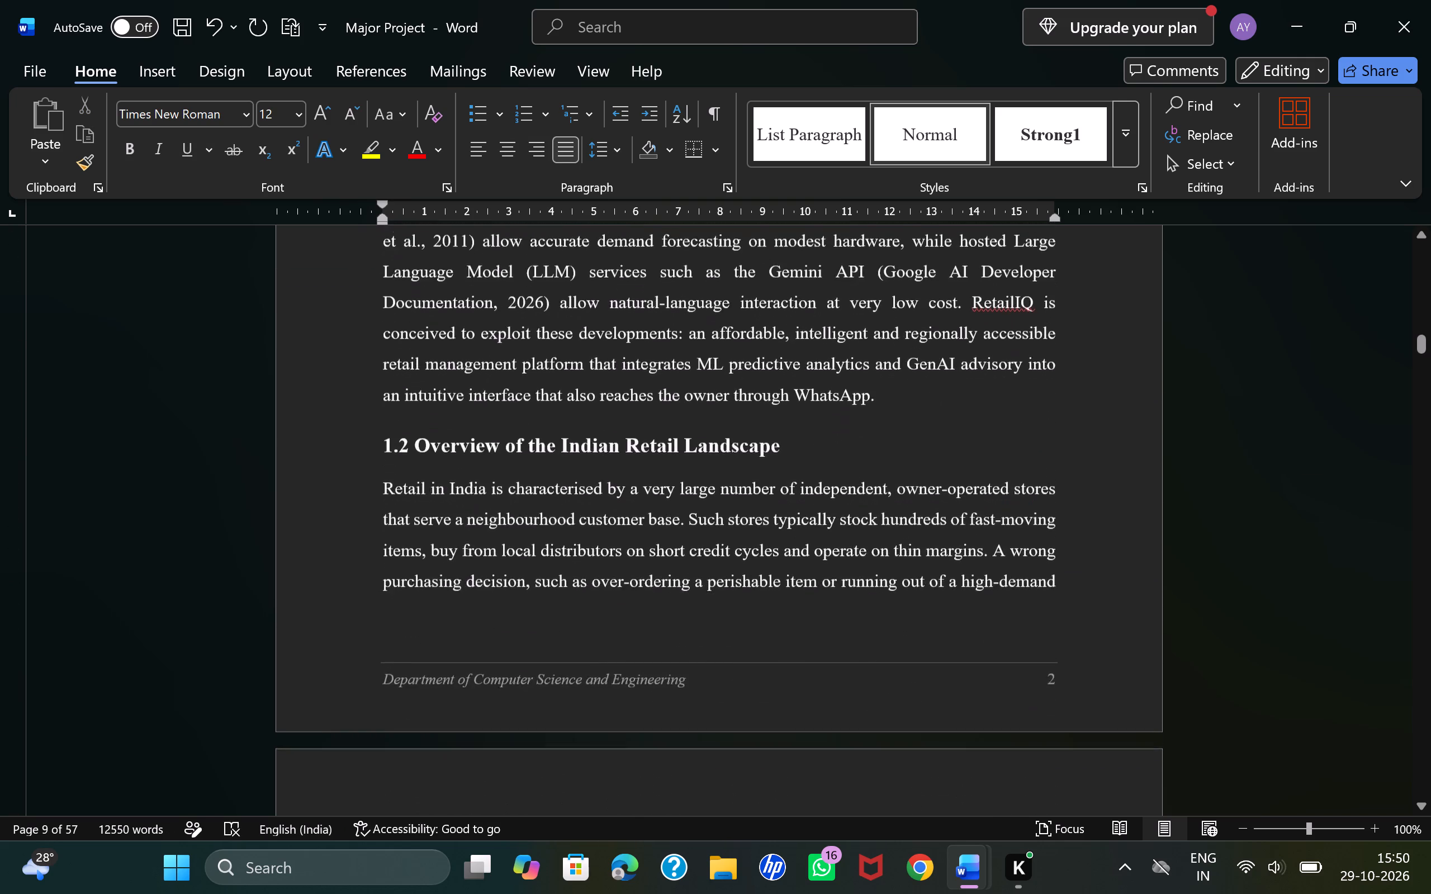
pyautogui.scroll(-5, 936, 530)
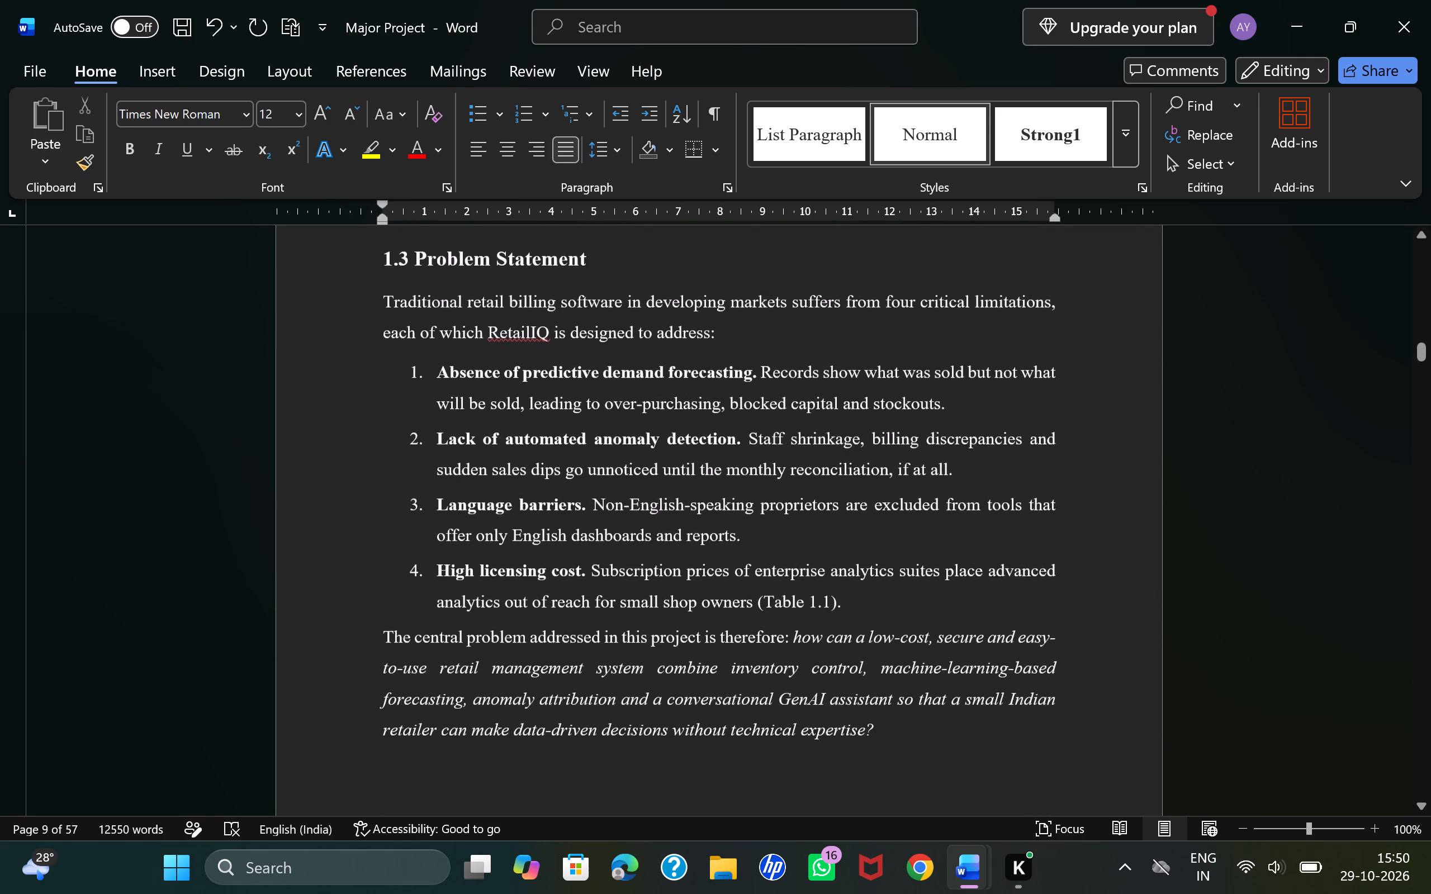
pyautogui.scroll(-1, 936, 530)
# Compare the layout and page borders of the Major Project report's Chapter 1 pages with the IntelliHire mini project report's chapter pages.
pyautogui.hotkey('alt', 'Tab')
pyautogui.scroll(-6, 936, 530)
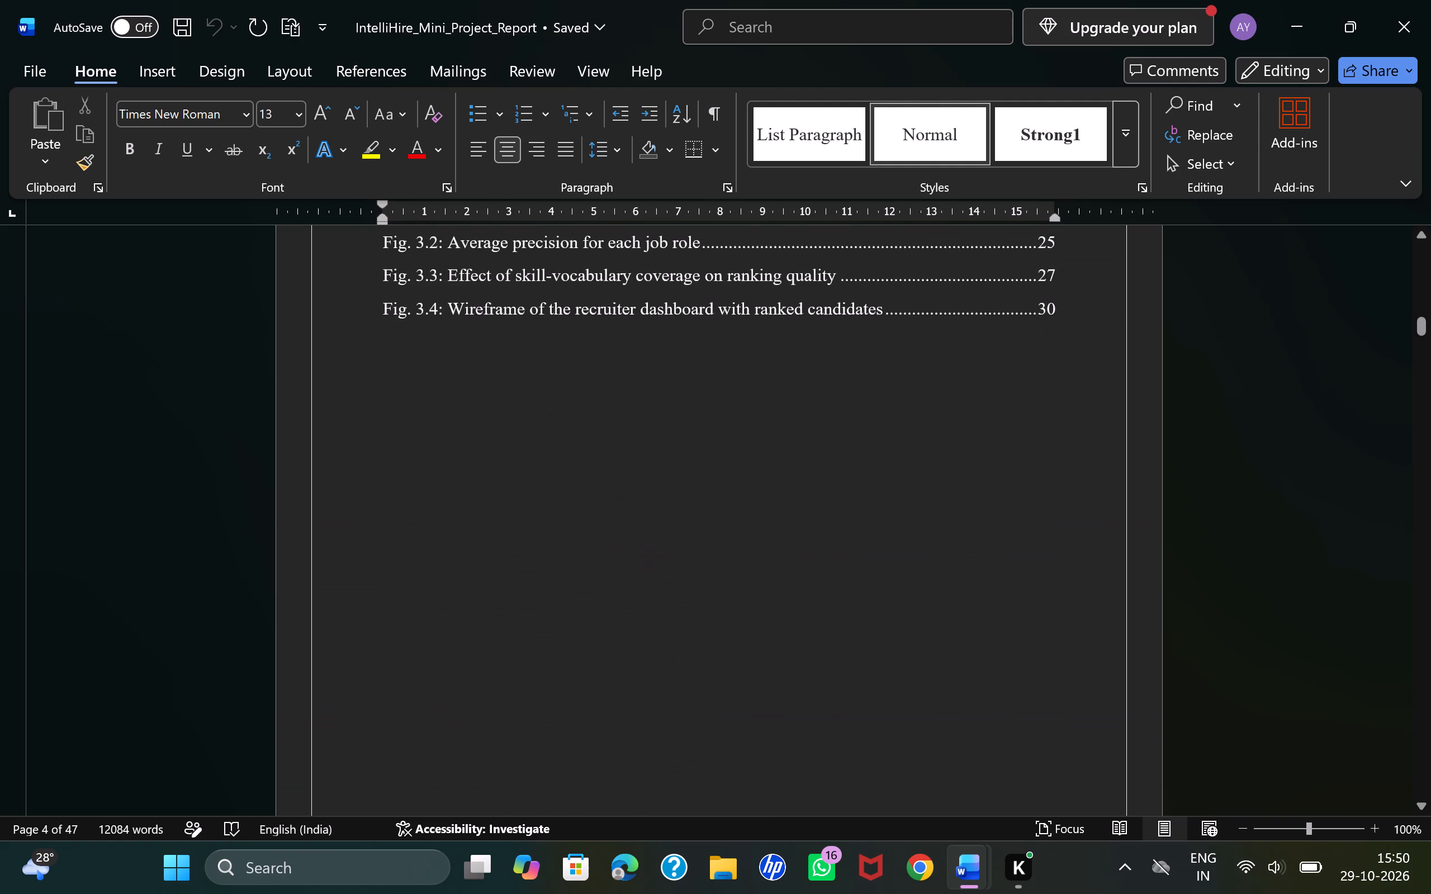
pyautogui.scroll(-6, 936, 530)
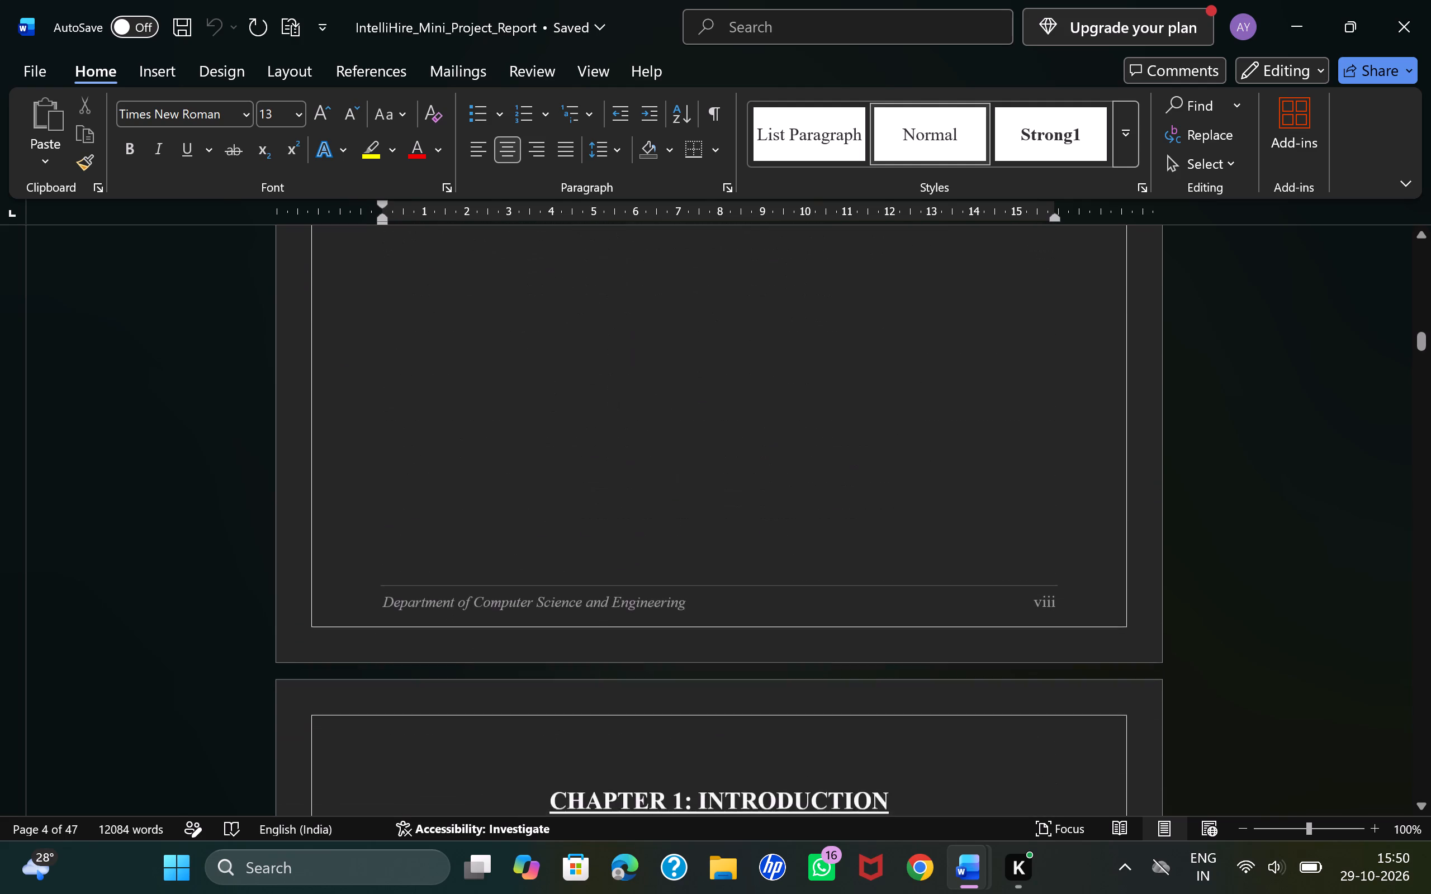
pyautogui.scroll(-2, 936, 530)
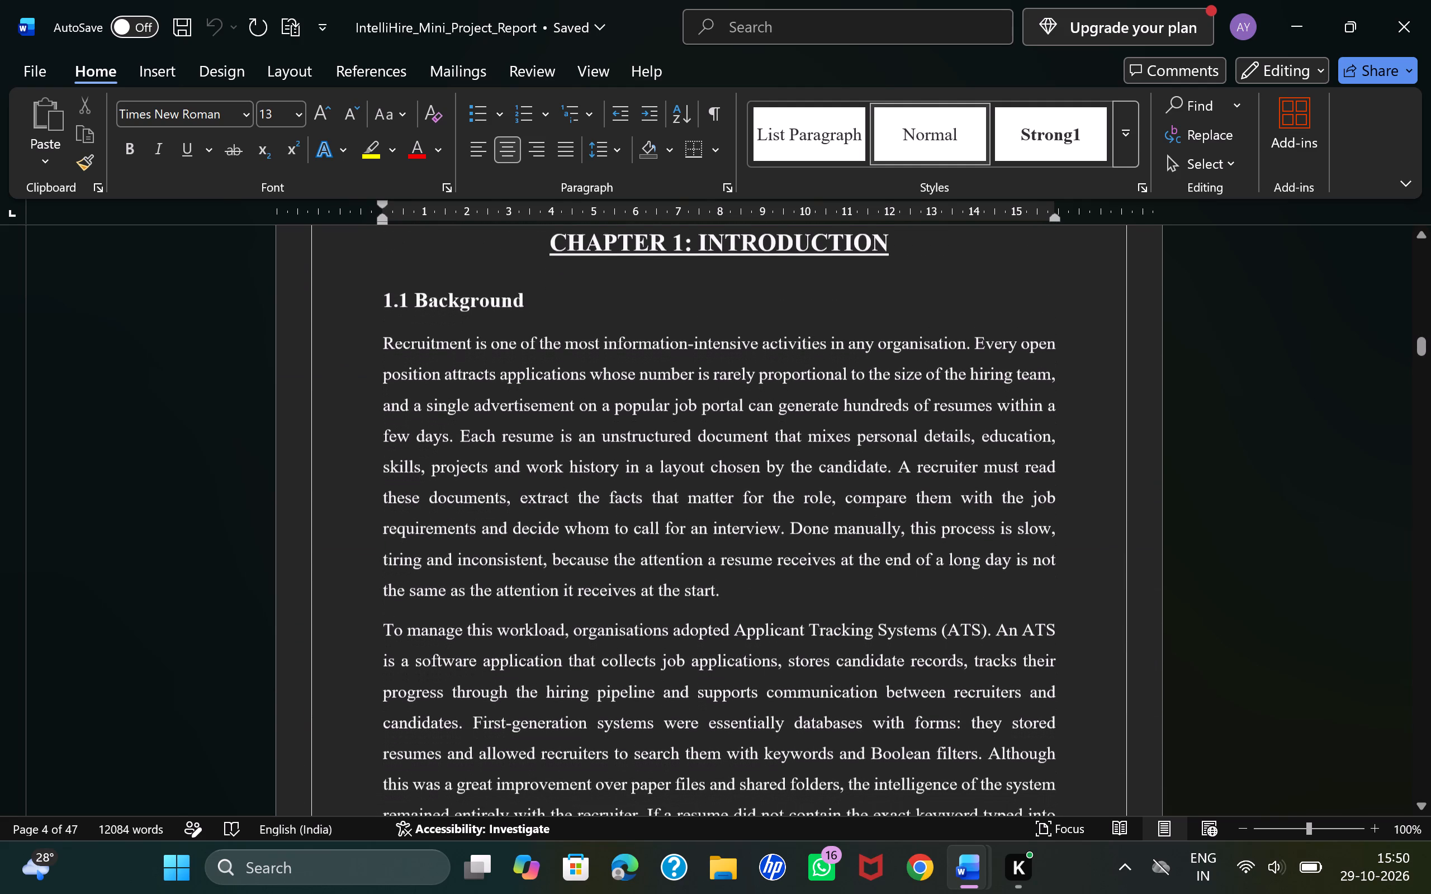
pyautogui.scroll(-4, 936, 530)
pyautogui.hotkey('alt', 'Tab')
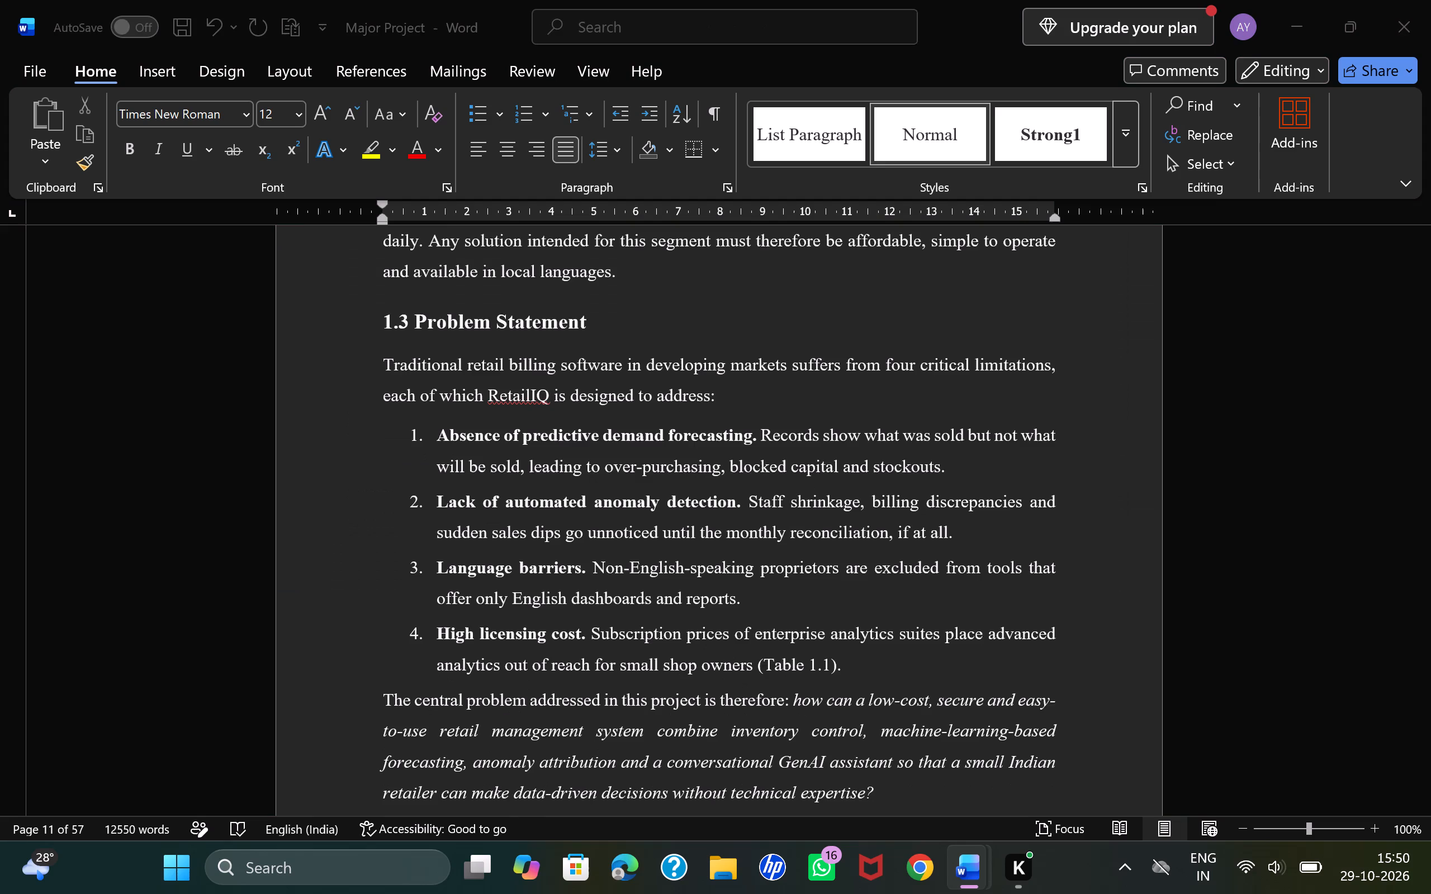
pyautogui.scroll(-7, 936, 530)
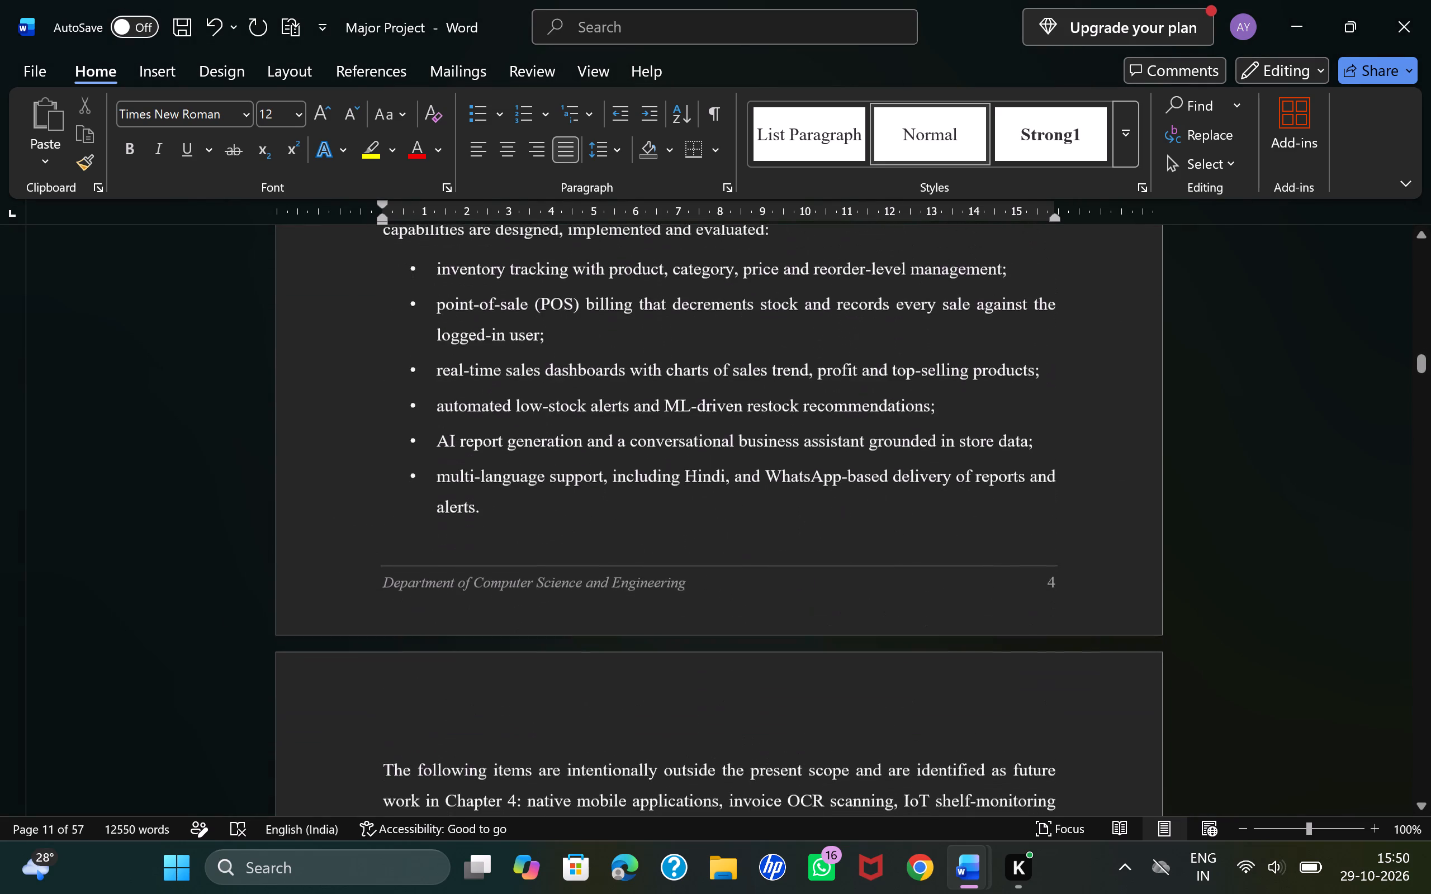
pyautogui.hotkey('alt', 'Tab')
pyautogui.scroll(-5, 936, 530)
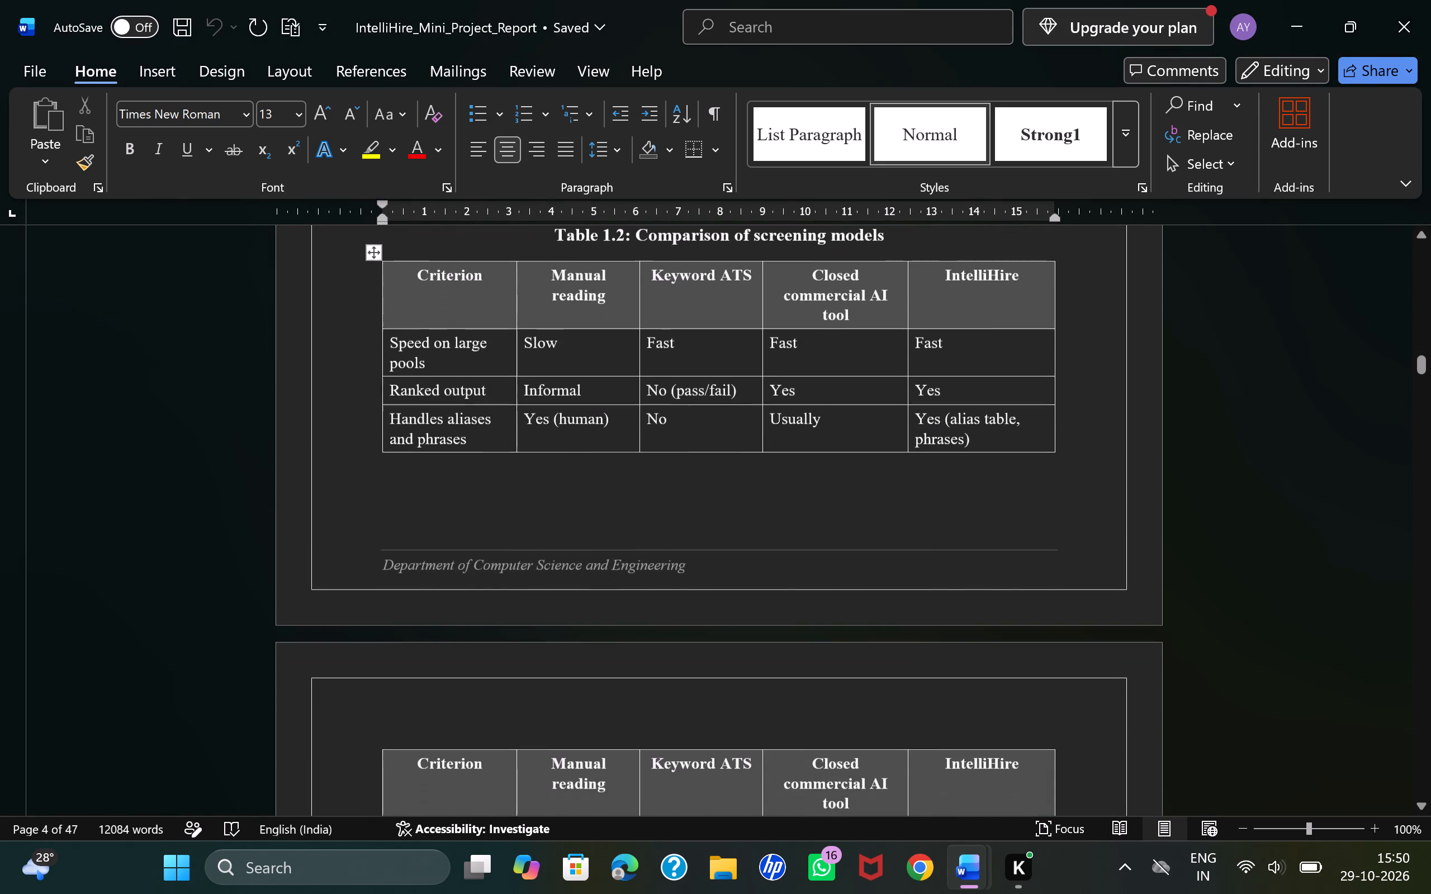
pyautogui.scroll(-19, 936, 530)
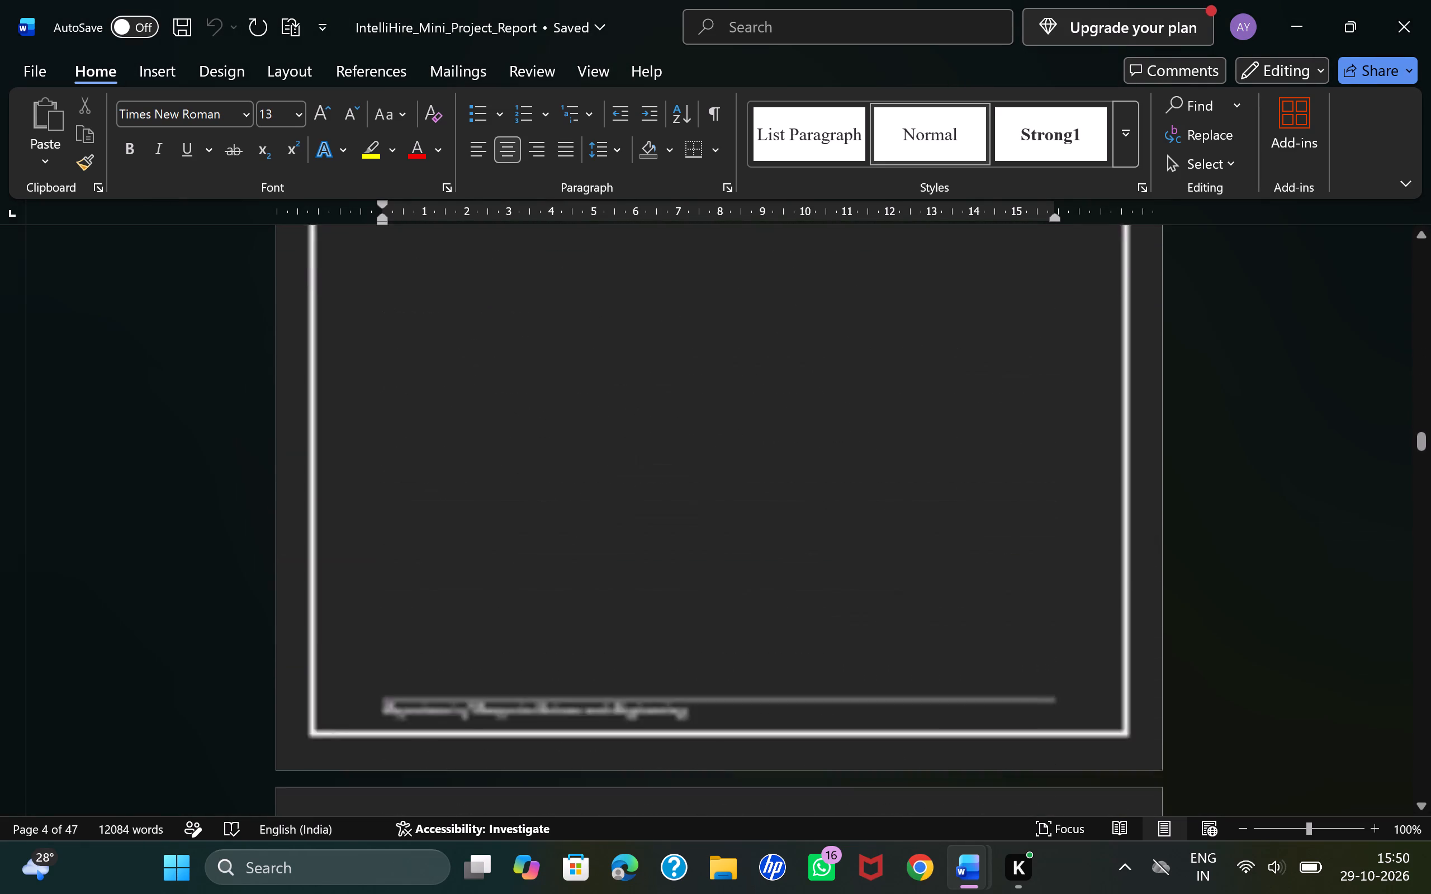
pyautogui.scroll(-14, 936, 530)
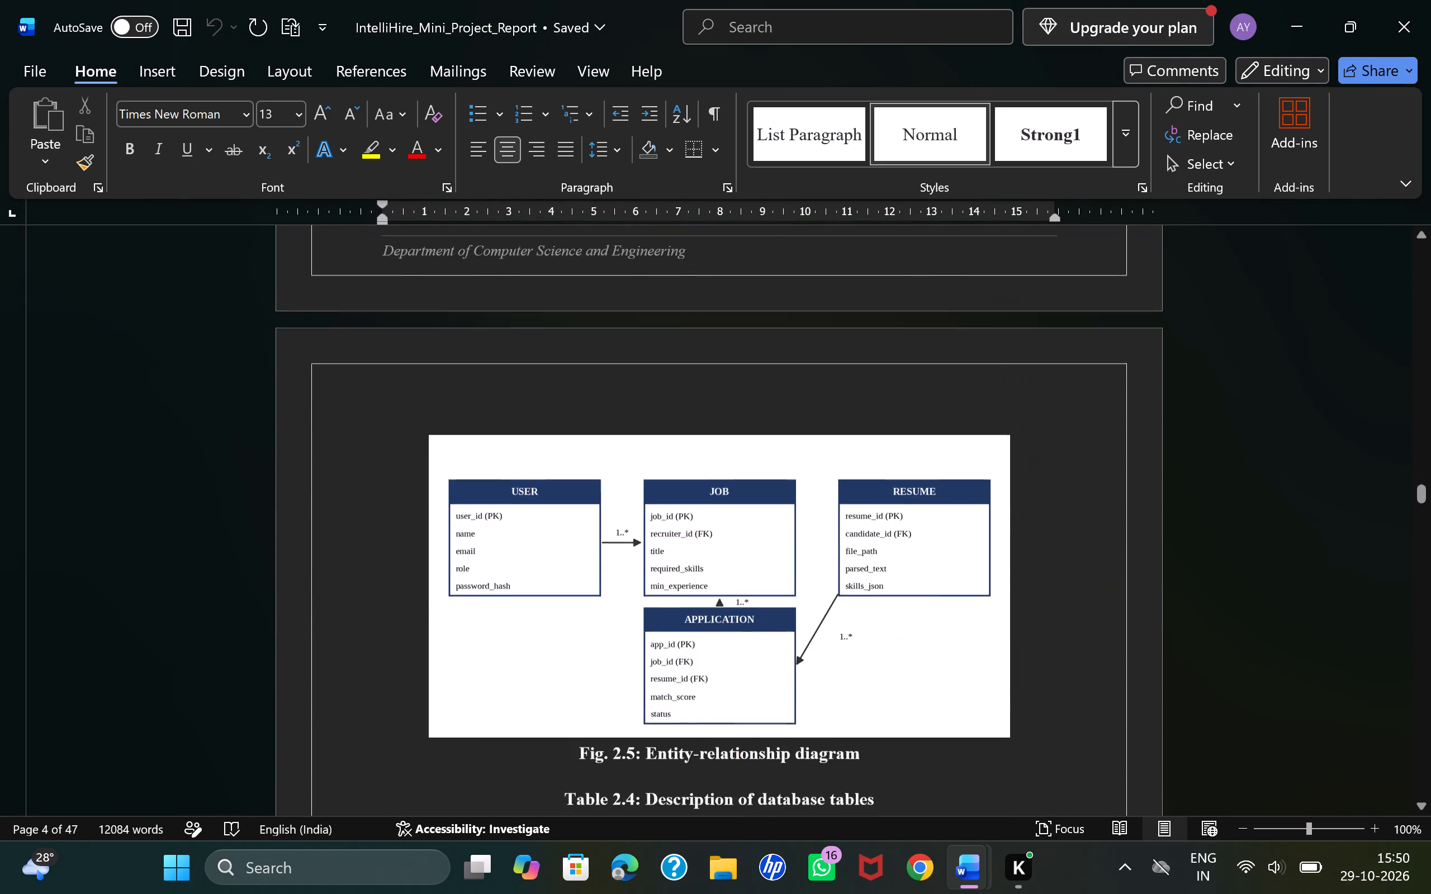
pyautogui.scroll(-14, 936, 530)
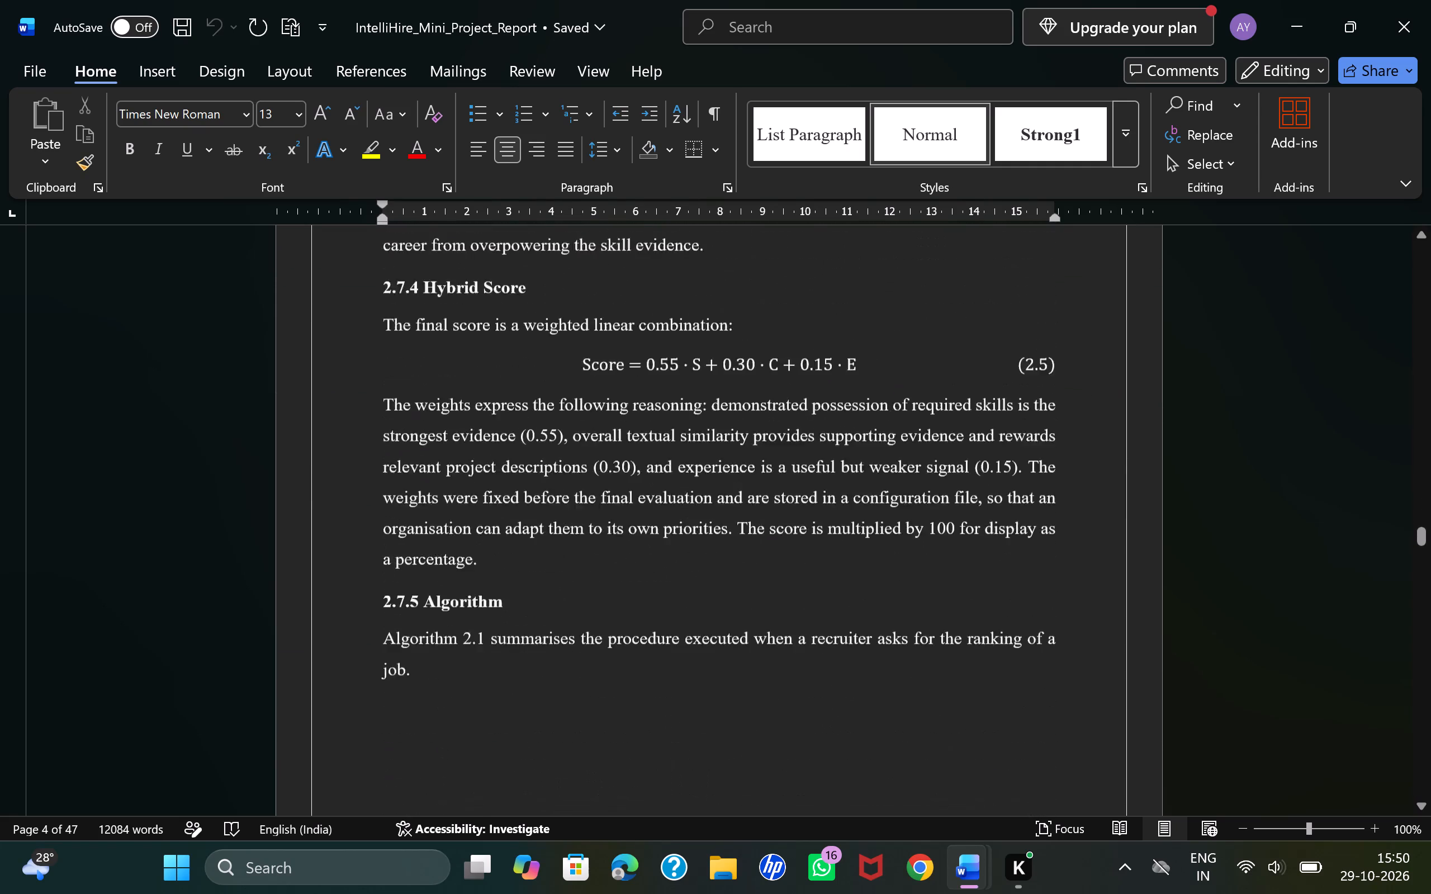
pyautogui.scroll(-9, 936, 530)
pyautogui.hotkey('alt', 'Tab')
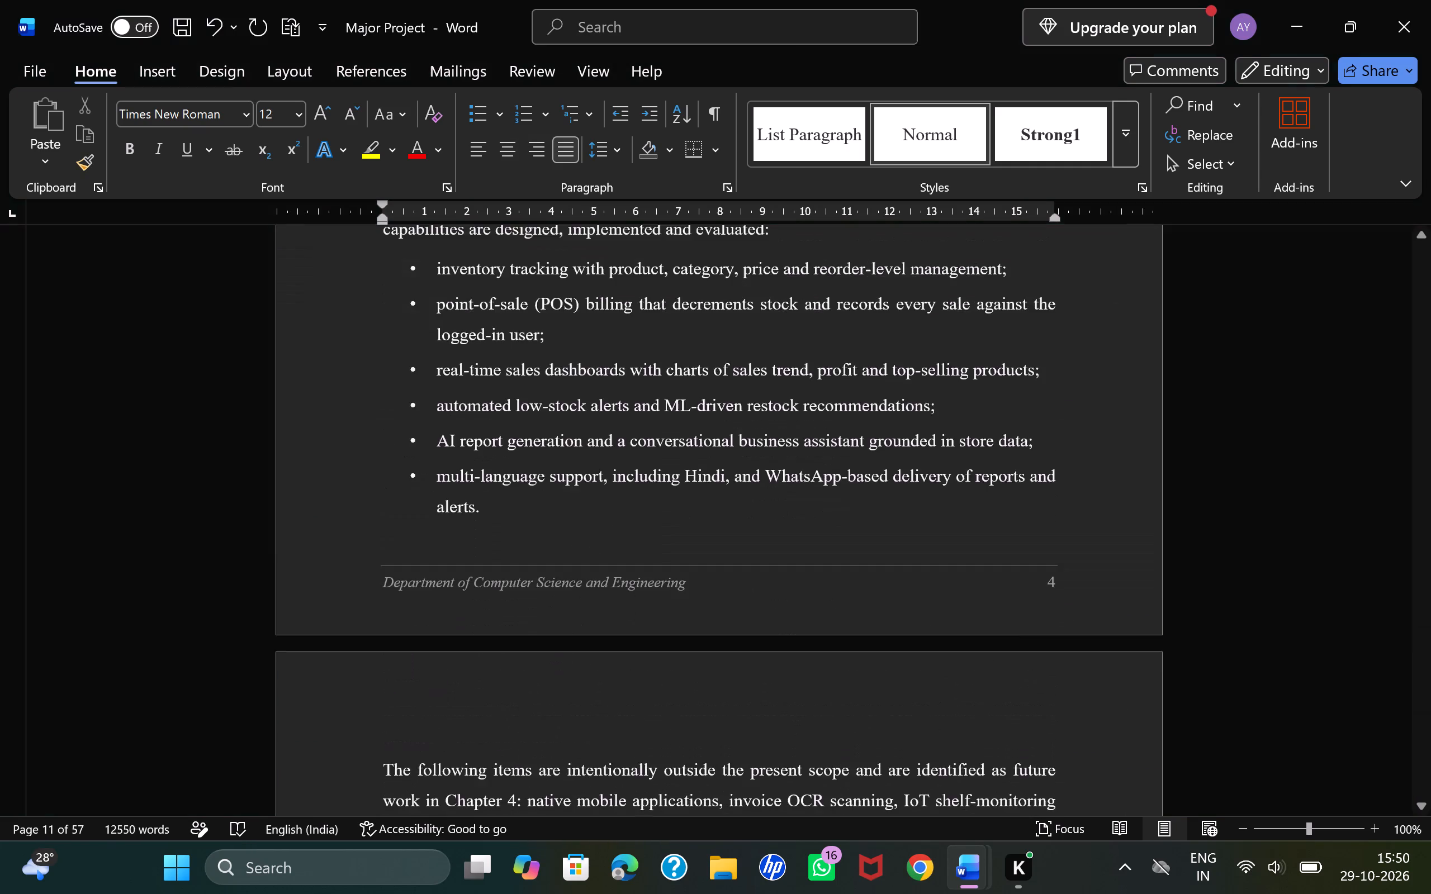
pyautogui.scroll(-4, 936, 530)
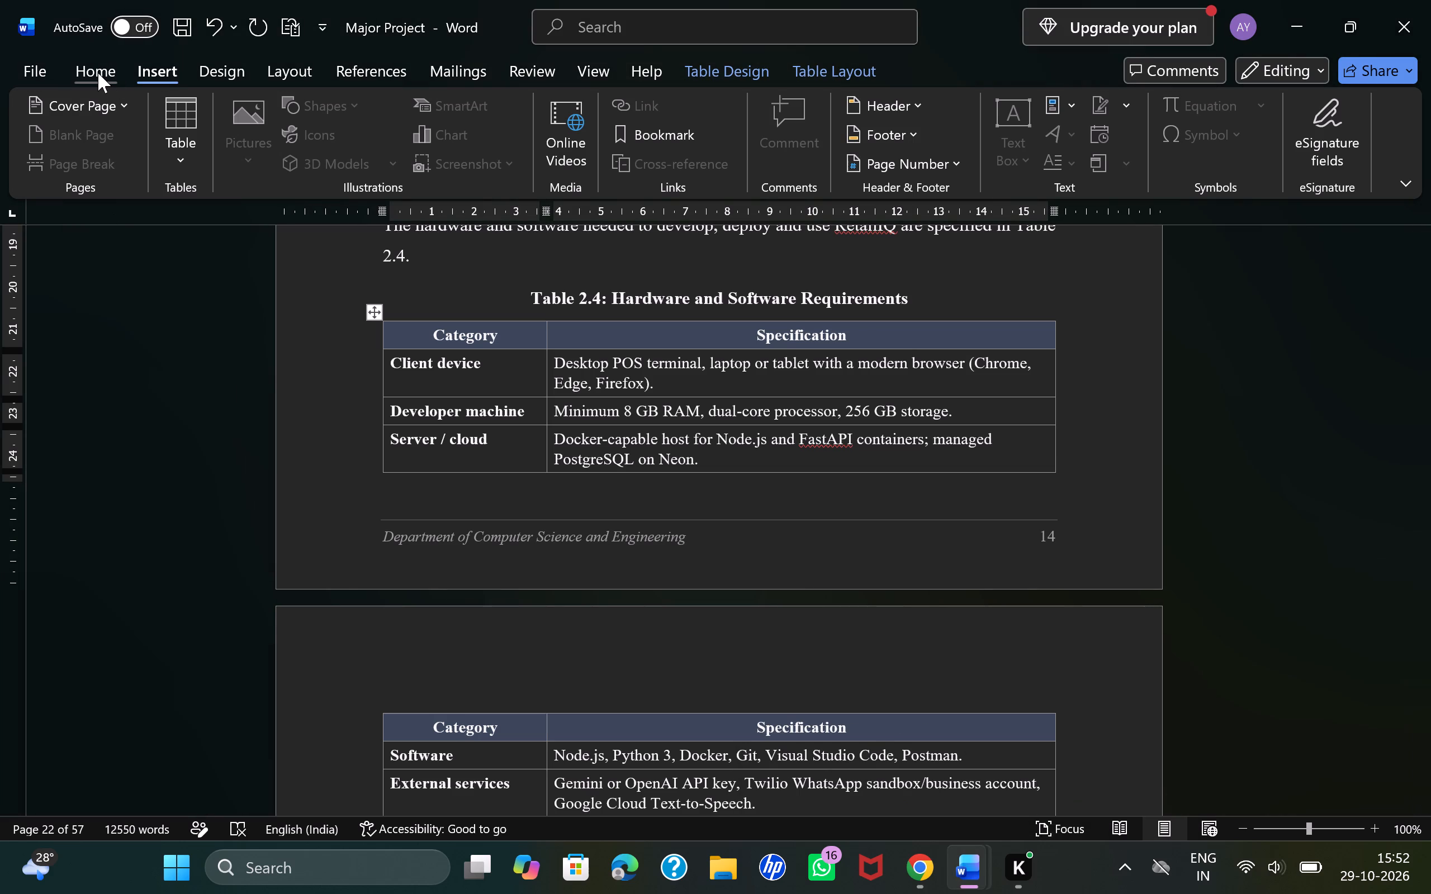
pyautogui.click(293, 70)
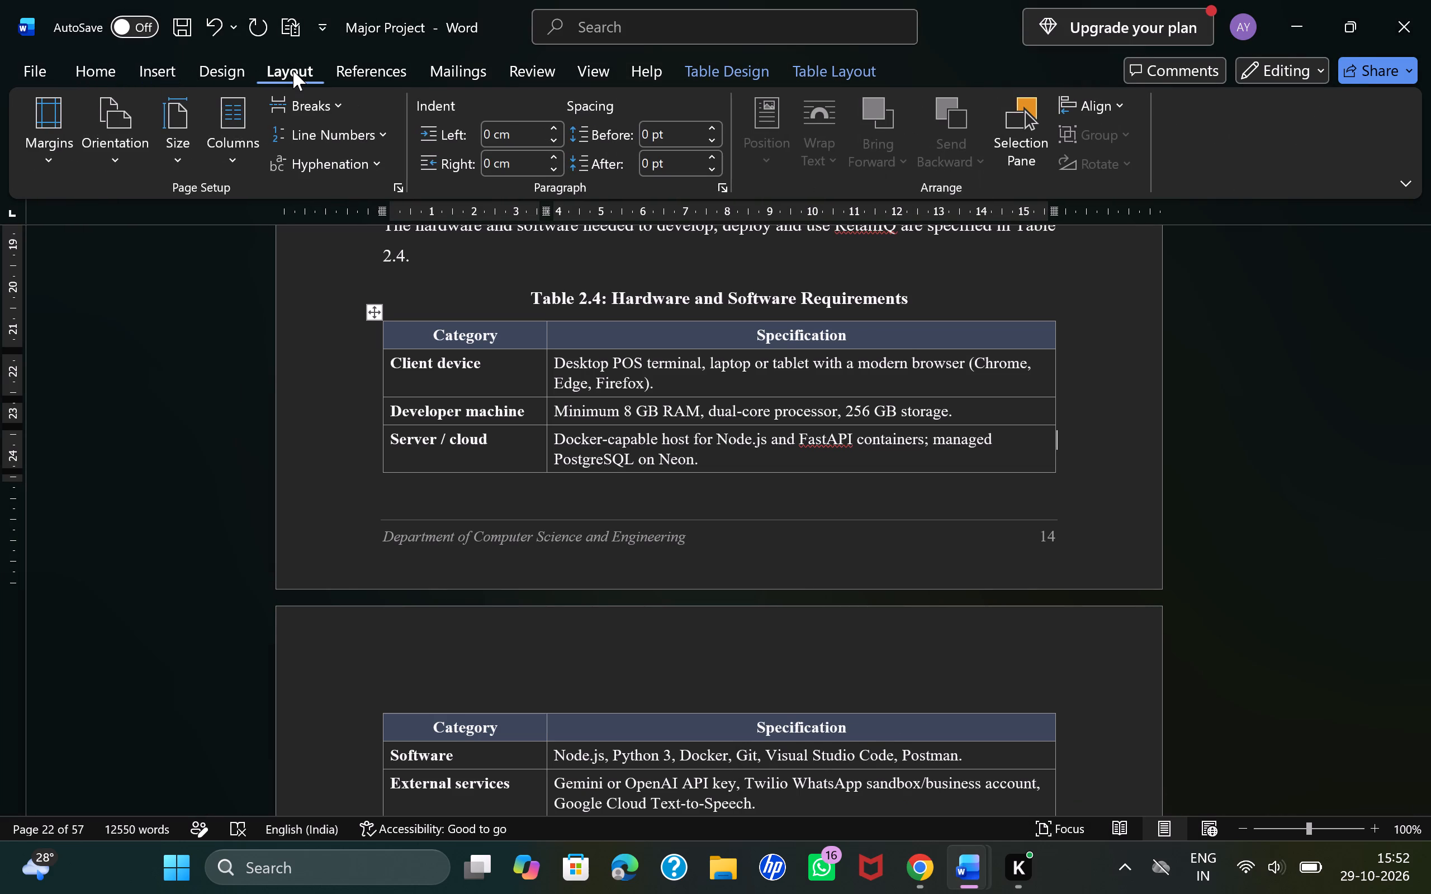
pyautogui.click(230, 70)
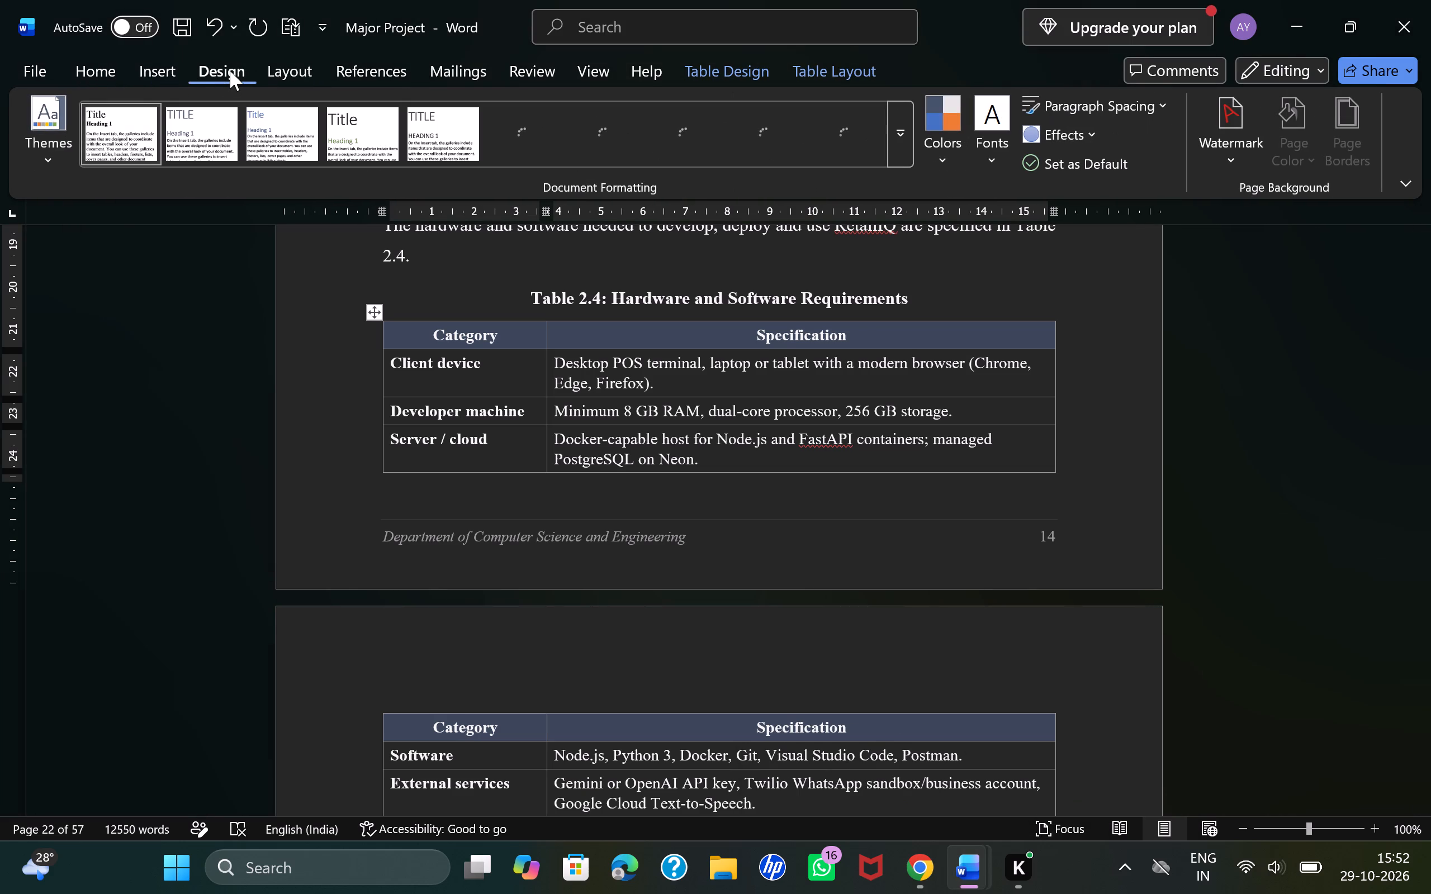
pyautogui.click(283, 65)
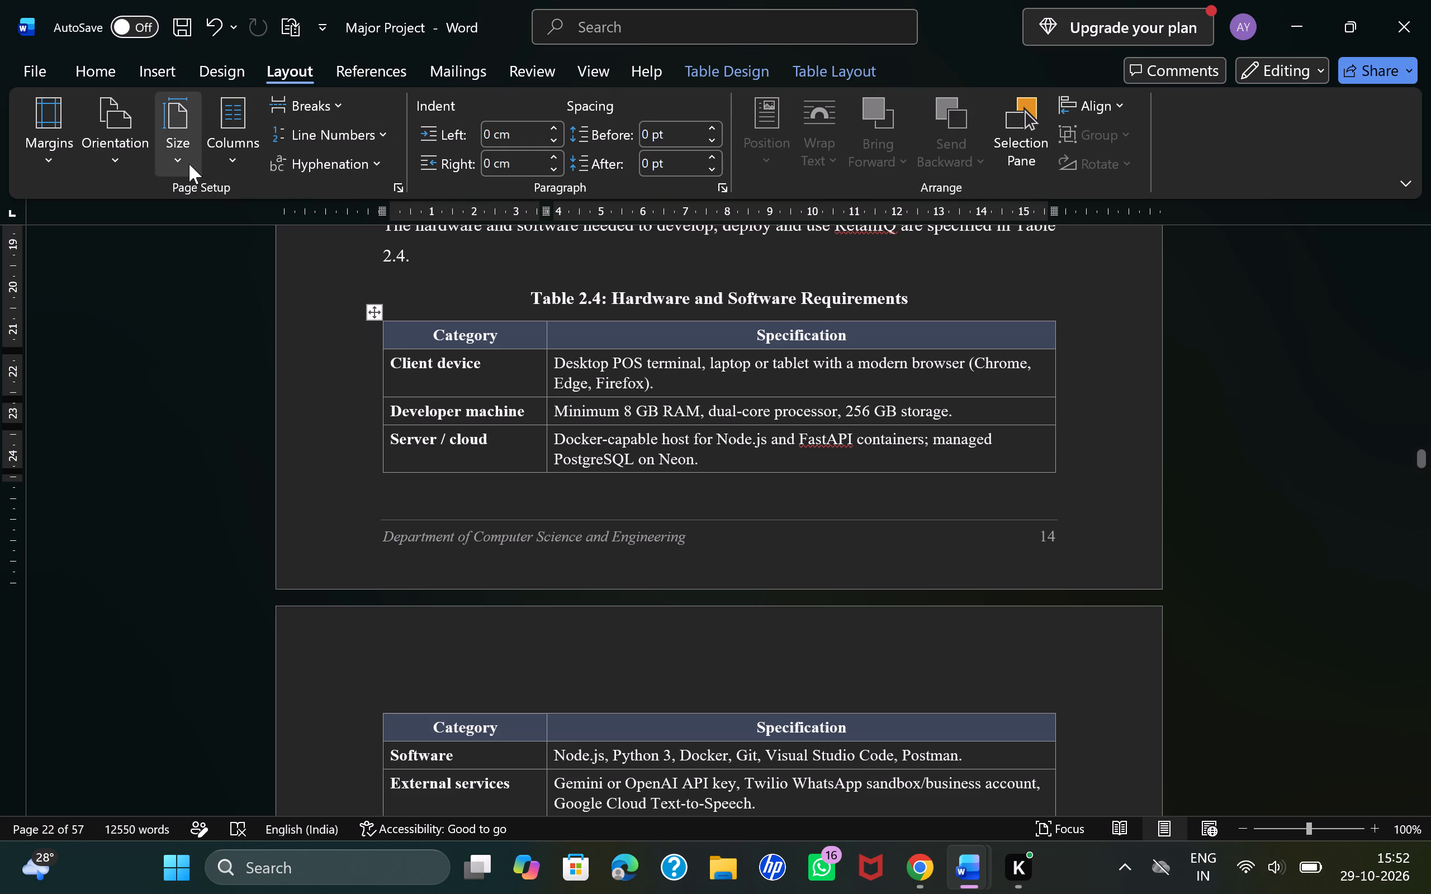
pyautogui.click(49, 155)
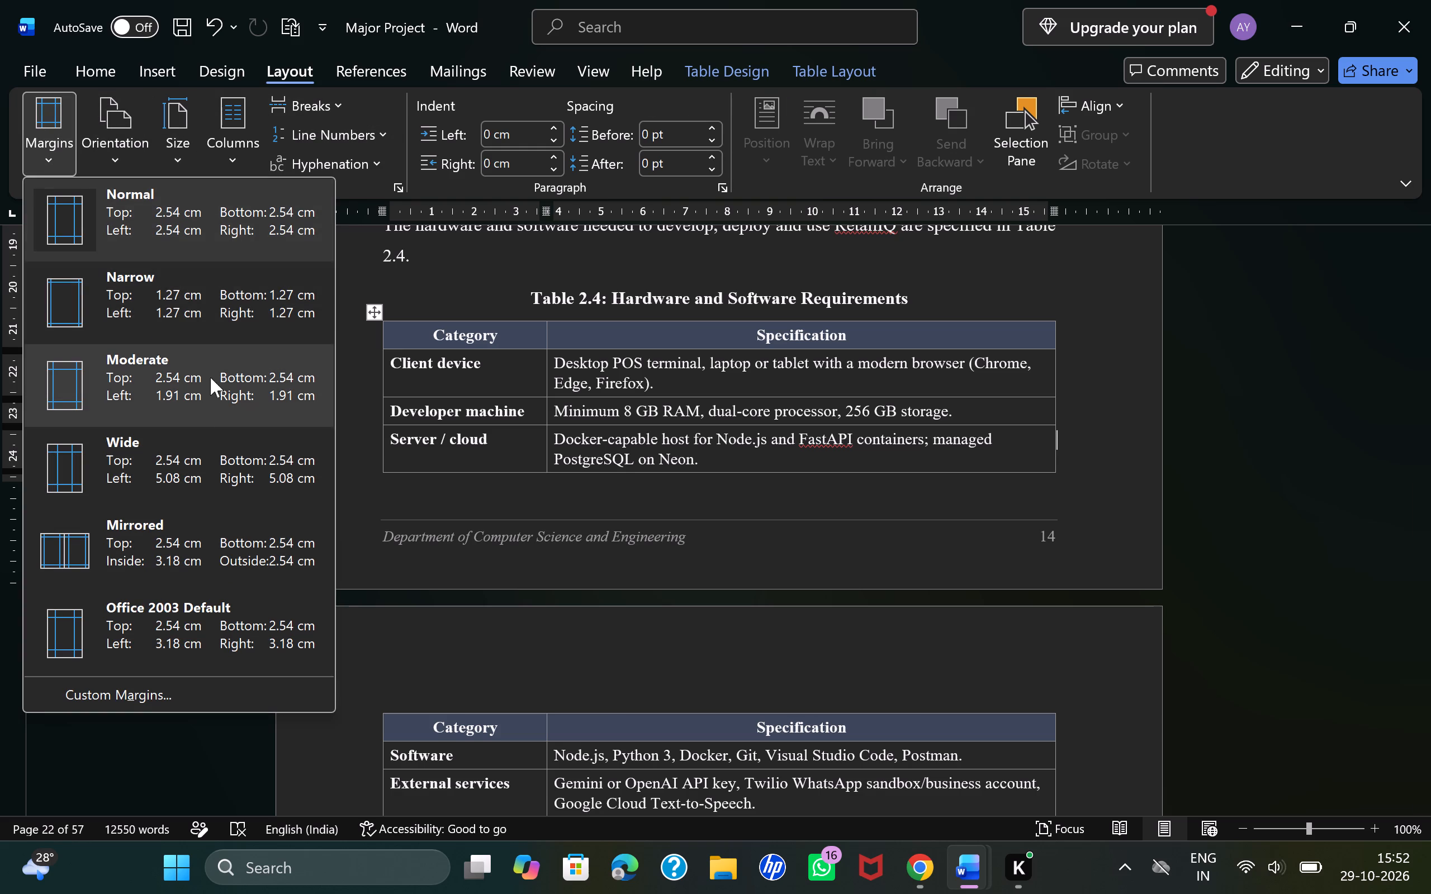
pyautogui.click(173, 729)
pyautogui.scroll(2, 481, 640)
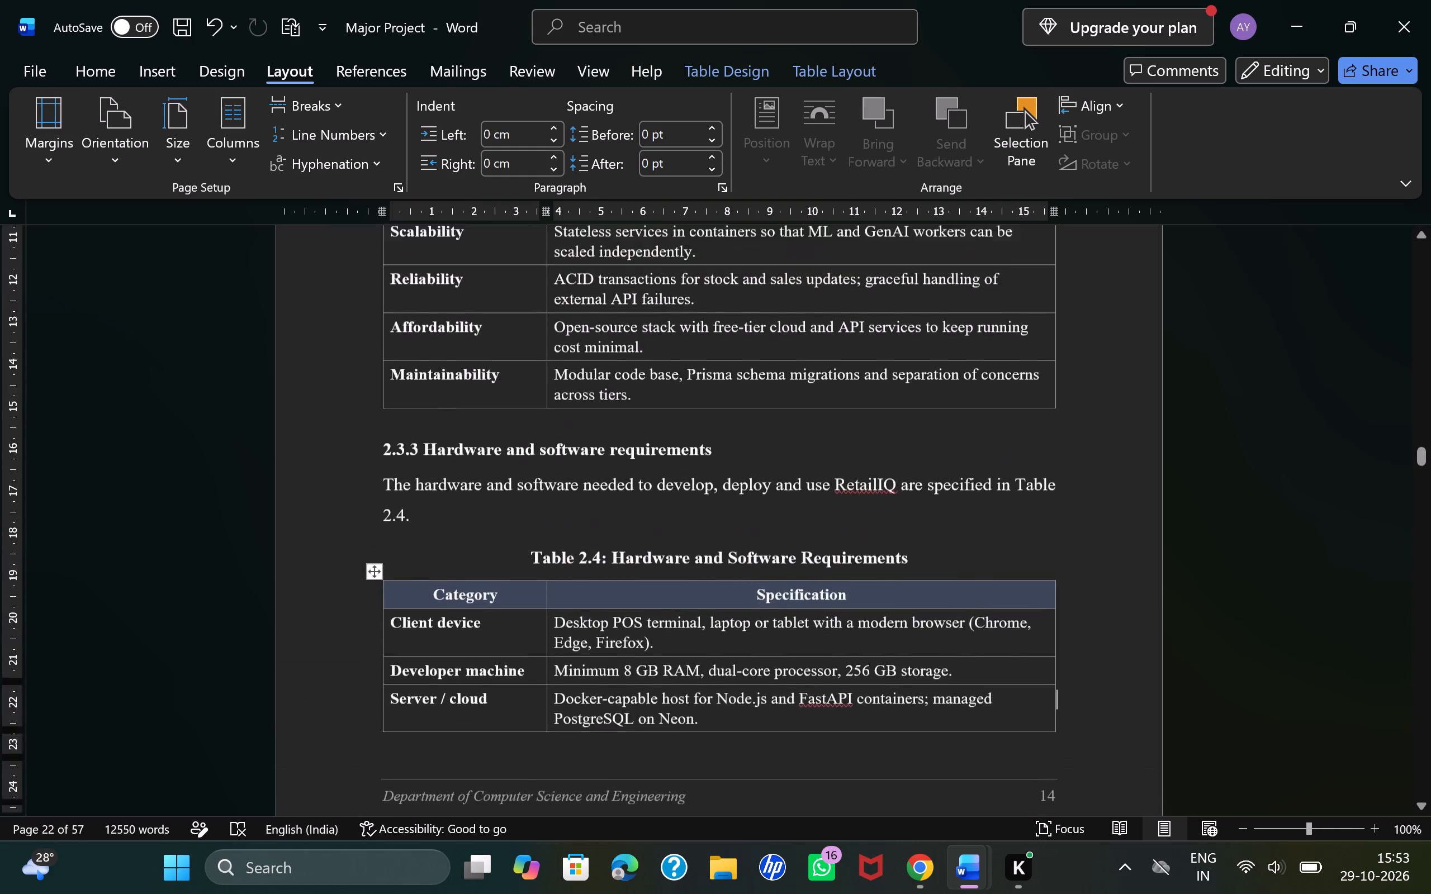
pyautogui.scroll(3, 481, 640)
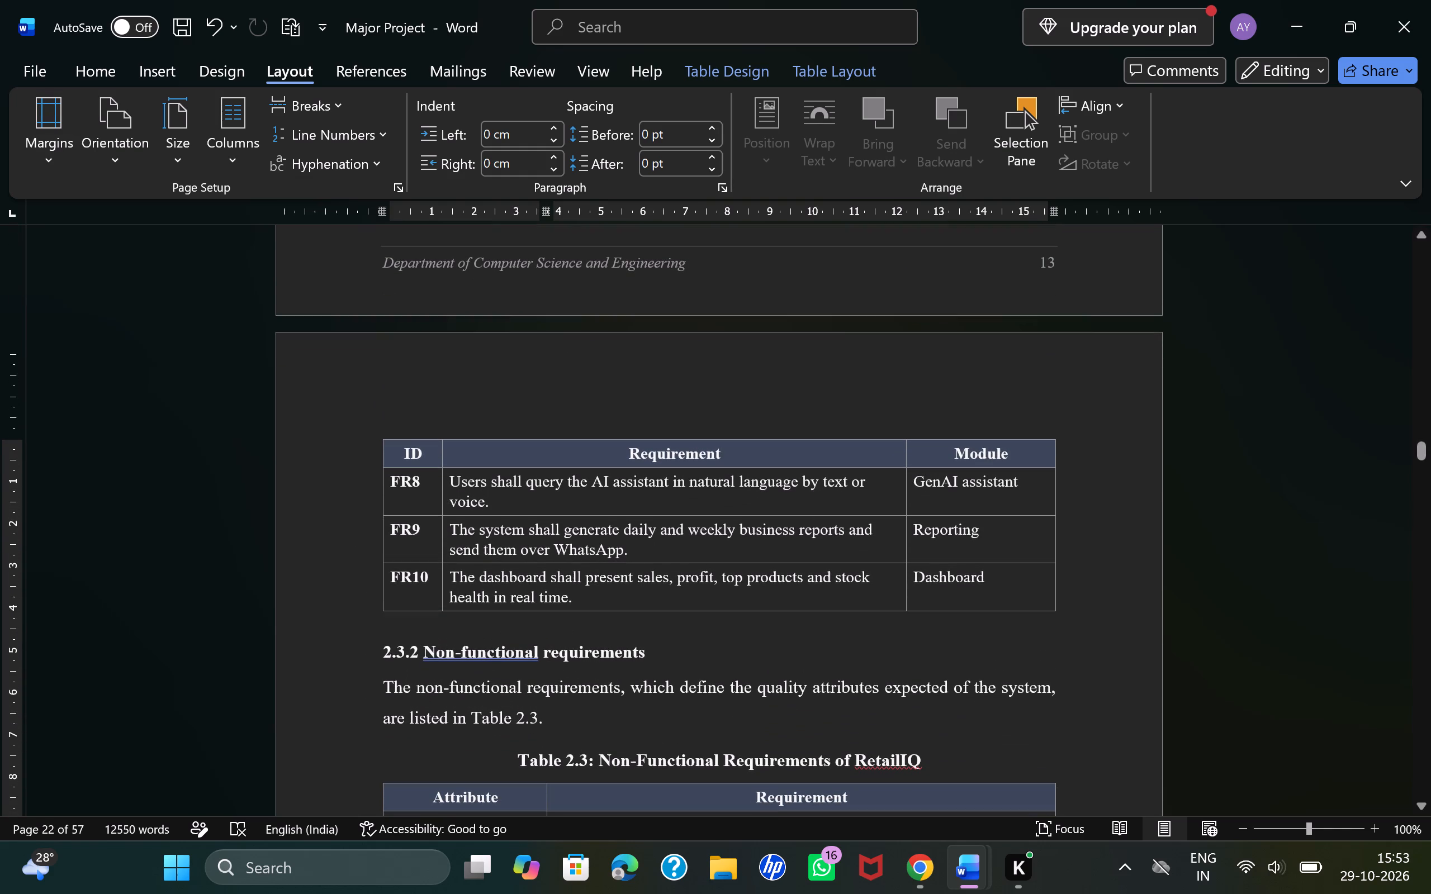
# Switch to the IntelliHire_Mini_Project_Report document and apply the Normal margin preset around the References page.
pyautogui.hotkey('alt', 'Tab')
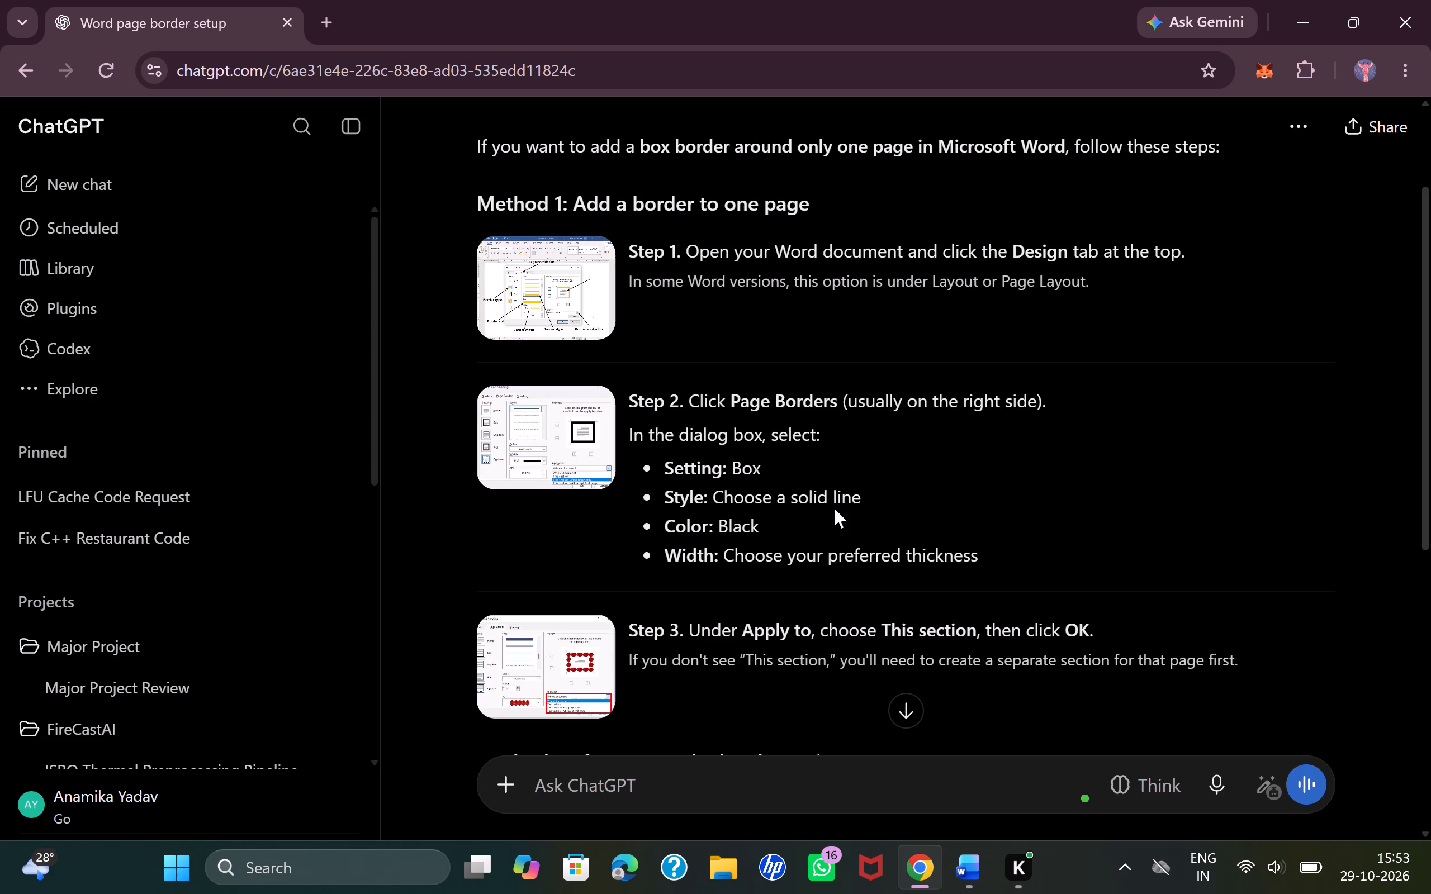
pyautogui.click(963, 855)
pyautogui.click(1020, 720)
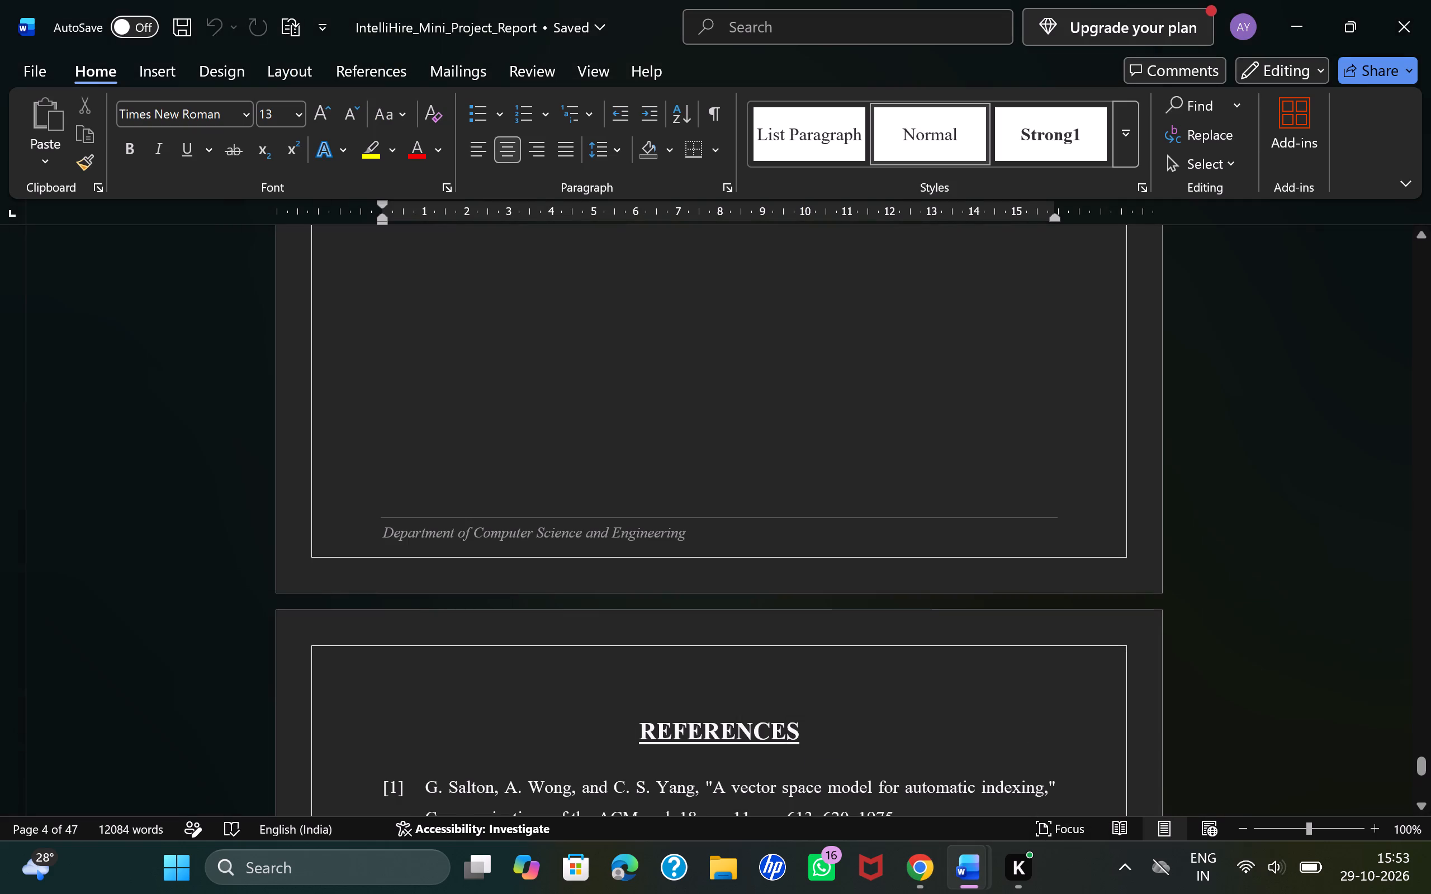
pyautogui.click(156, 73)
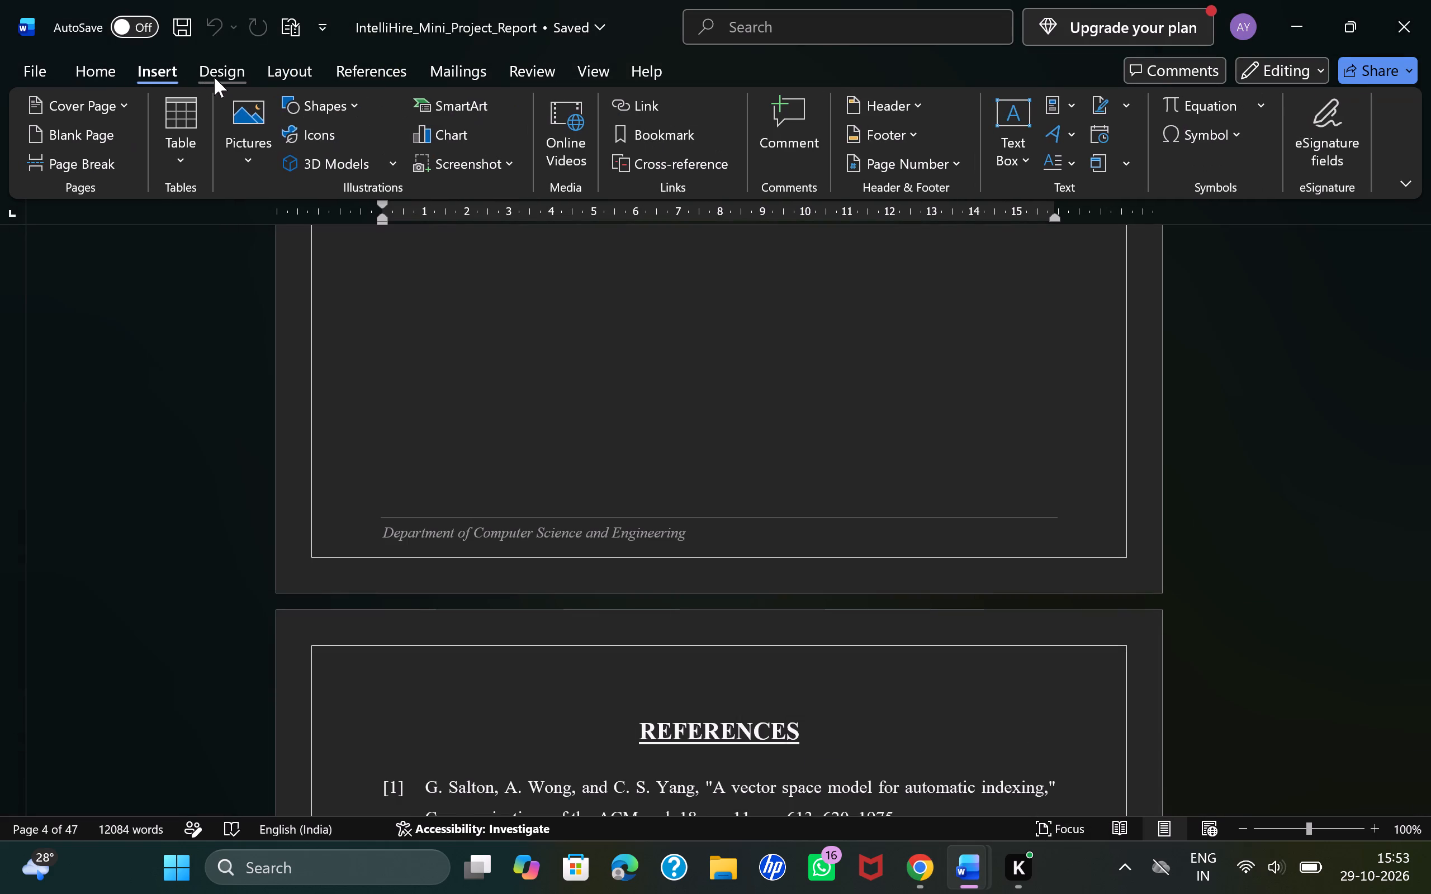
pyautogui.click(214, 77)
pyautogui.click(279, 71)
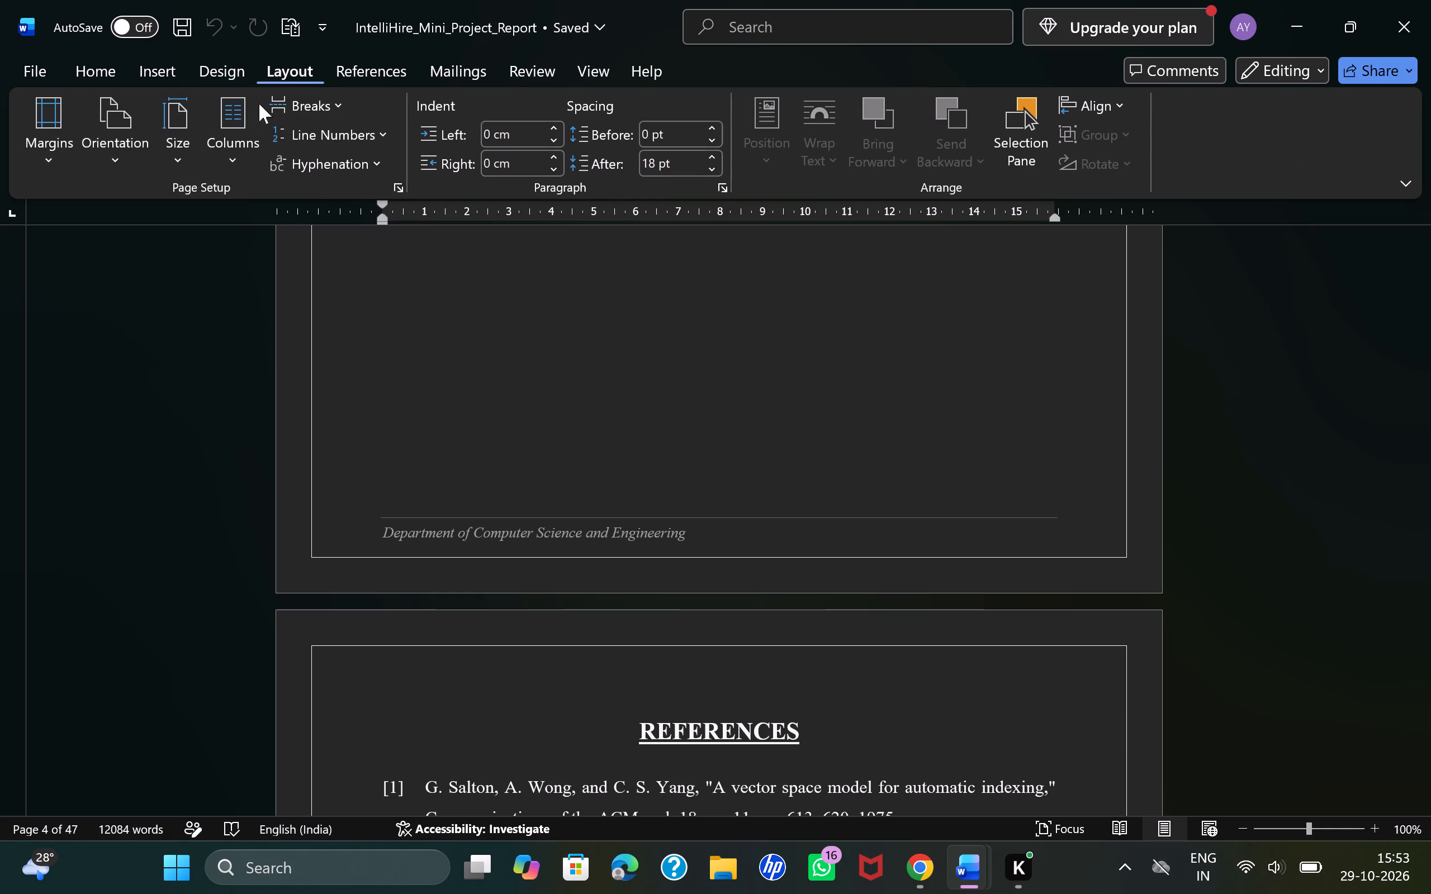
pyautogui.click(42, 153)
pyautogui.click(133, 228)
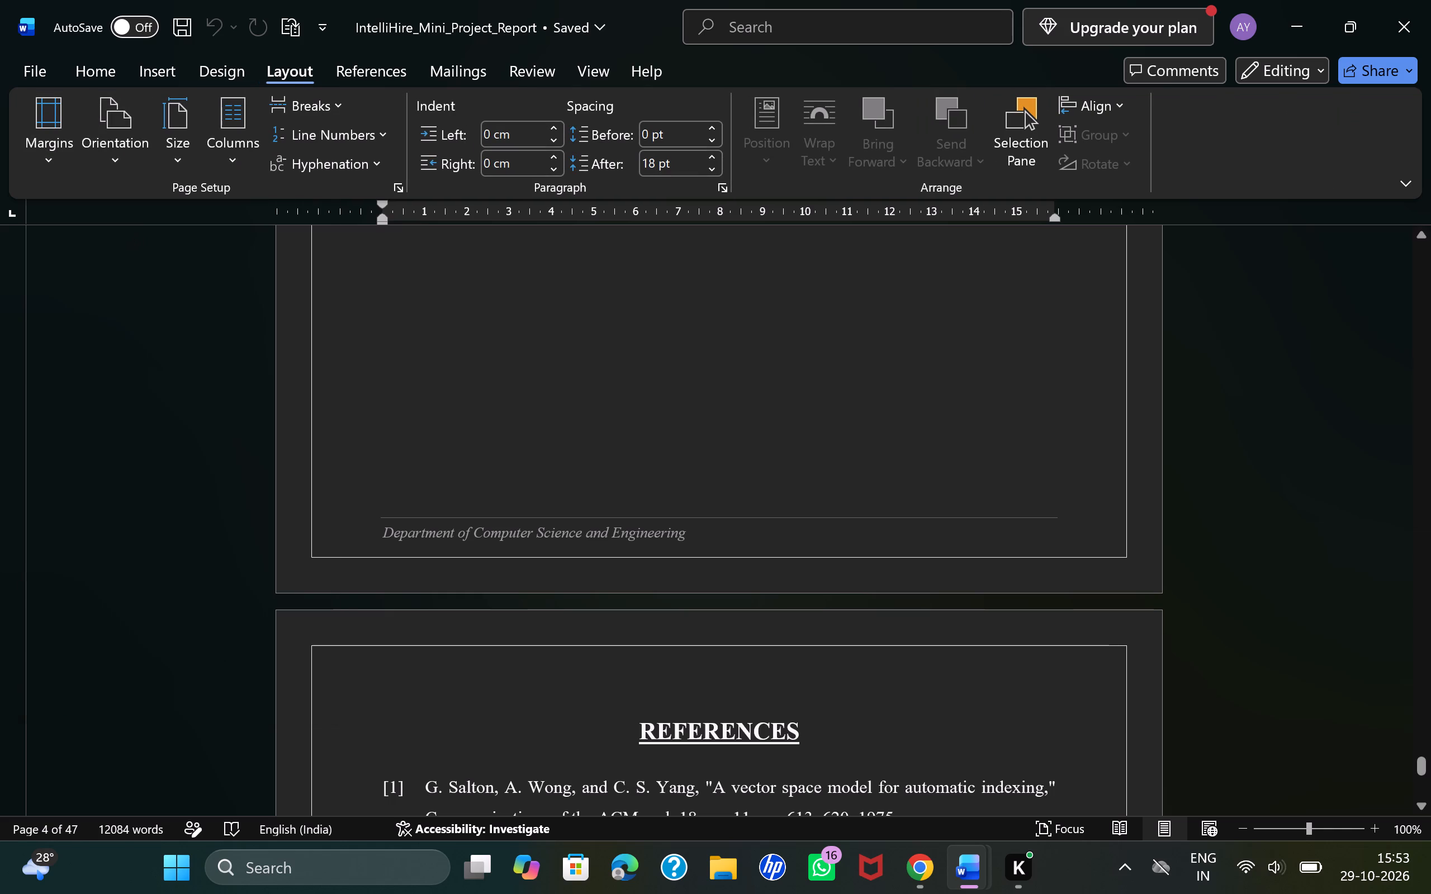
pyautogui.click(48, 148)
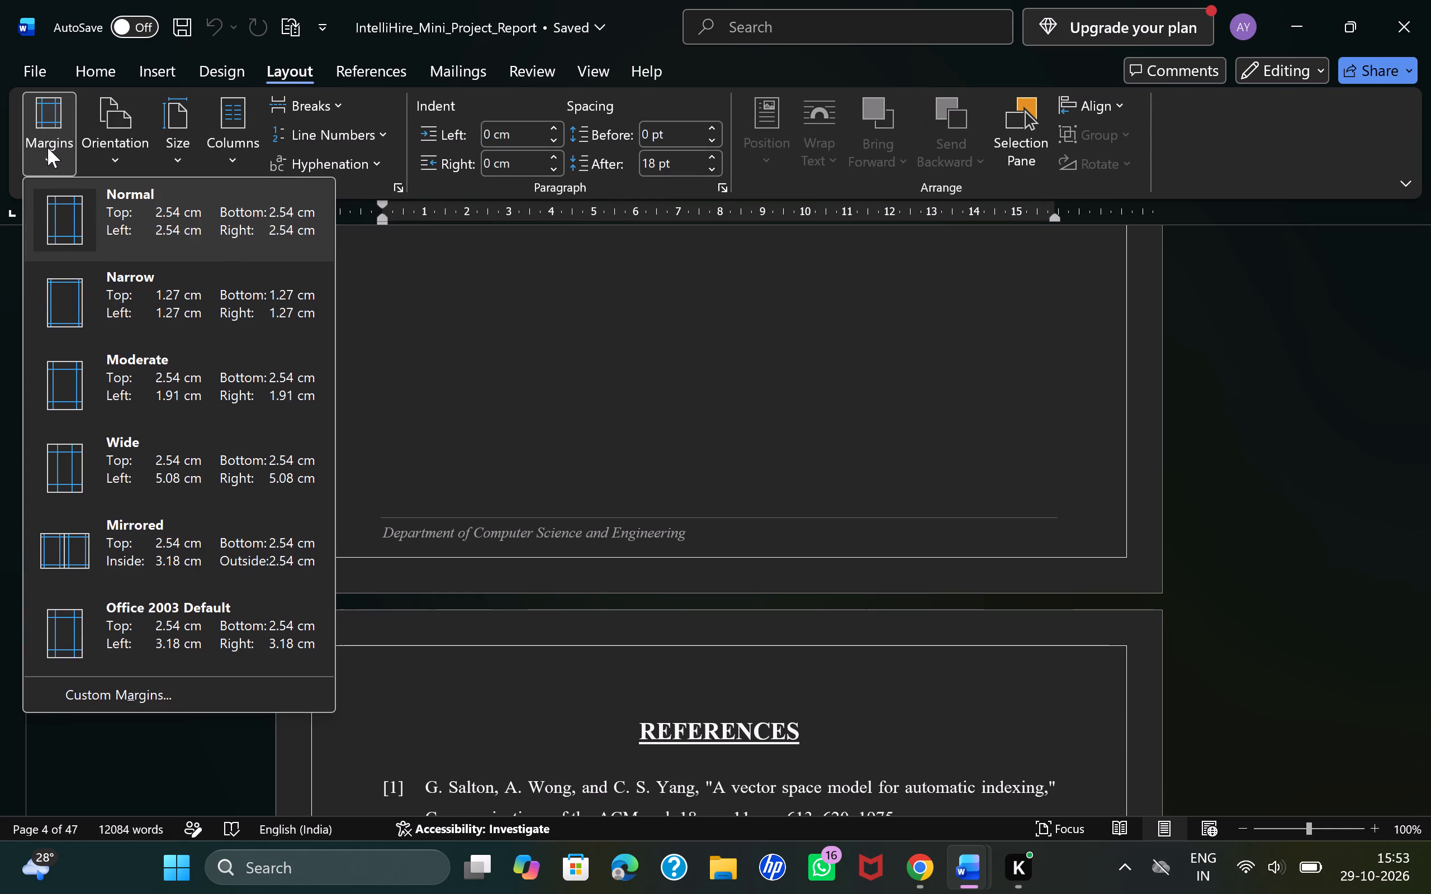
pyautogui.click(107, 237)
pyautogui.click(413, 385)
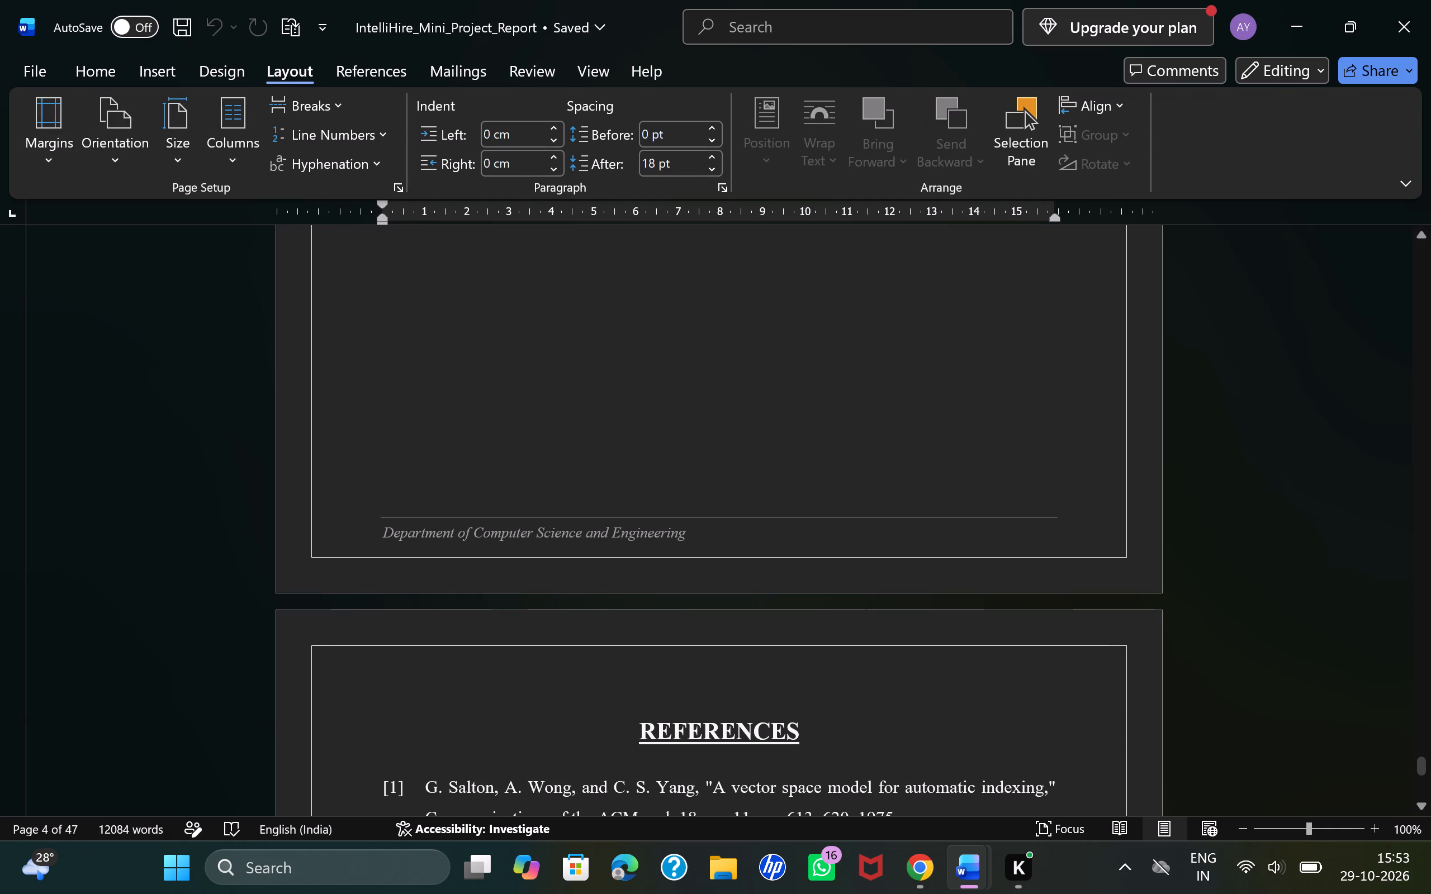
# Apply the Narrow margin preset (1.27 cm on all sides) to the IntelliHire report and check the References page layout.
pyautogui.click(60, 139)
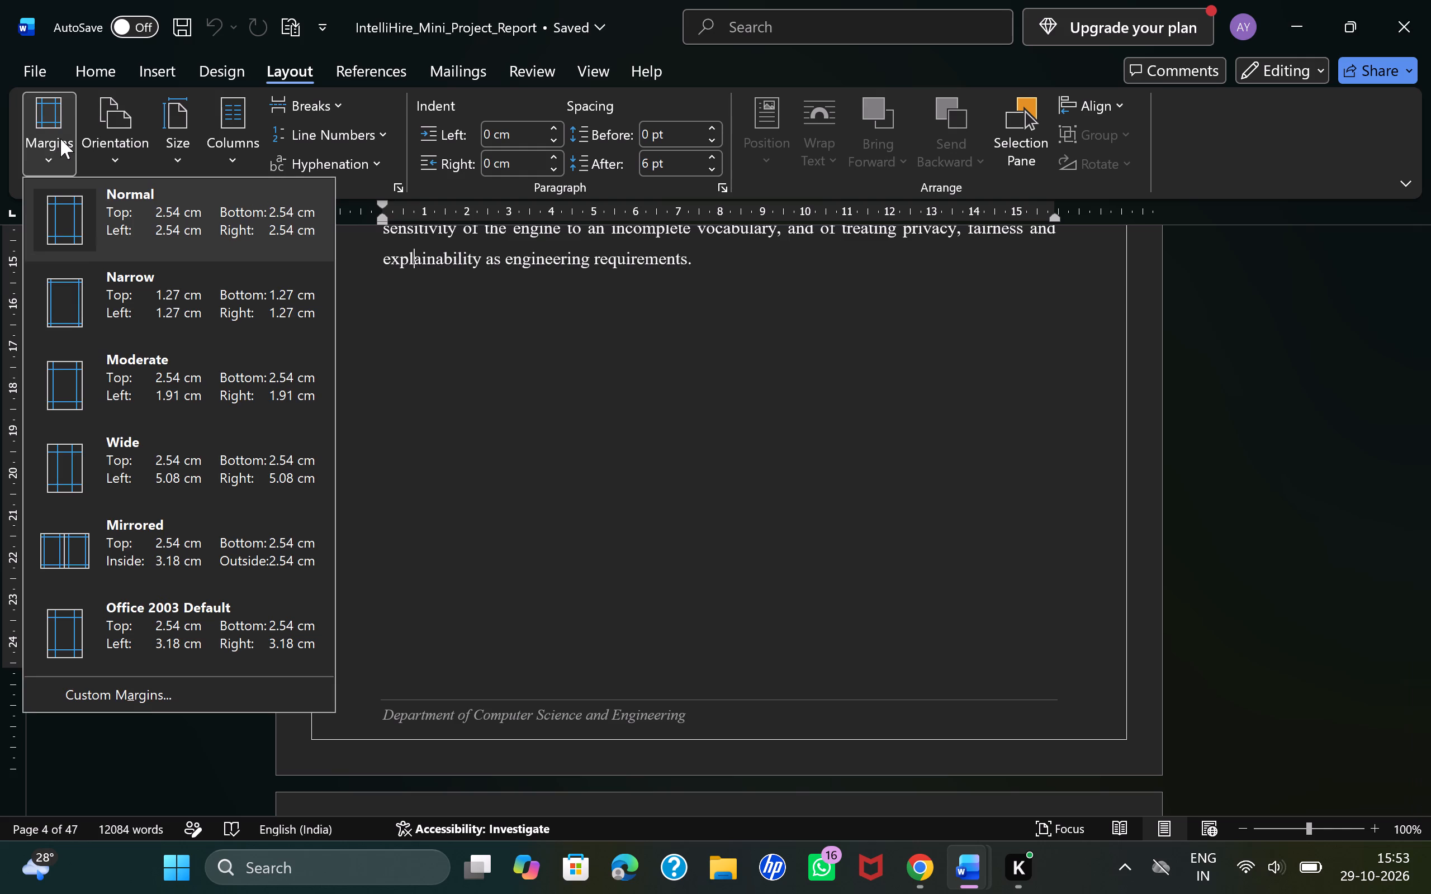
pyautogui.click(114, 302)
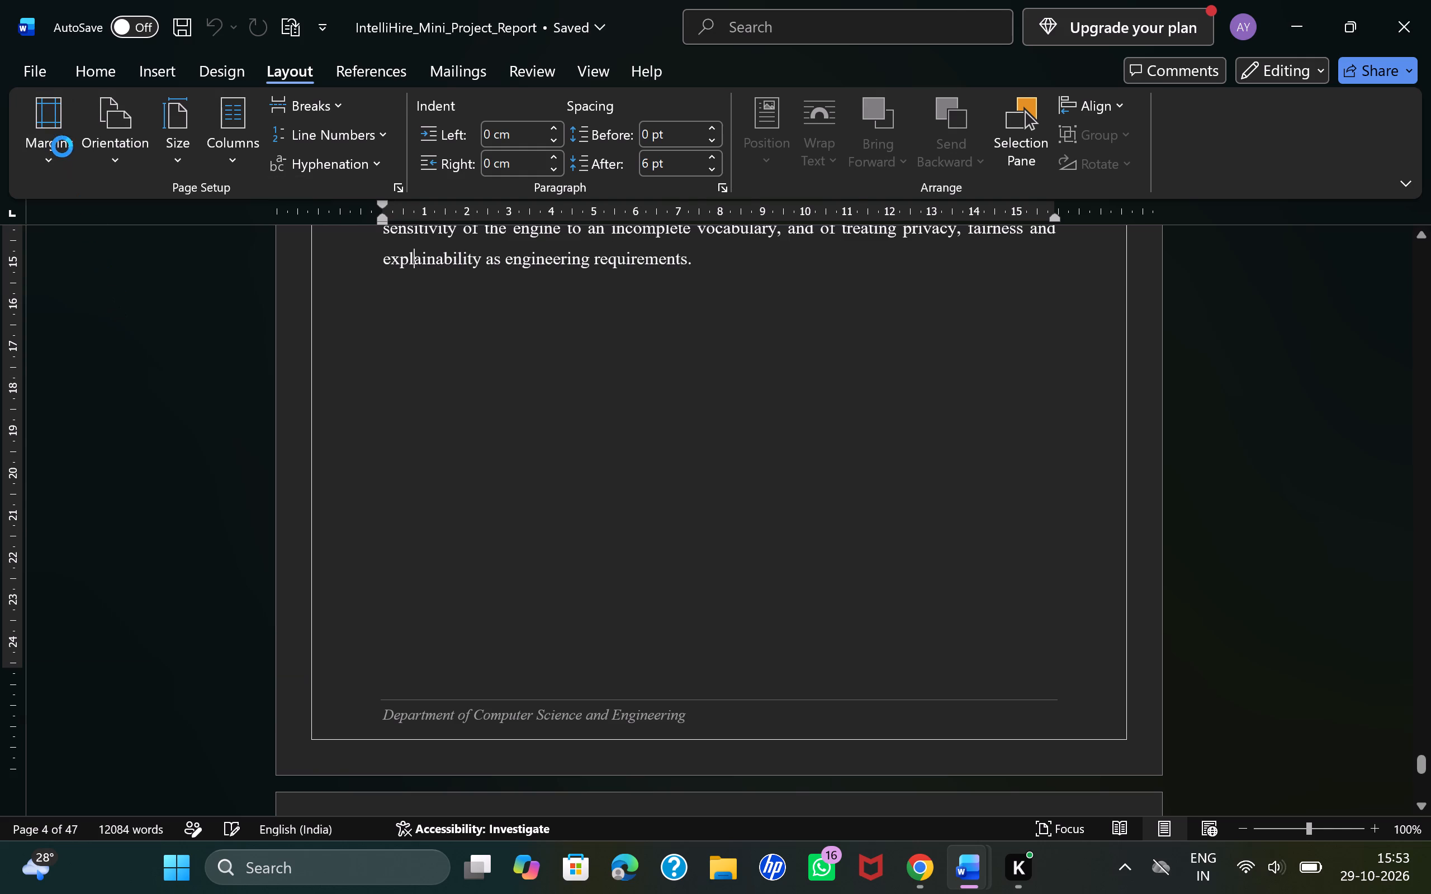
pyautogui.click(62, 146)
pyautogui.scroll(-2, 486, 475)
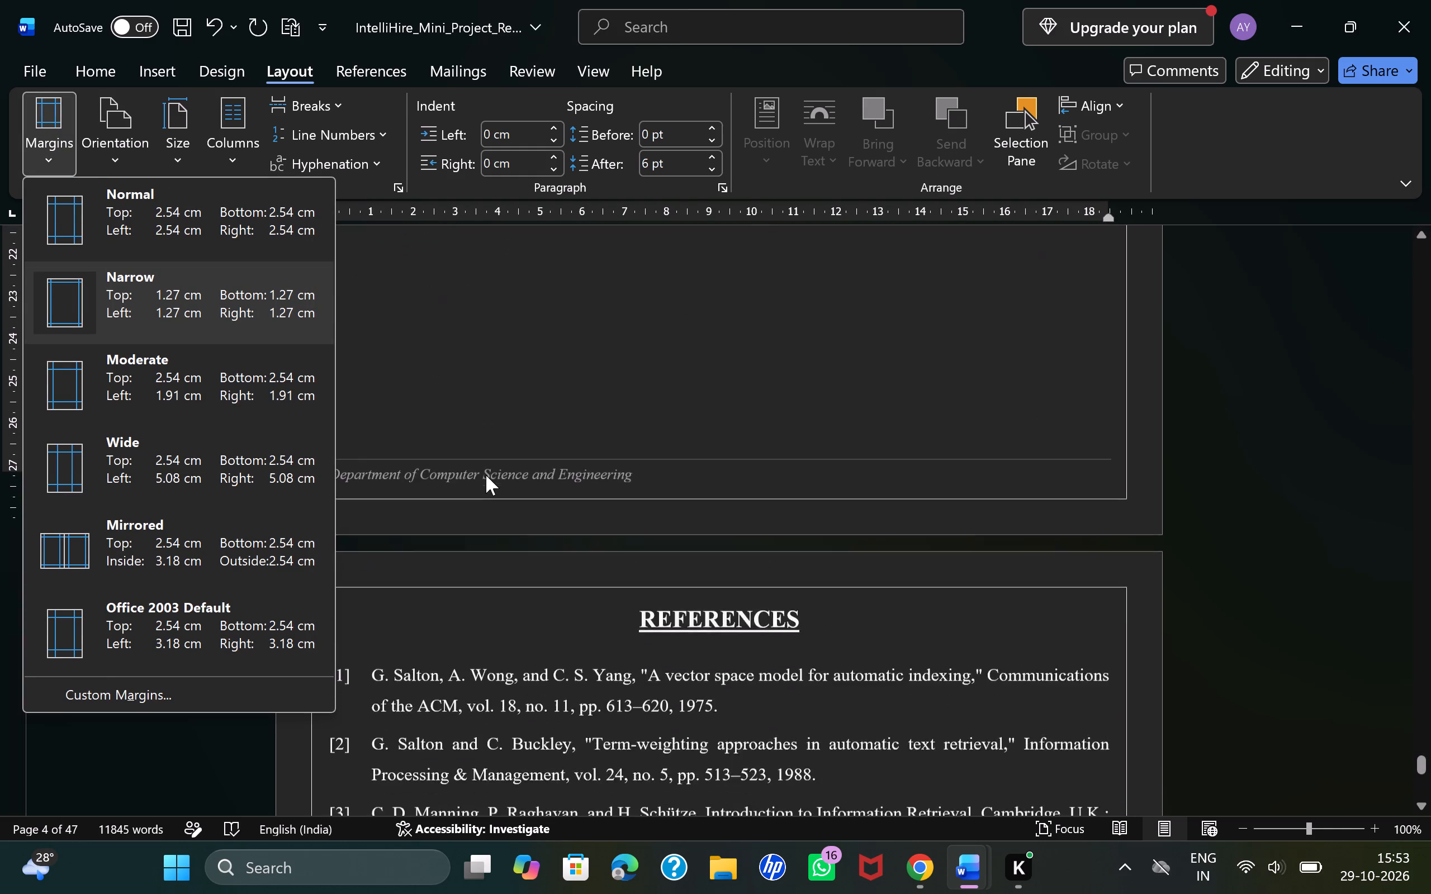
pyautogui.scroll(-2, 486, 475)
pyautogui.scroll(1, 486, 475)
pyautogui.click(486, 475)
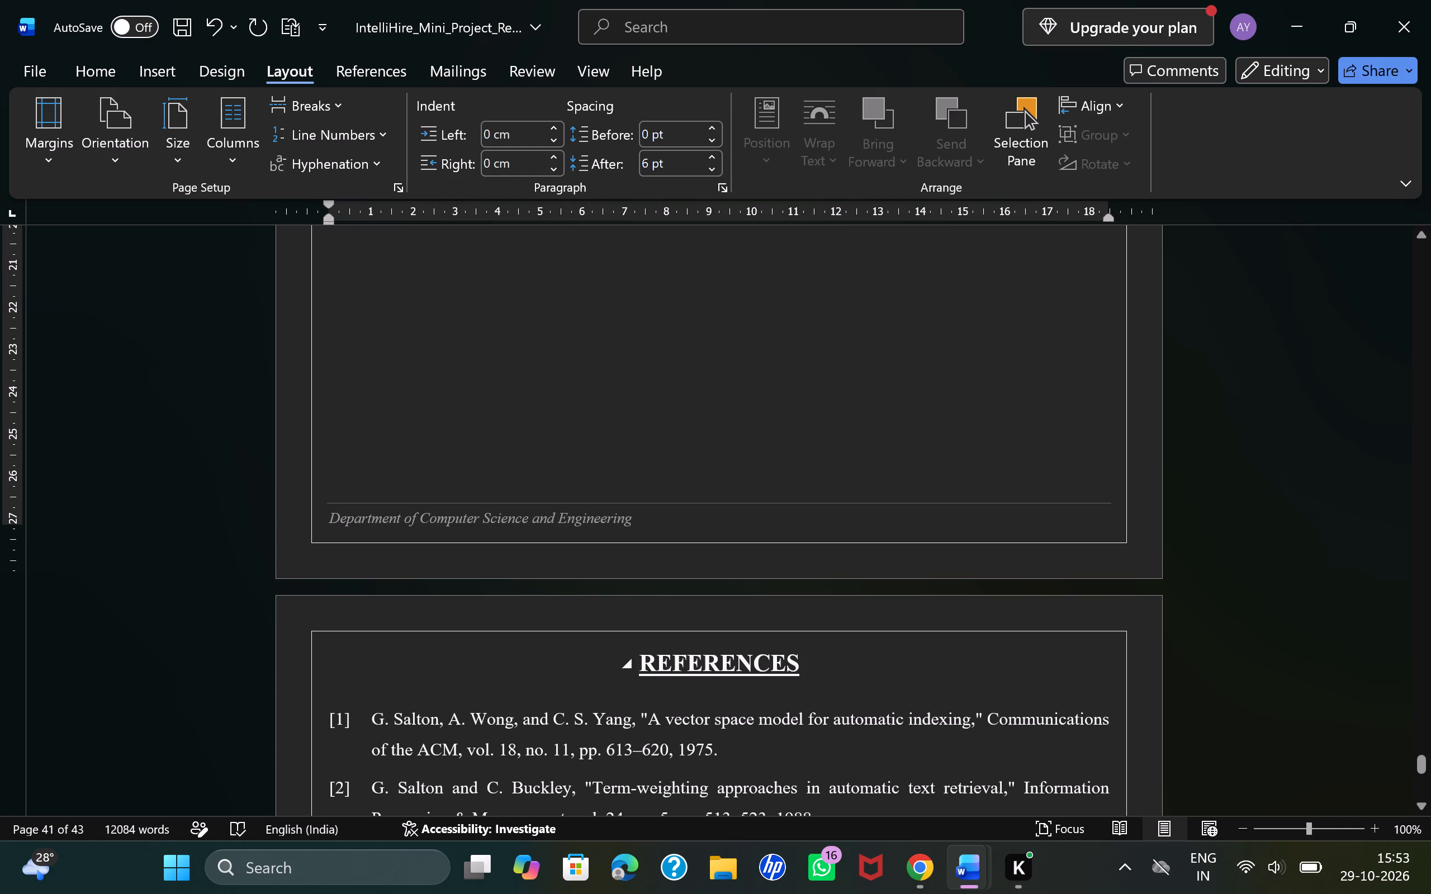
# Switch back to the Major Project report and apply the Normal margin preset (2.54 cm on all sides) at the functional requirements table.
pyautogui.hotkey('alt', 'Tab')
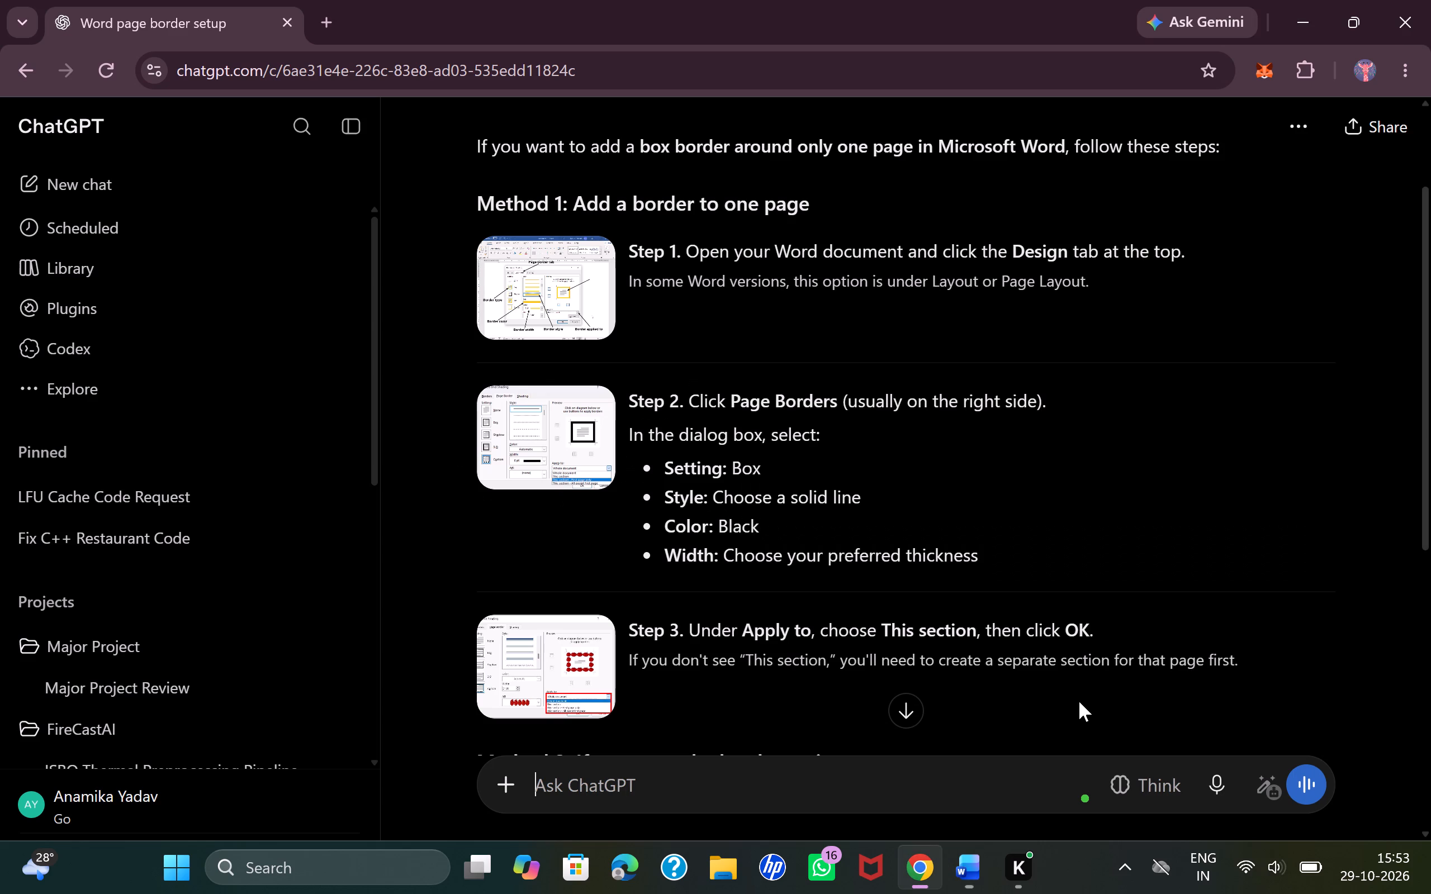
pyautogui.hotkey('alt', 'Tab')
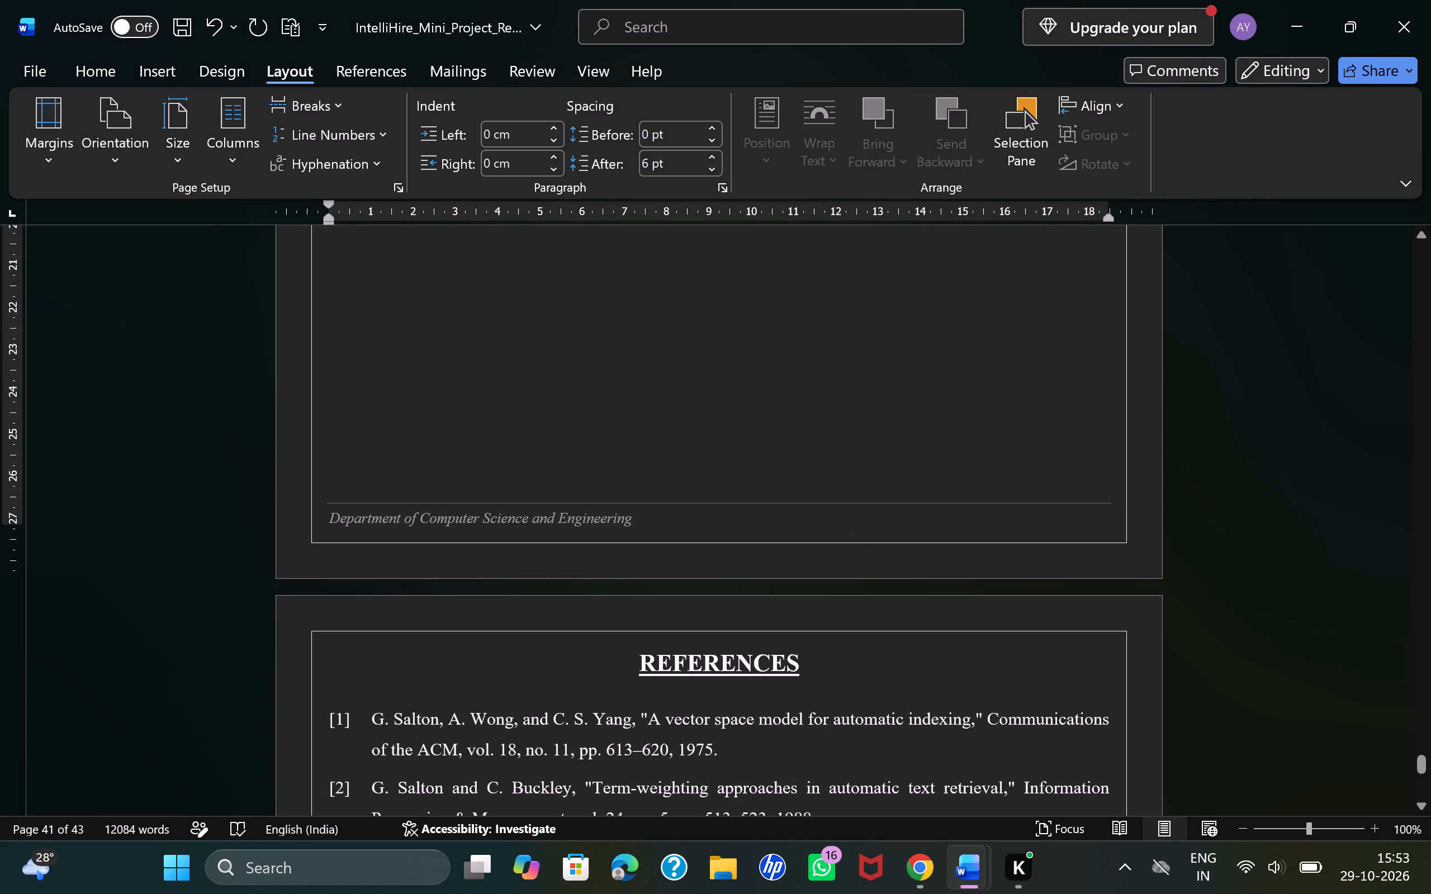
pyautogui.click(869, 721)
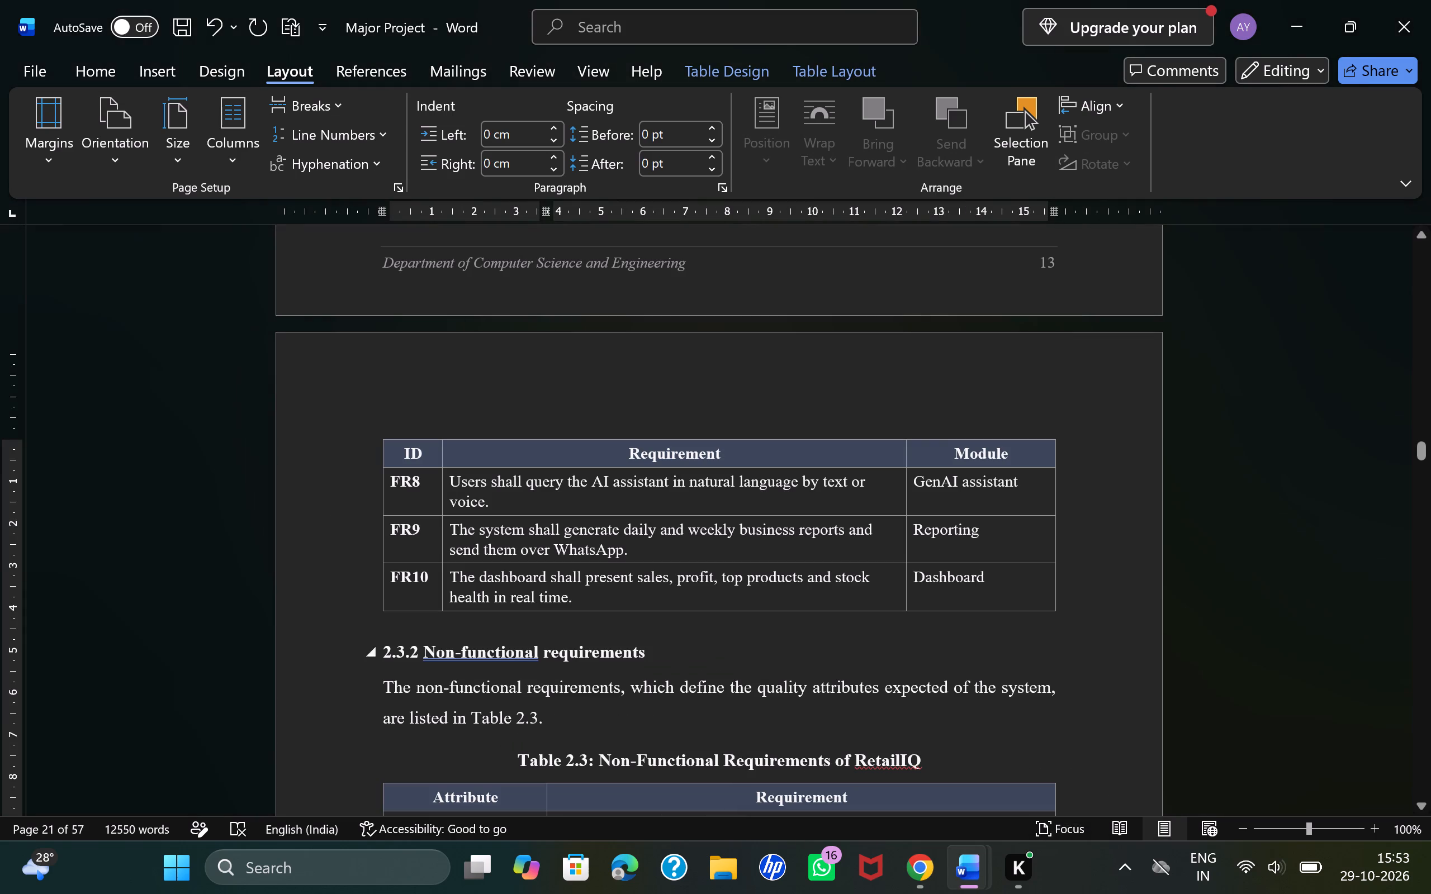
pyautogui.click(30, 70)
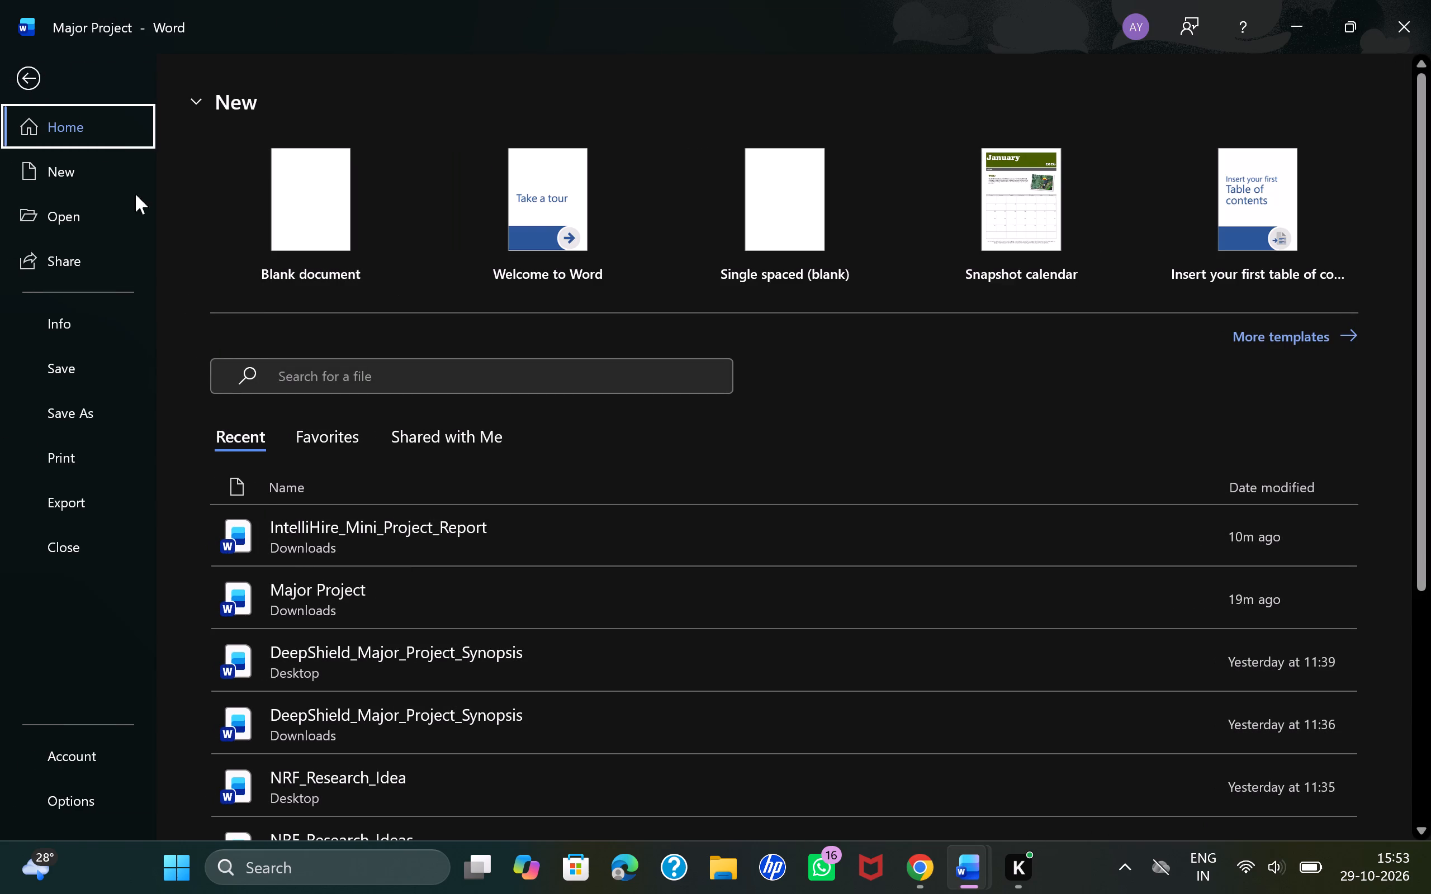
pyautogui.click(29, 78)
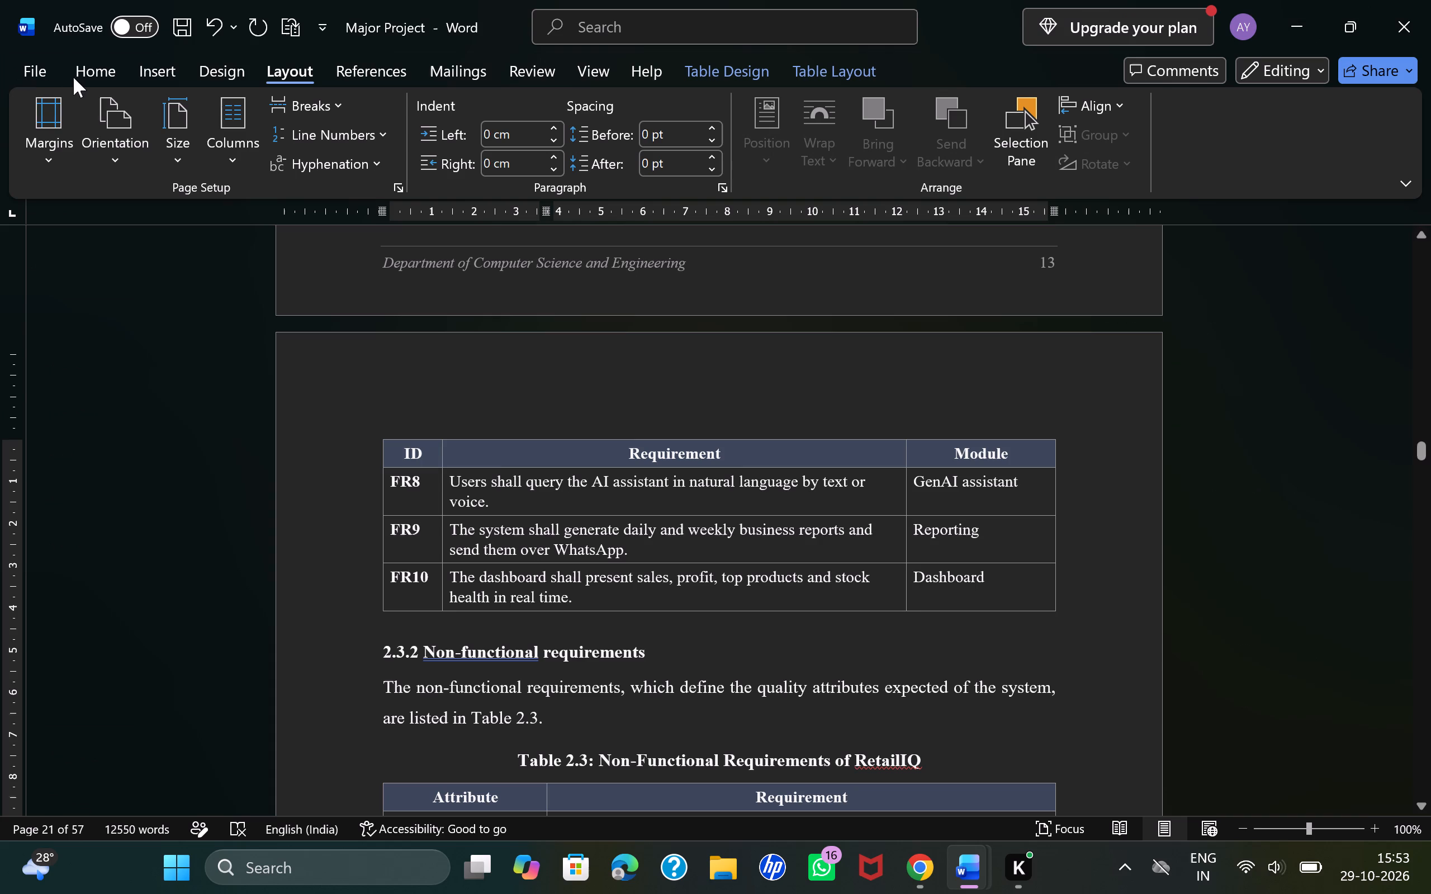
pyautogui.click(210, 75)
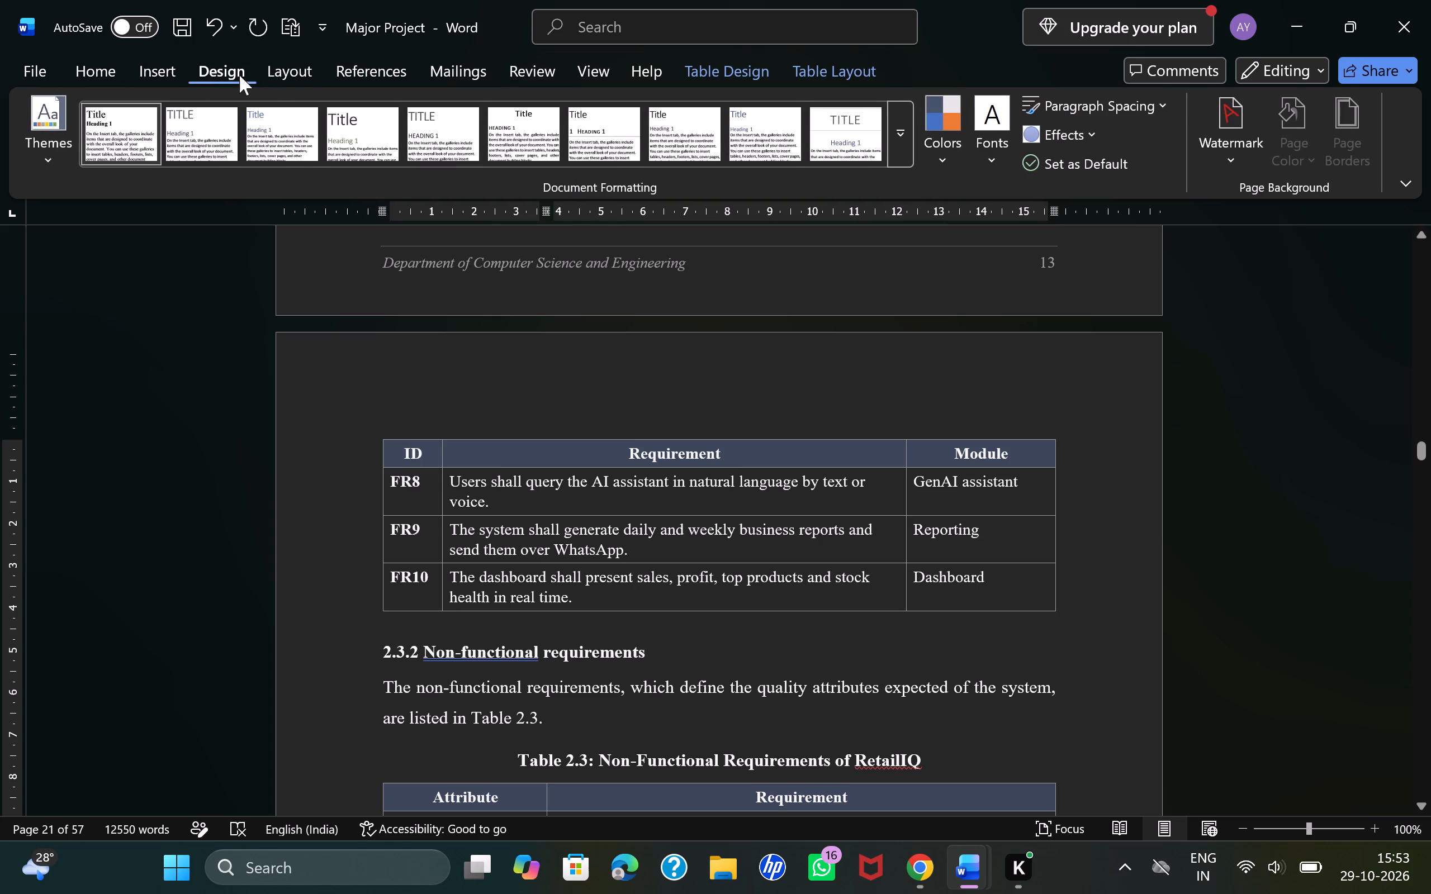
pyautogui.click(287, 77)
pyautogui.click(61, 162)
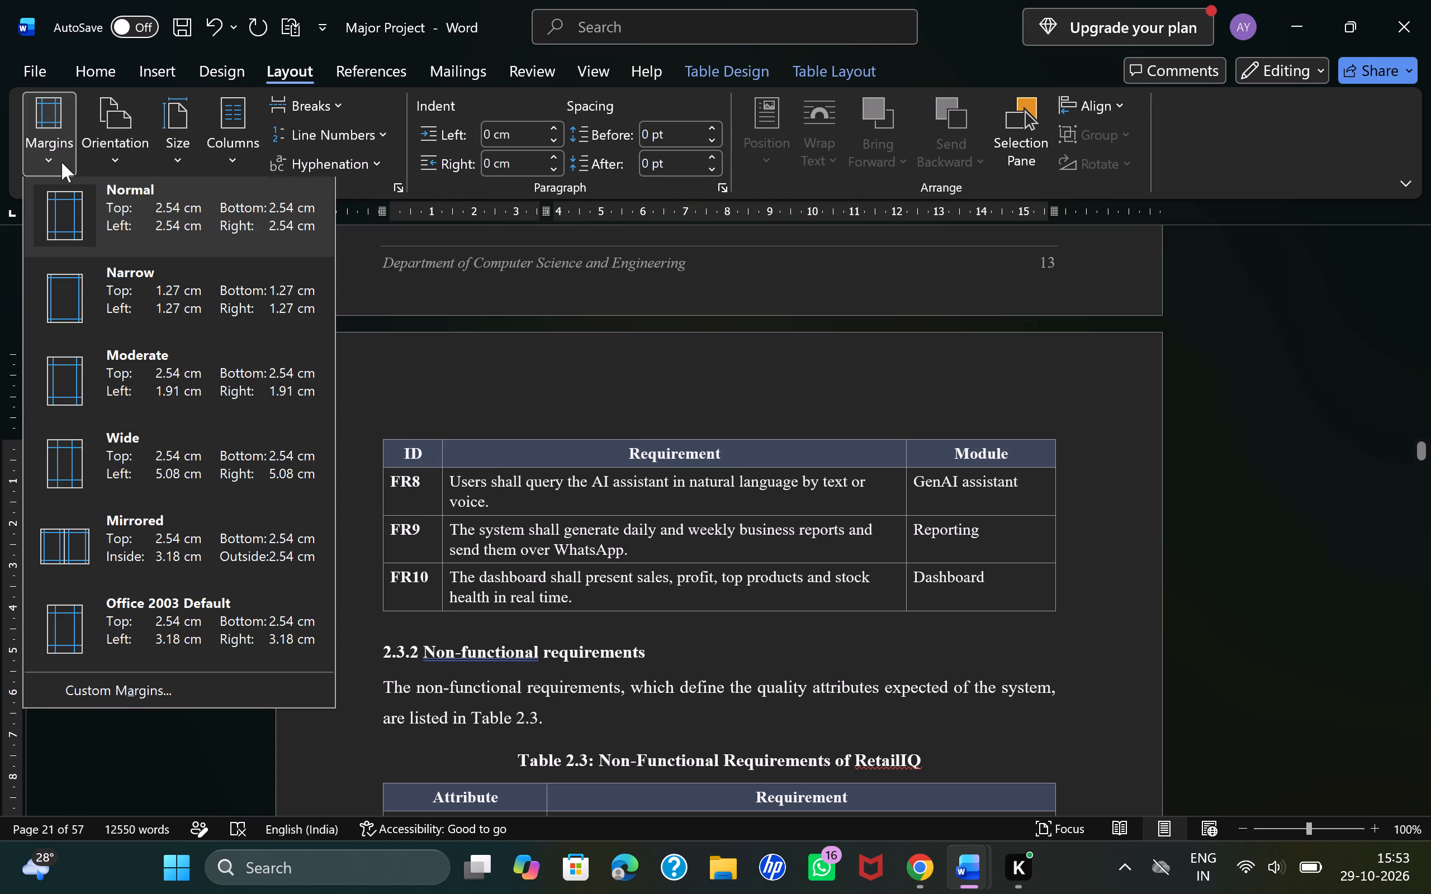
pyautogui.click(113, 220)
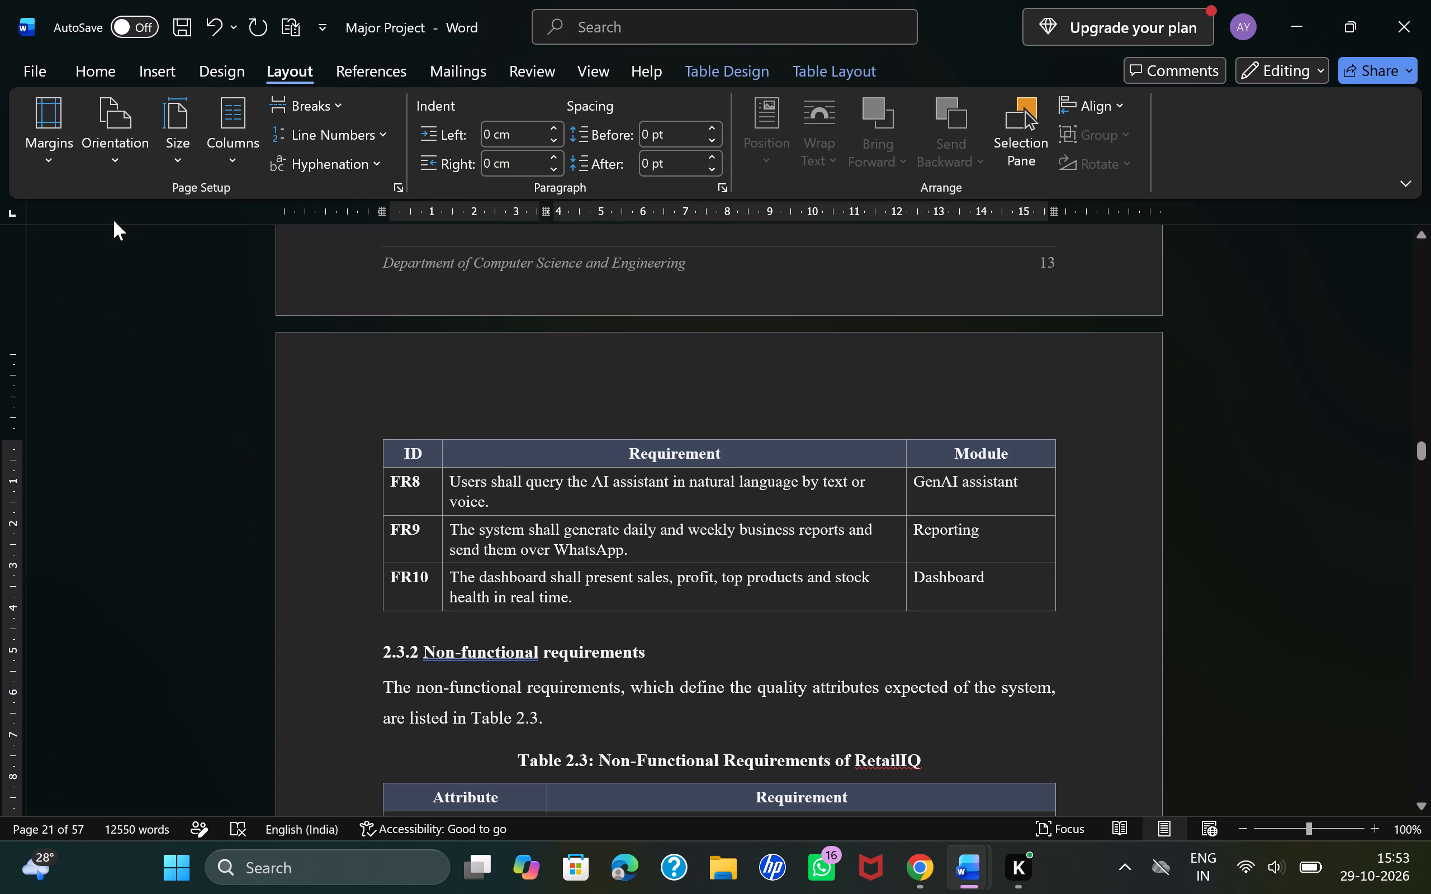
# Select the requirement text cell of row FR8 and apply the Normal margin preset again.
pyautogui.click(344, 388)
pyautogui.click(344, 388)
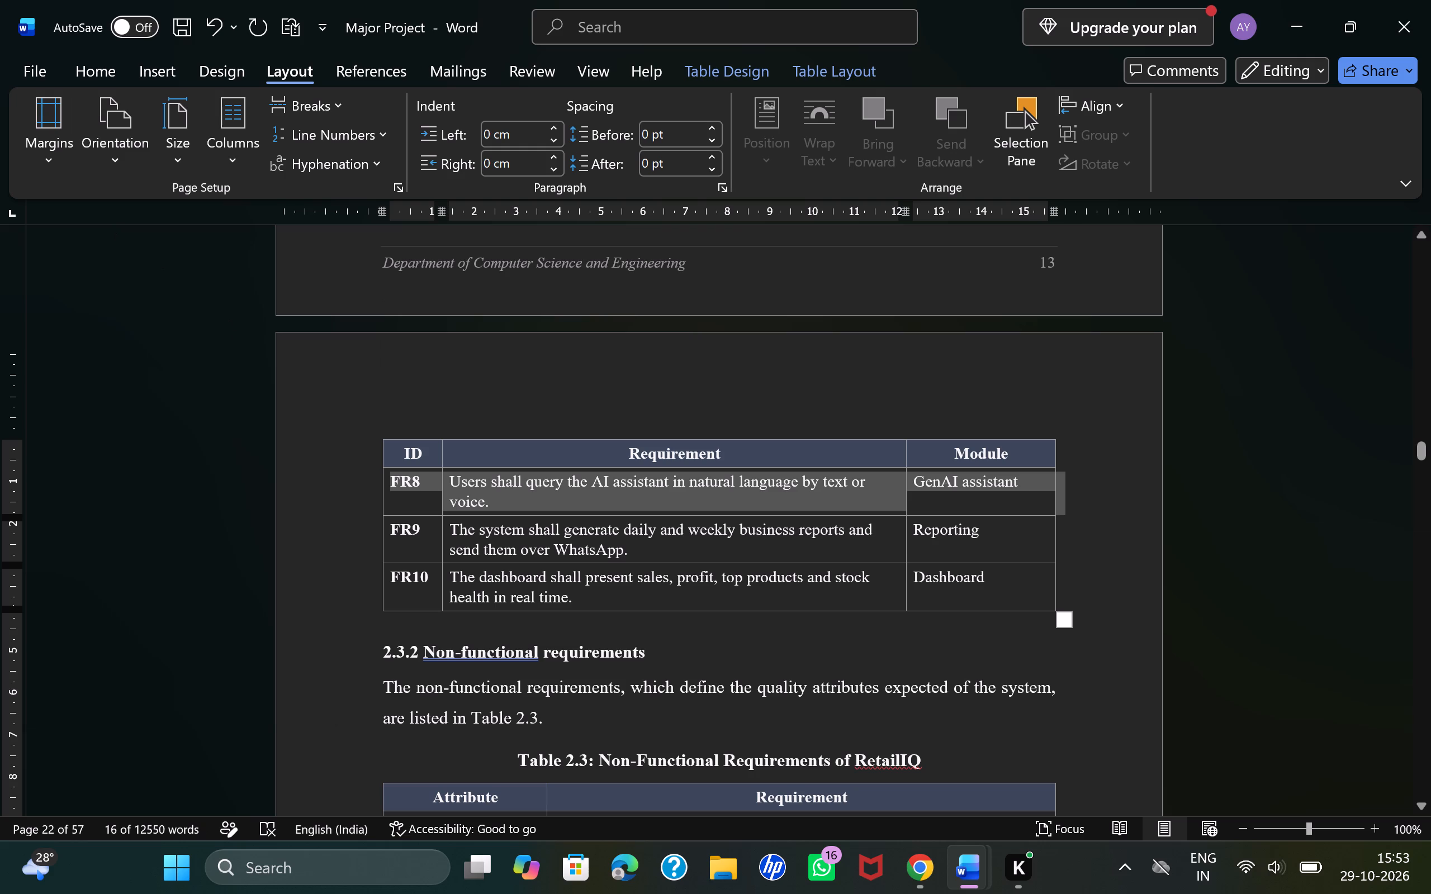
pyautogui.click(443, 374)
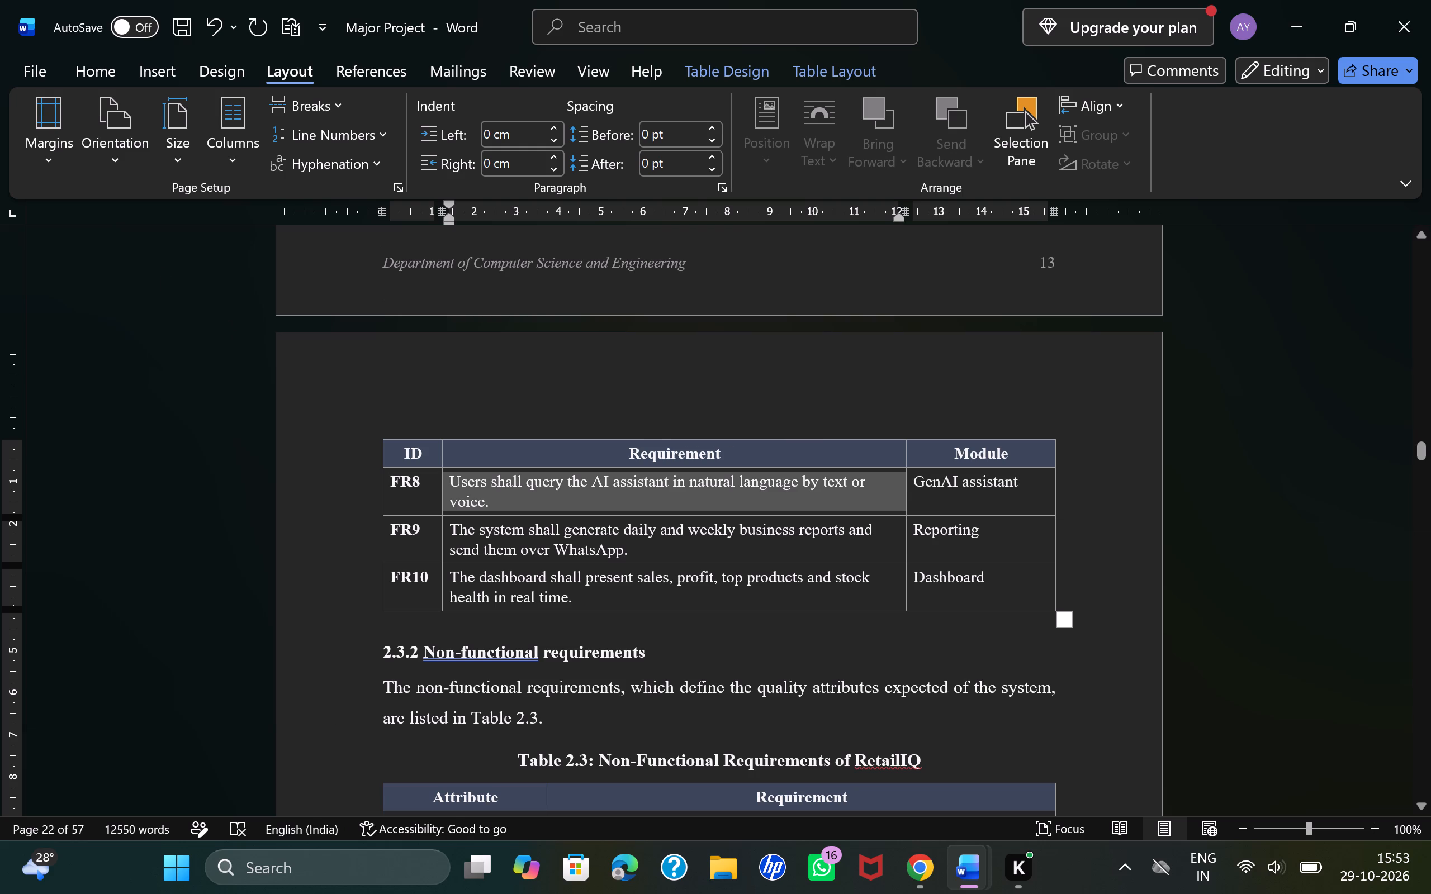
pyautogui.click(285, 75)
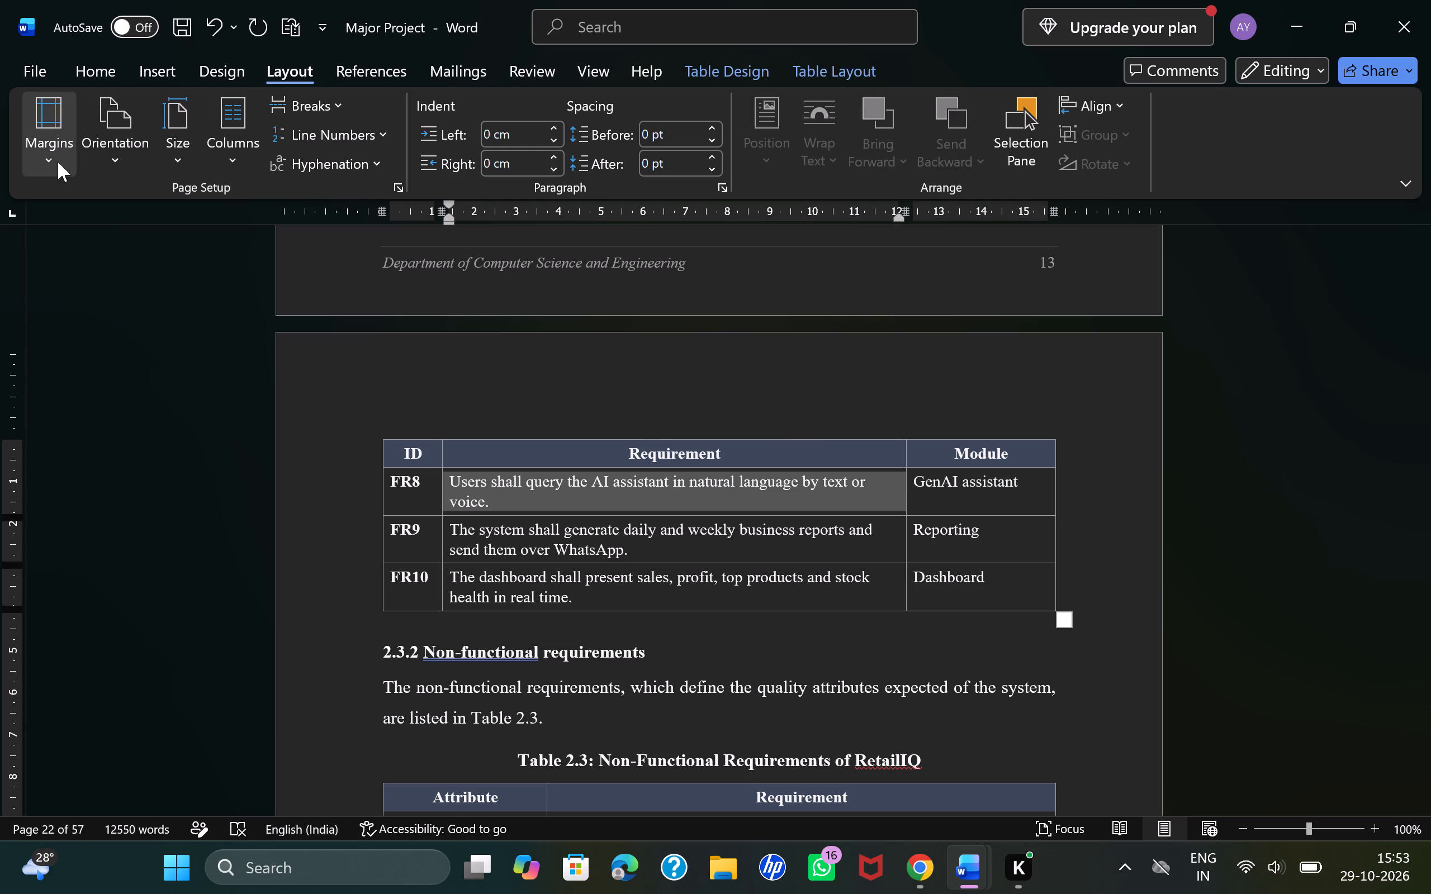
pyautogui.click(58, 161)
pyautogui.click(130, 223)
# Select the Declaration page from its heading through the list of student names and apply the Normal margin preset (2.54 cm).
pyautogui.scroll(20, 335, 481)
pyautogui.scroll(11, 335, 481)
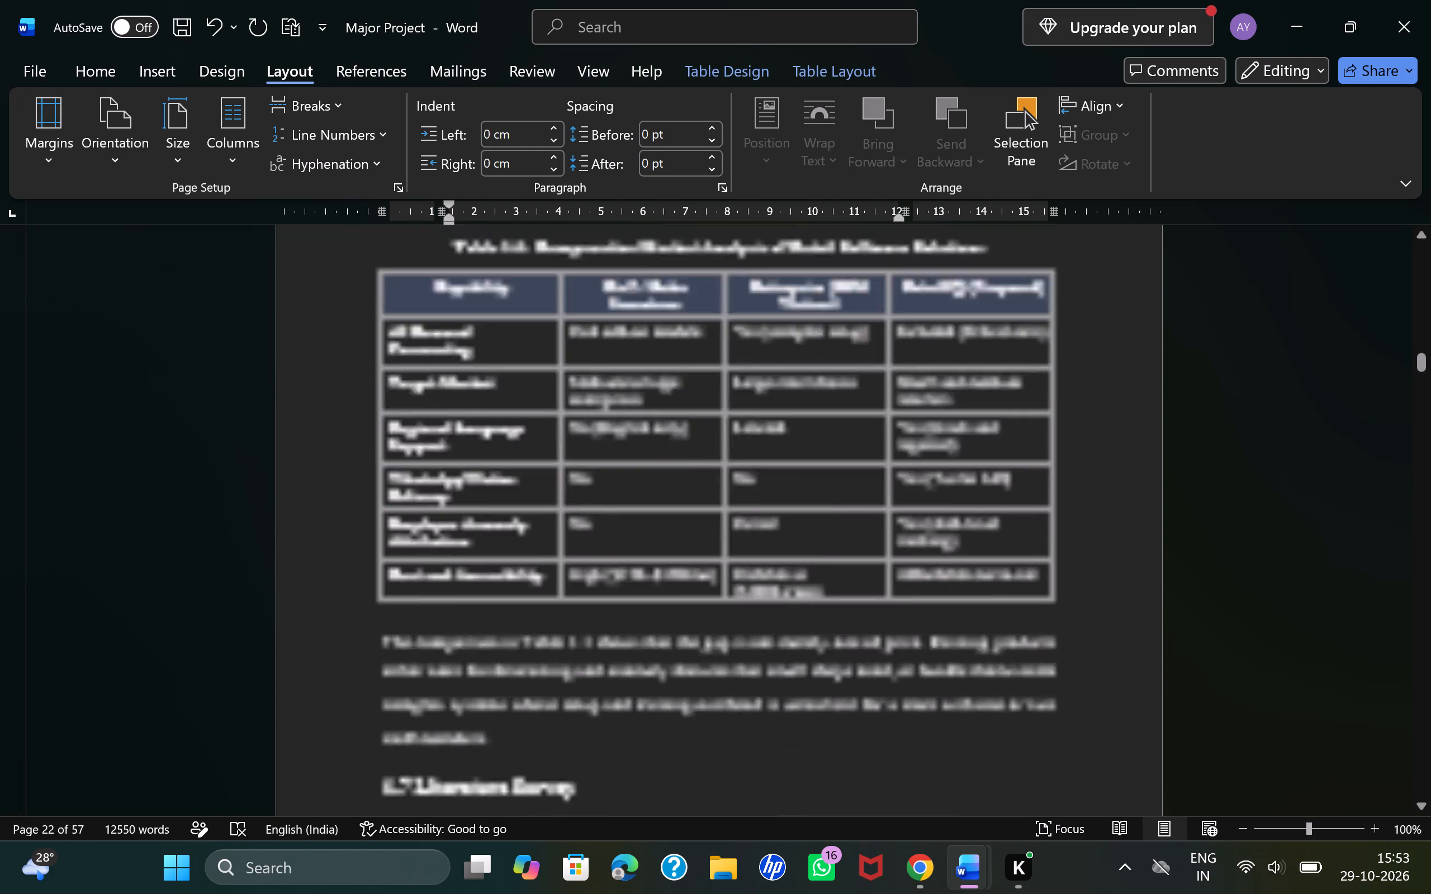
pyautogui.scroll(17, 335, 481)
pyautogui.scroll(20, 335, 481)
pyautogui.scroll(-2, 335, 481)
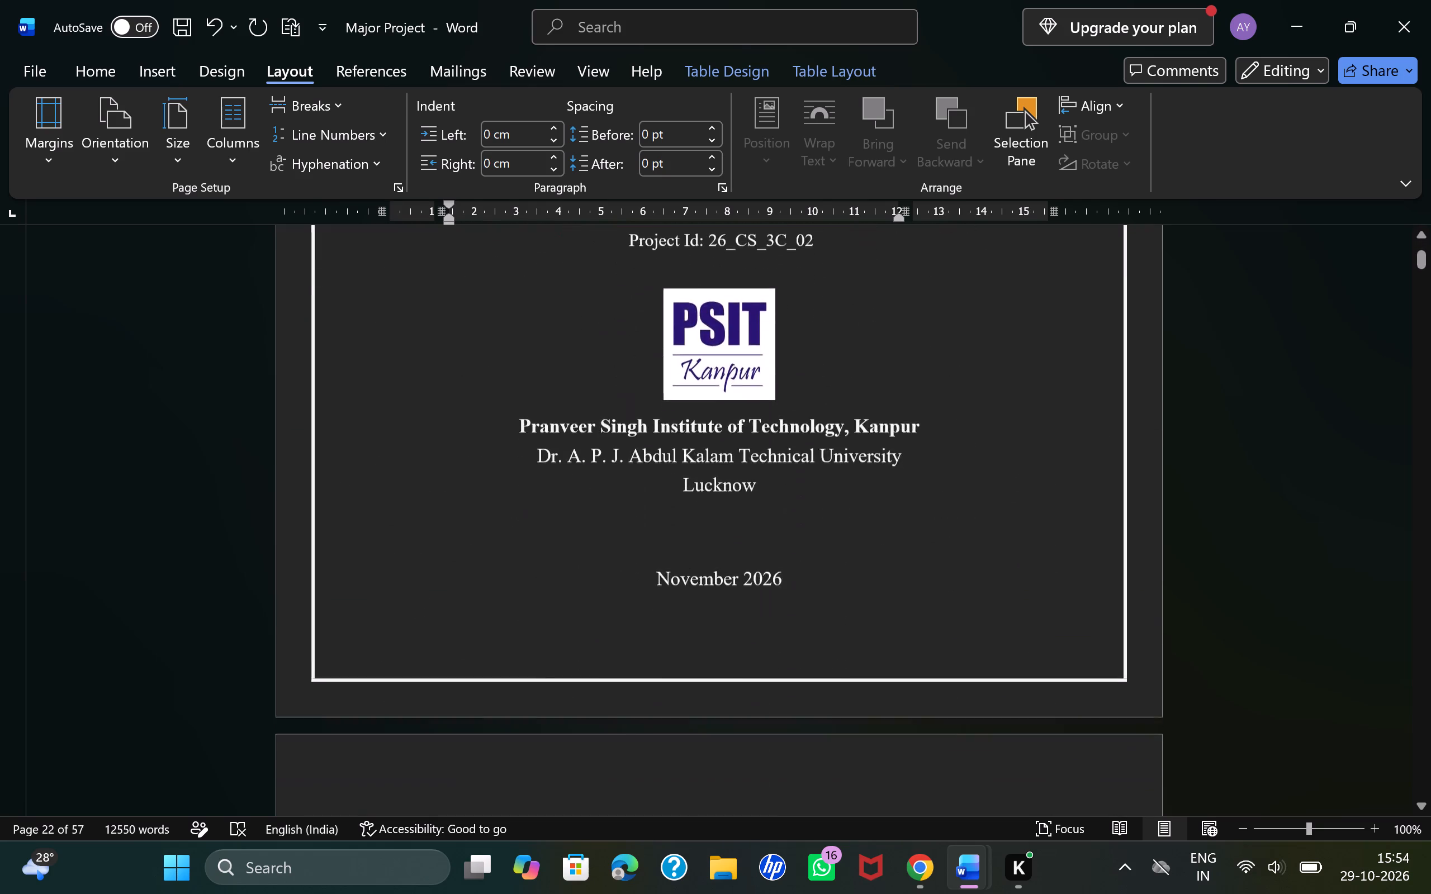
pyautogui.scroll(-3, 335, 481)
pyautogui.click(335, 481)
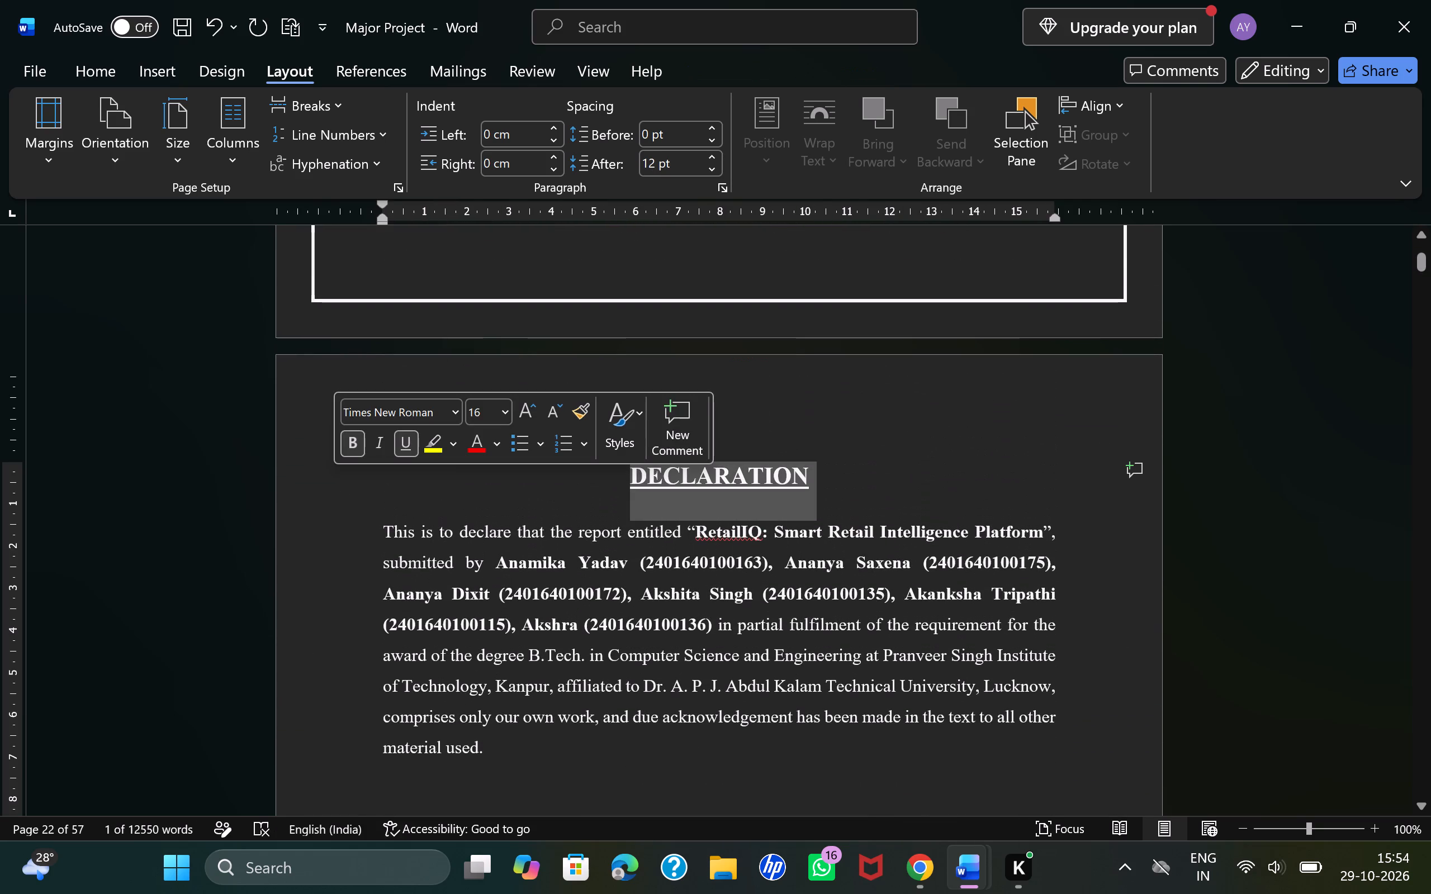
pyautogui.click(384, 492)
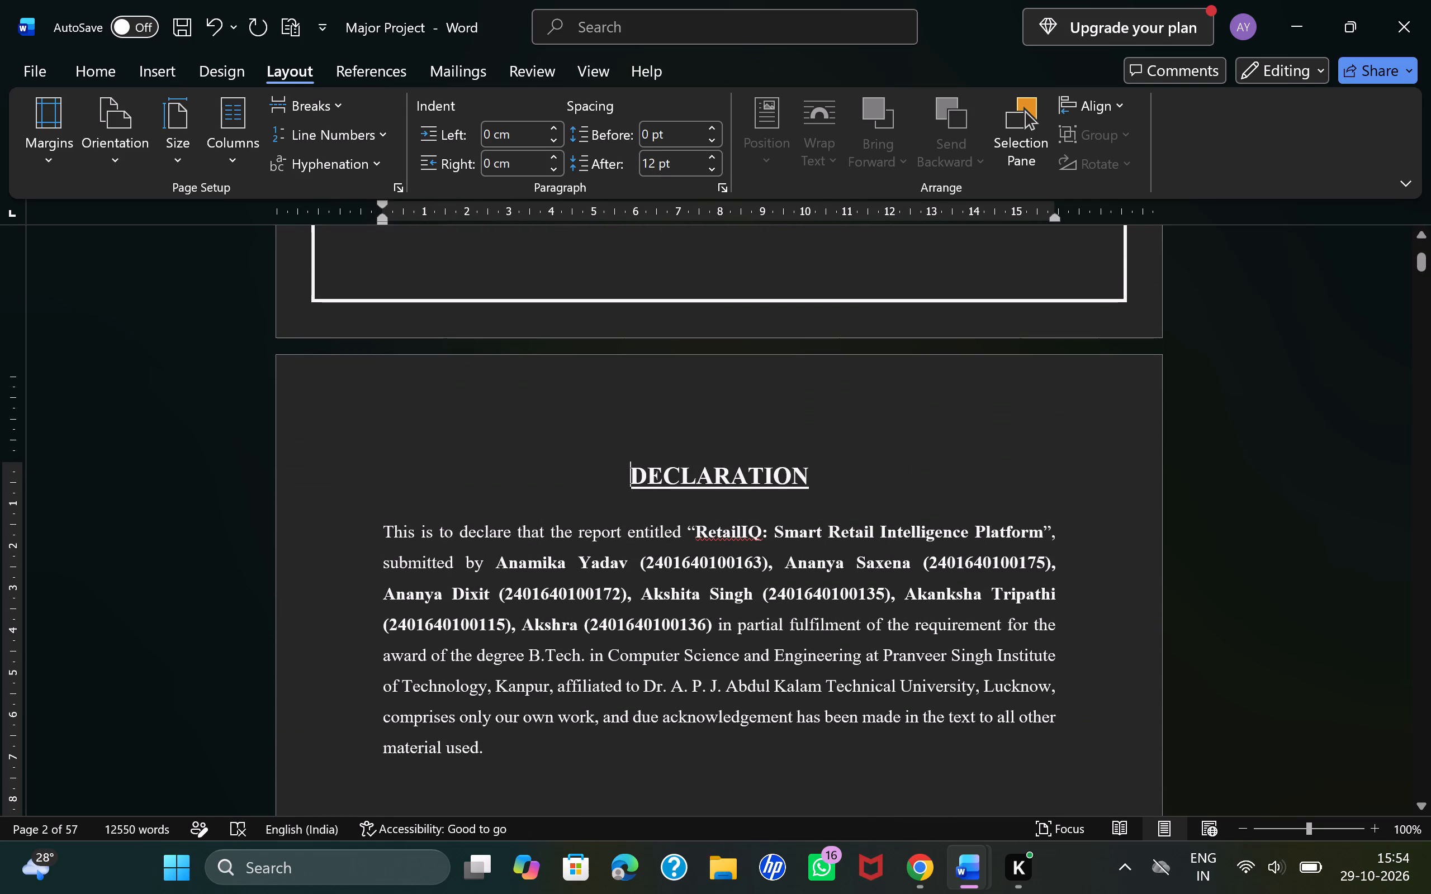
pyautogui.moveTo(520, 491); pyautogui.dragTo(733, 554)
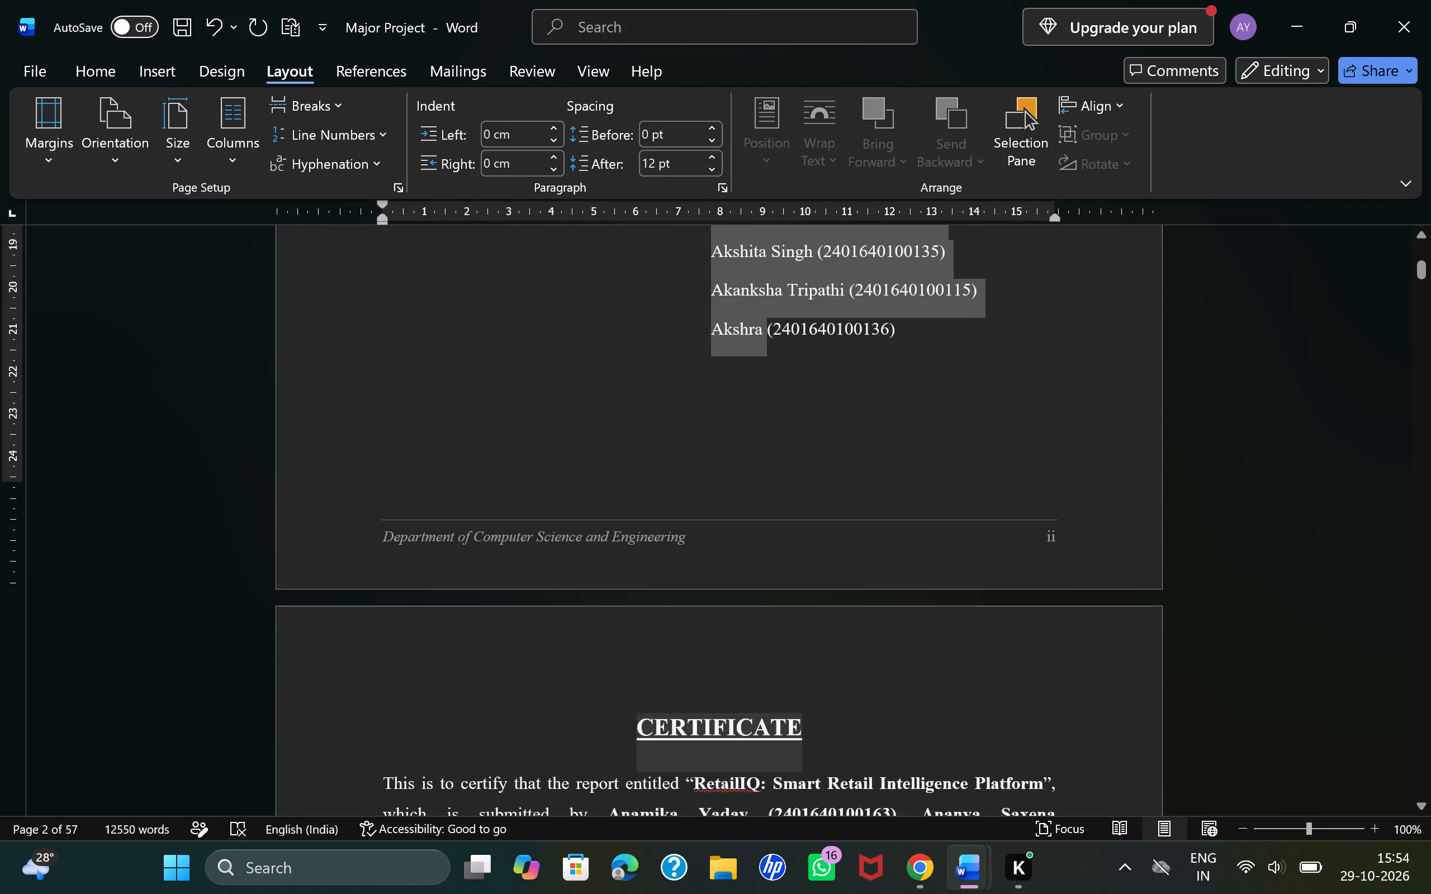
pyautogui.moveTo(733, 554); pyautogui.dragTo(1079, 548)
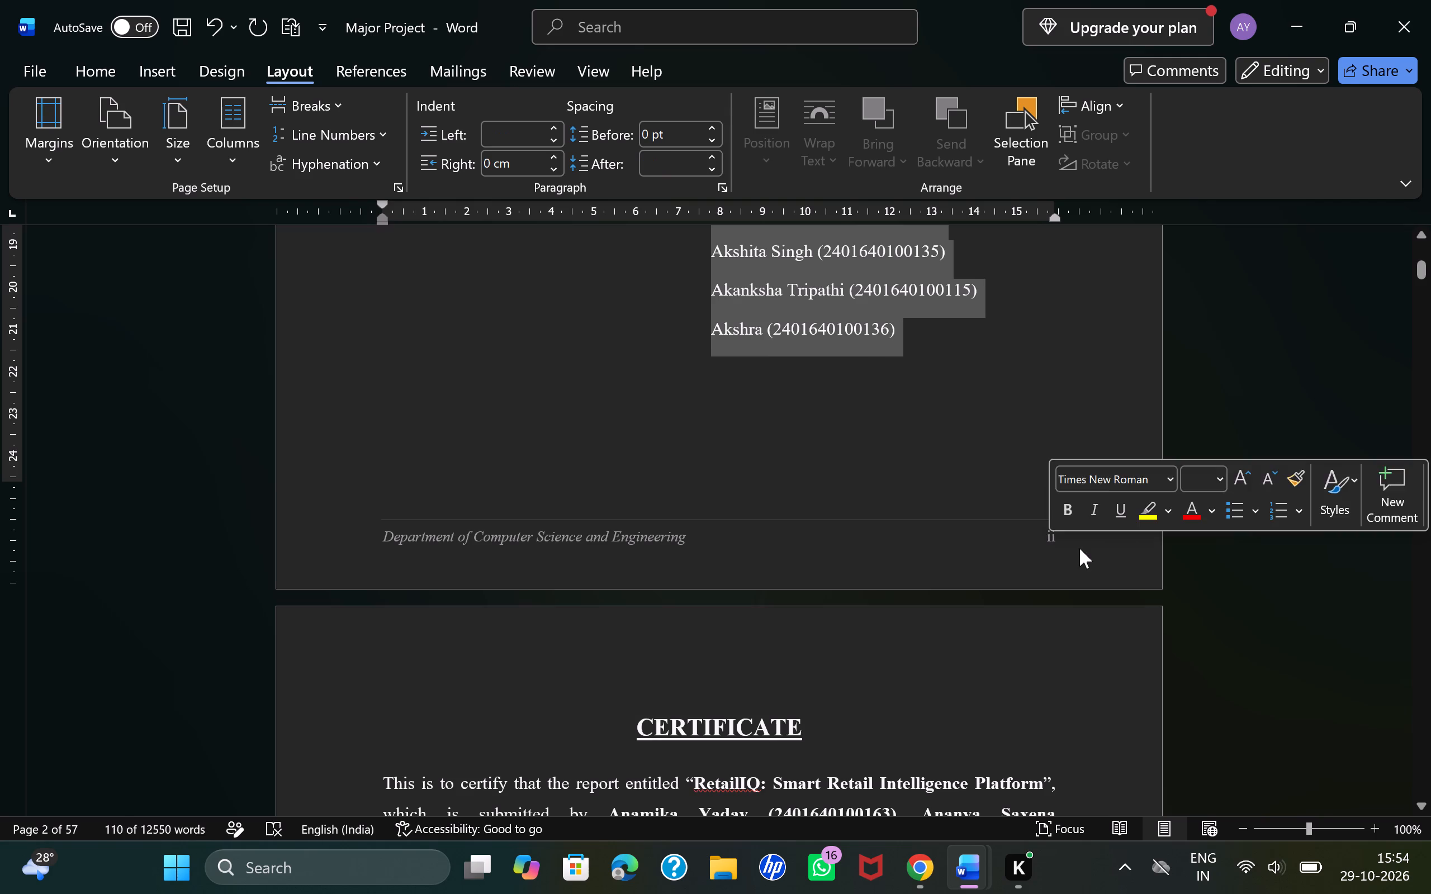
pyautogui.click(44, 143)
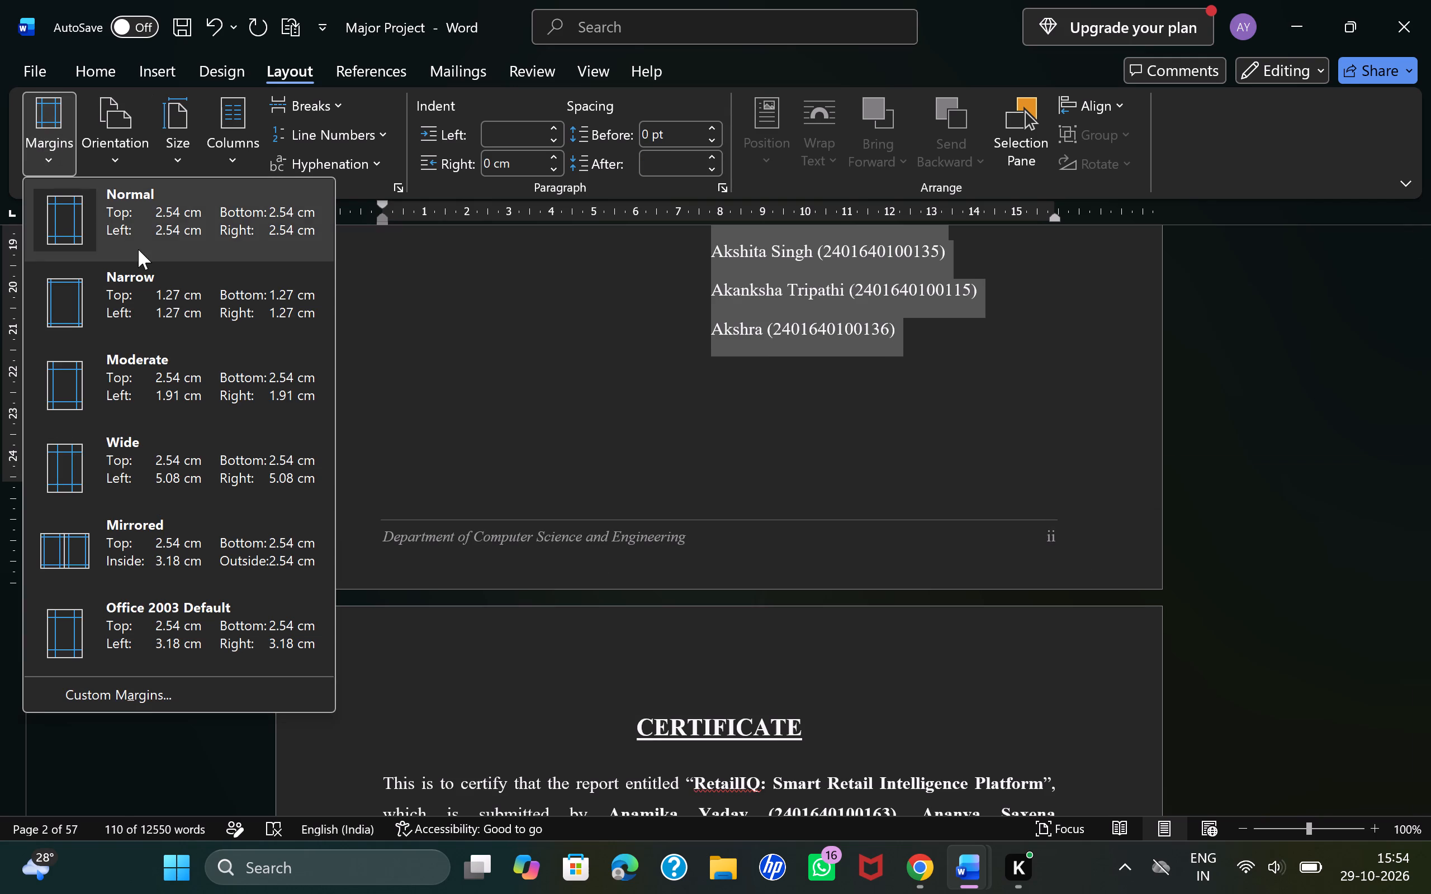
pyautogui.click(138, 249)
pyautogui.click(385, 358)
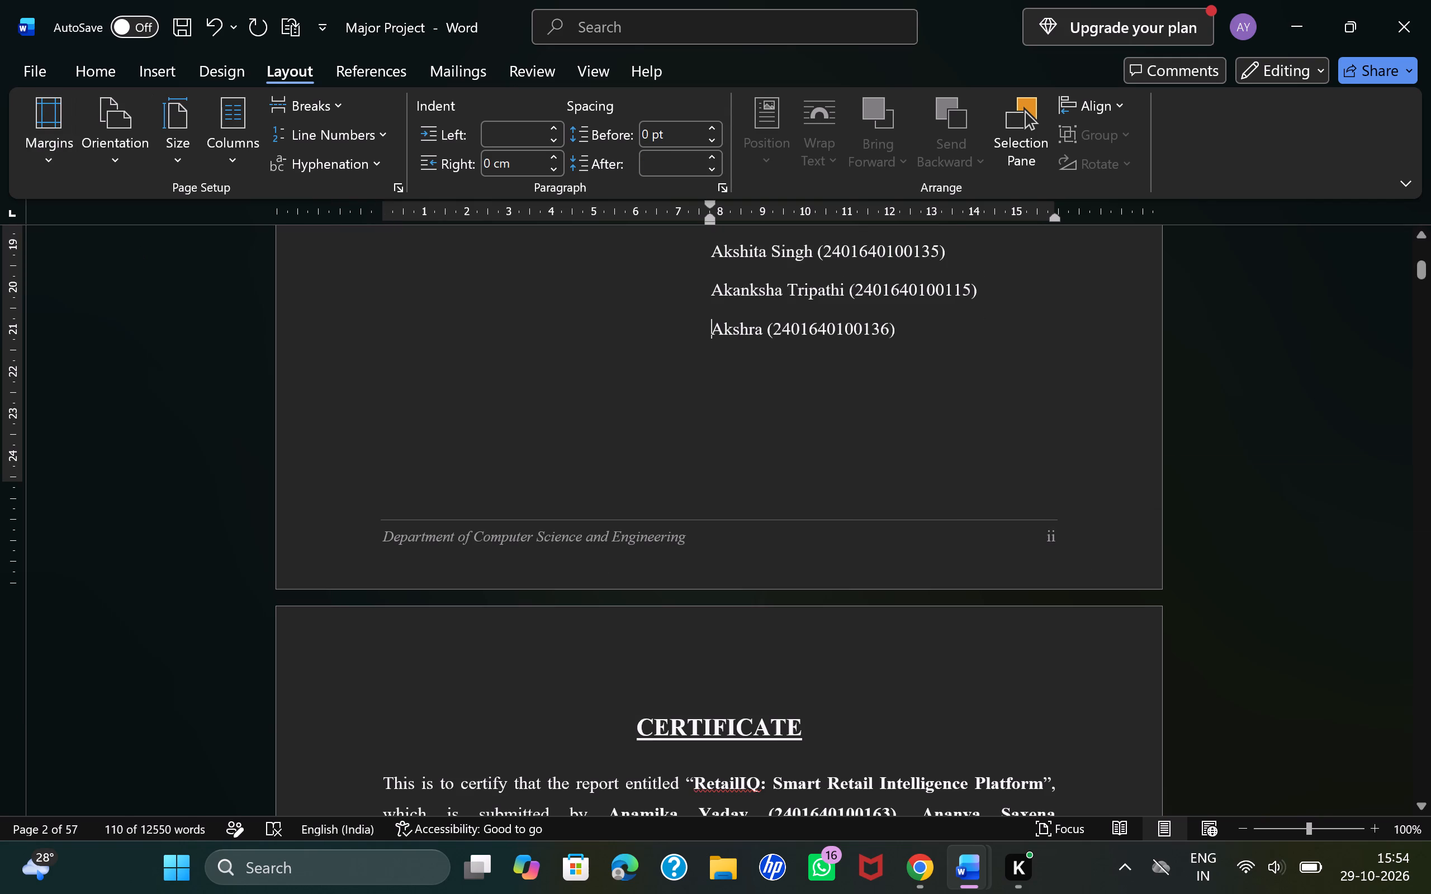
# Capture a full-screen screenshot showing the bordered cover page of the Major Project report.
pyautogui.scroll(6, 385, 358)
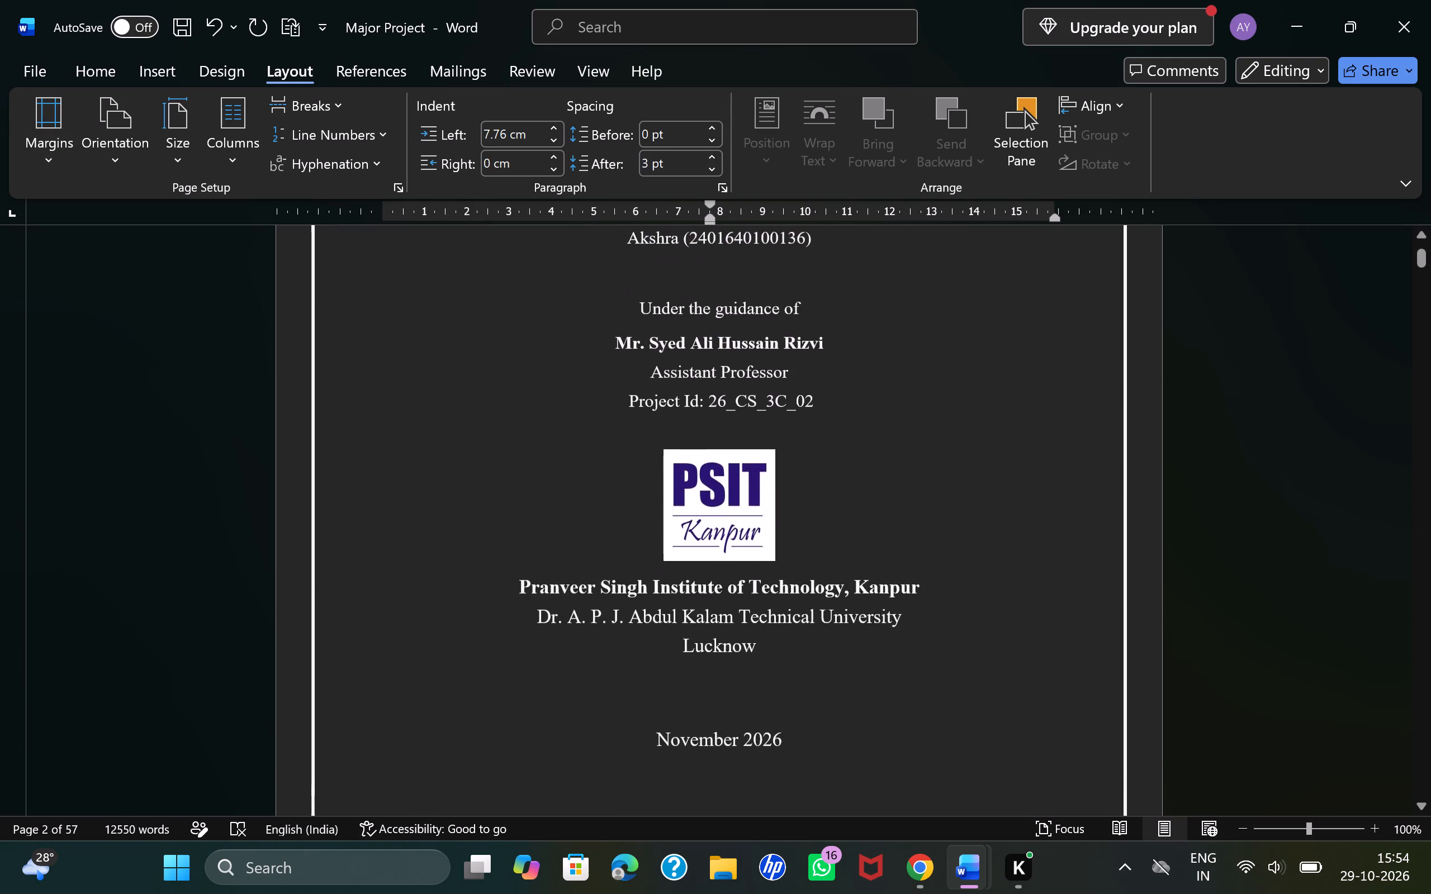
pyautogui.scroll(3, 385, 358)
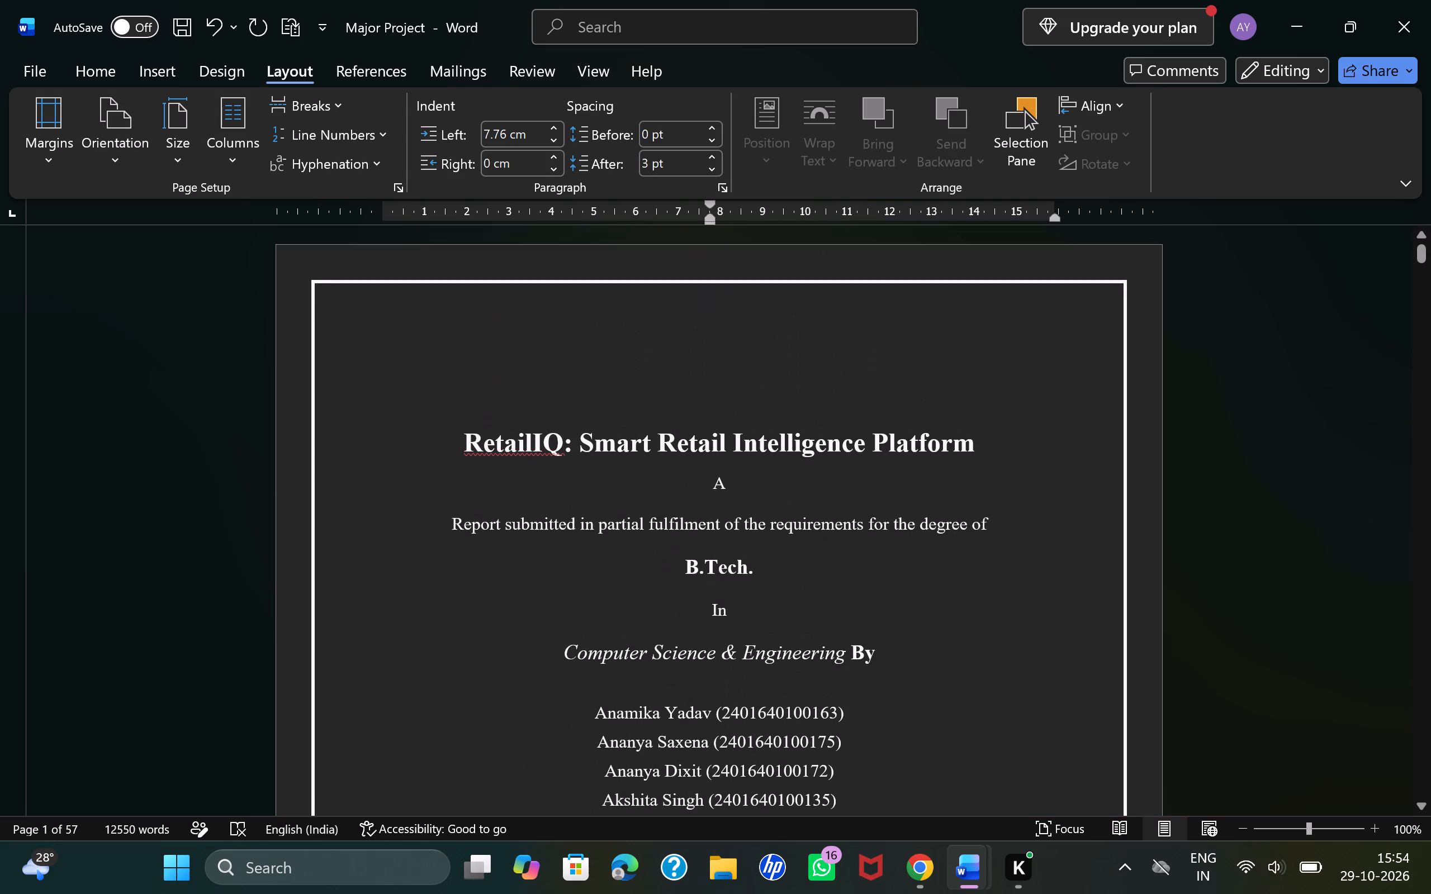
pyautogui.hotkey('ctrl', 'c')
pyautogui.press('Print')
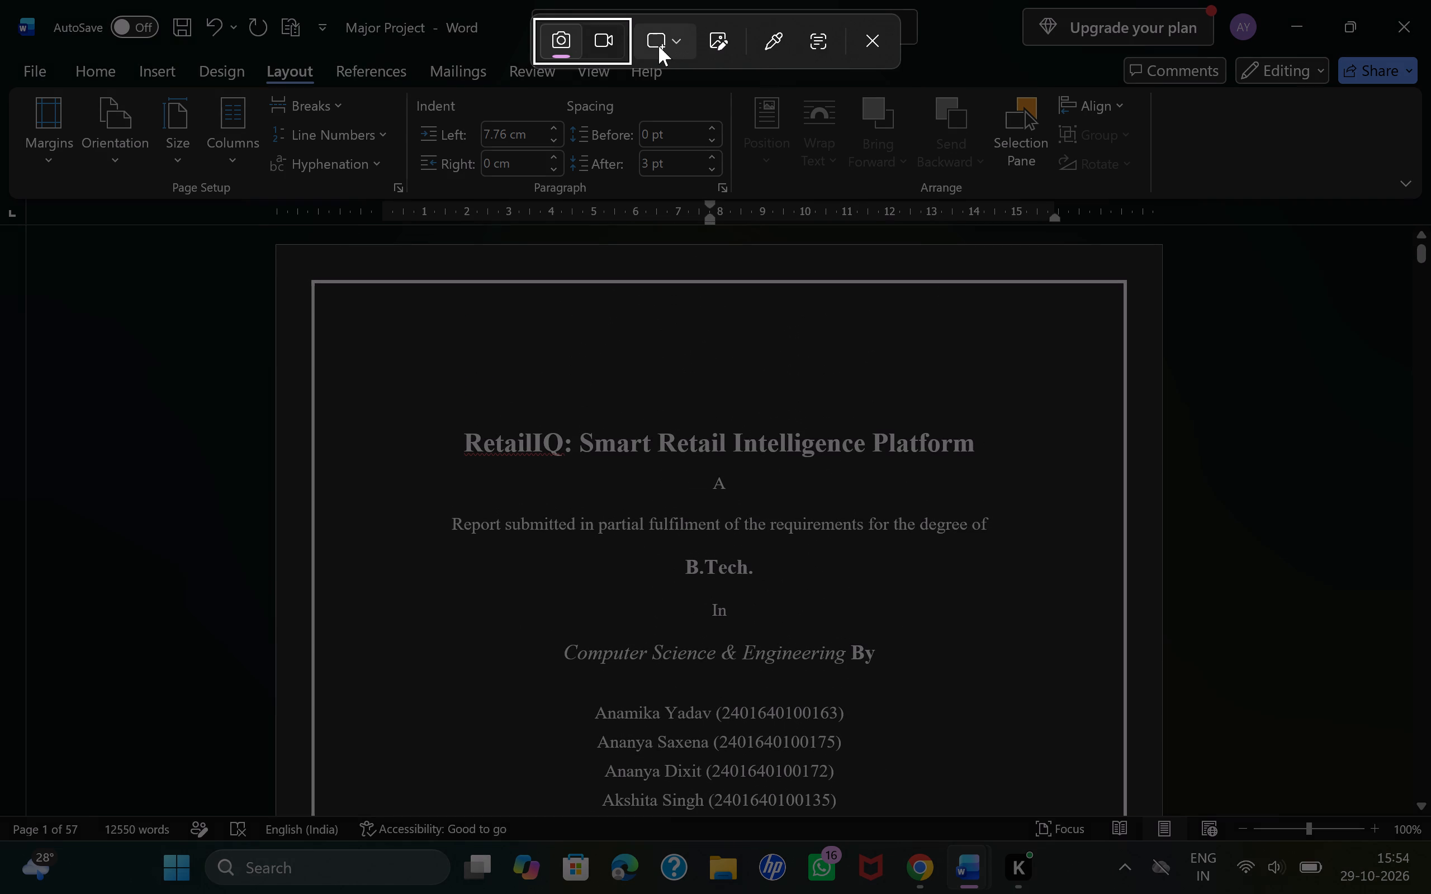
pyautogui.click(658, 46)
pyautogui.click(707, 127)
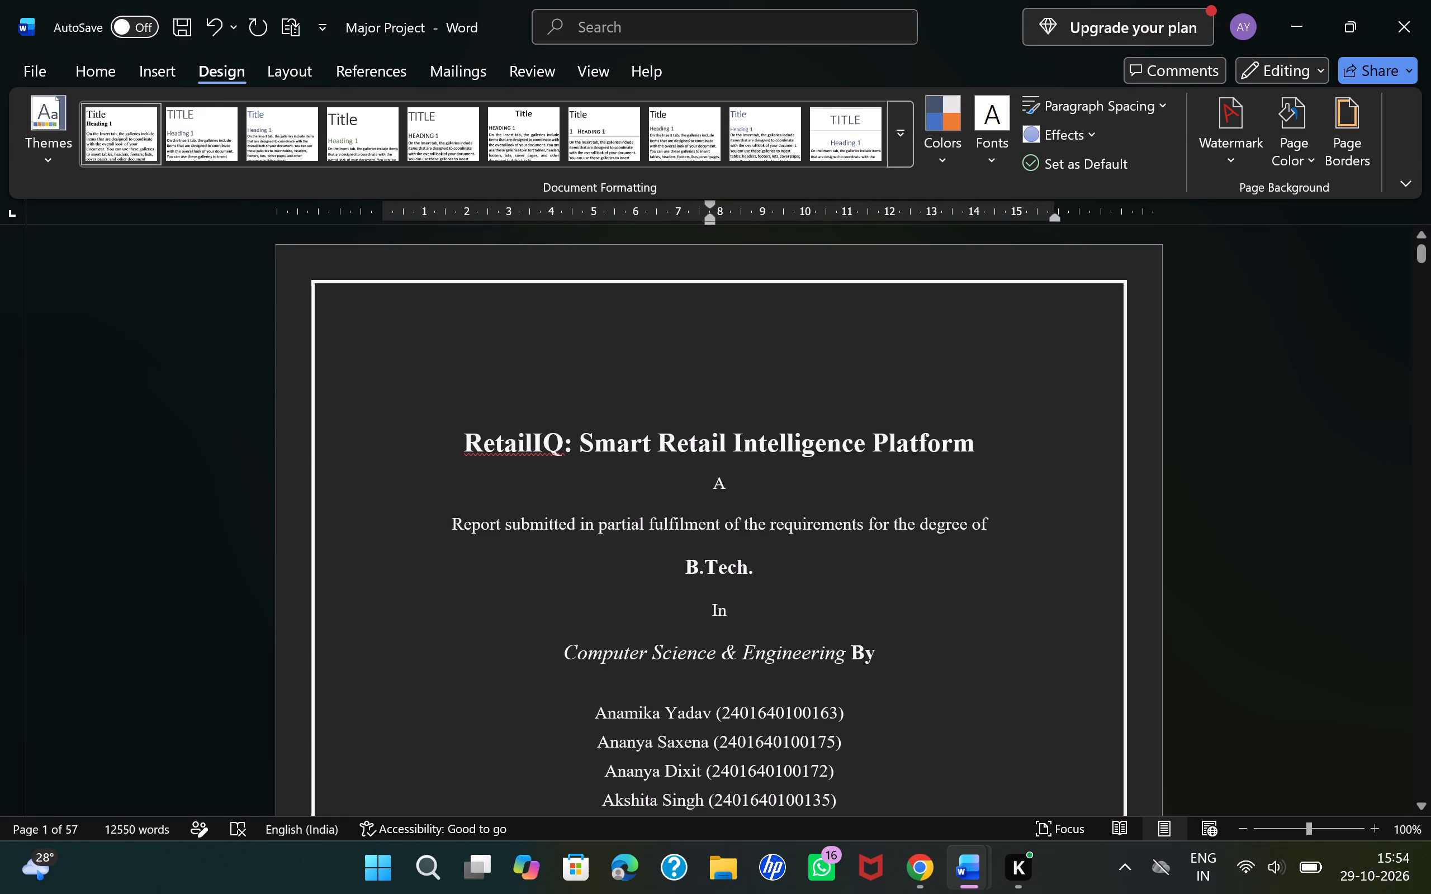
pyautogui.hotkey('alt', 'Tab')
pyautogui.scroll(-1, 672, 598)
pyautogui.hotkey('alt', 'Tab')
pyautogui.click(1334, 162)
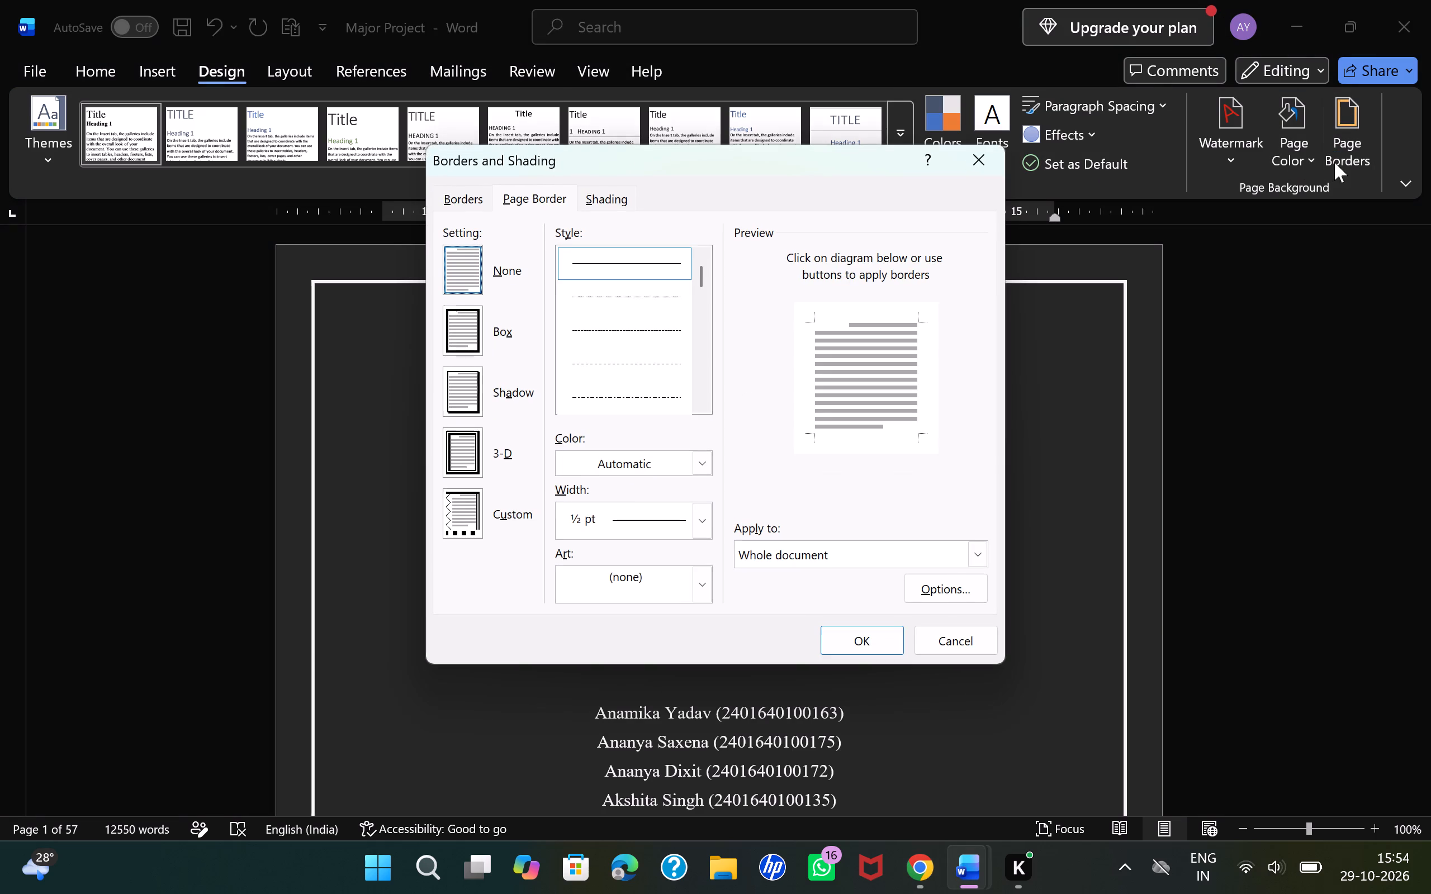
pyautogui.click(454, 336)
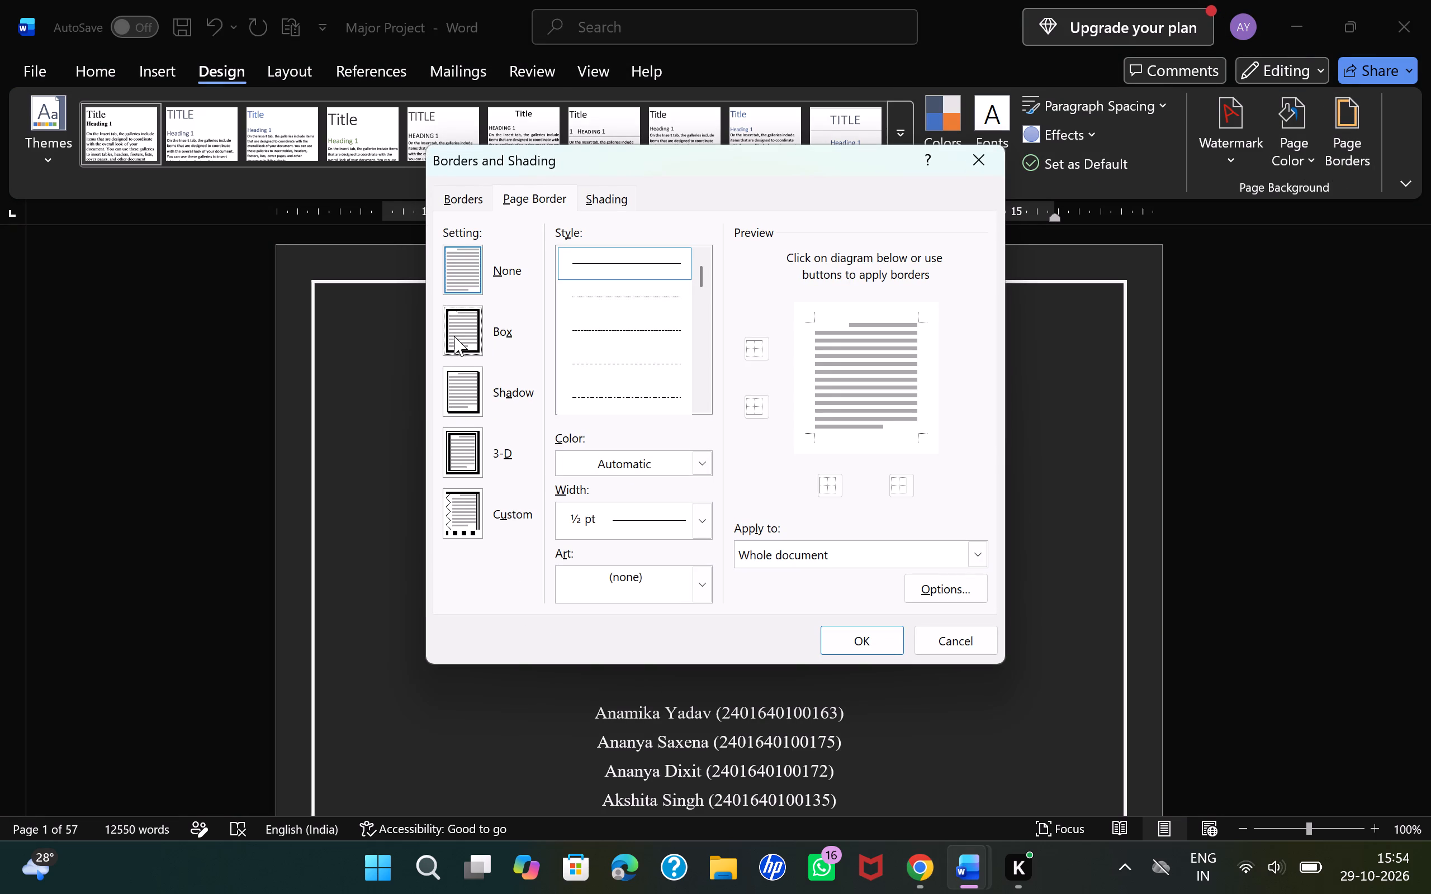
# Consult ChatGPT's border instructions and set the page border colour to the lightest grey shade beneath white in the theme colours.
pyautogui.hotkey('alt', 'Tab')
pyautogui.scroll(-1, 617, 588)
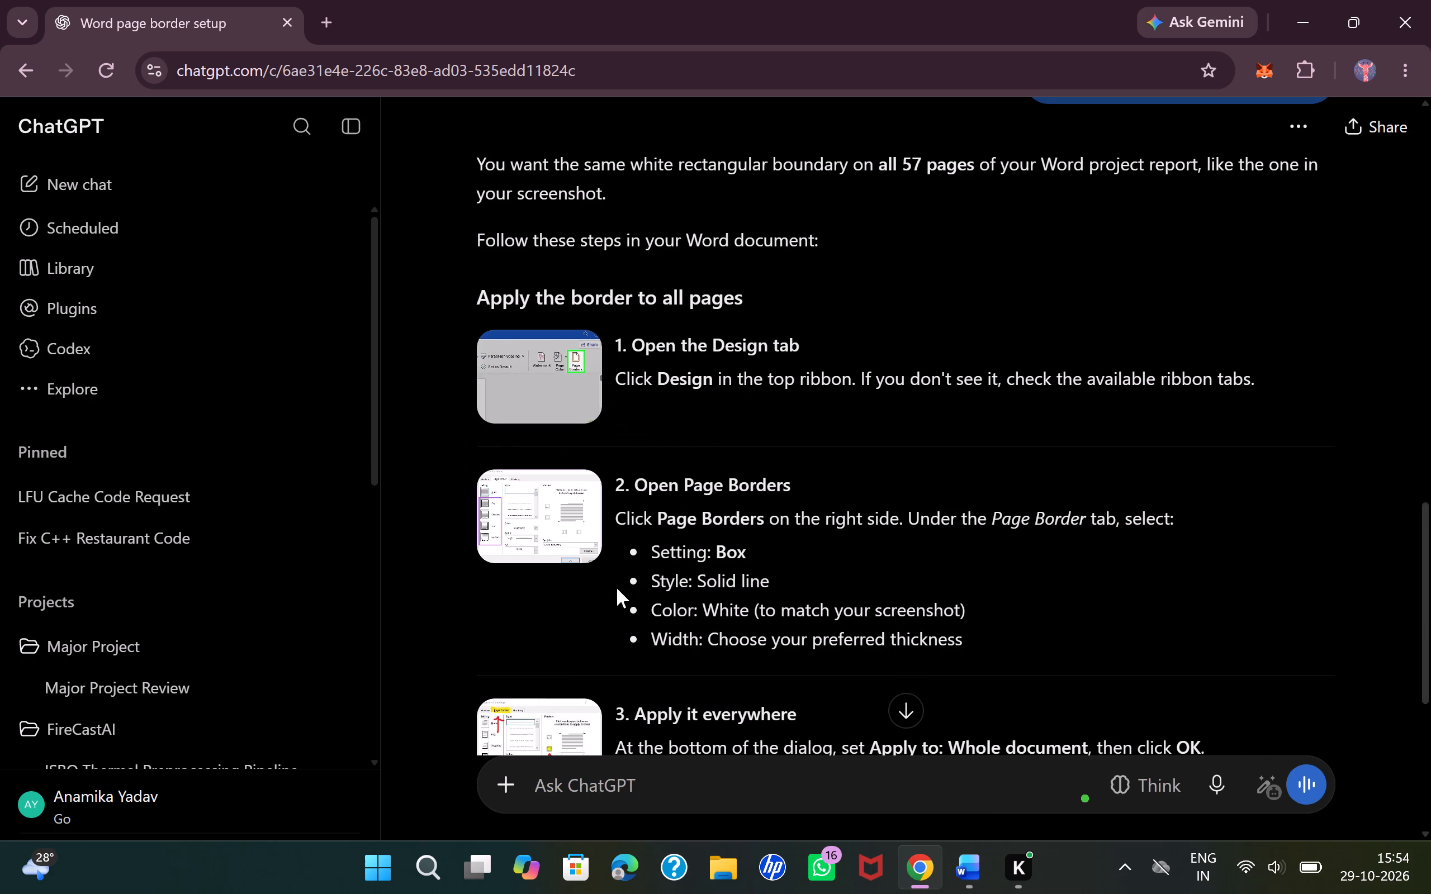
pyautogui.scroll(-1, 617, 588)
pyautogui.hotkey('alt', 'Tab')
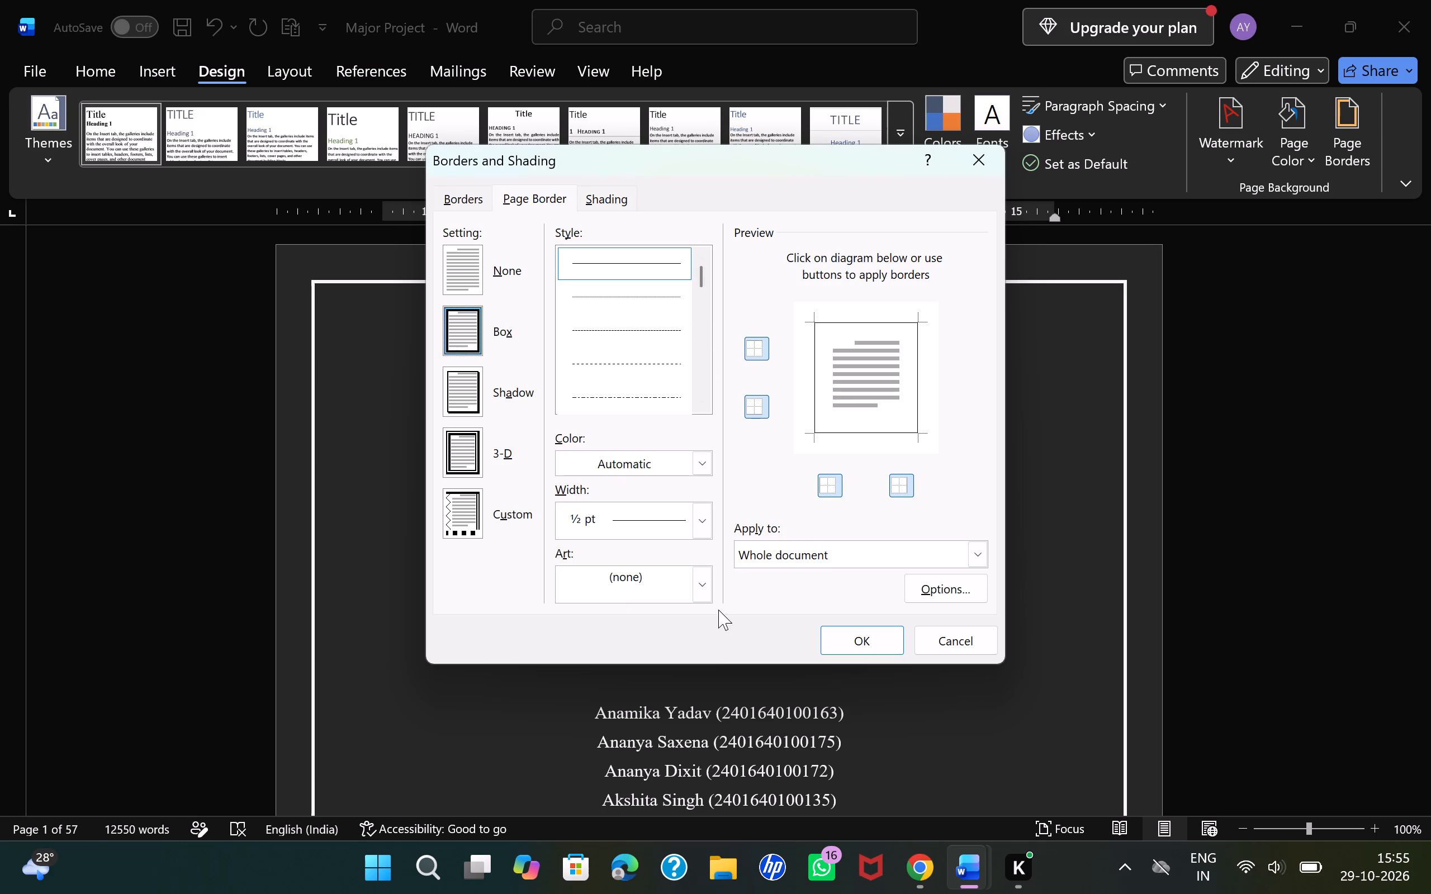
pyautogui.hotkey('alt', 'Tab')
pyautogui.scroll(-1, 718, 610)
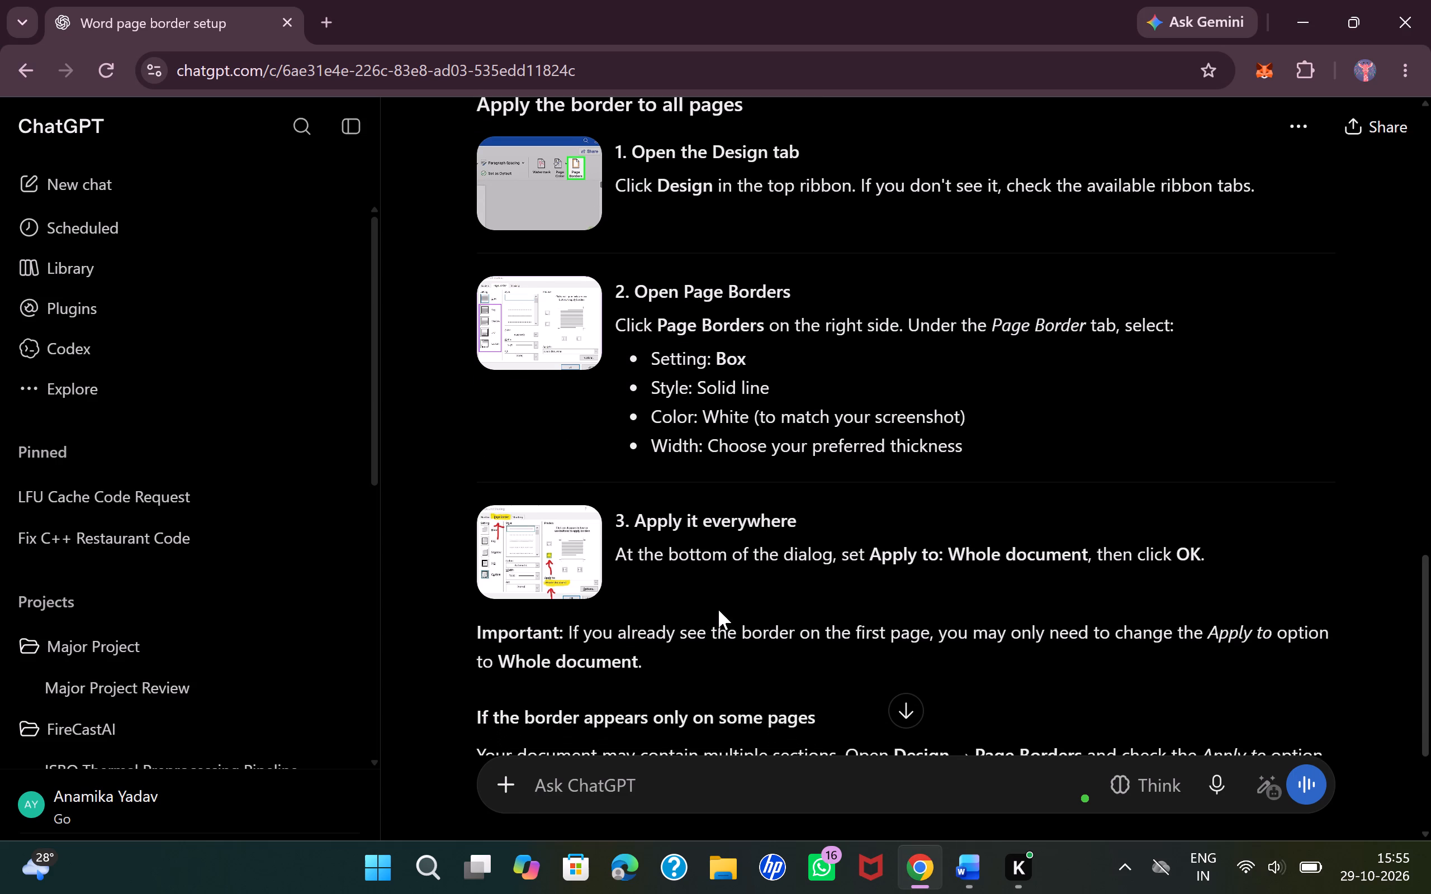
pyautogui.hotkey('alt', 'Tab')
pyautogui.hotkey('alt', 'Tab')
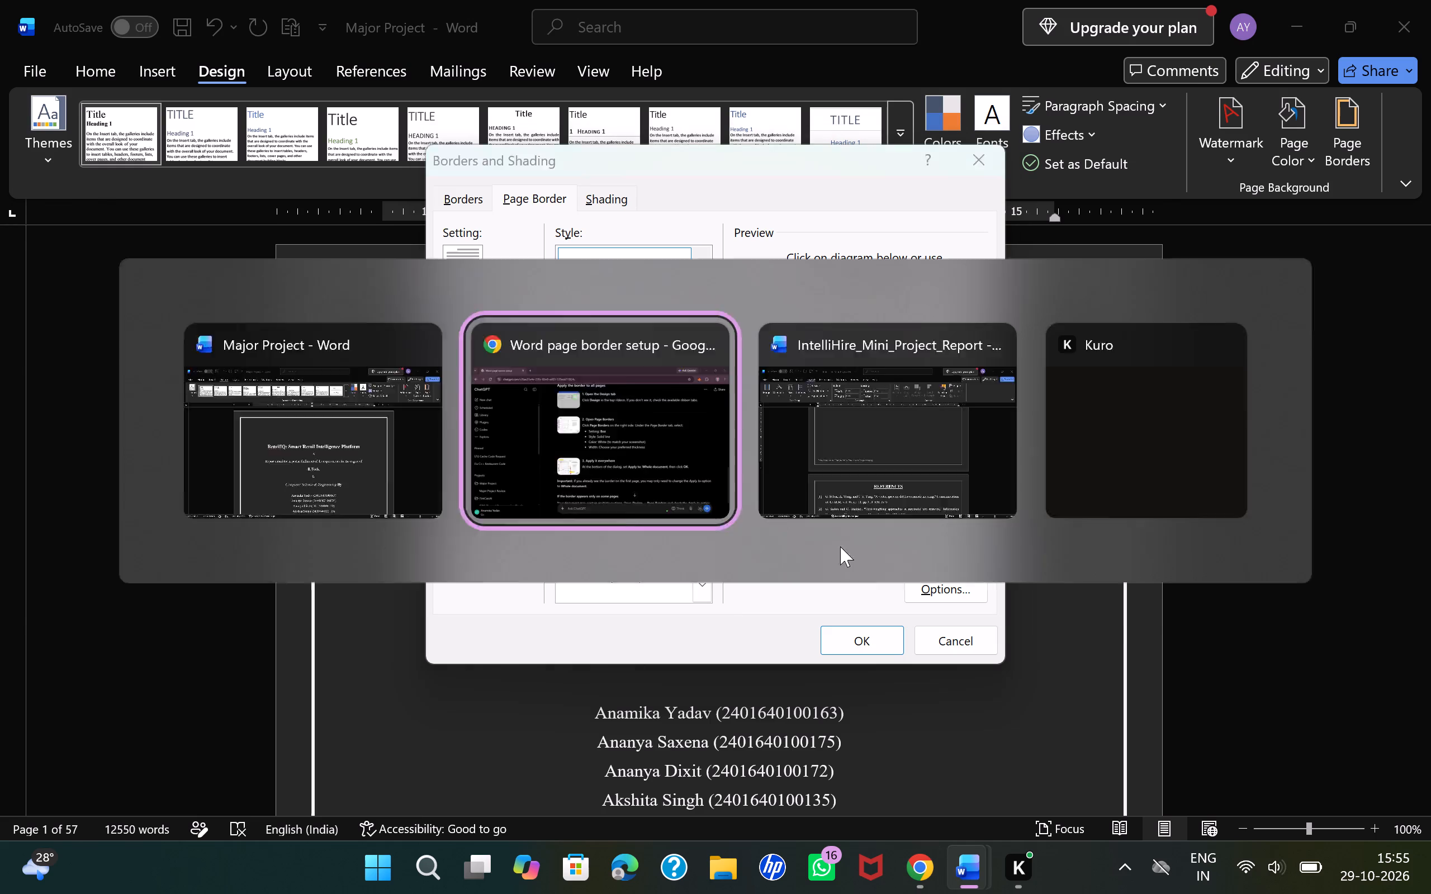
pyautogui.hotkey('alt', 'Tab')
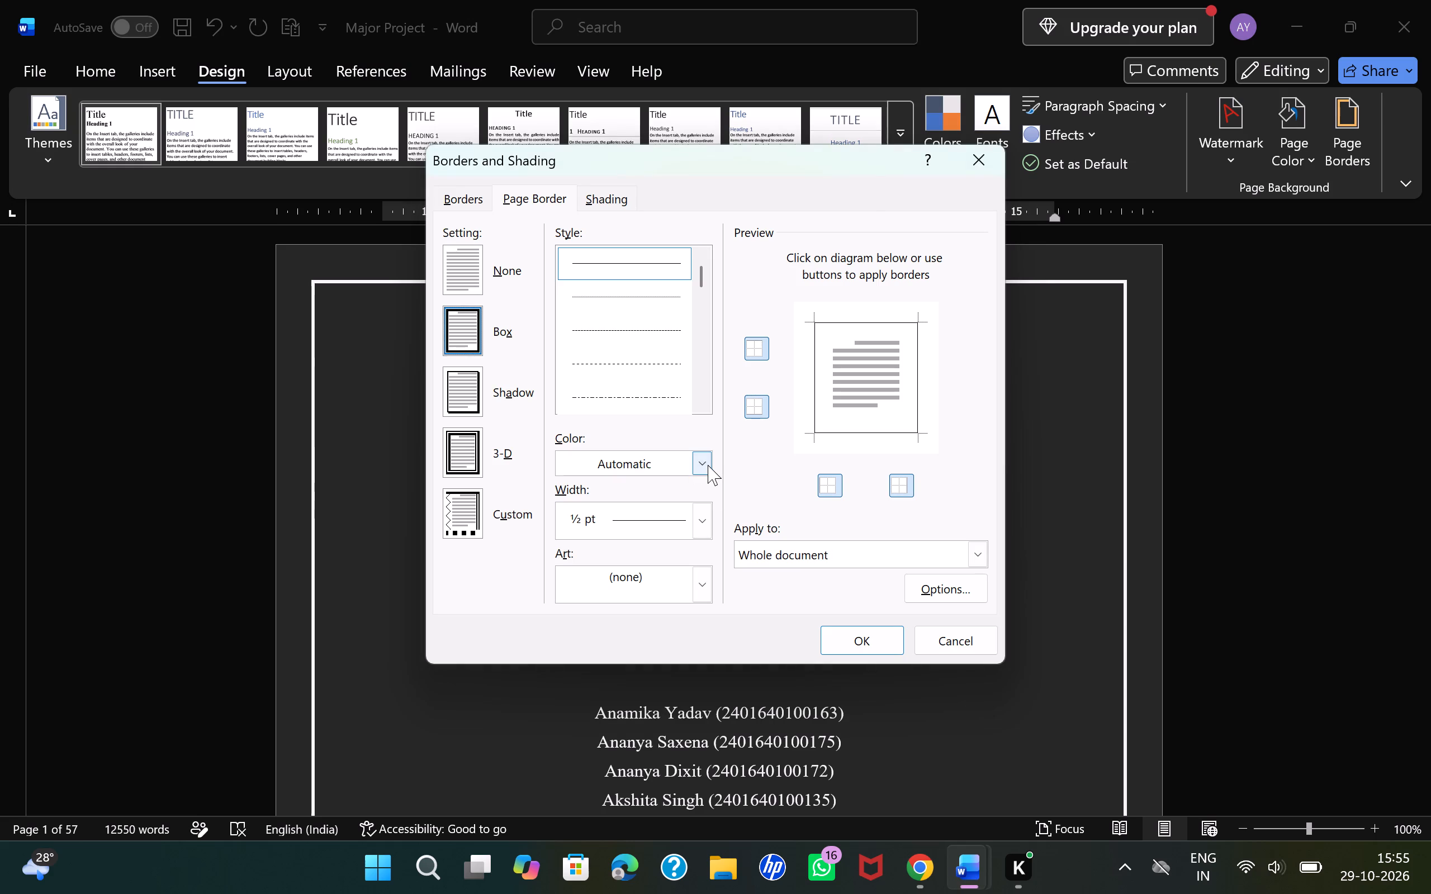
pyautogui.click(708, 465)
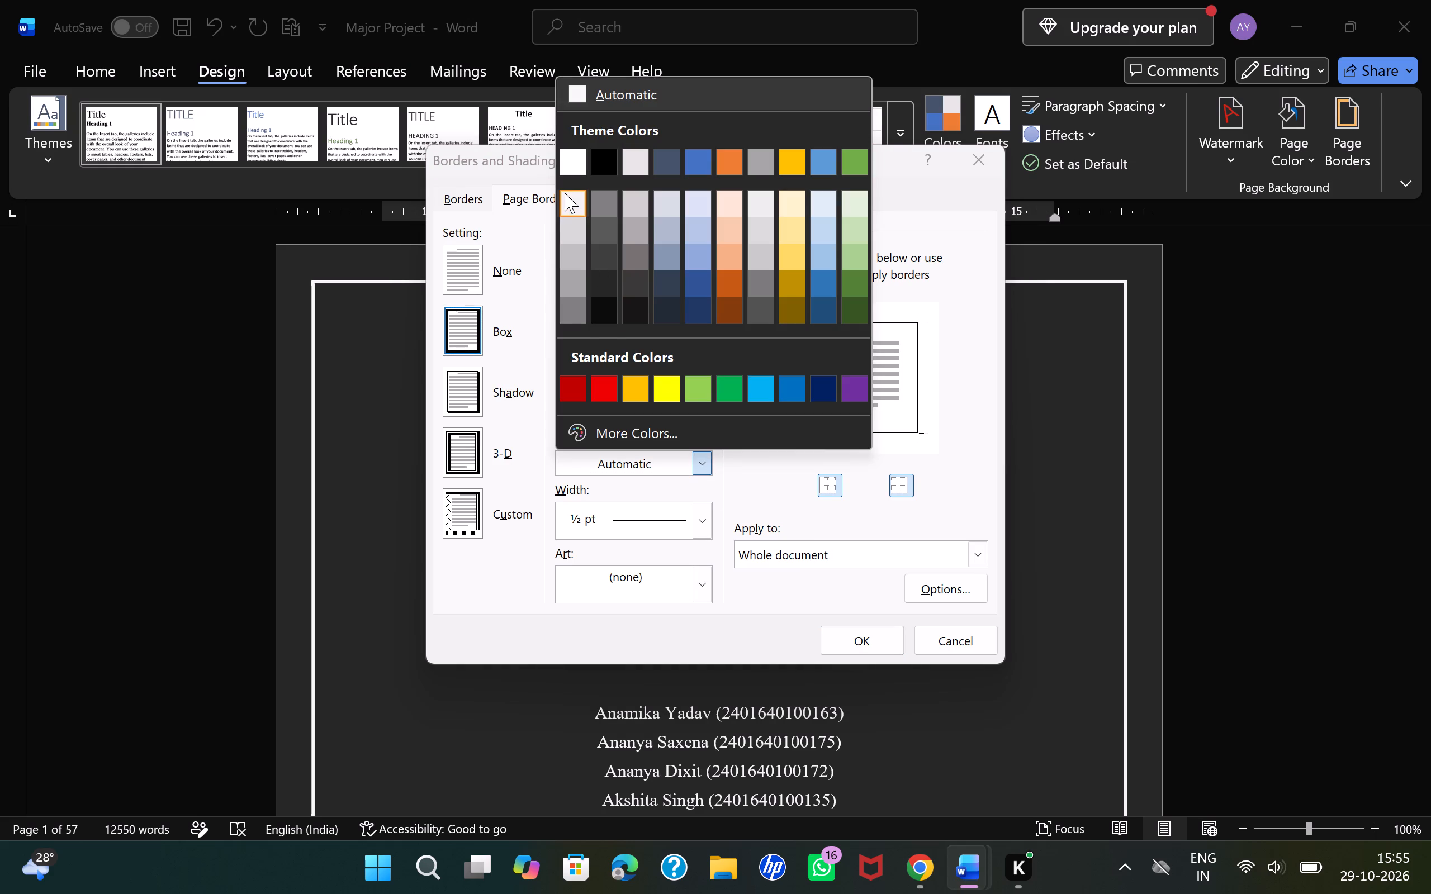
pyautogui.click(565, 193)
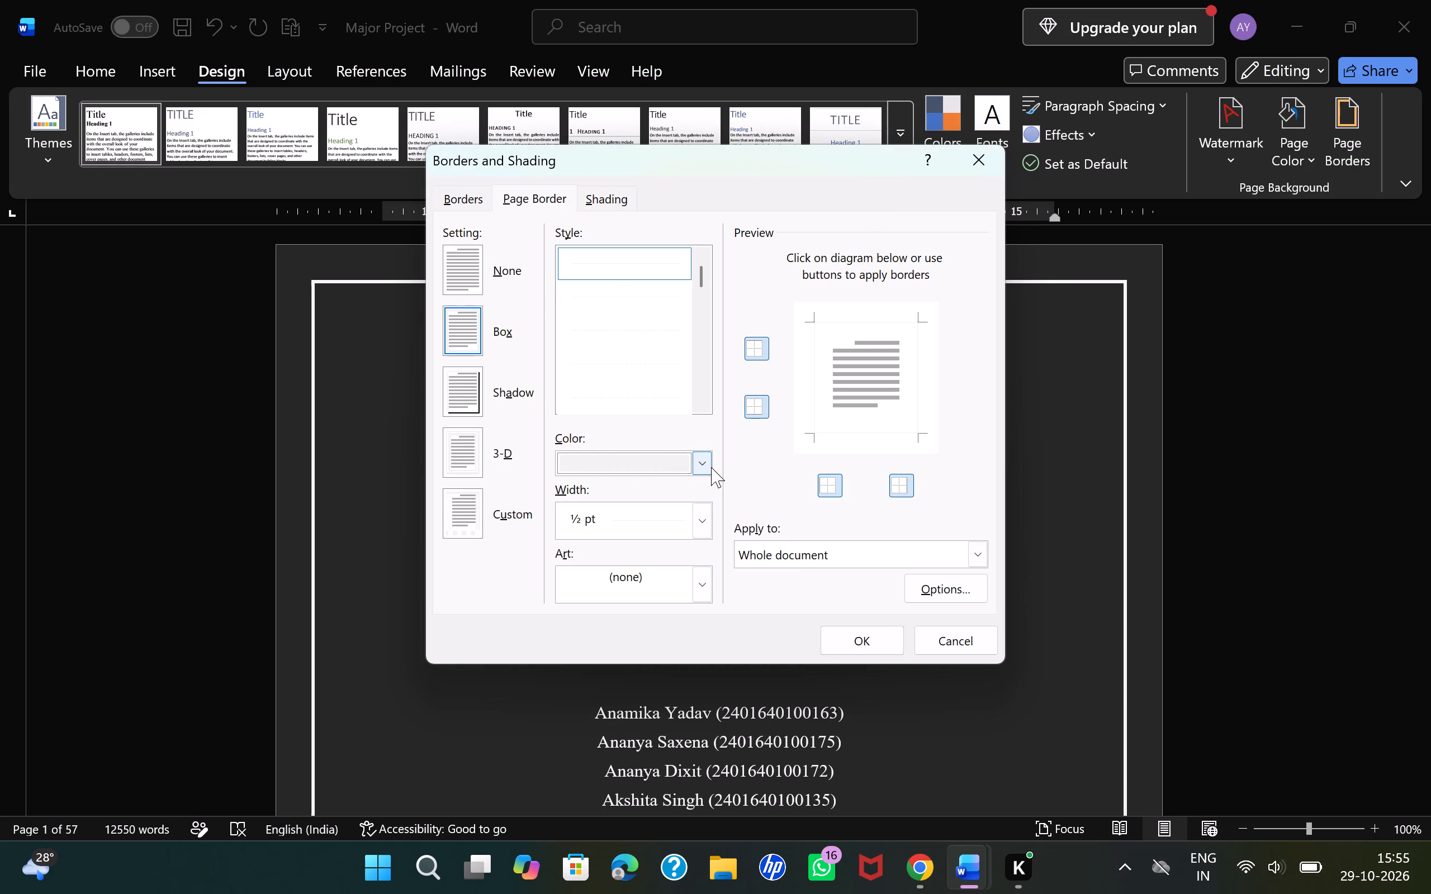
# Following ChatGPT's border instructions, select the solid line style and apply the ½ pt light grey box border to the whole document.
pyautogui.hotkey('alt', 'Tab')
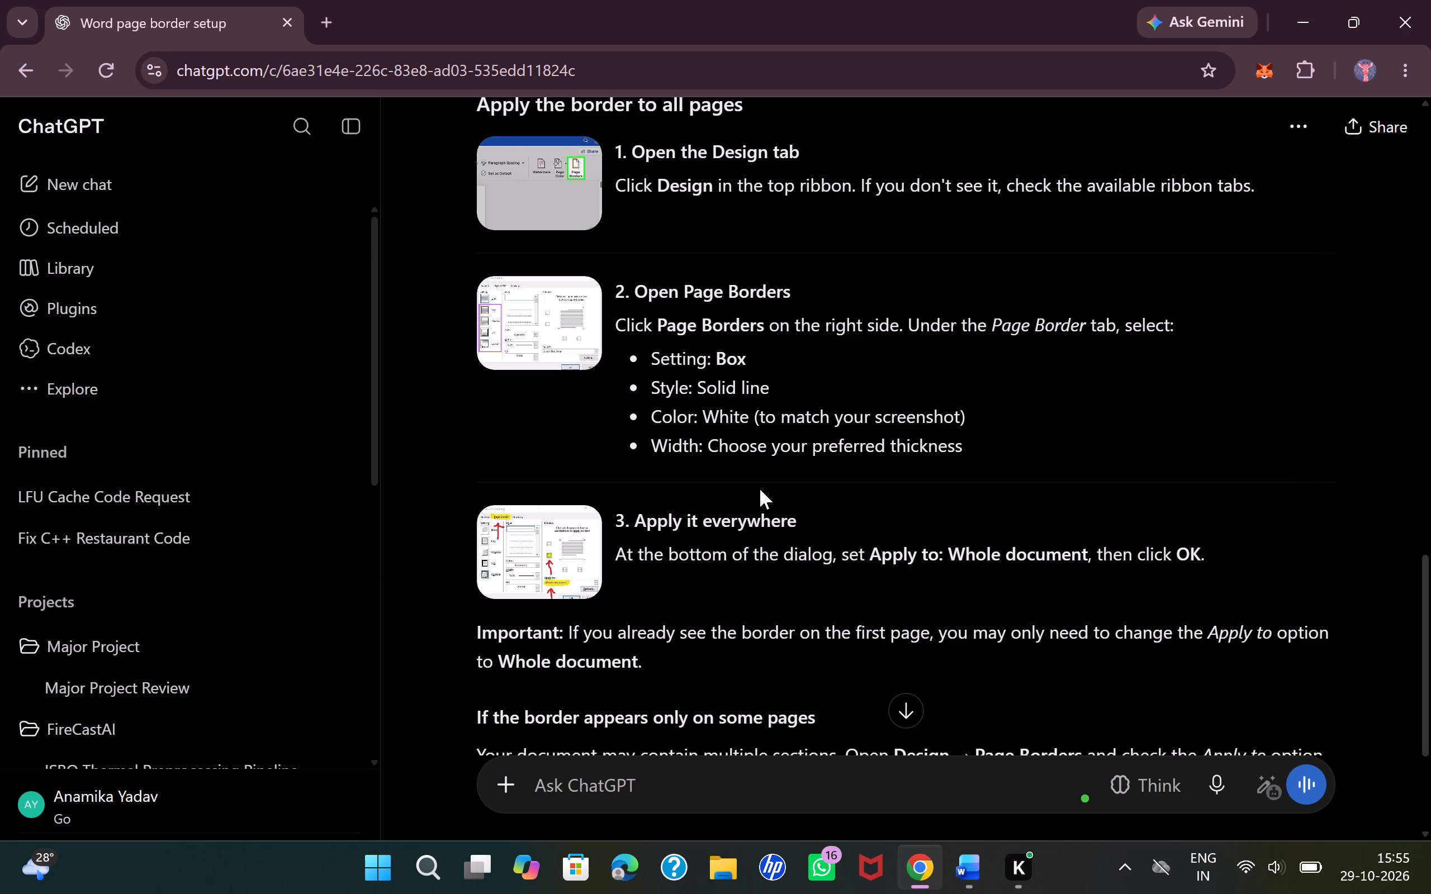
pyautogui.hotkey('alt', 'Tab')
pyautogui.hotkey('alt', 'Tab')
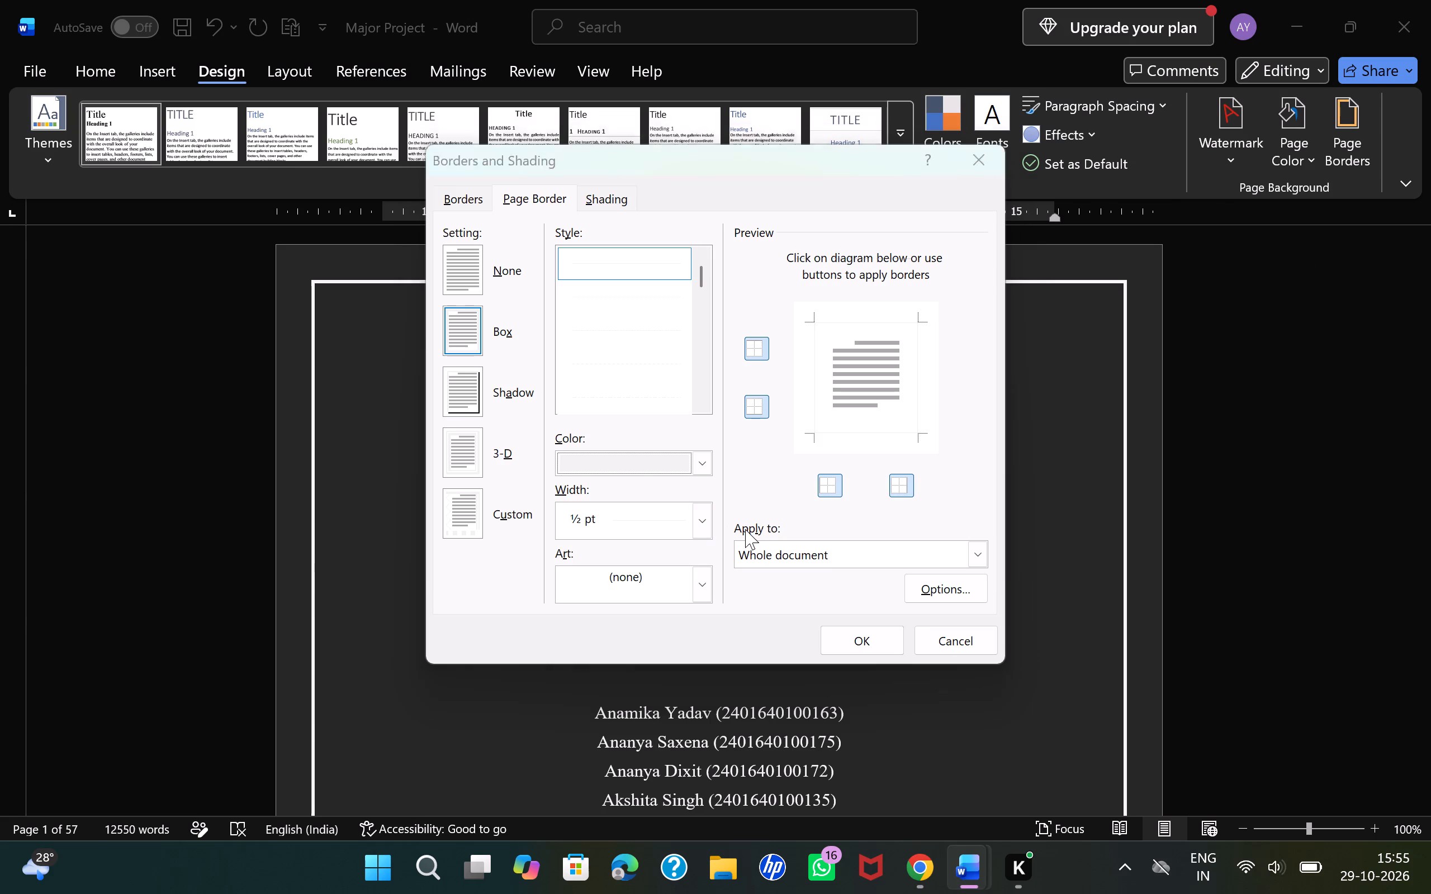
pyautogui.hotkey('alt', 'Tab')
pyautogui.click(609, 263)
pyautogui.hotkey('alt', 'Tab')
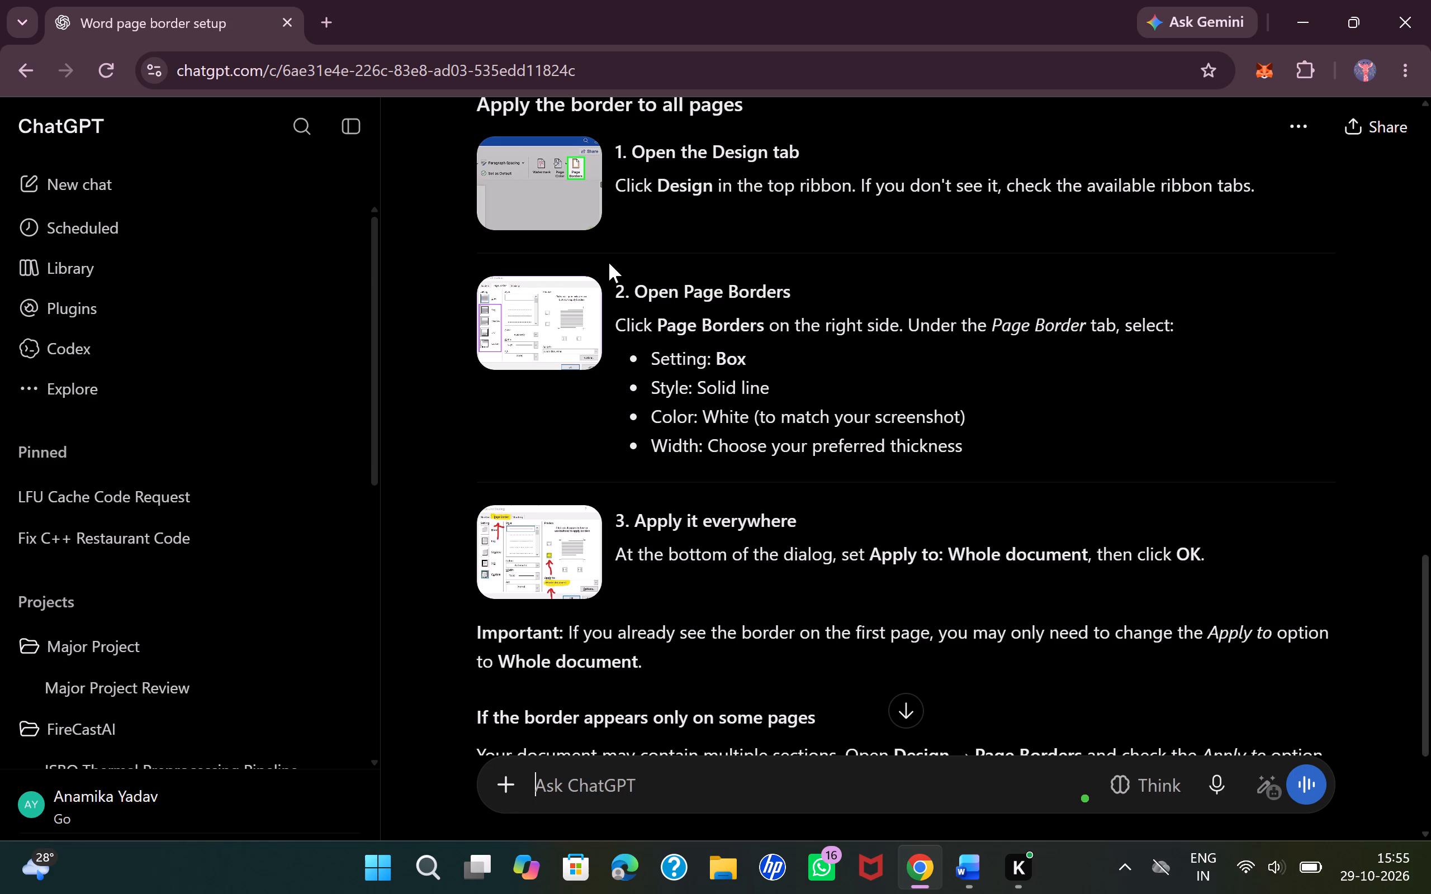
pyautogui.hotkey('alt', 'Tab')
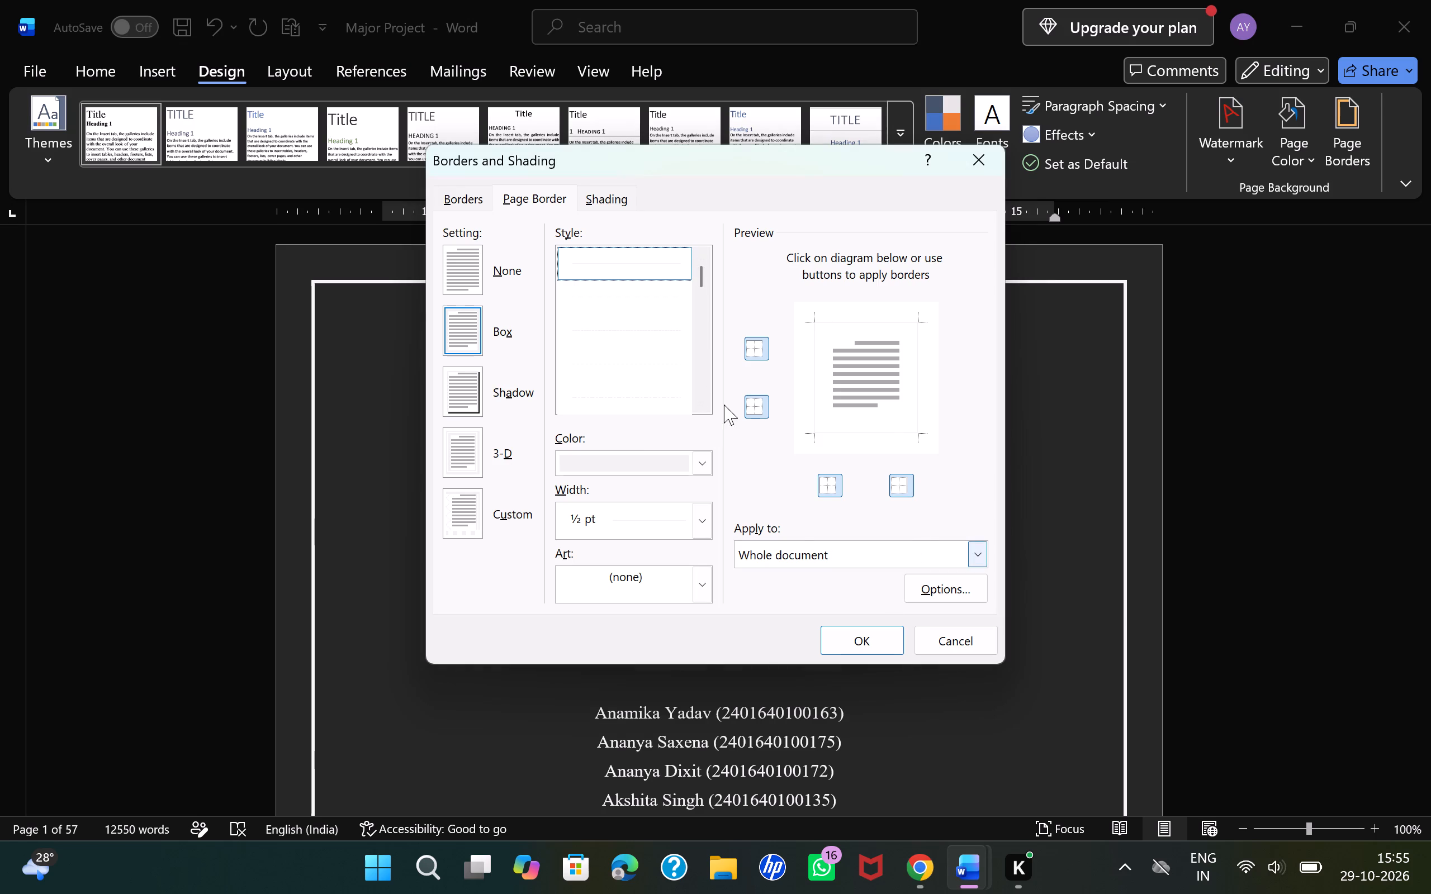
pyautogui.click(891, 641)
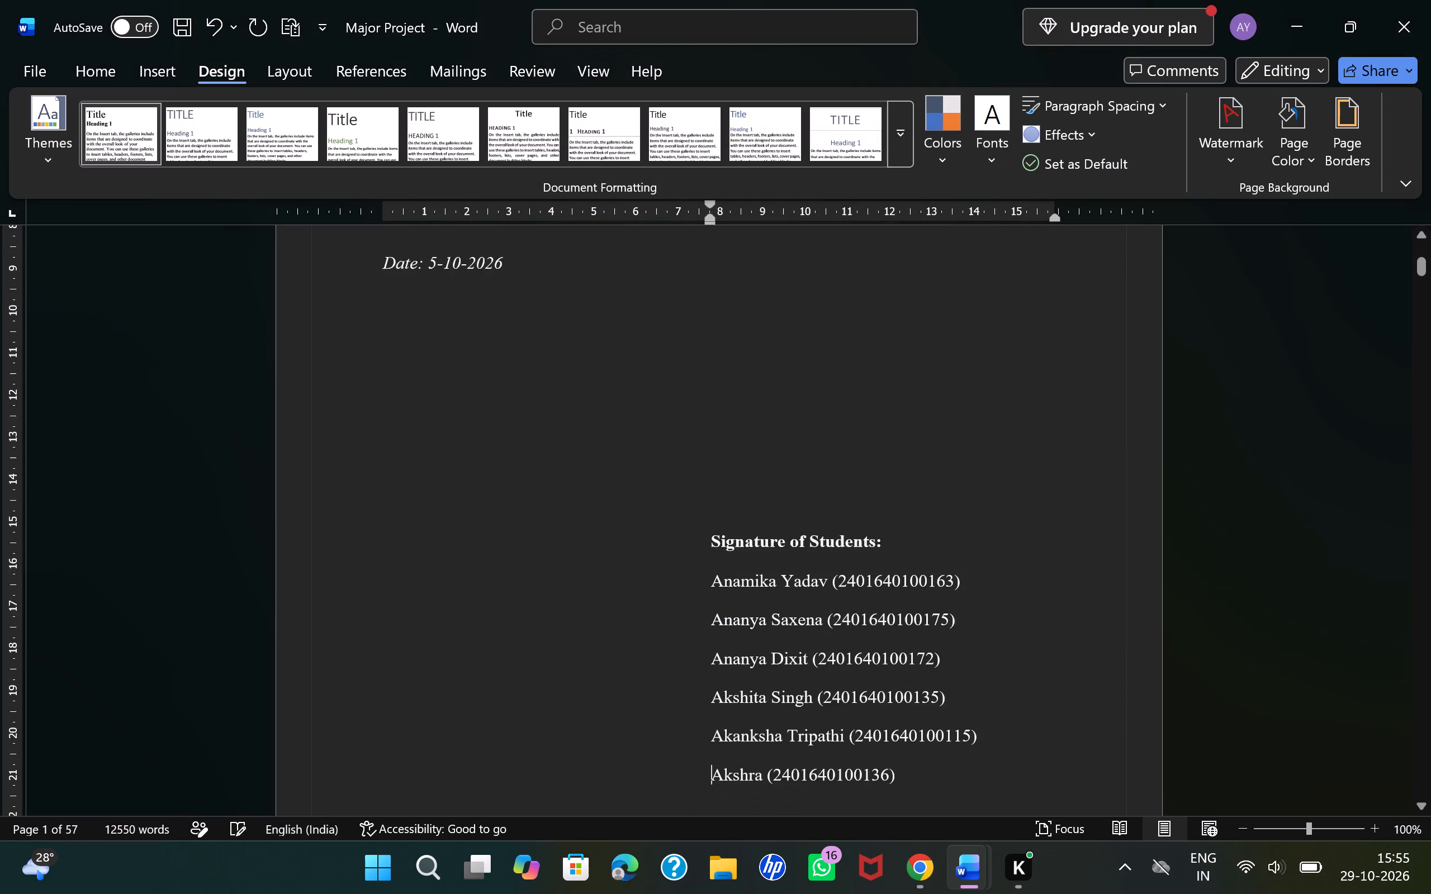
pyautogui.scroll(2, 891, 641)
pyautogui.scroll(-1, 891, 641)
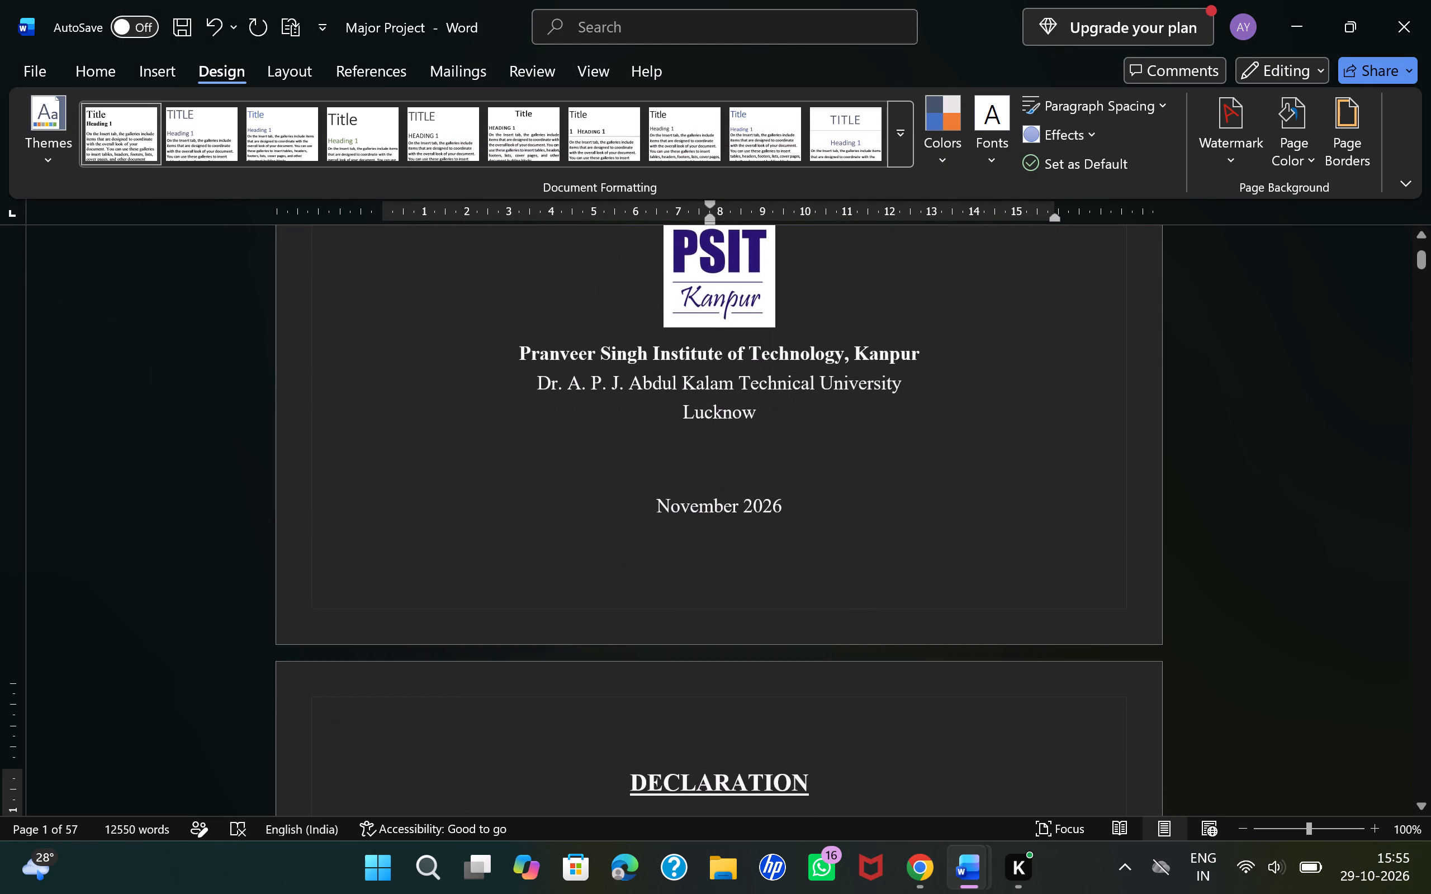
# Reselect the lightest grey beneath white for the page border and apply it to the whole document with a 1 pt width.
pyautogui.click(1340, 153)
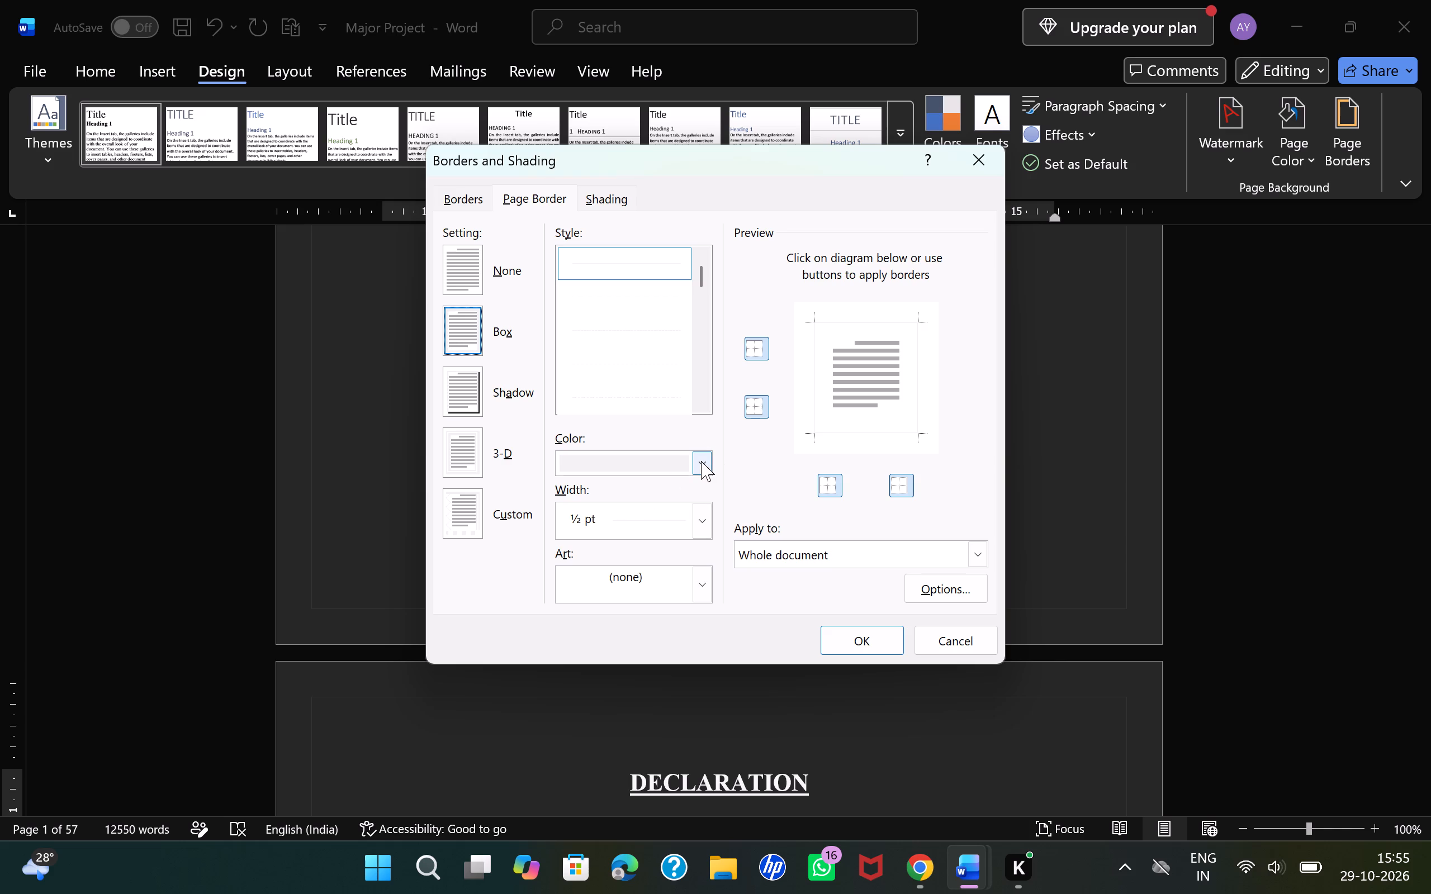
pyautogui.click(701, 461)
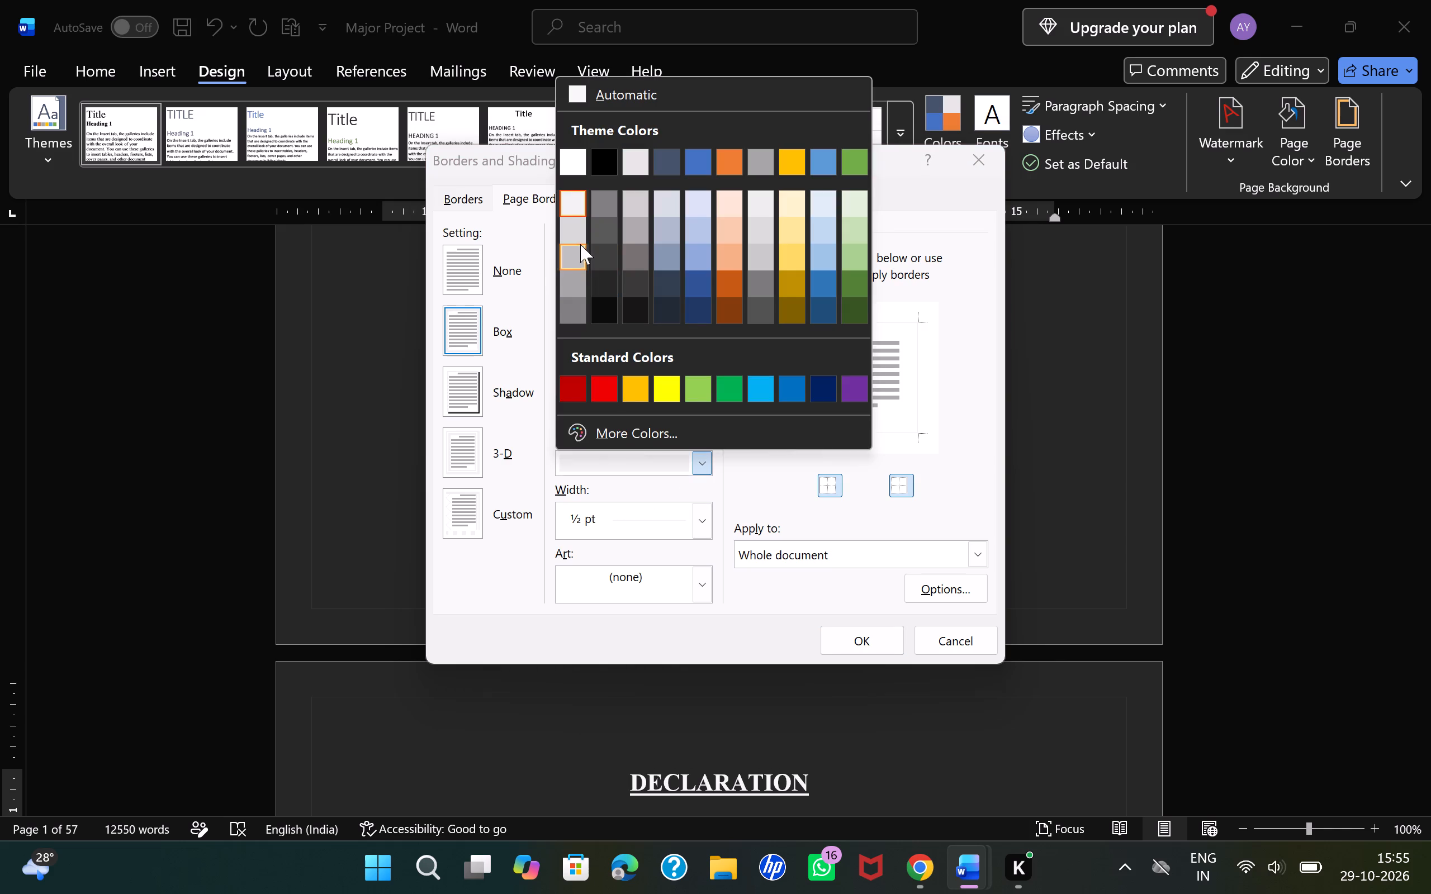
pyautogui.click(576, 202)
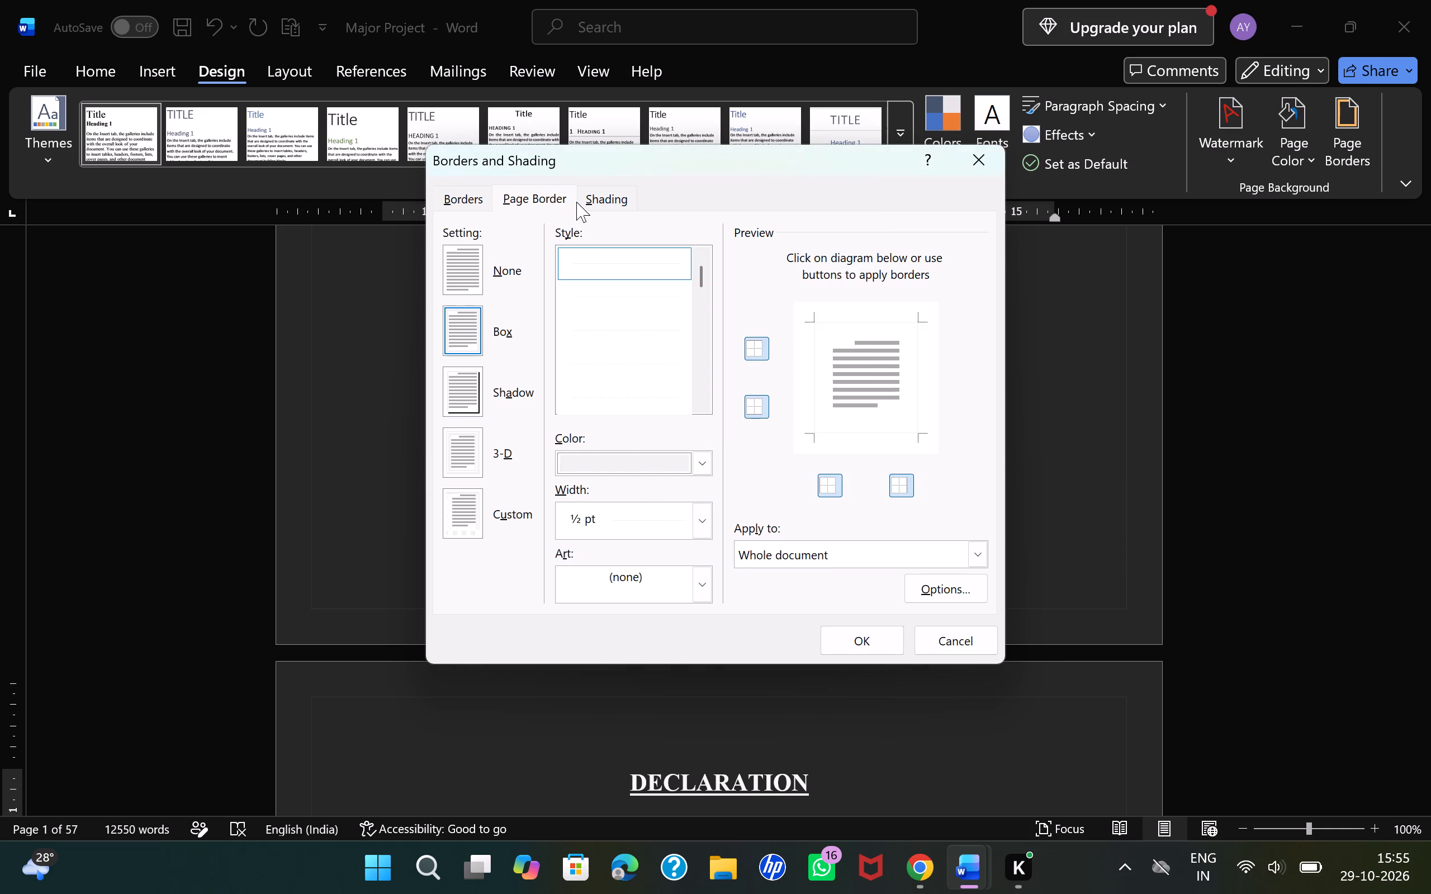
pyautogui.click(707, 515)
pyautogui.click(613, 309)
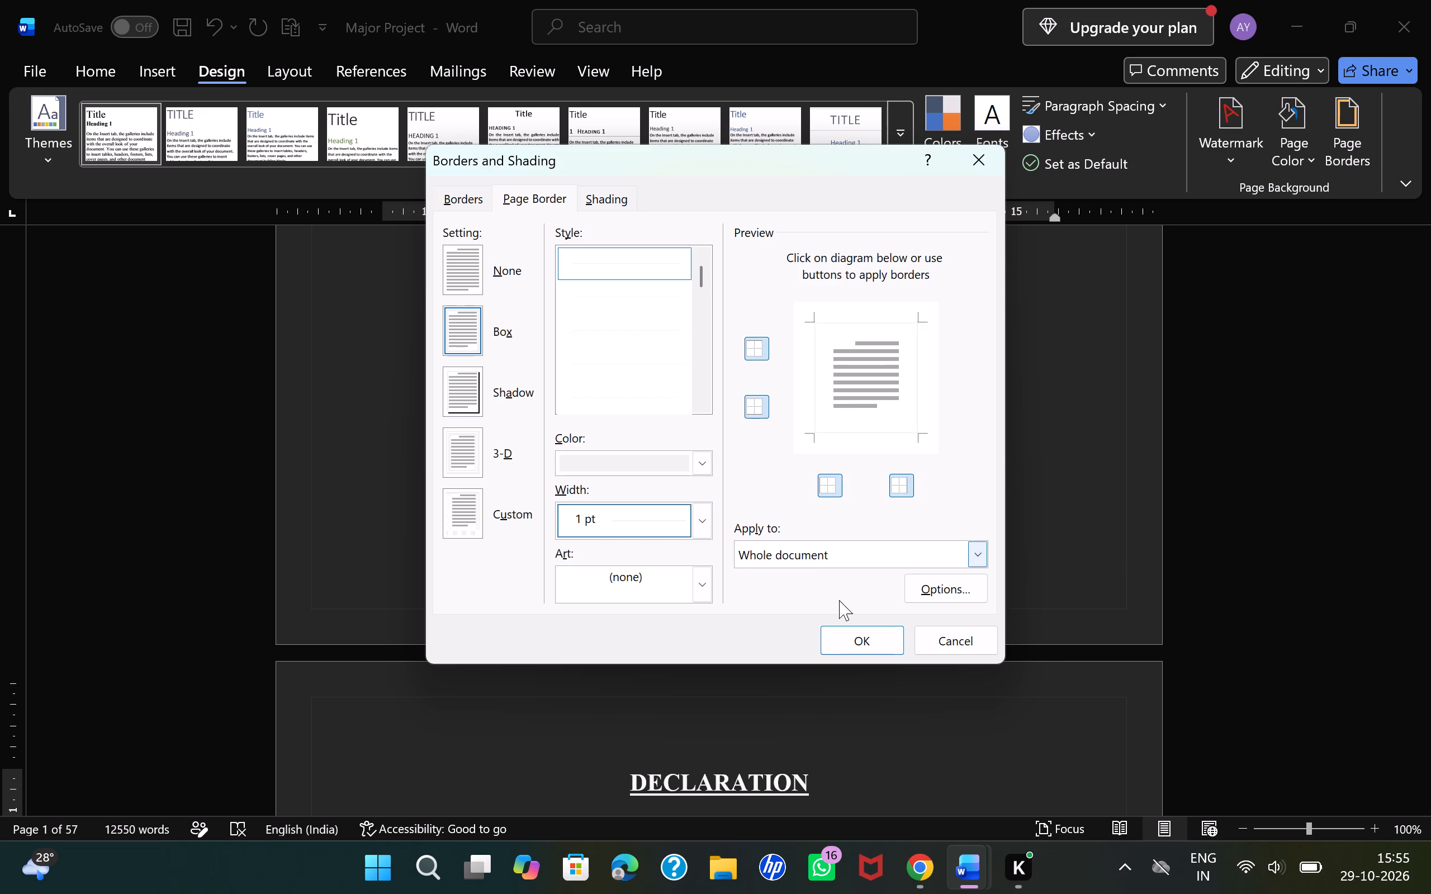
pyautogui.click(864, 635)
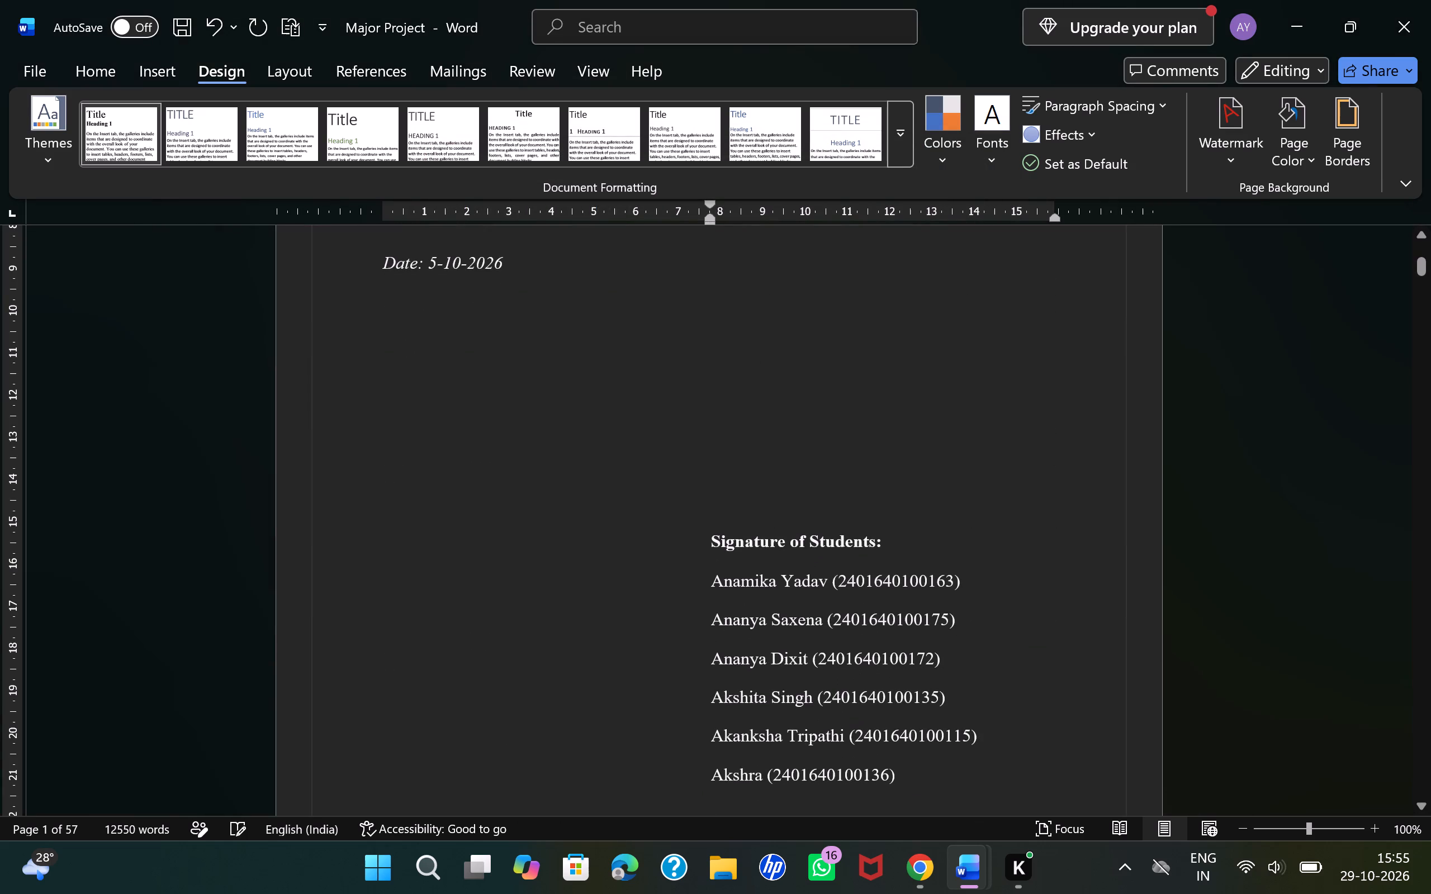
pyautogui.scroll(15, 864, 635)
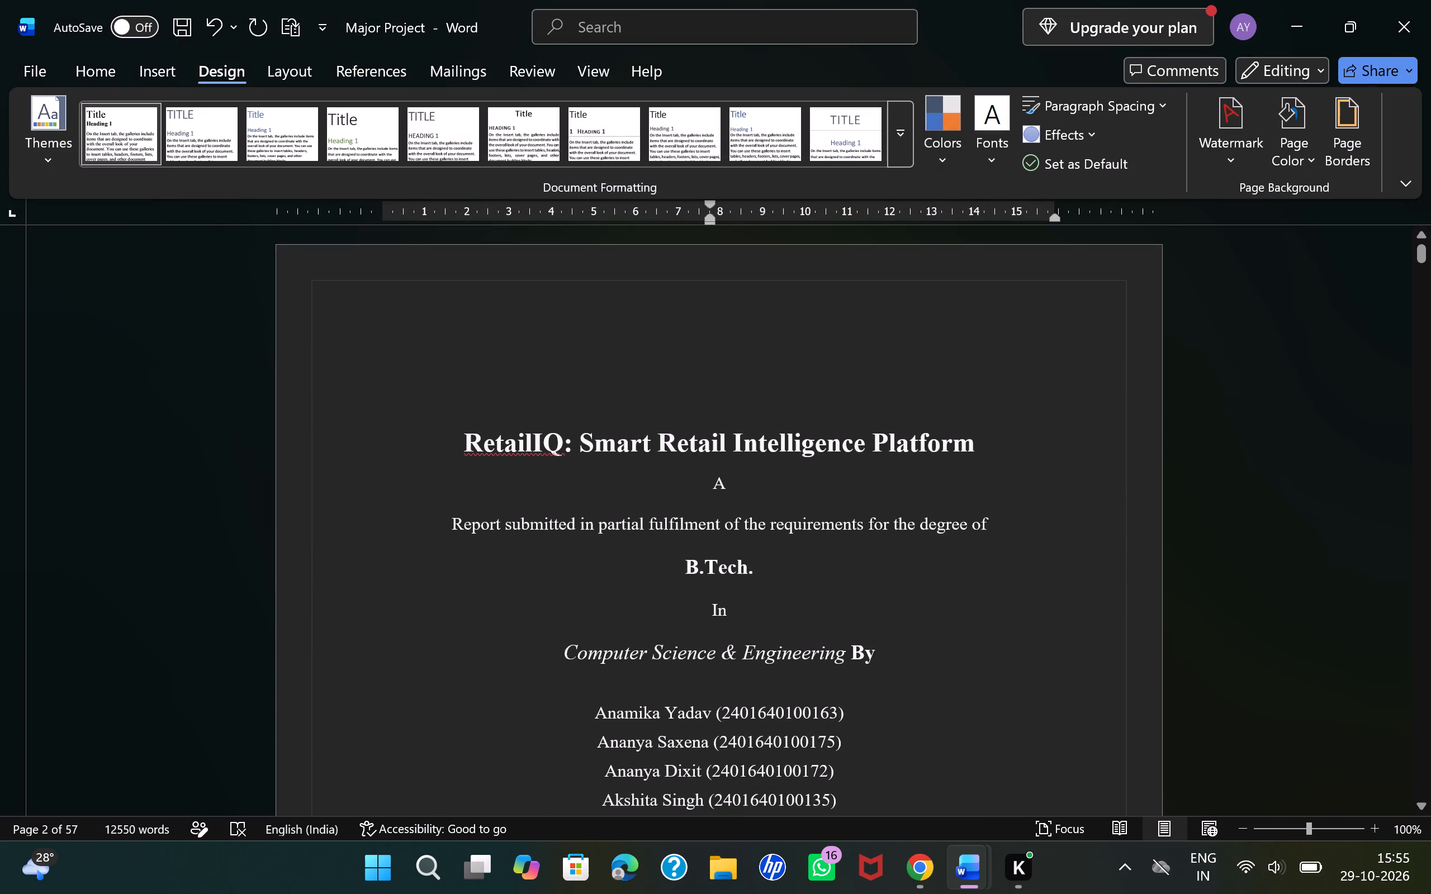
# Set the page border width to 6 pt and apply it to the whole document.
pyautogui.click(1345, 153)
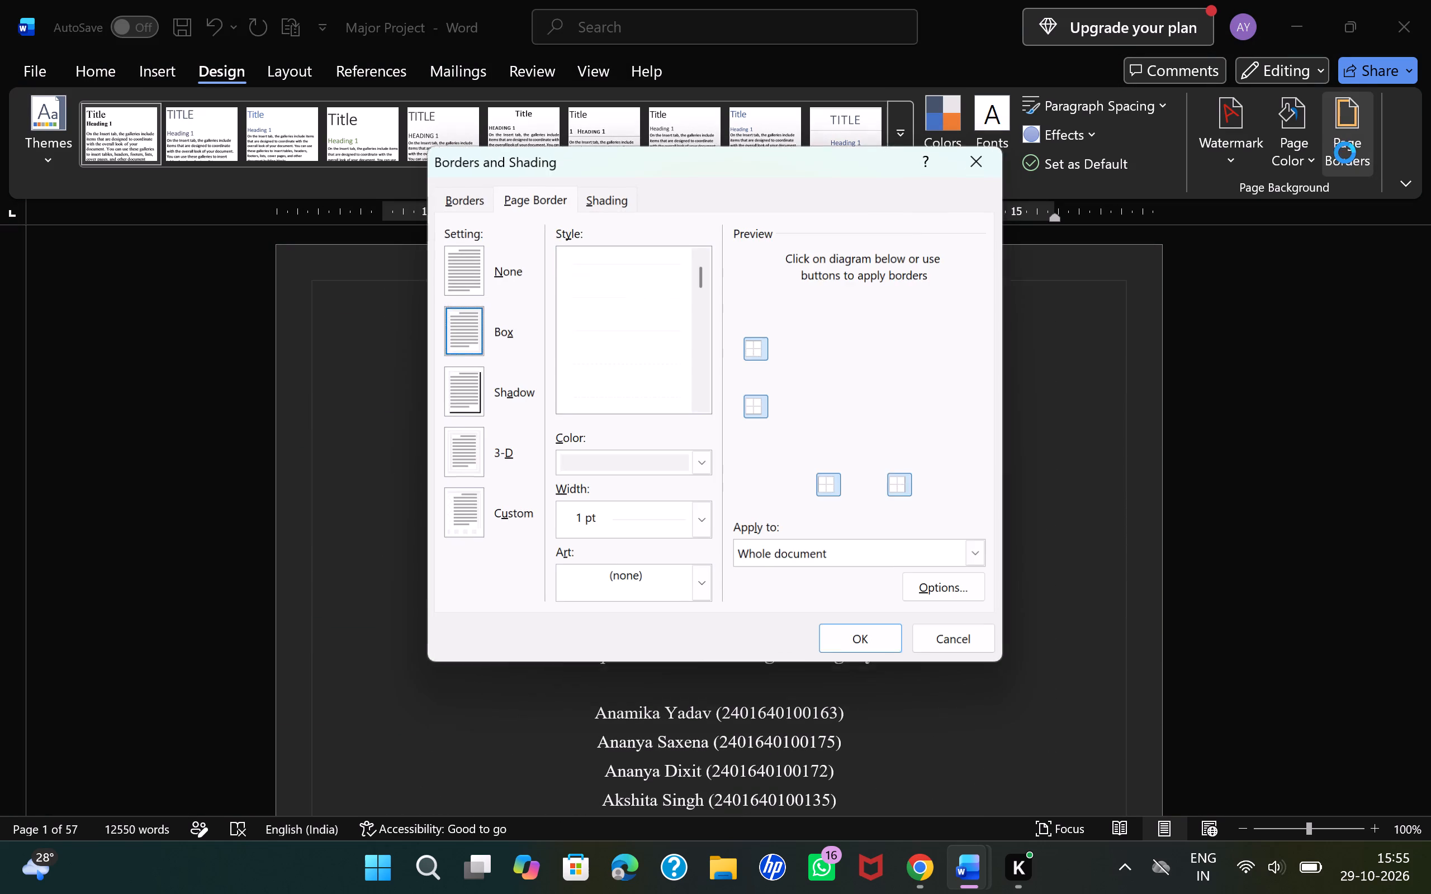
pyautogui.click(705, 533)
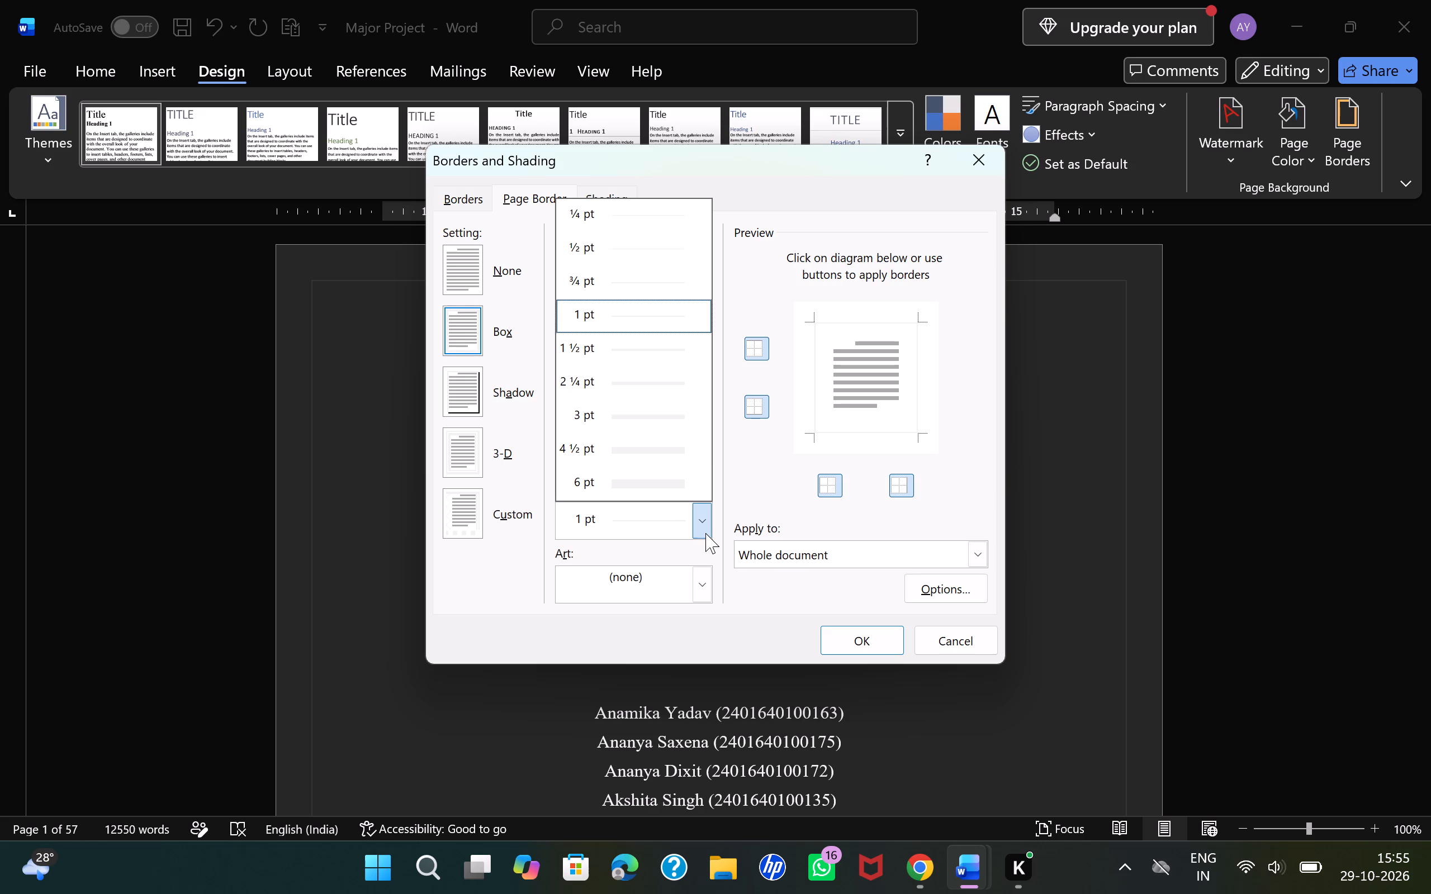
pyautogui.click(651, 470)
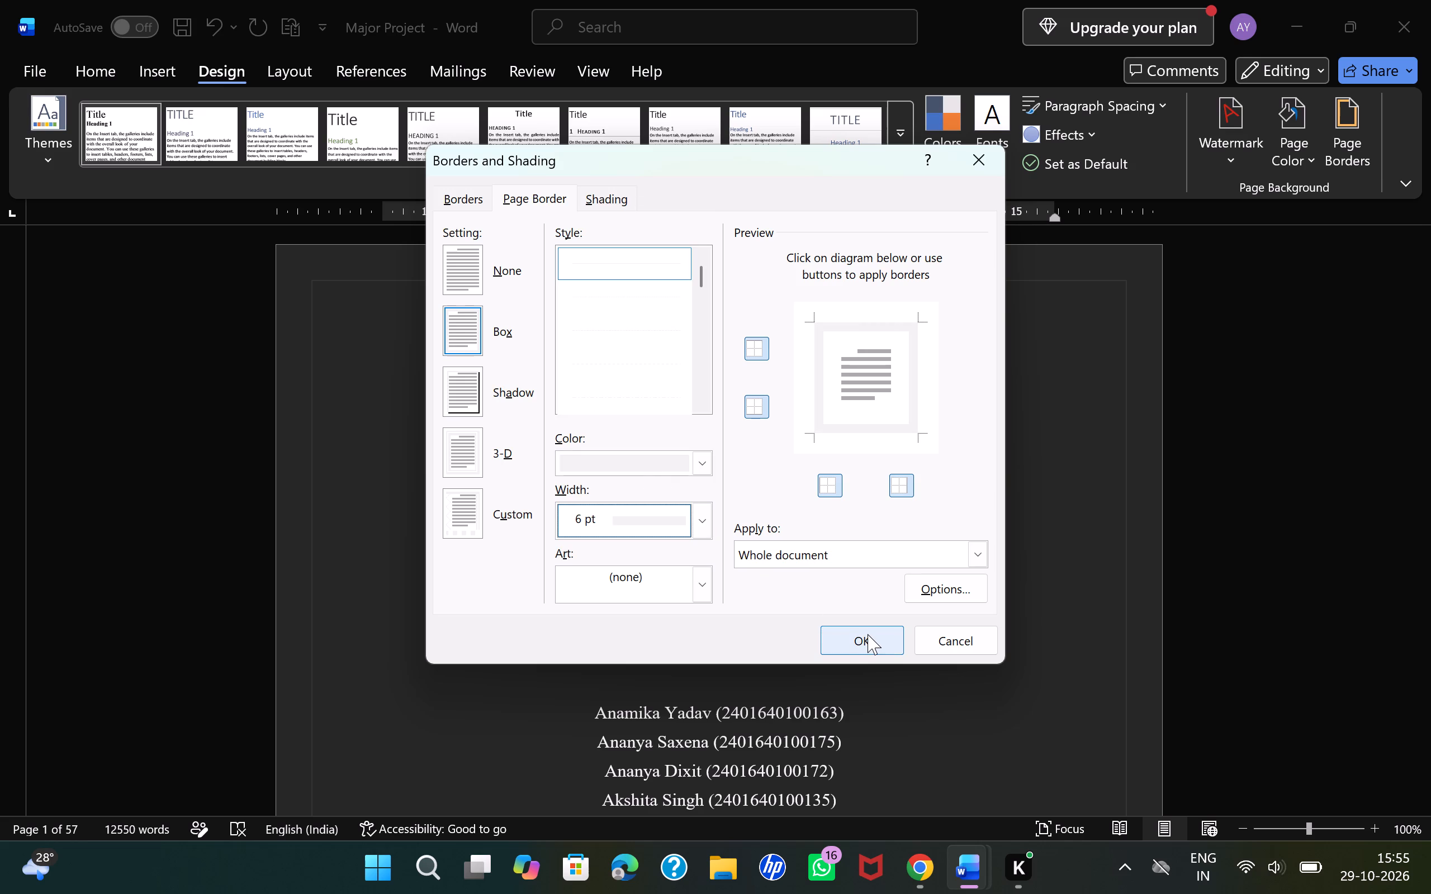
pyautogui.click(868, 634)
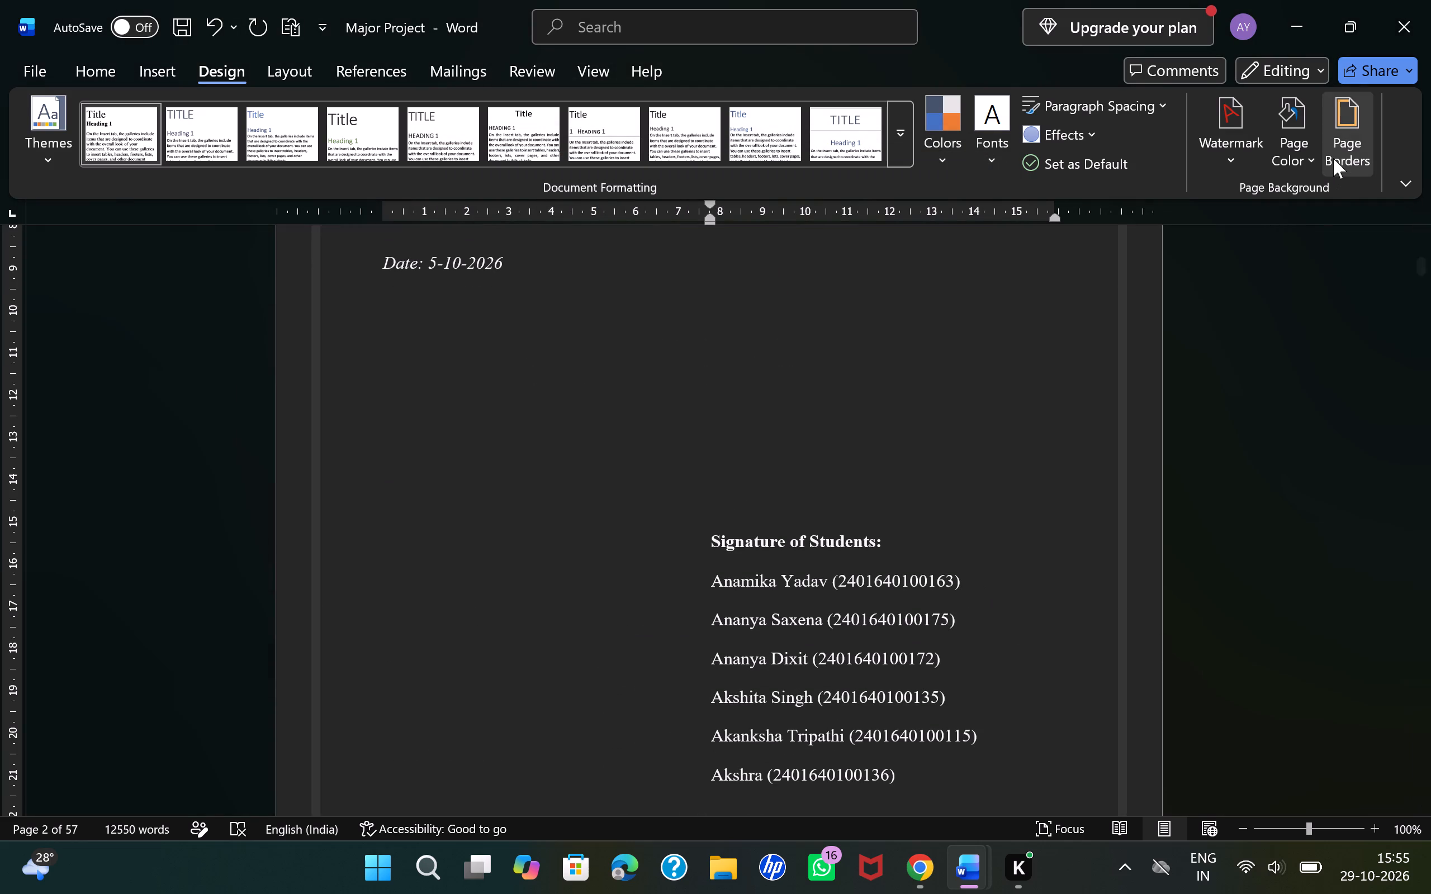
# Apply a 1 pt page border in the darkest grey shade beneath white and check it across the report's pages.
pyautogui.click(1333, 158)
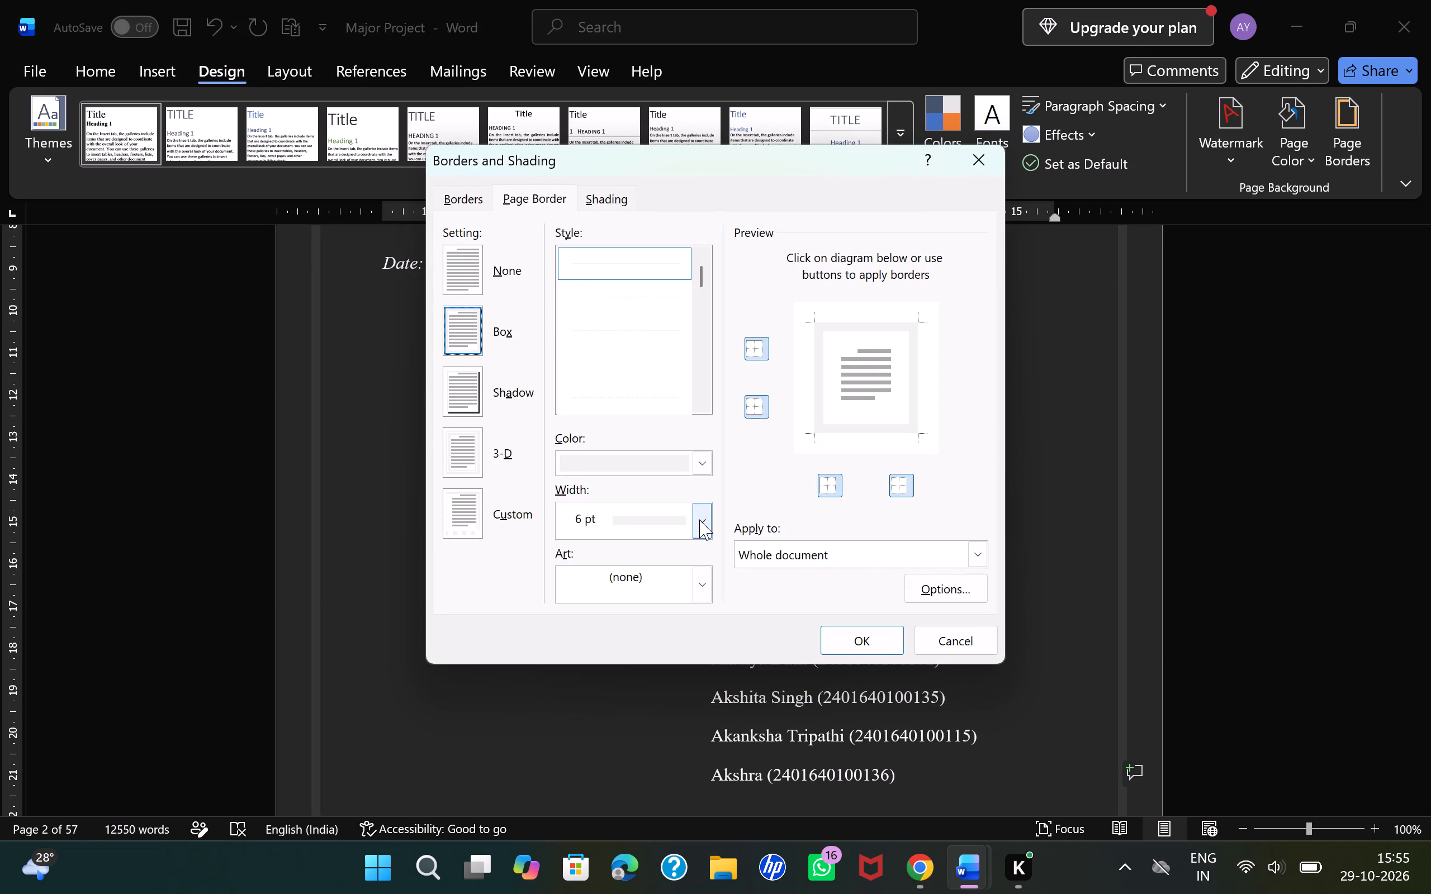
pyautogui.click(699, 520)
pyautogui.click(620, 325)
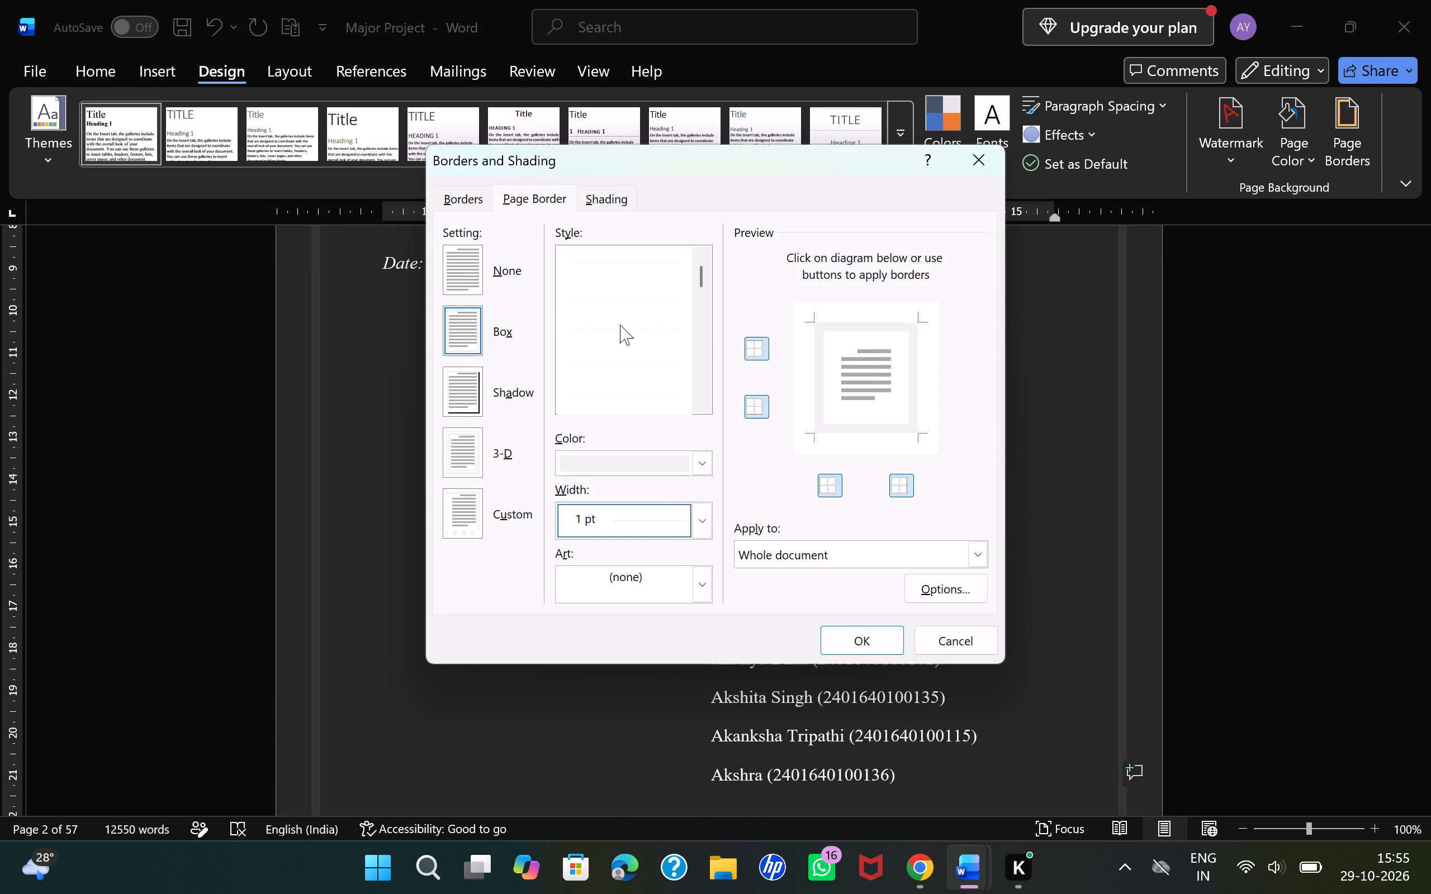
pyautogui.click(703, 460)
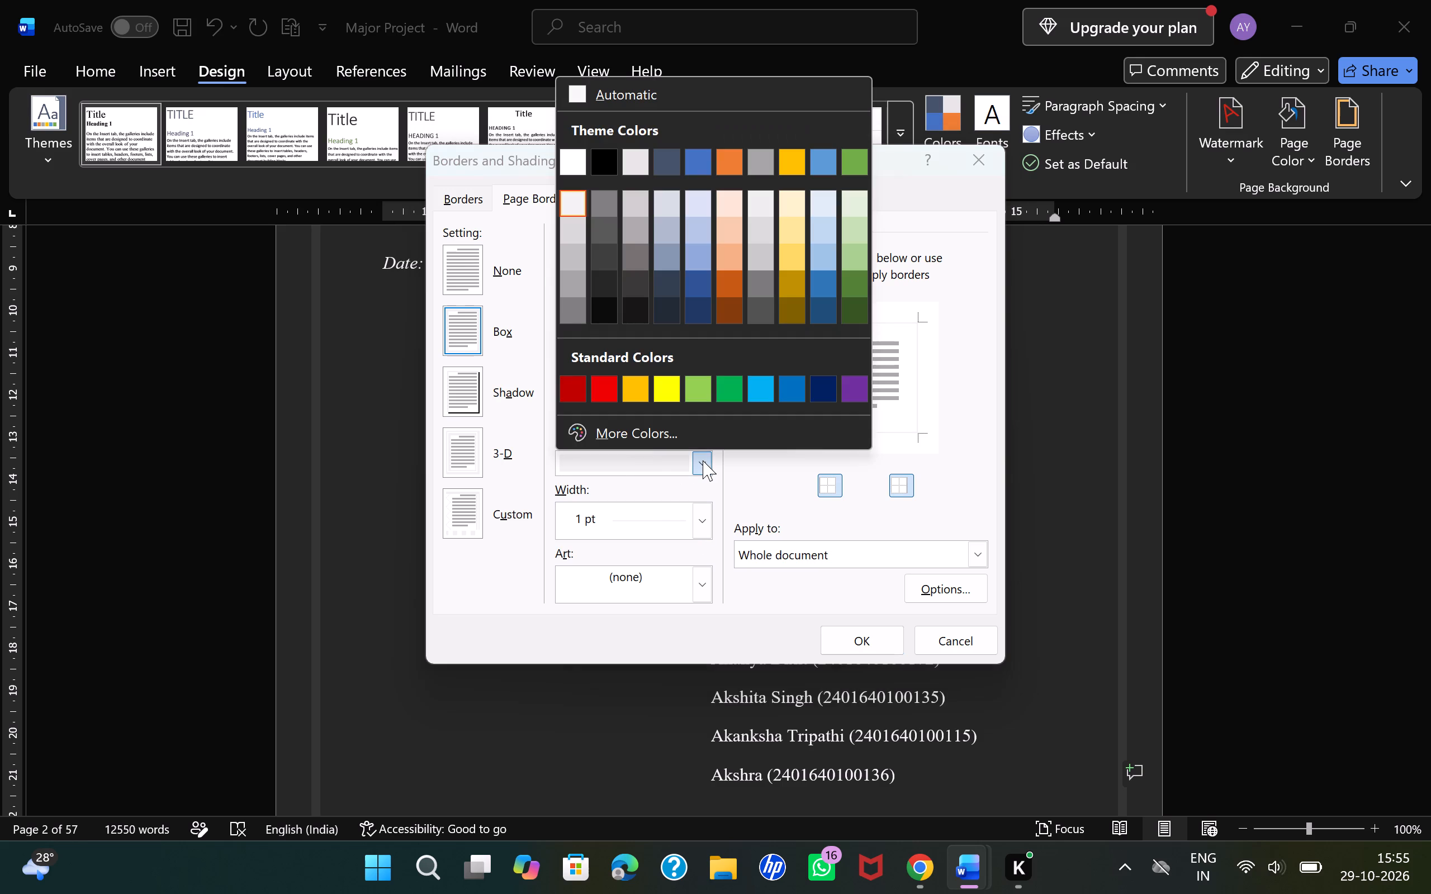
pyautogui.click(572, 321)
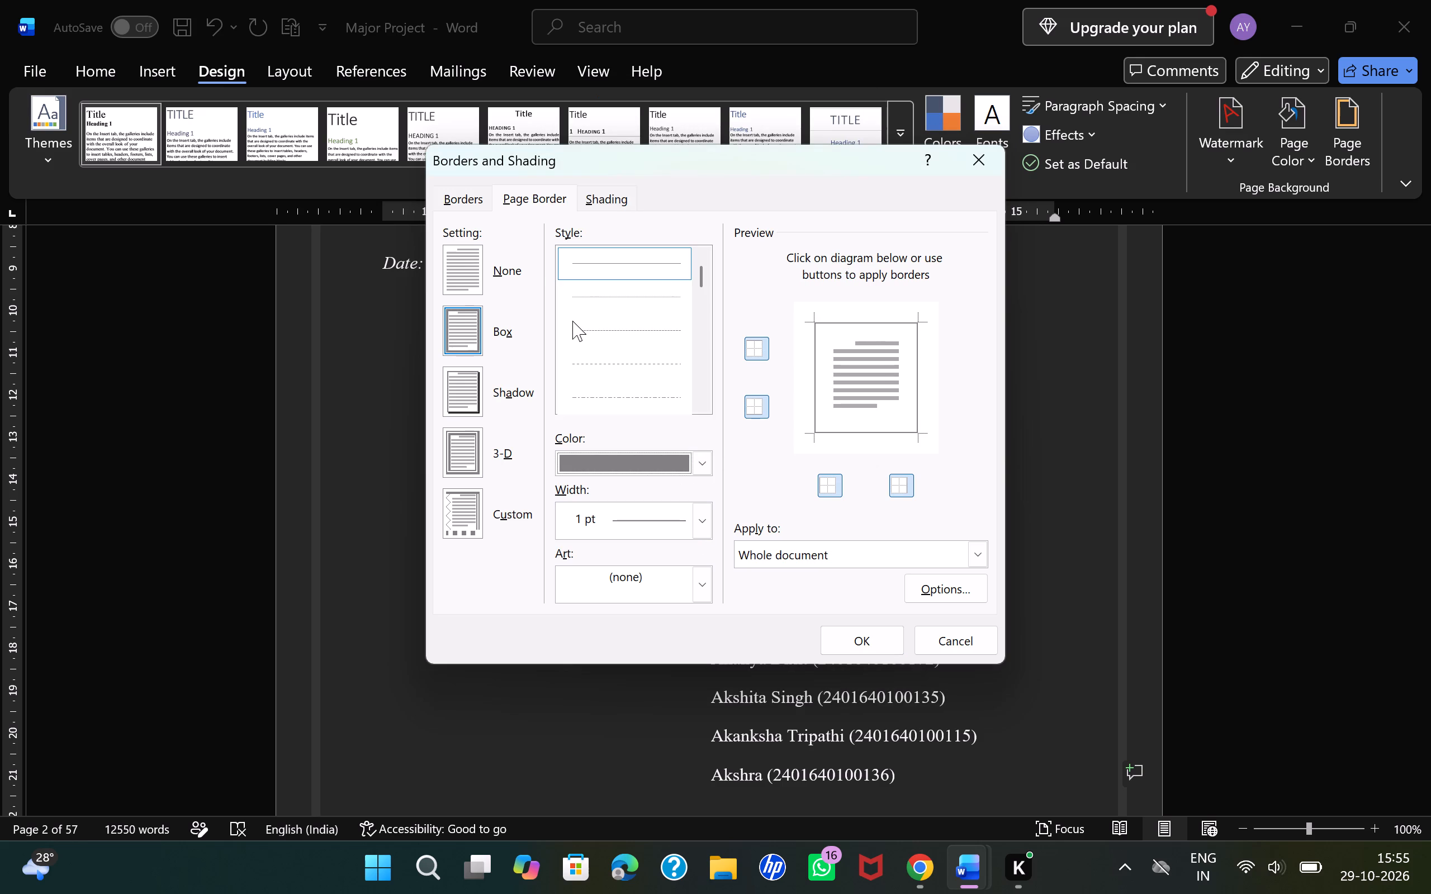
pyautogui.click(879, 639)
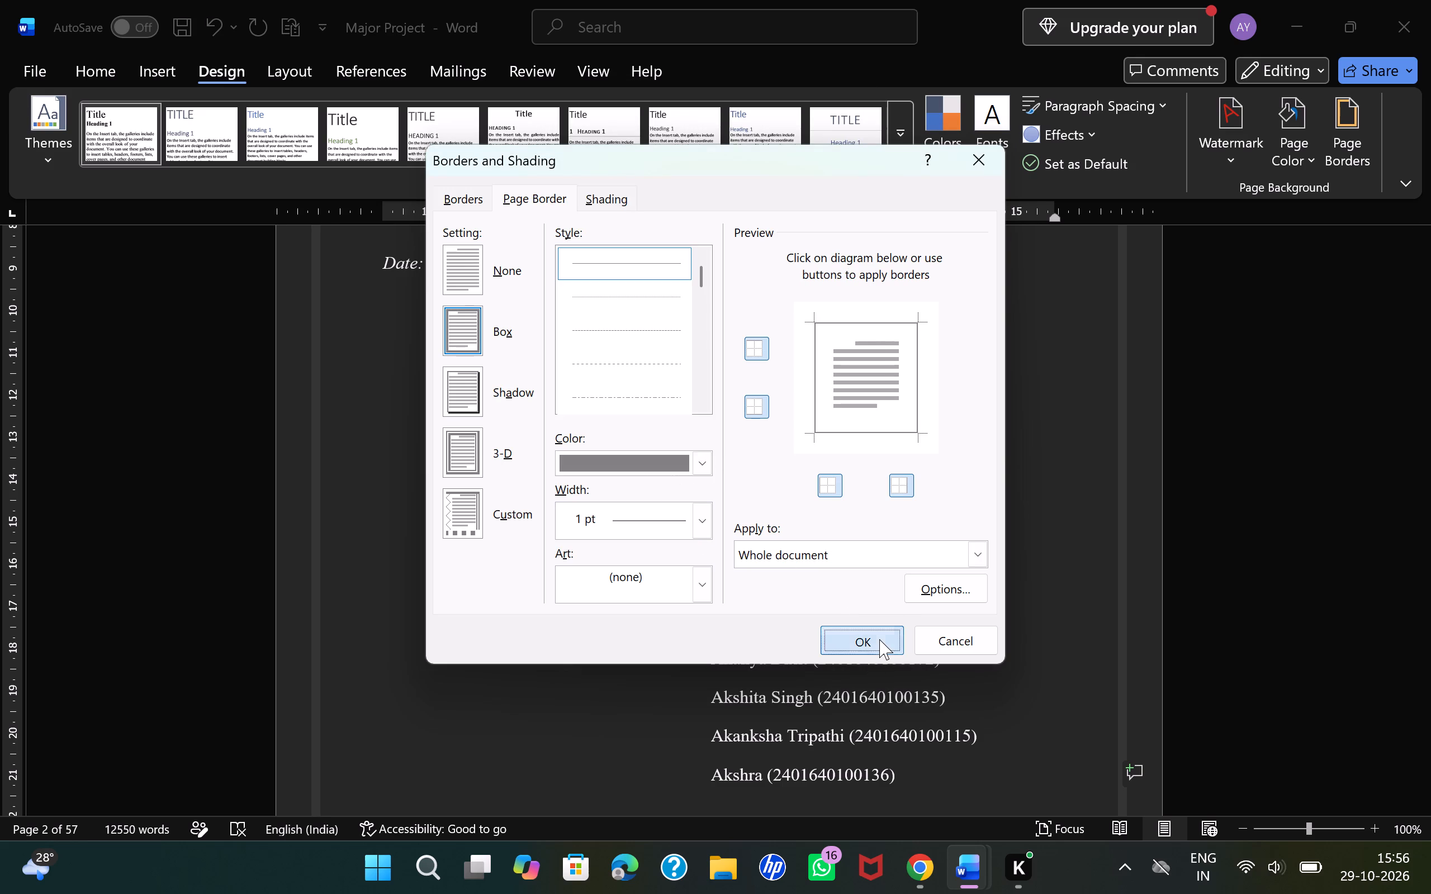
pyautogui.scroll(7, 839, 592)
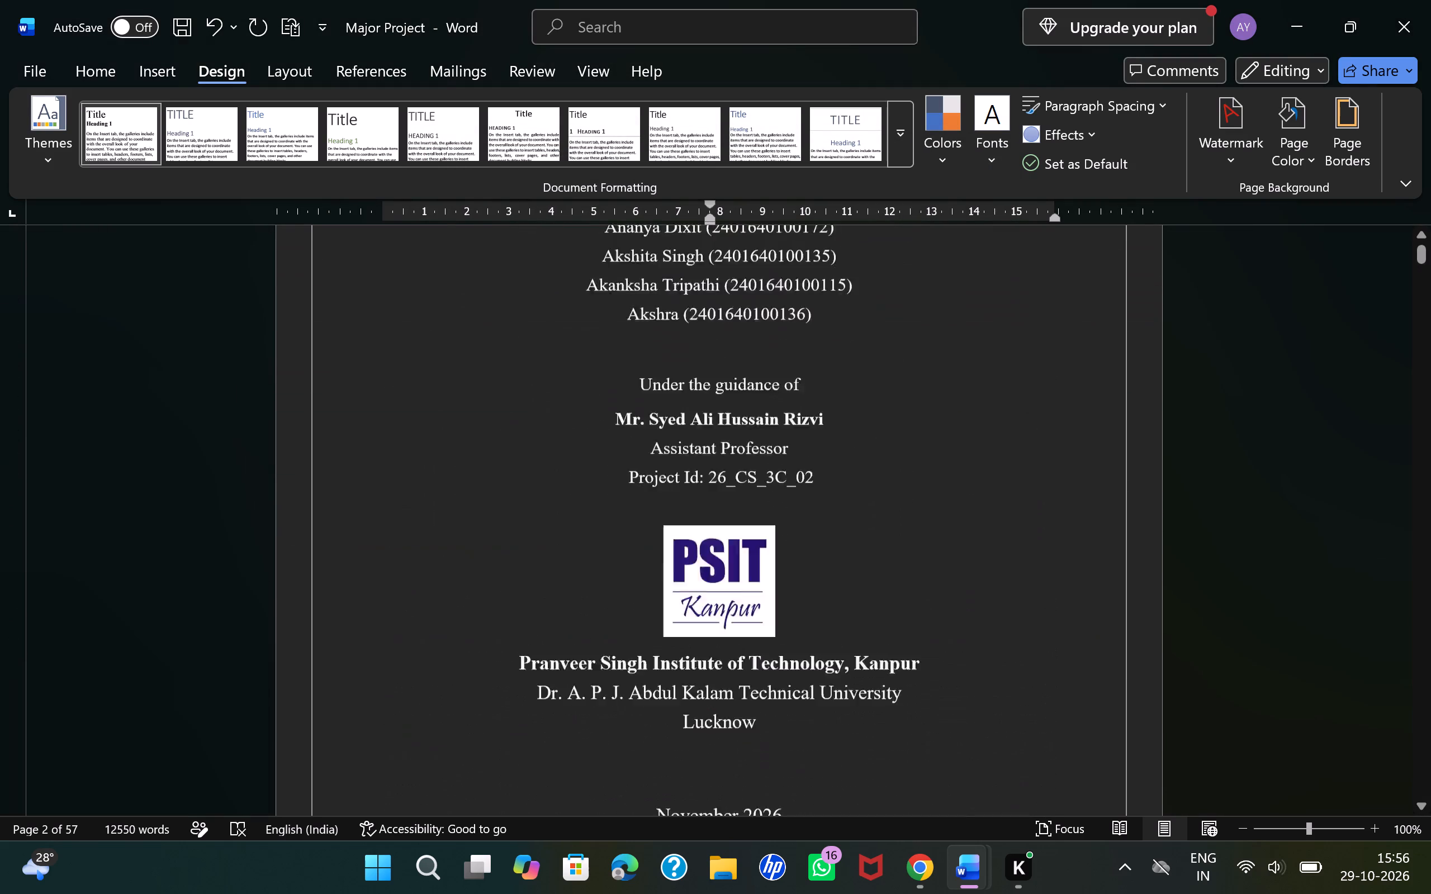
pyautogui.scroll(2, 839, 592)
pyautogui.scroll(-20, 836, 553)
pyautogui.scroll(-7, 836, 553)
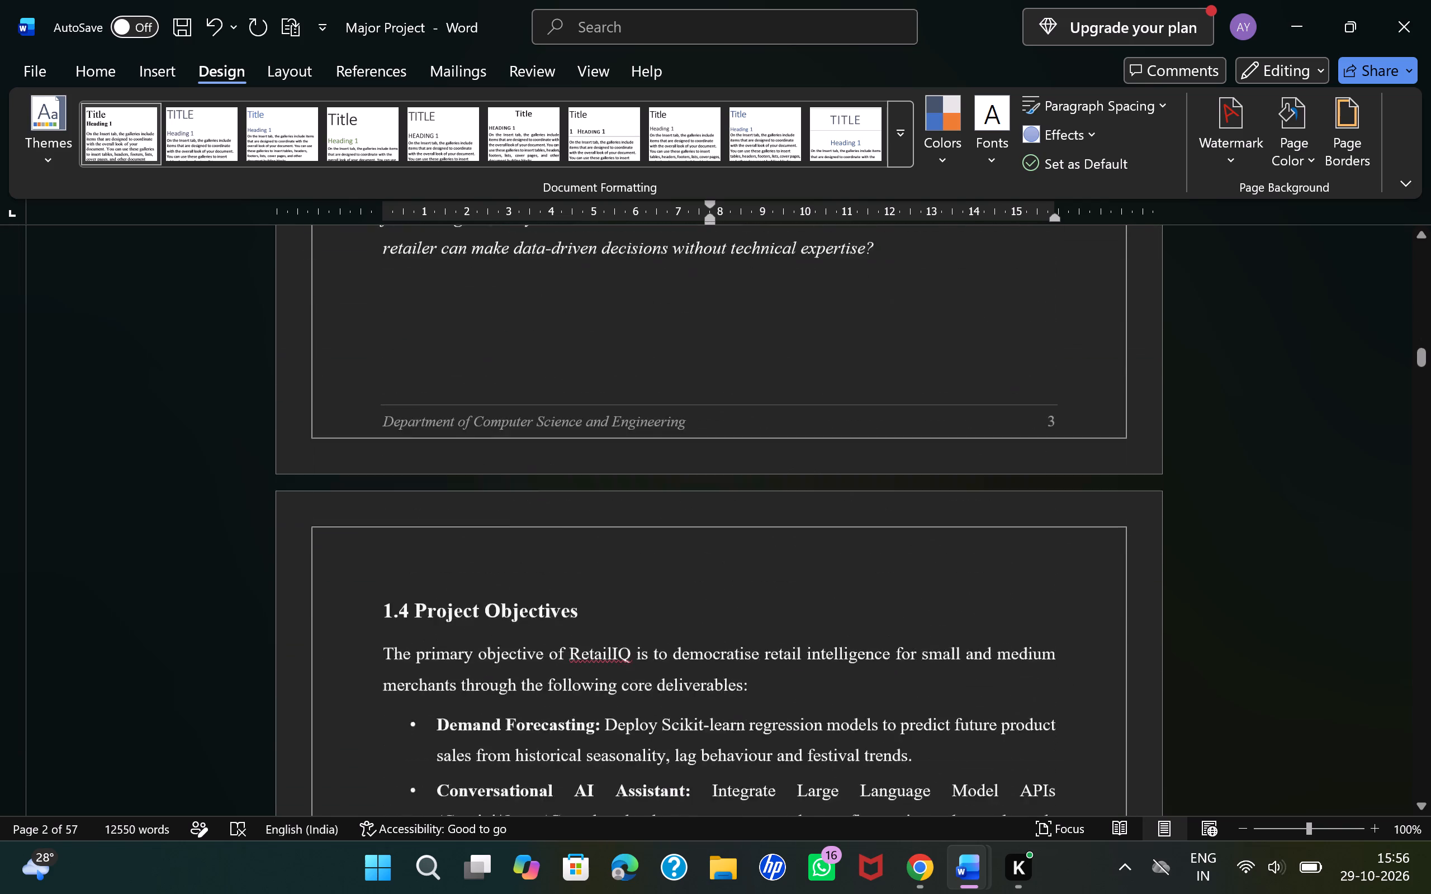
pyautogui.scroll(-18, 836, 553)
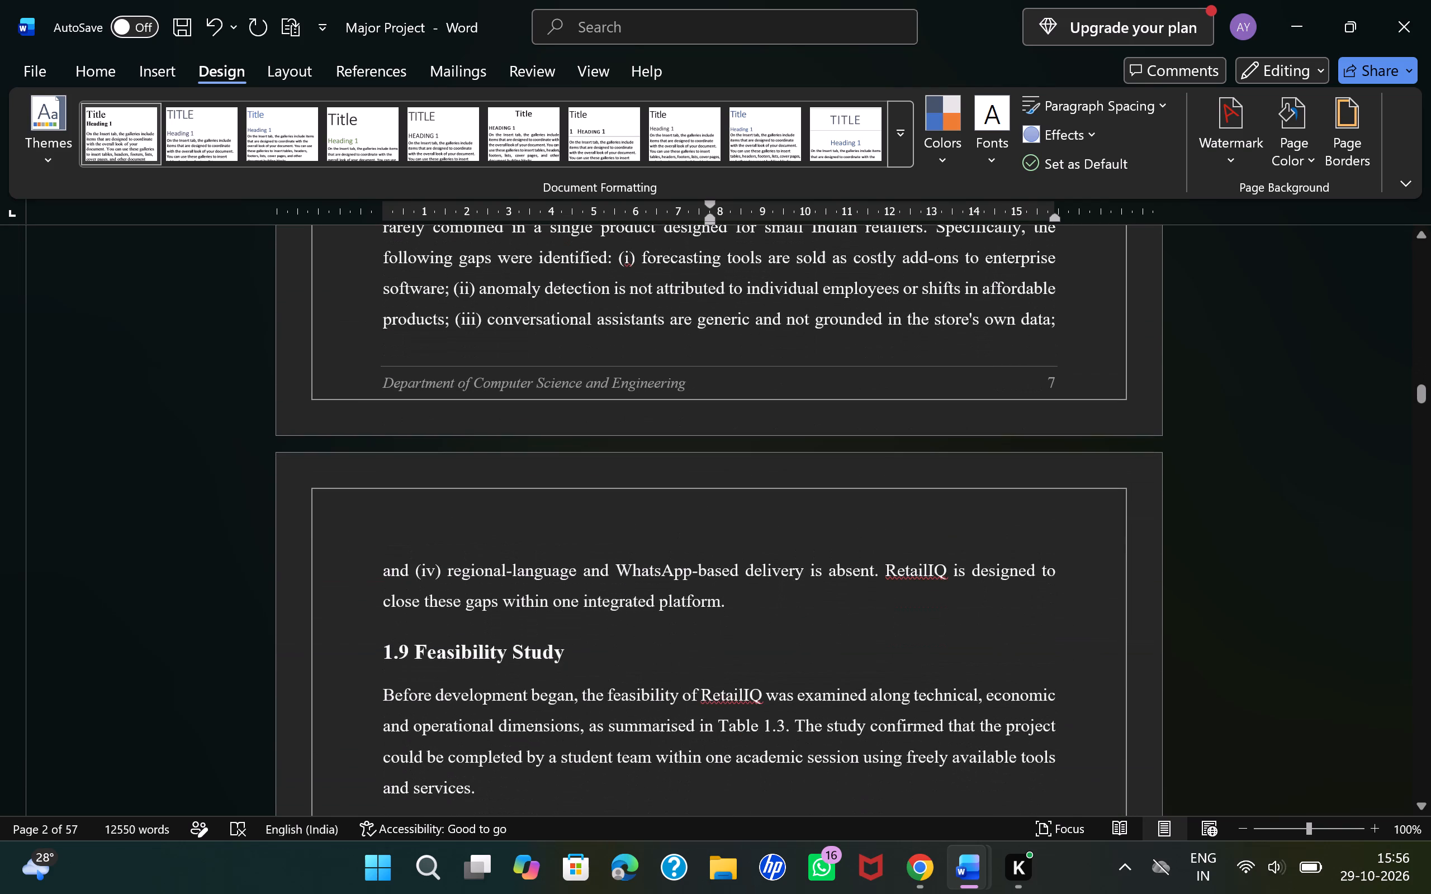
pyautogui.click(1369, 137)
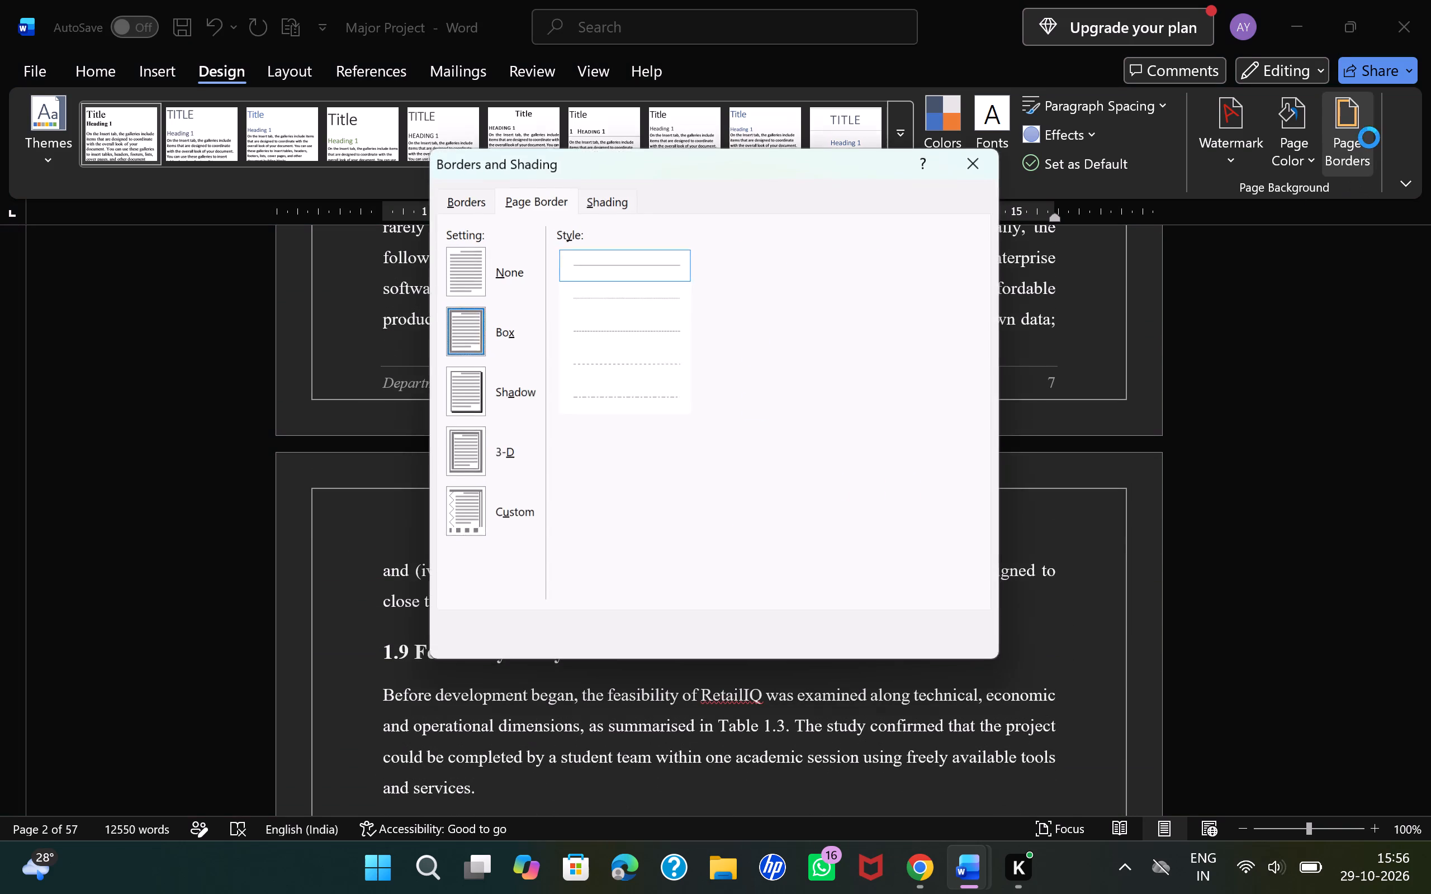
pyautogui.click(708, 523)
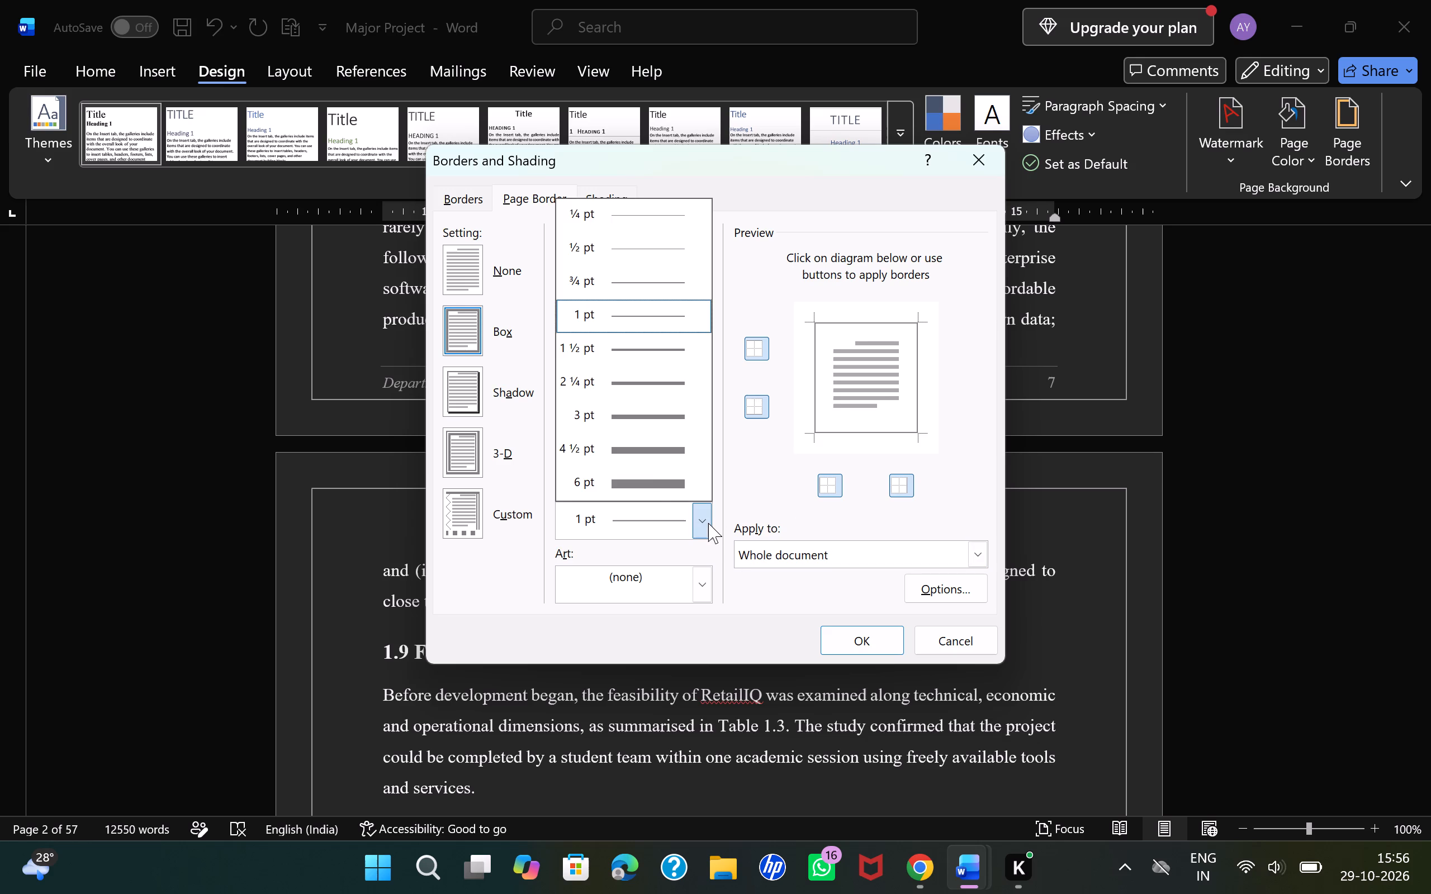
pyautogui.click(627, 413)
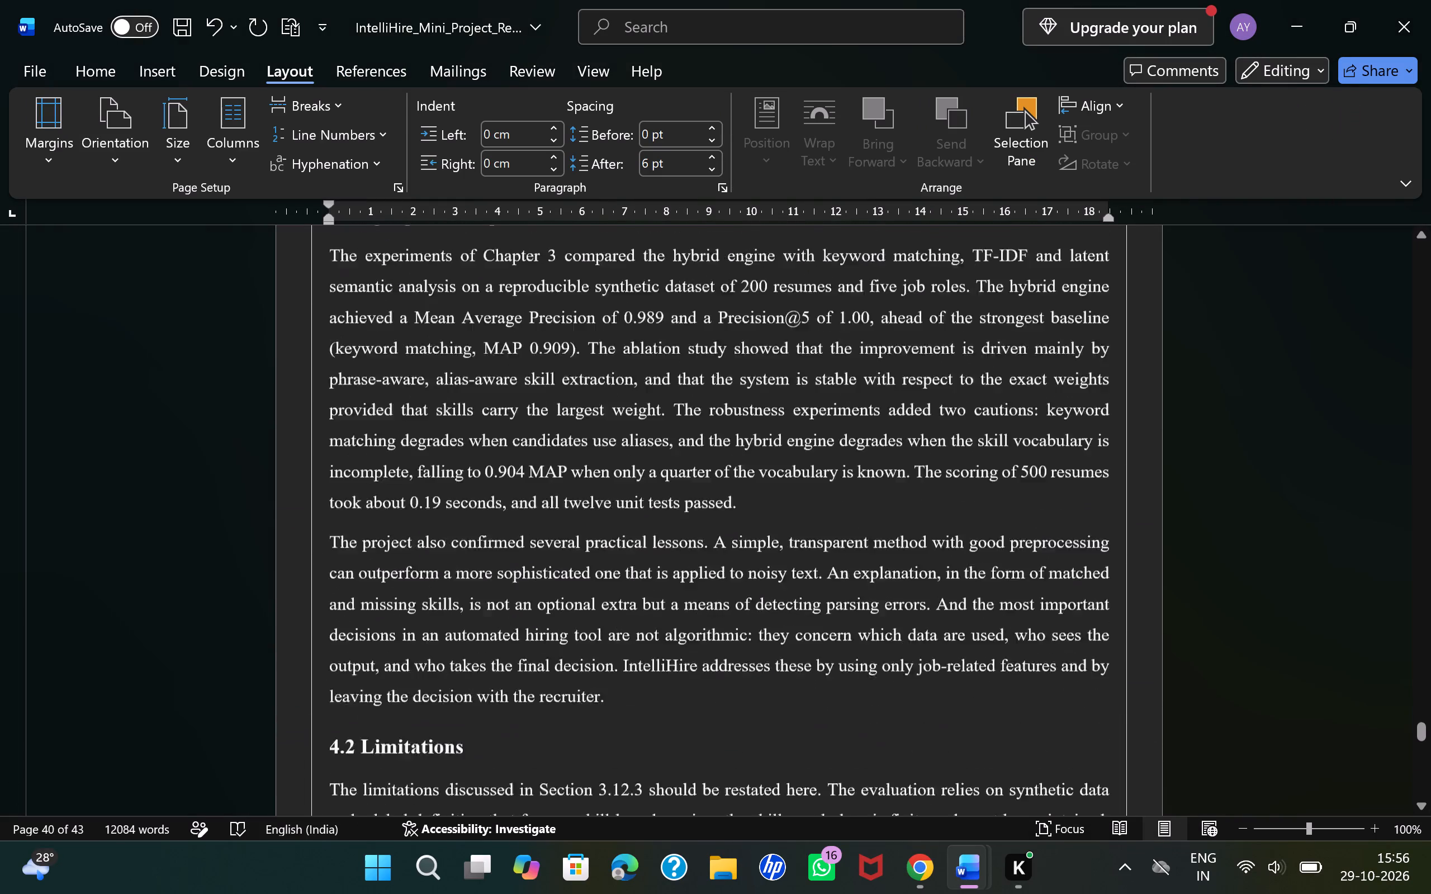
pyautogui.scroll(20, 983, 536)
pyautogui.scroll(5, 983, 536)
pyautogui.scroll(20, 983, 536)
pyautogui.scroll(5, 983, 536)
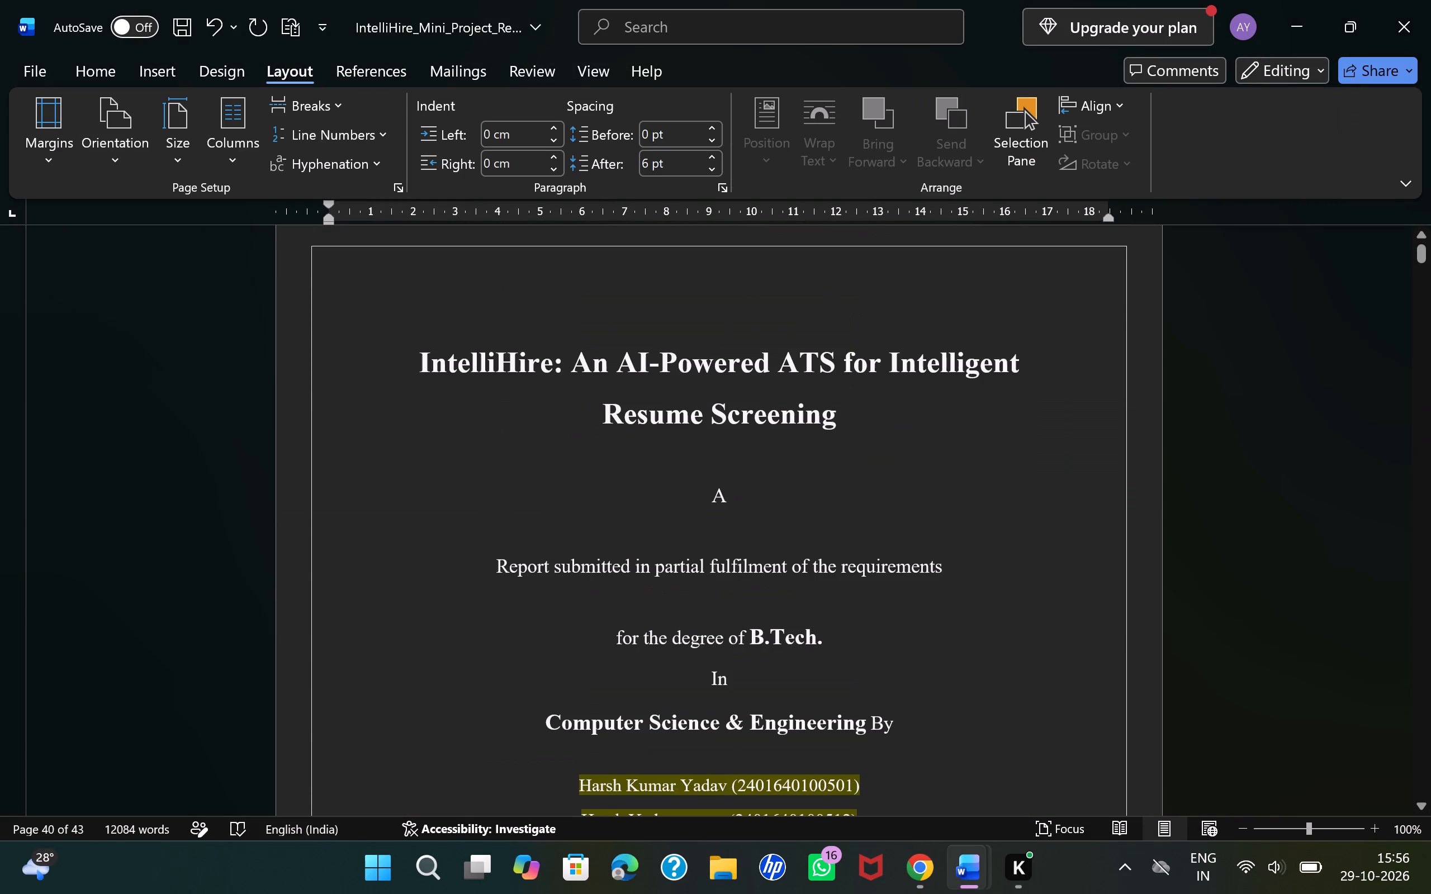
pyautogui.hotkey('alt', 'Tab')
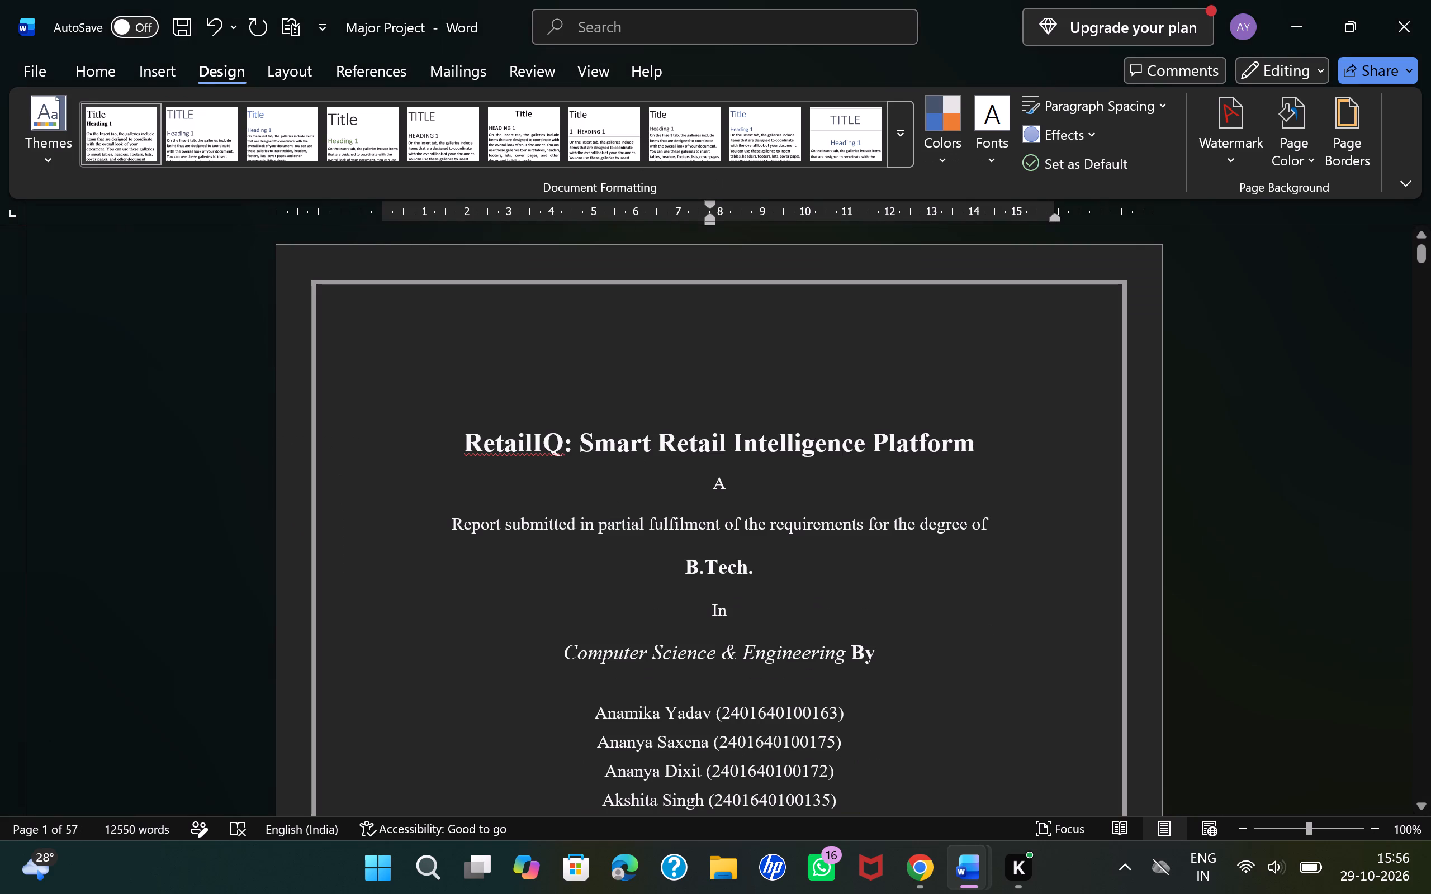
# Insert five blank lines between the Certificate page's closing paragraph and the supervisor and head signature block.
pyautogui.scroll(-7, 995, 589)
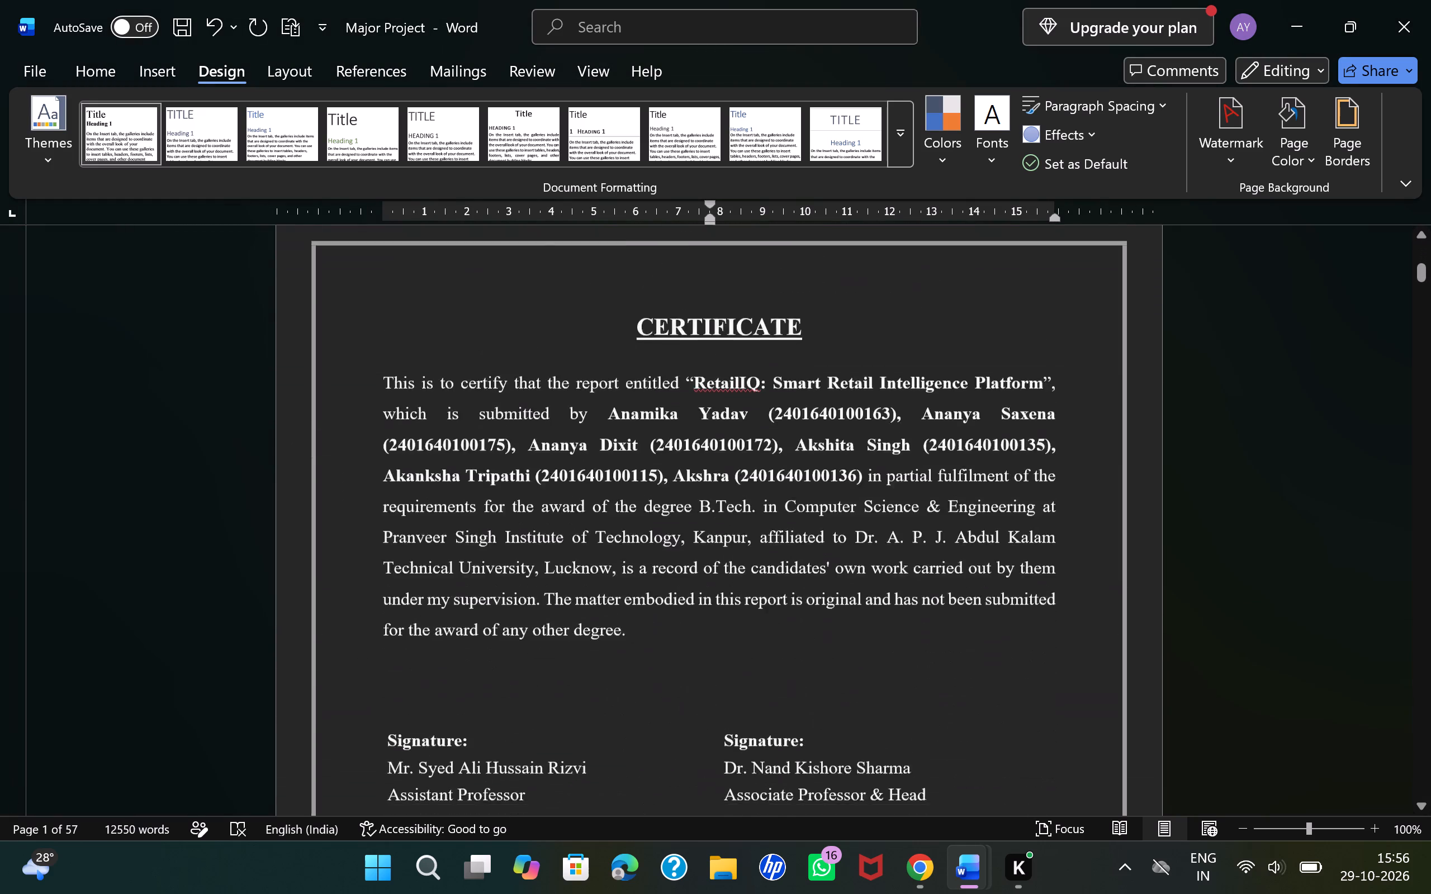
pyautogui.scroll(-3, 995, 589)
pyautogui.scroll(3, 995, 589)
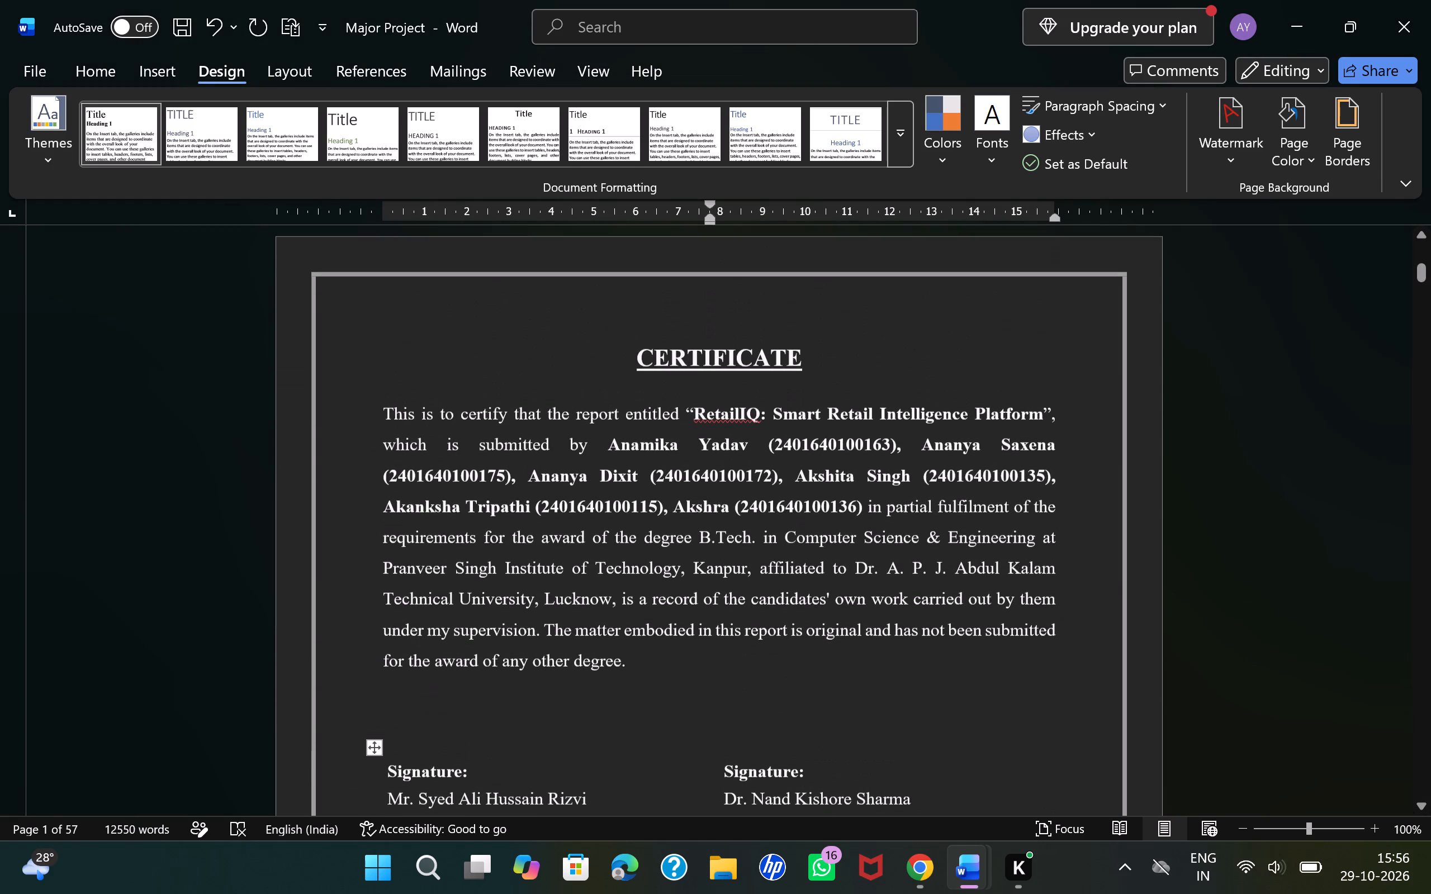
pyautogui.scroll(-1, 876, 589)
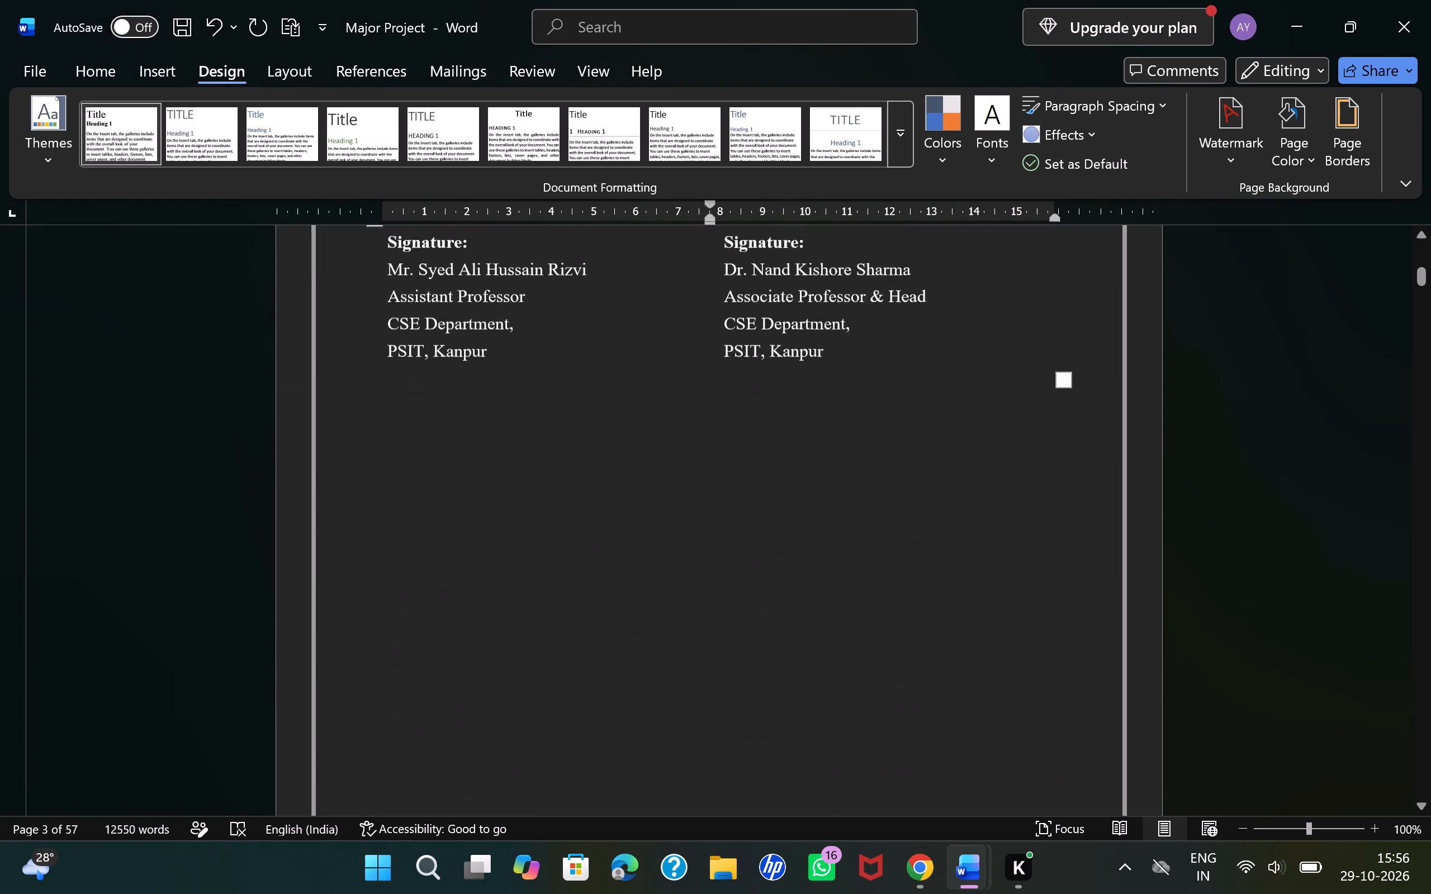
pyautogui.scroll(-1, 876, 589)
pyautogui.scroll(1, 708, 509)
pyautogui.click(487, 527)
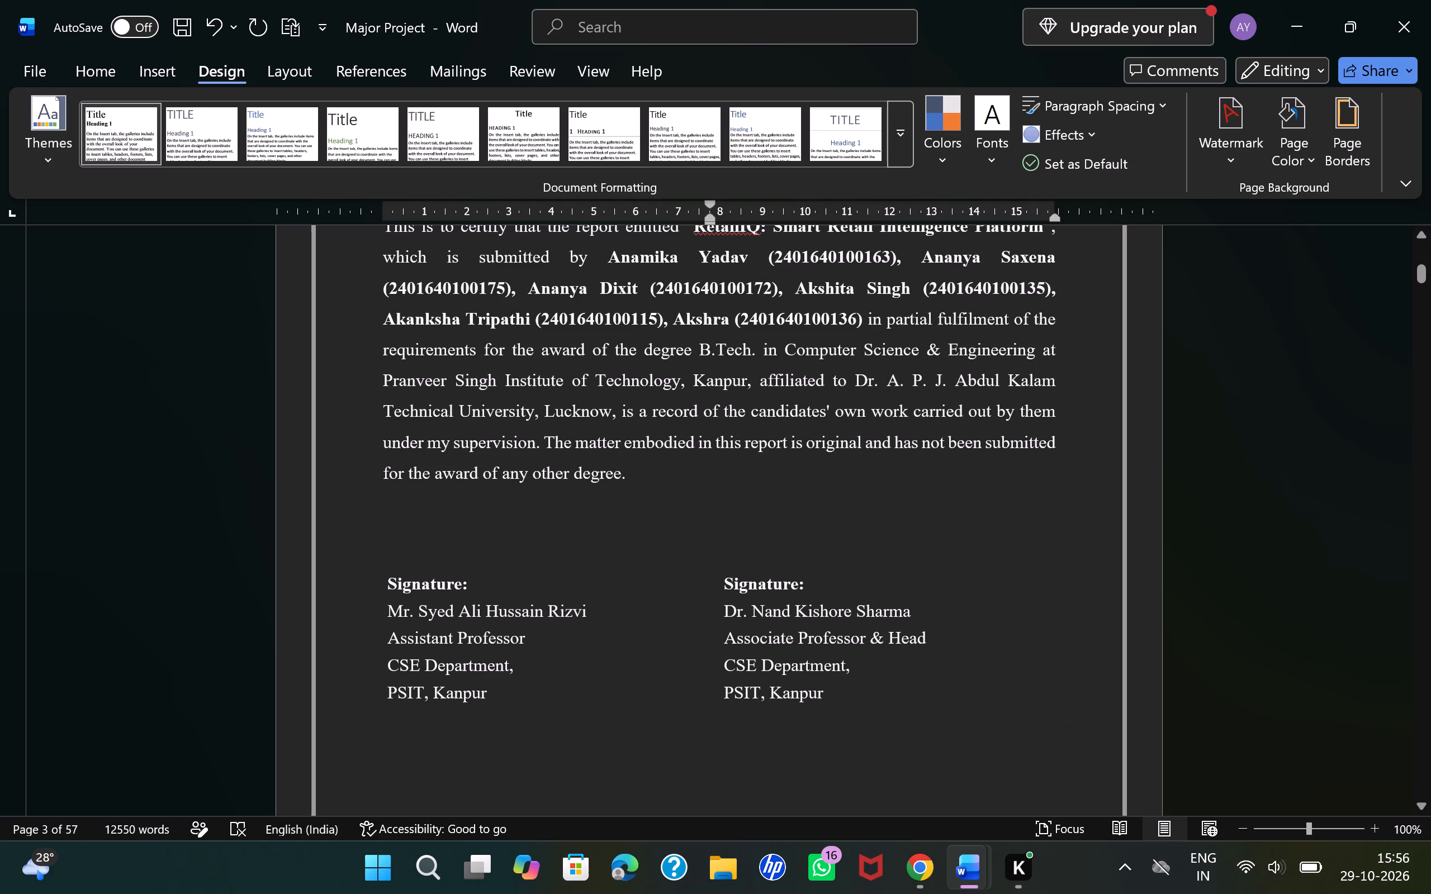
pyautogui.press('Return')
pyautogui.press('Return')
pyautogui.press('Return')
pyautogui.scroll(-1, 487, 527)
pyautogui.press('Return')
pyautogui.press('Return')
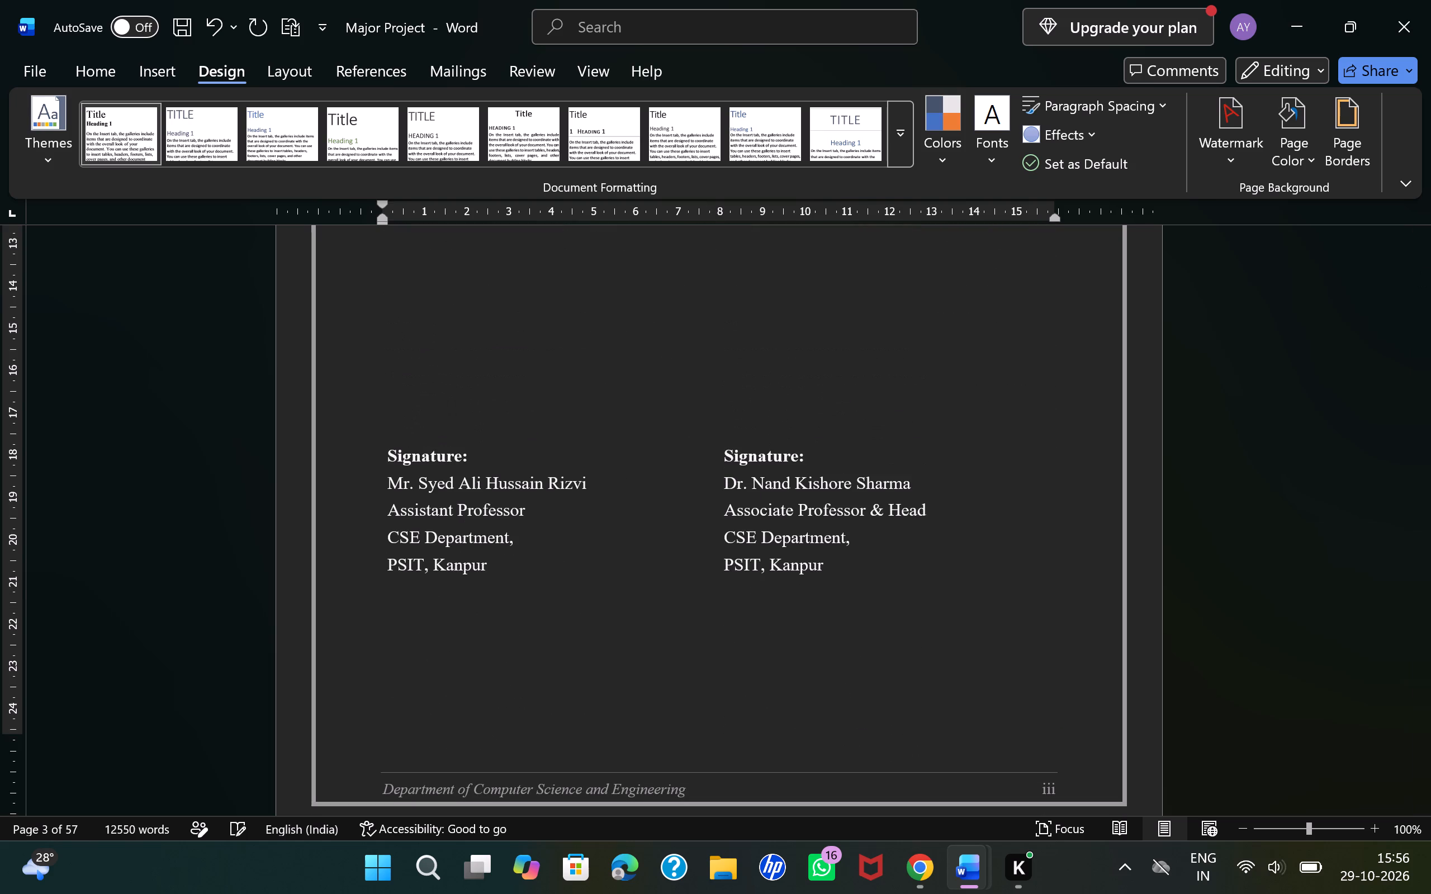
pyautogui.scroll(1, 487, 527)
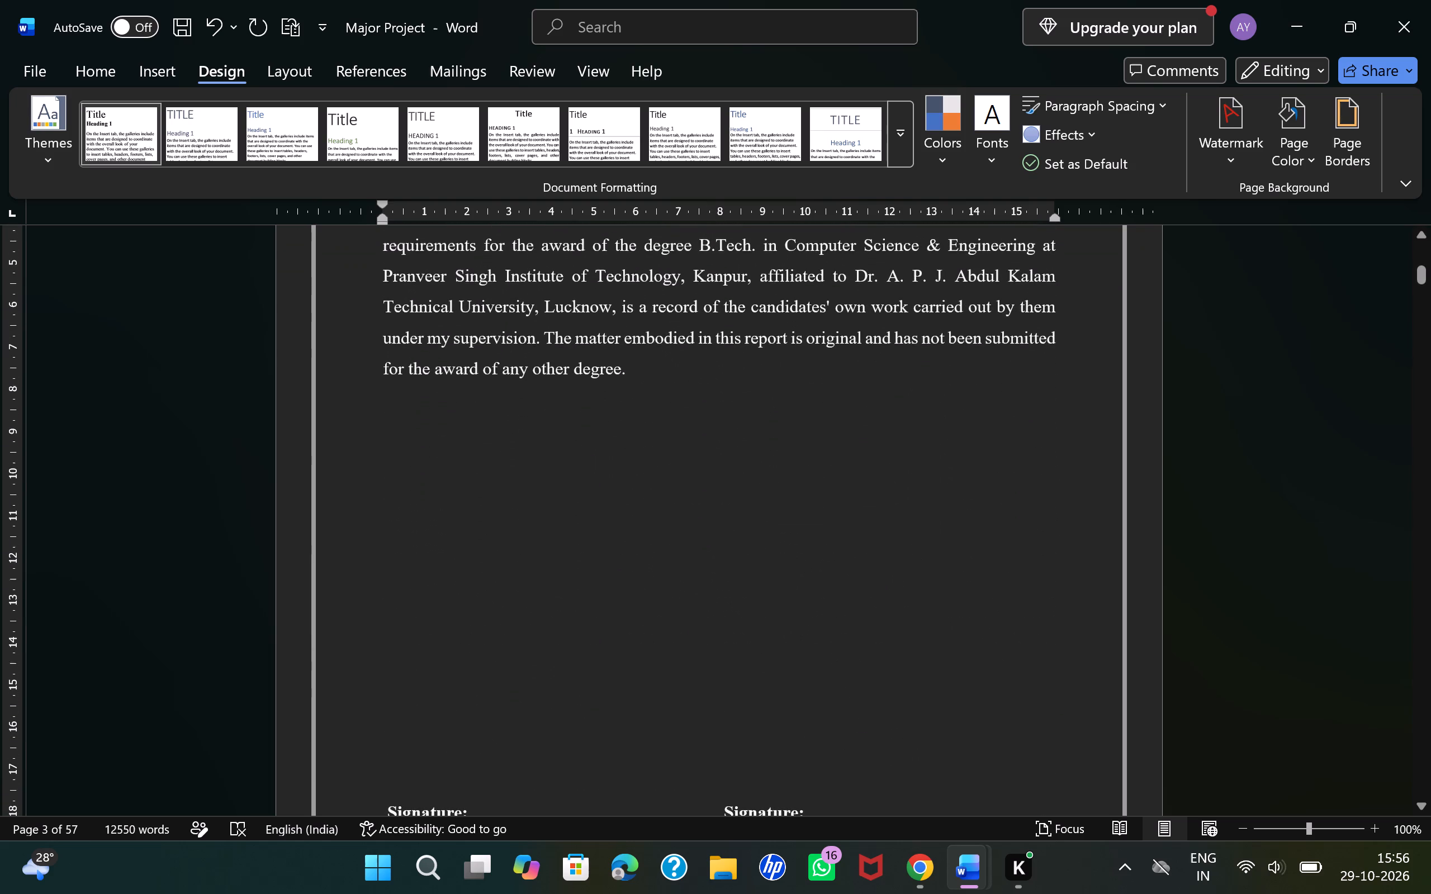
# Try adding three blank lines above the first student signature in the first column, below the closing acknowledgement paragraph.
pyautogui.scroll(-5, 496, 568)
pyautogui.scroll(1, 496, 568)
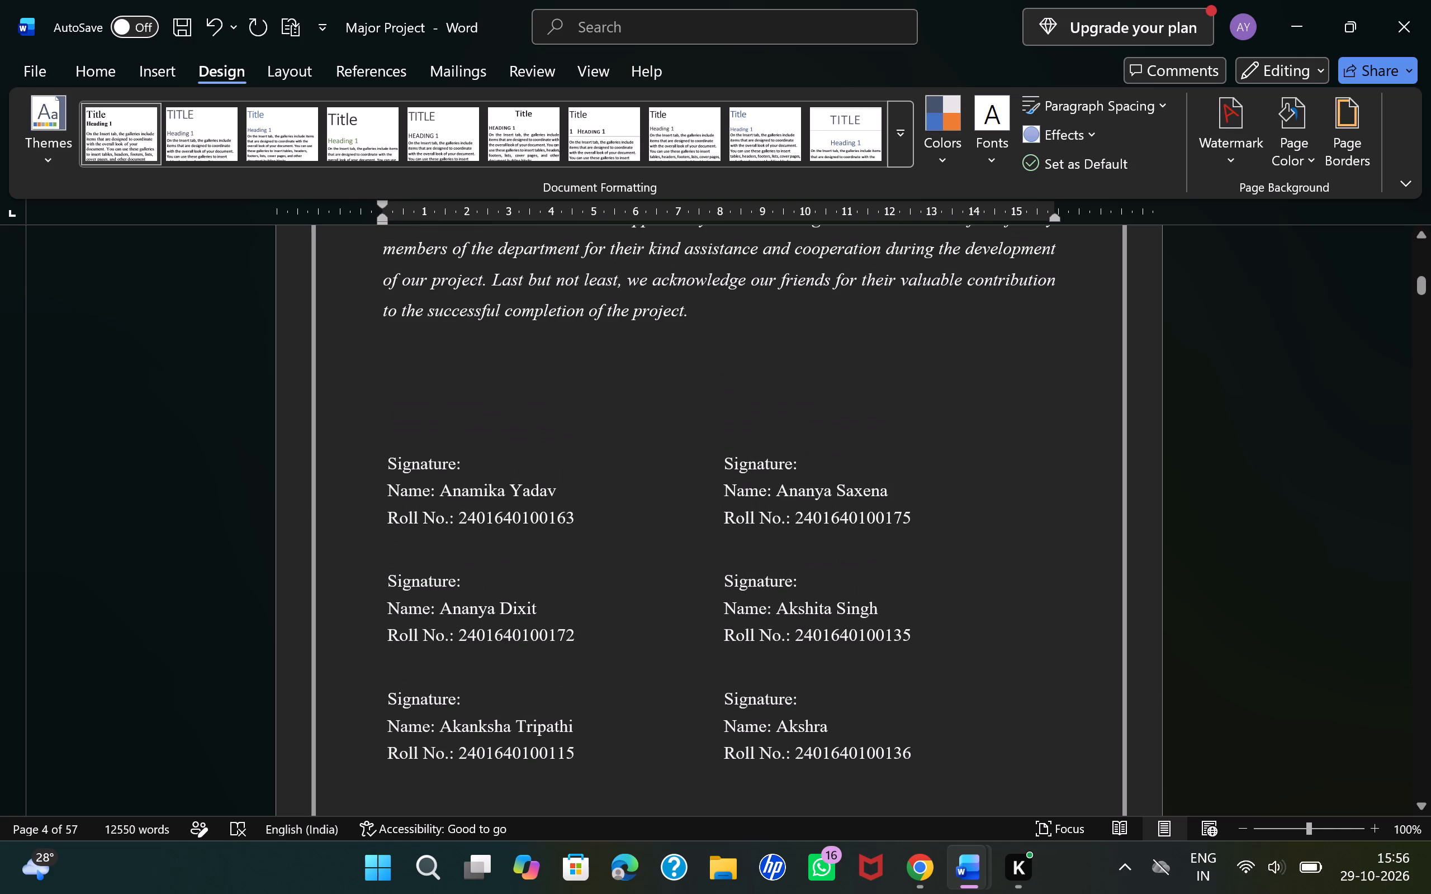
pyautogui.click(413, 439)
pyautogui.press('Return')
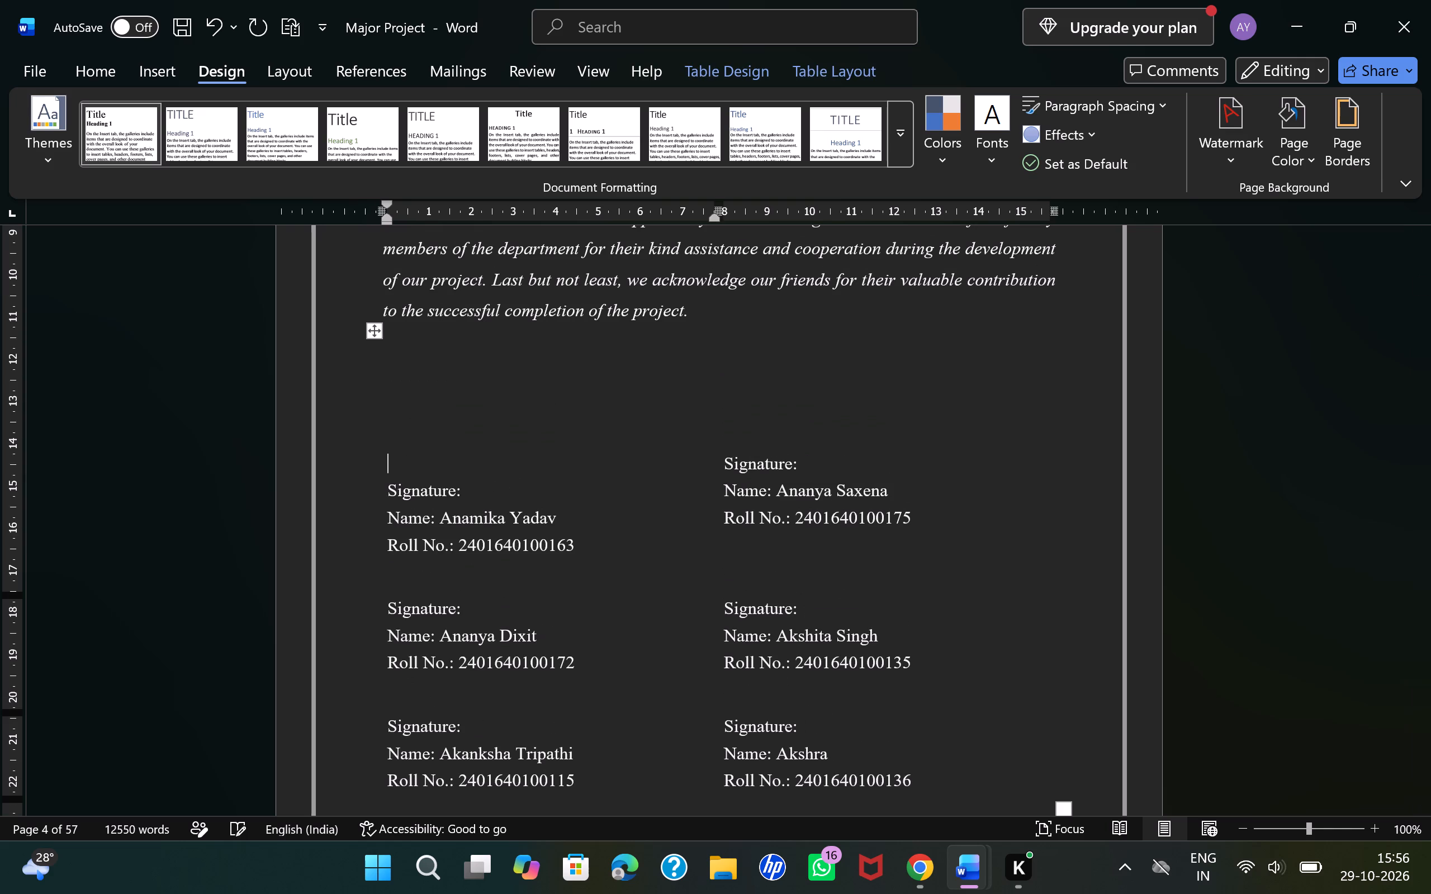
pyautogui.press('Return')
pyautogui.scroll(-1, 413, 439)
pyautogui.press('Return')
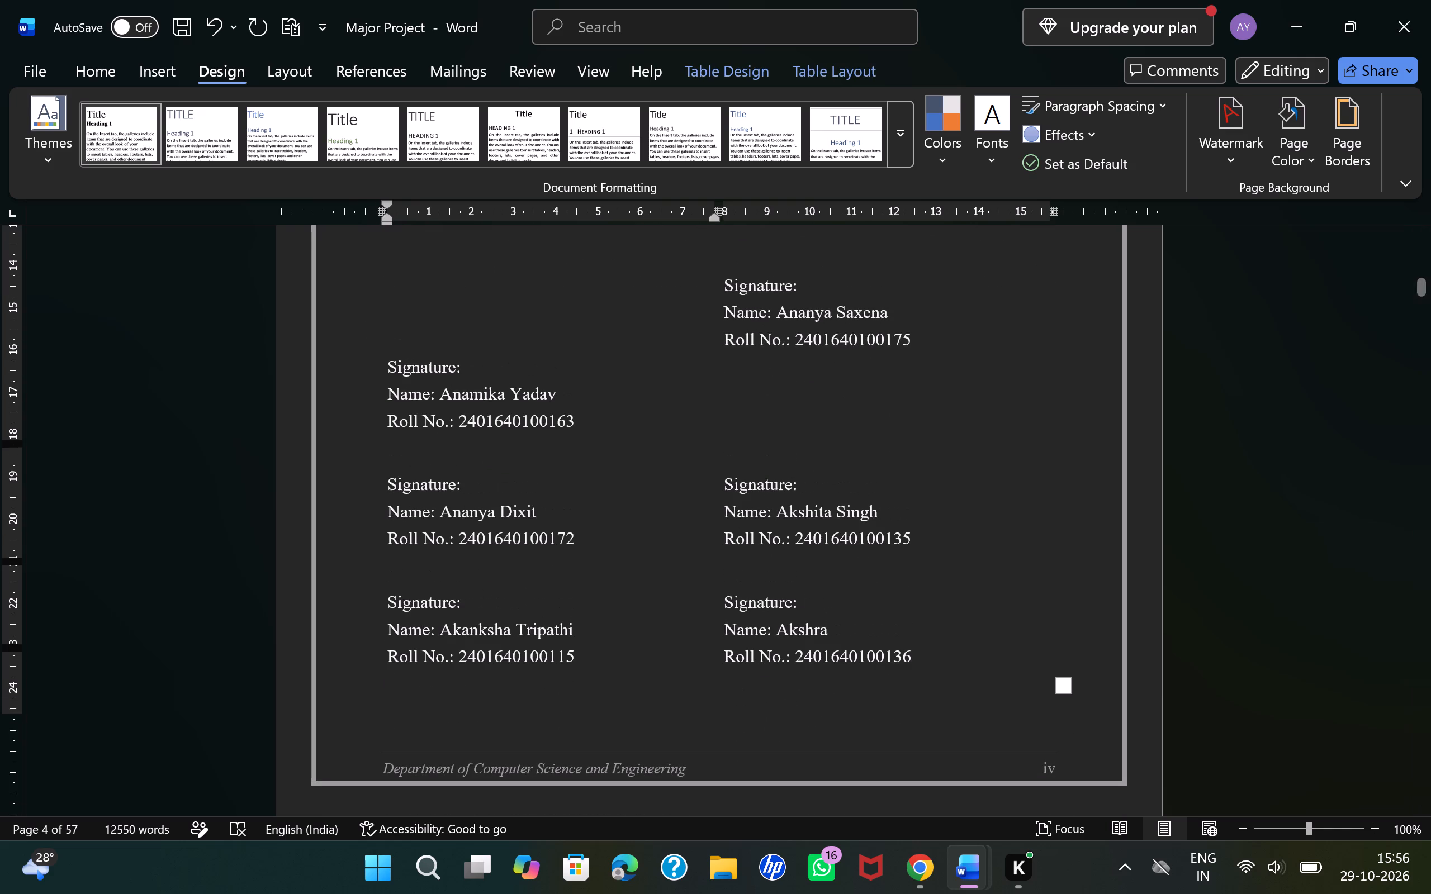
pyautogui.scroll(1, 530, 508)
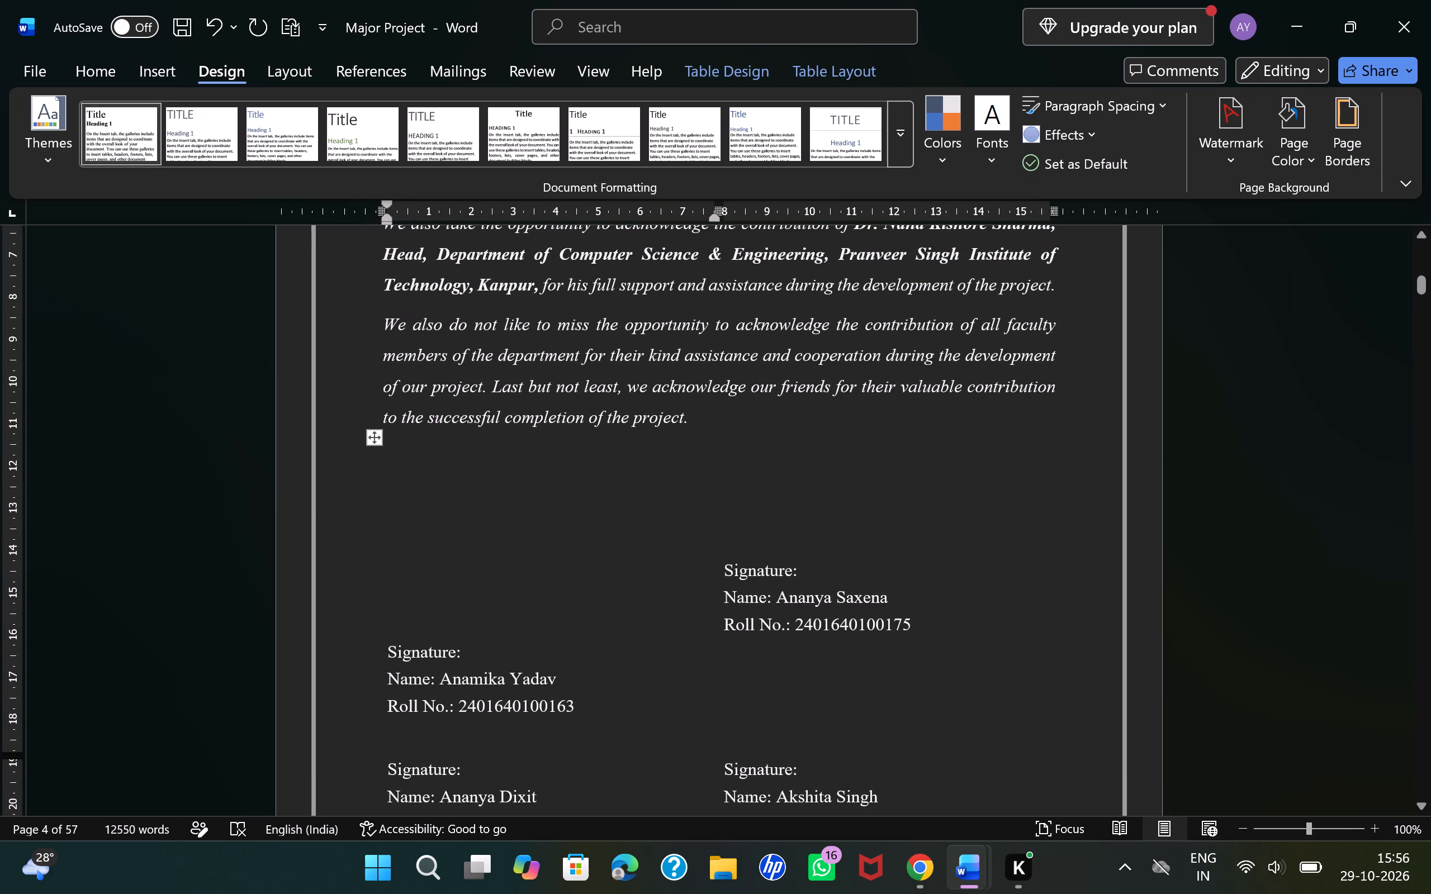
# Remove the three added blank lines, plus one existing blank line above the first-row student signature in each of the two columns.
pyautogui.press('BackSpace')
pyautogui.press('BackSpace')
pyautogui.press('BackSpace')
pyautogui.press('BackSpace')
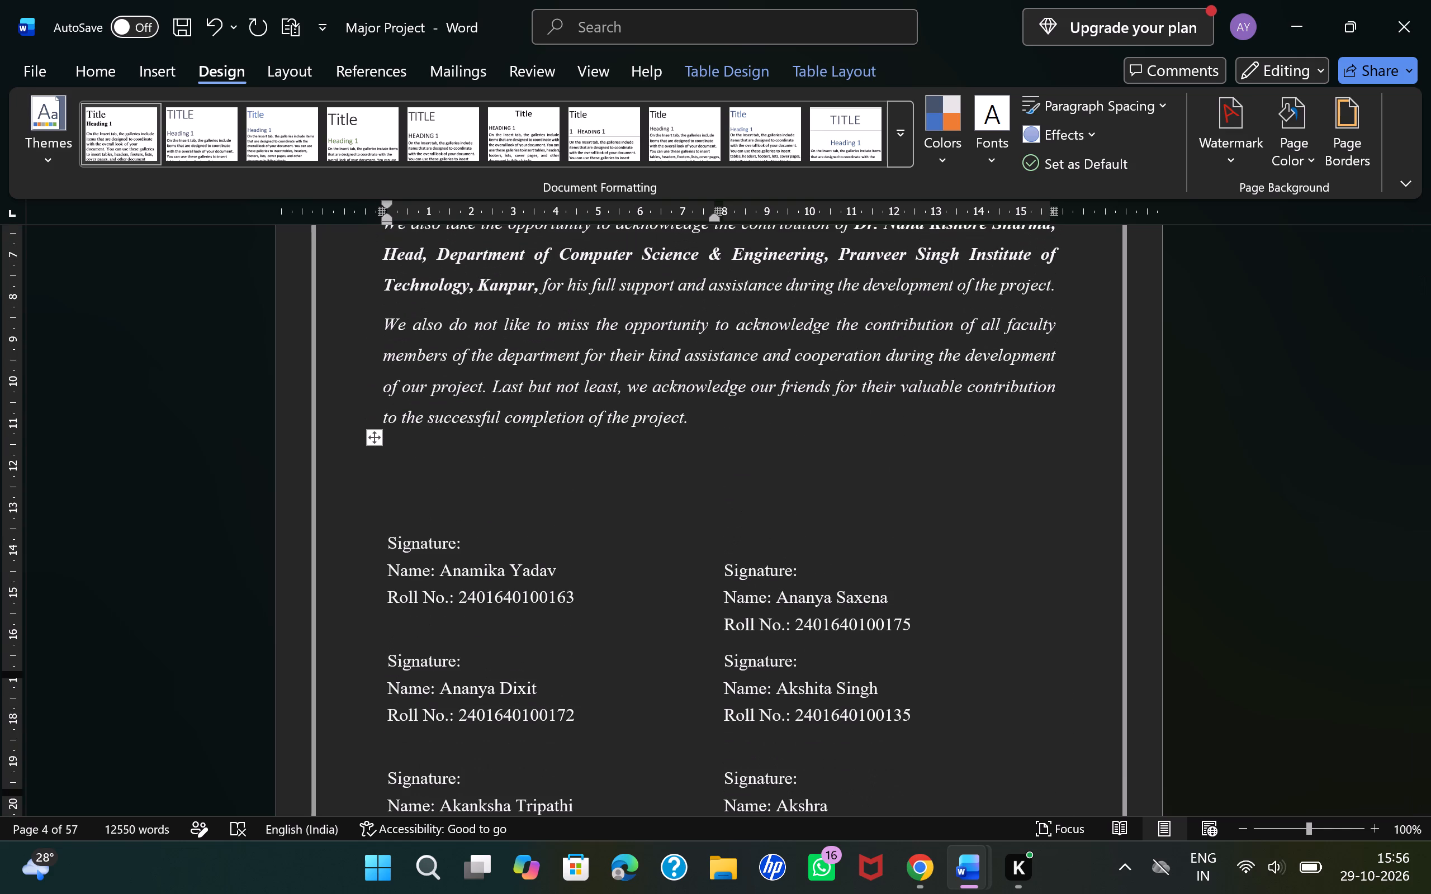
pyautogui.click(757, 551)
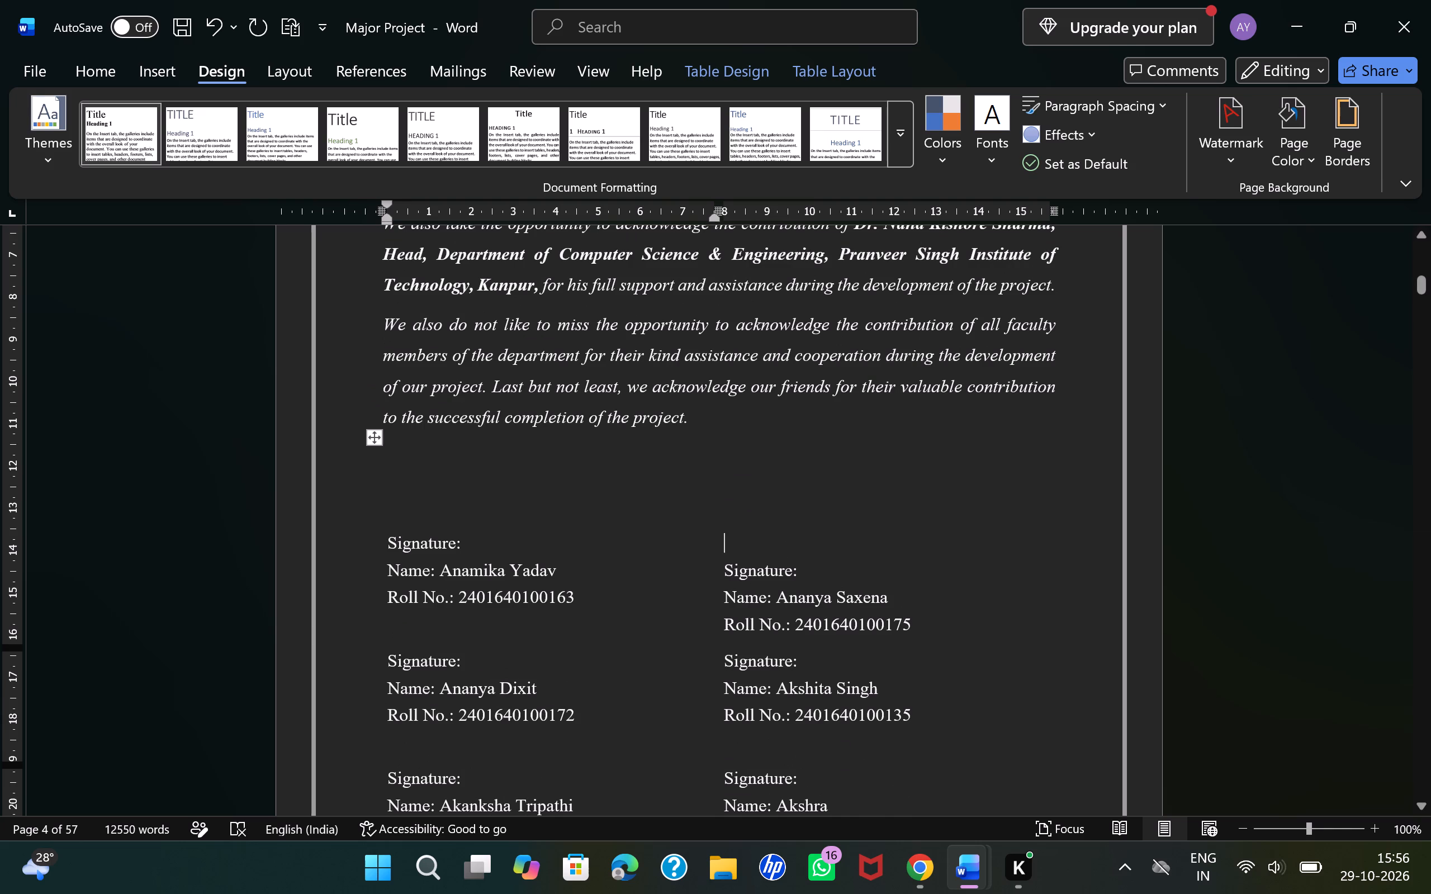
pyautogui.press('BackSpace')
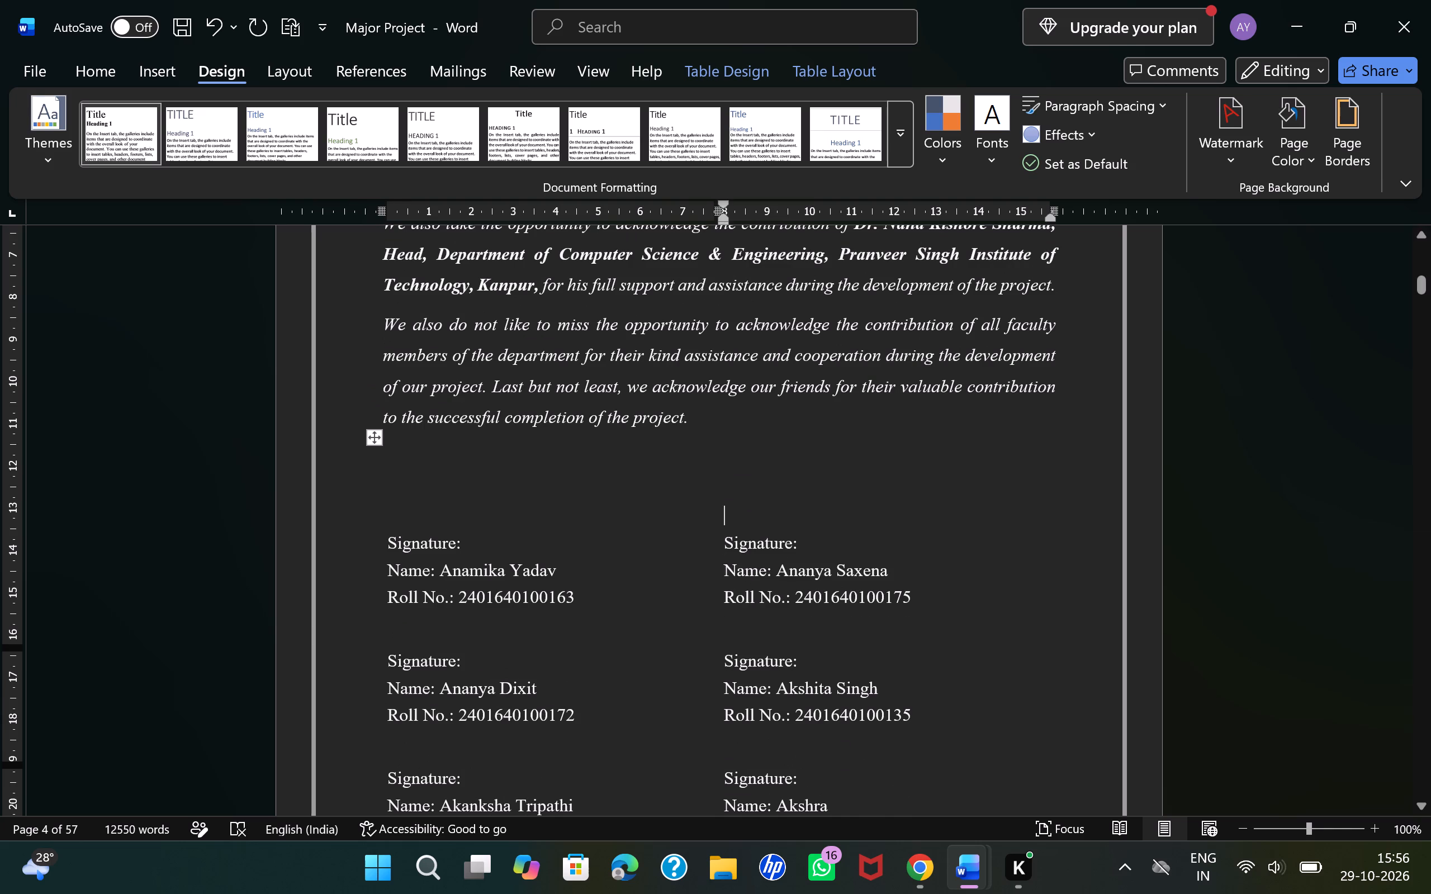
# Add two blank lines between the first and second rows of student signatures and three between the second and third rows.
pyautogui.click(429, 635)
pyautogui.press('Return')
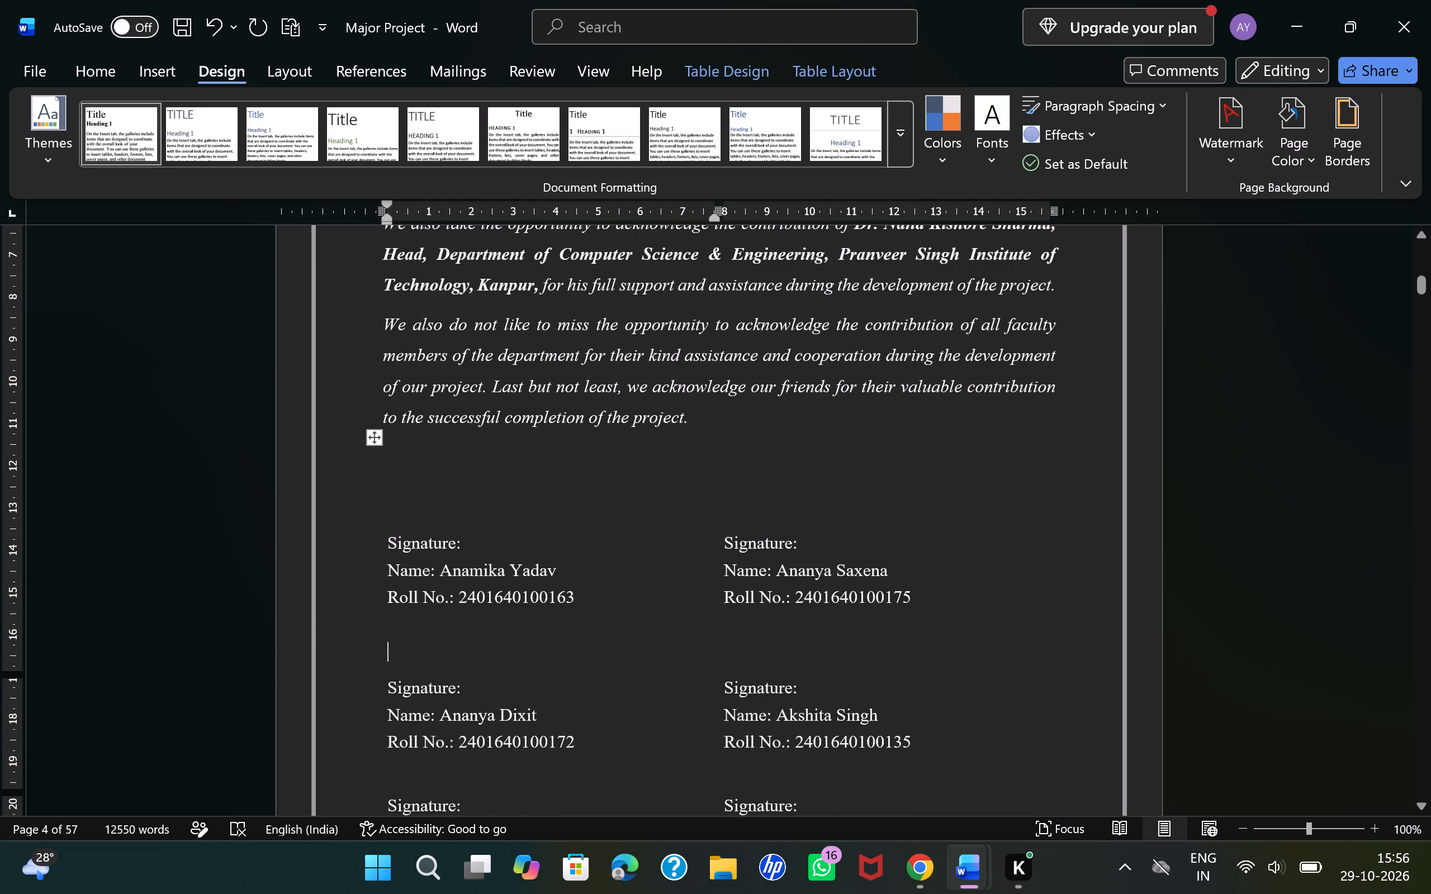
pyautogui.scroll(-1, 766, 663)
pyautogui.click(500, 595)
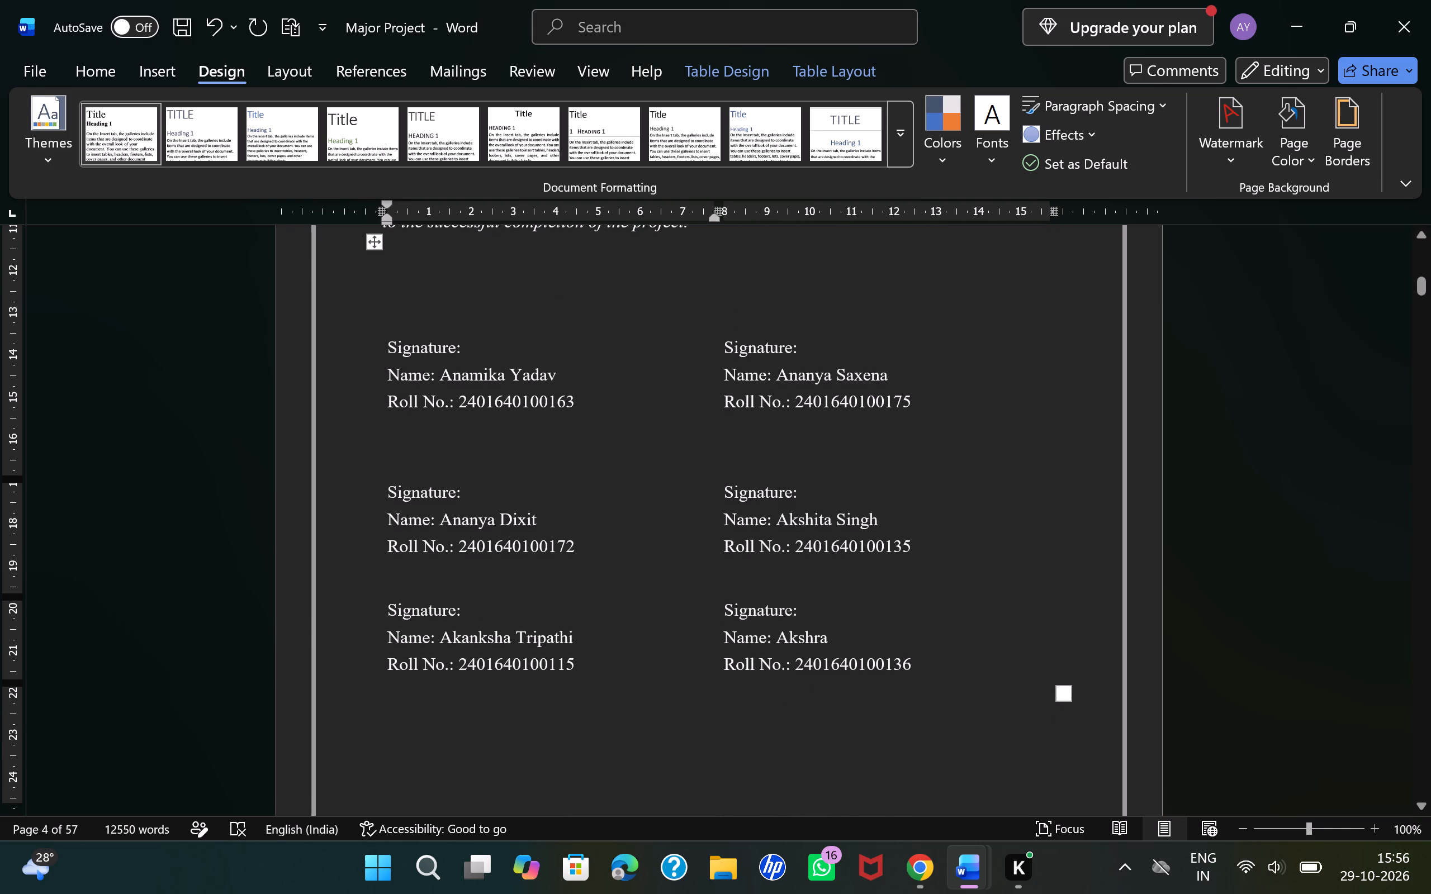
pyautogui.click(437, 577)
pyautogui.press('Return')
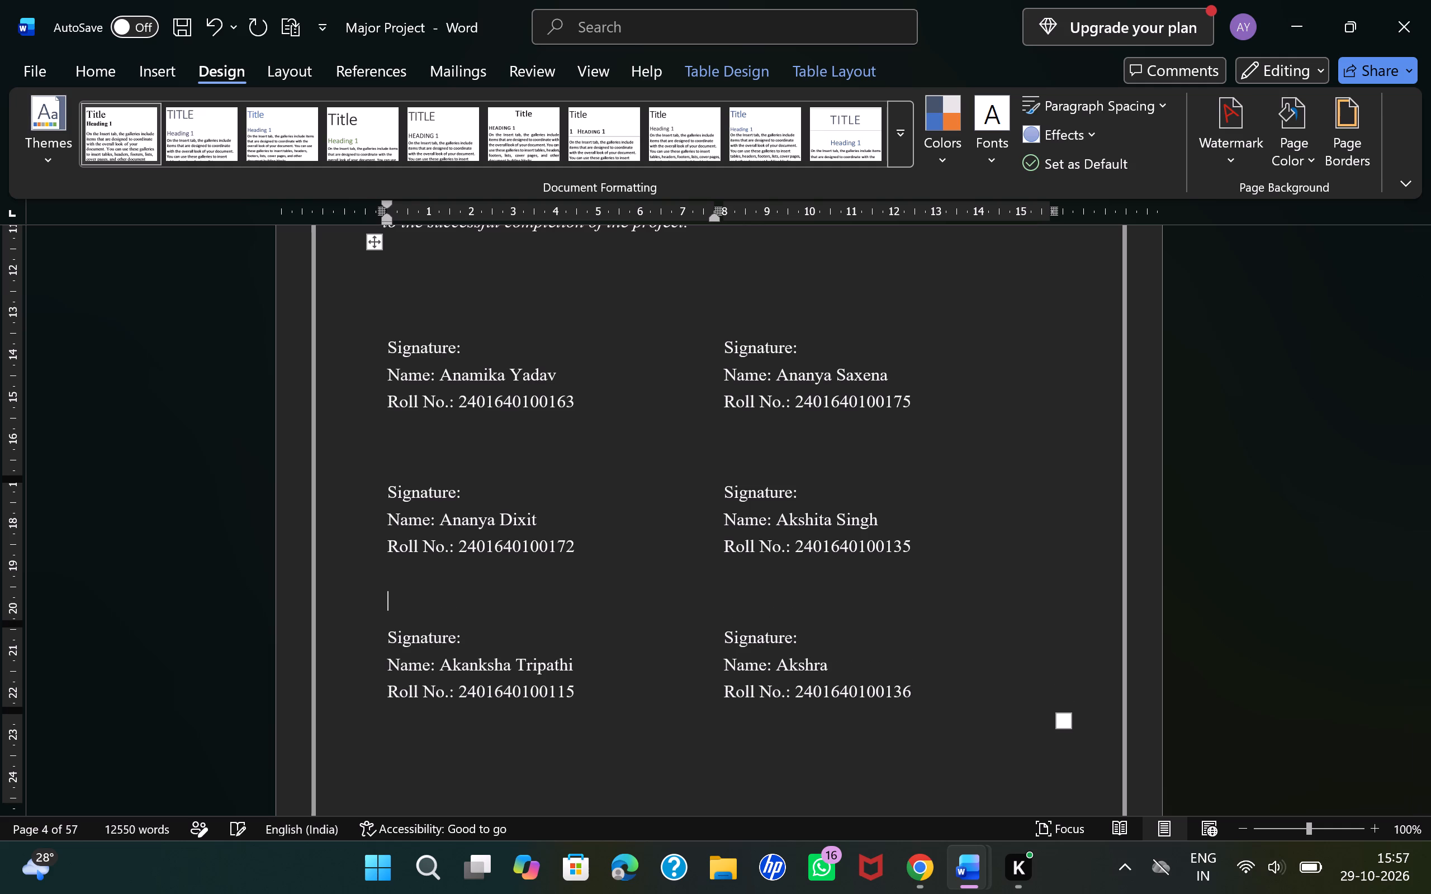
pyautogui.click(437, 577)
pyautogui.scroll(-1, 437, 577)
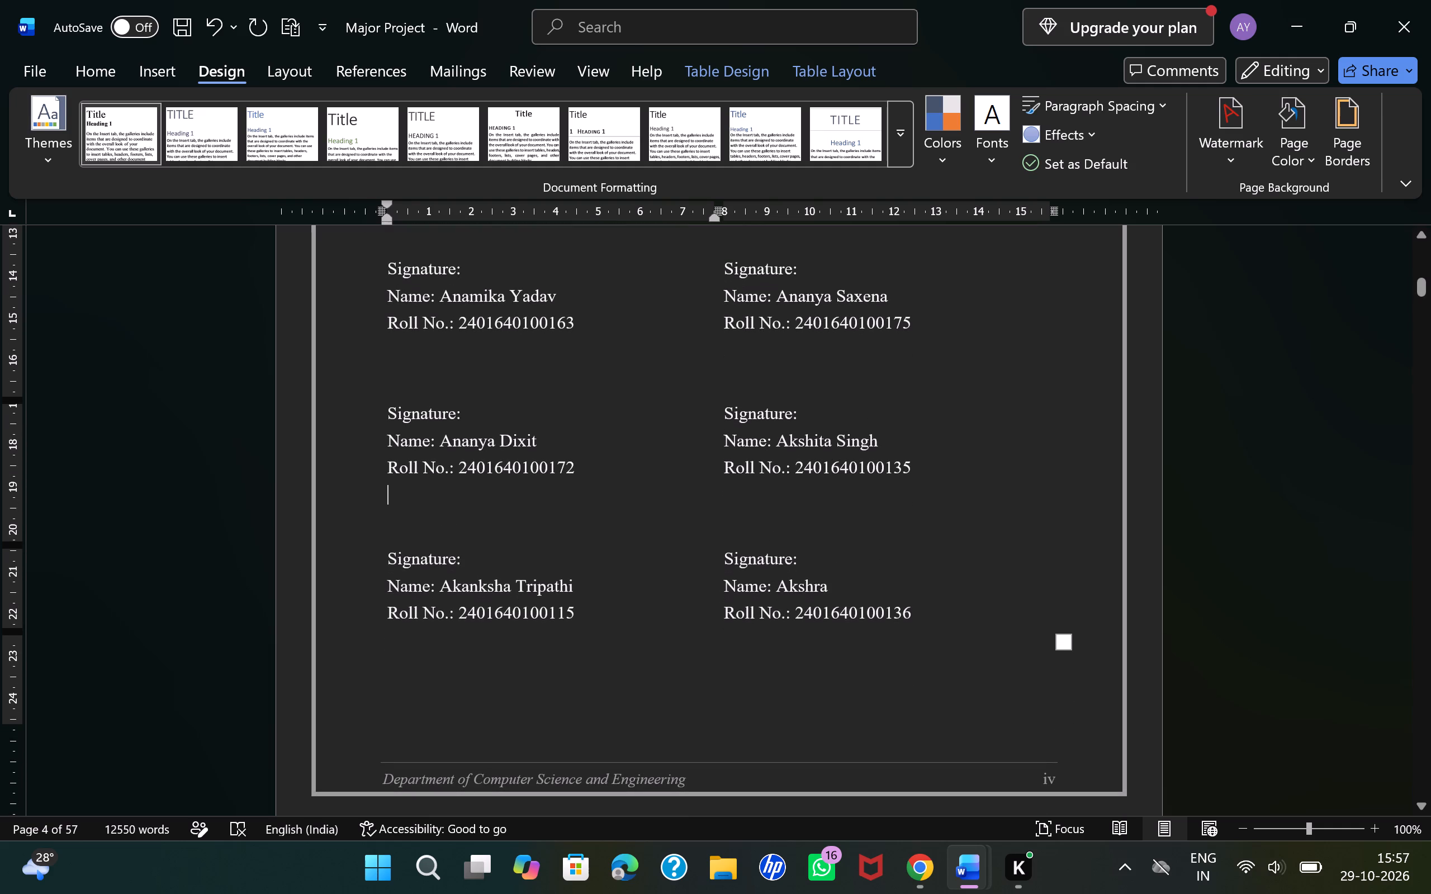
pyautogui.press('Return')
pyautogui.press('Return')
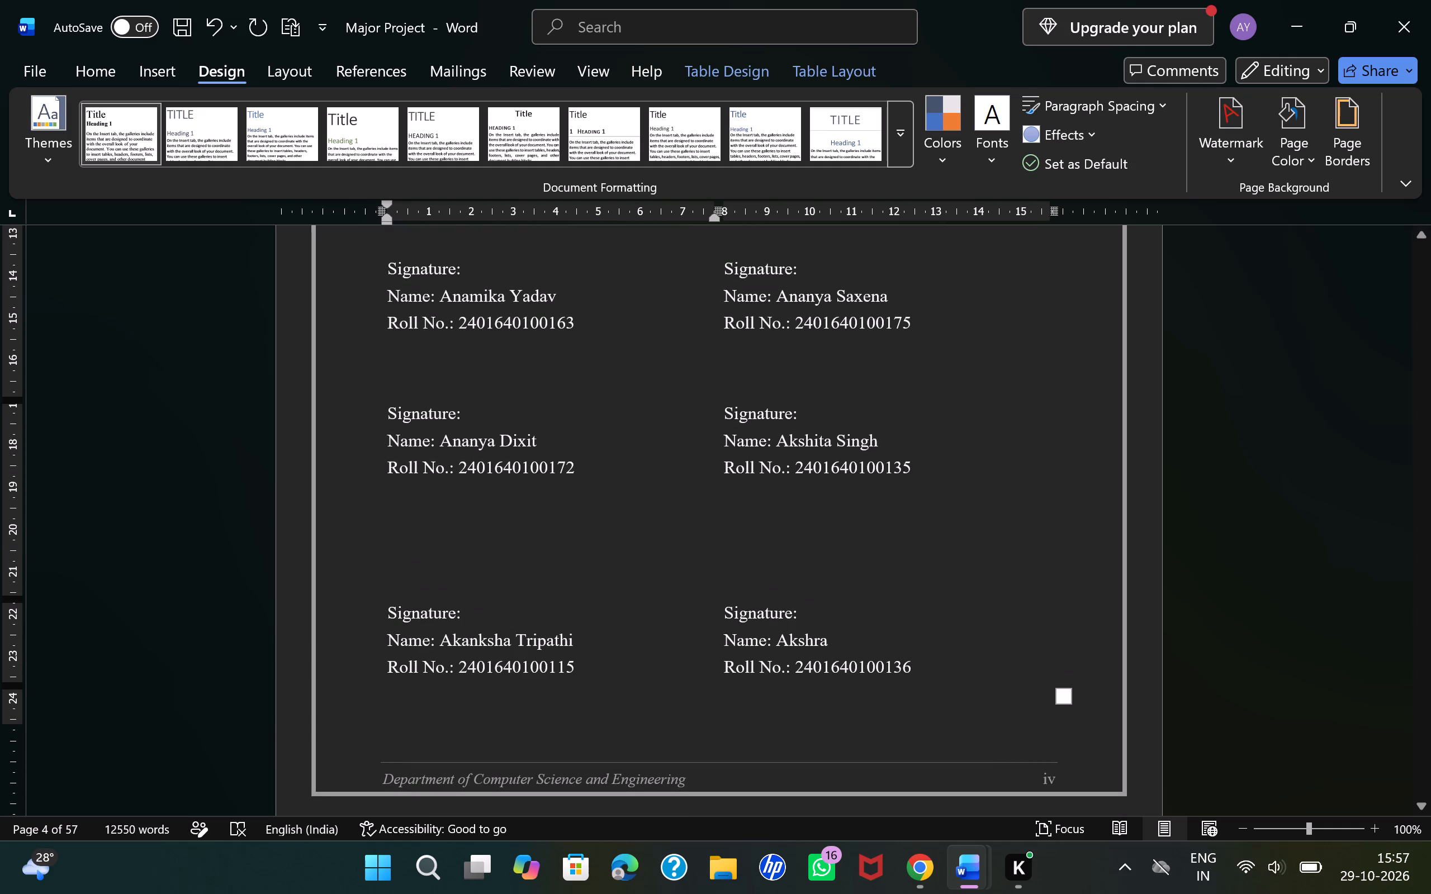
pyautogui.click(436, 382)
pyautogui.press('Return')
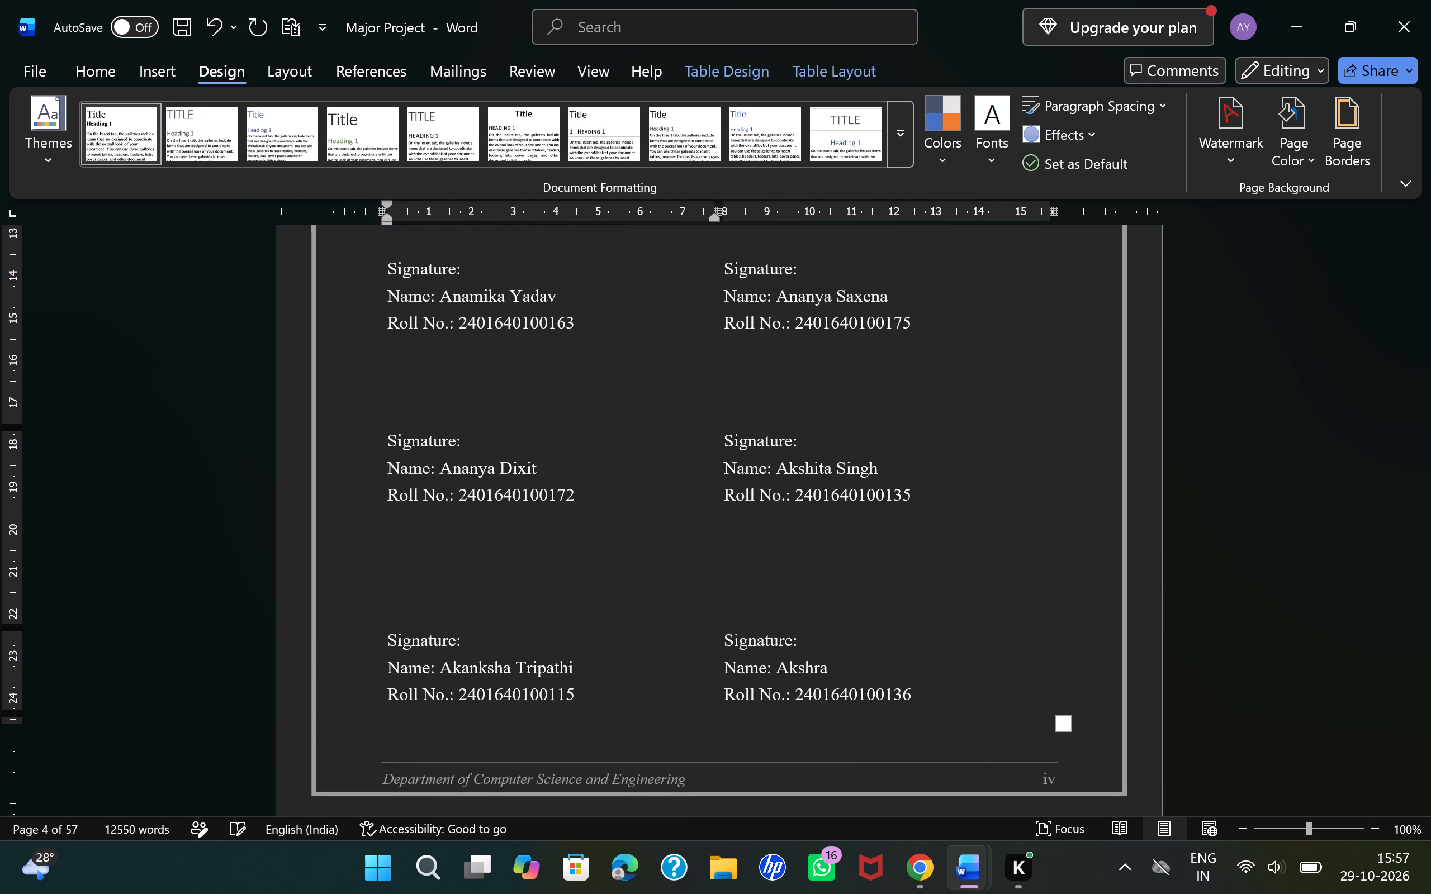
# Review the layout of the report's pages from the Abstract through the contents and lists to section 1.5 Scope of the Project.
pyautogui.scroll(-1, 988, 445)
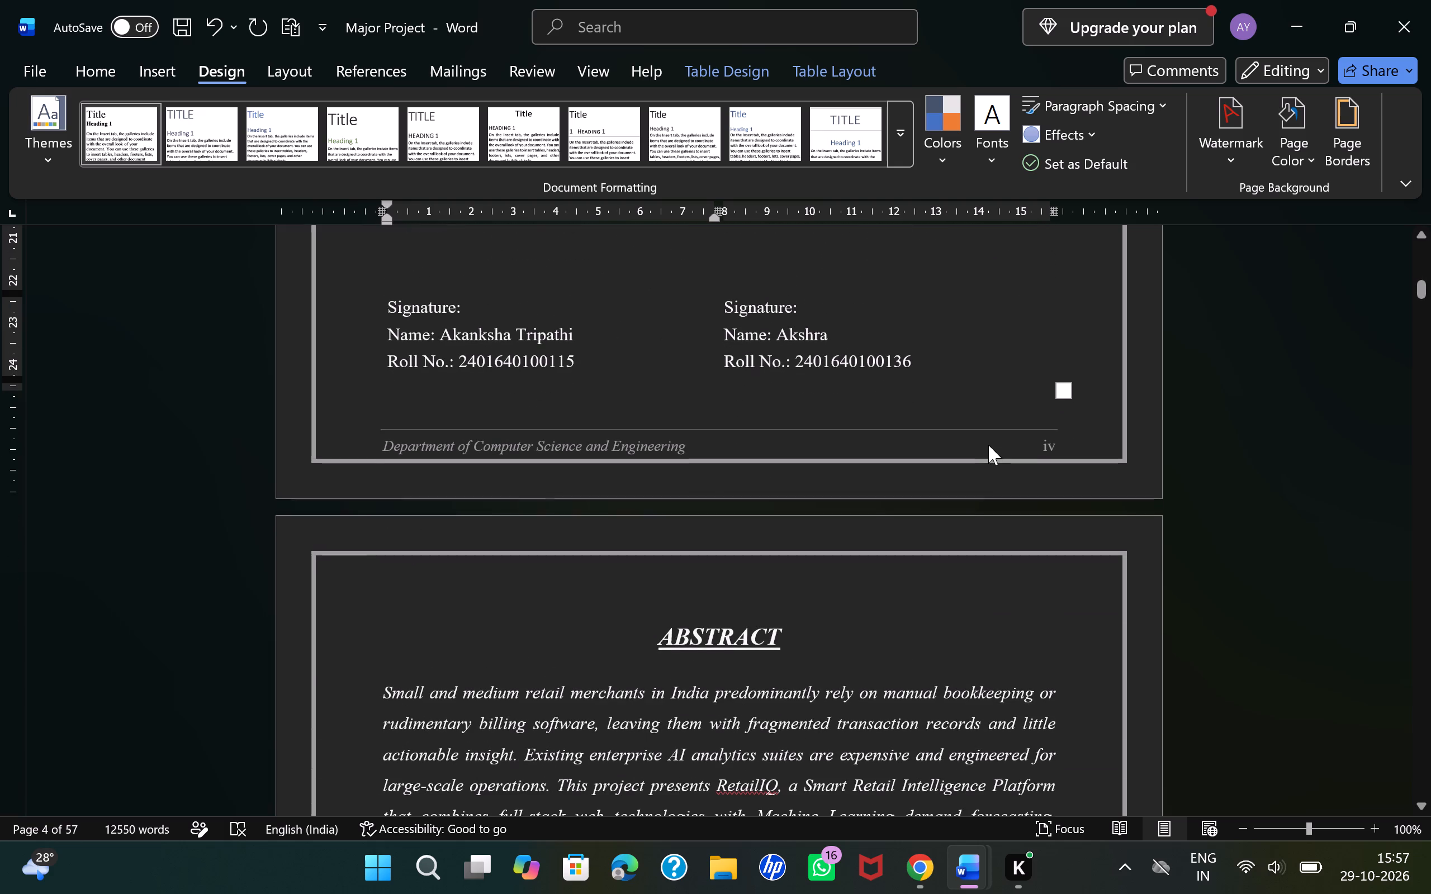
pyautogui.scroll(-1, 923, 536)
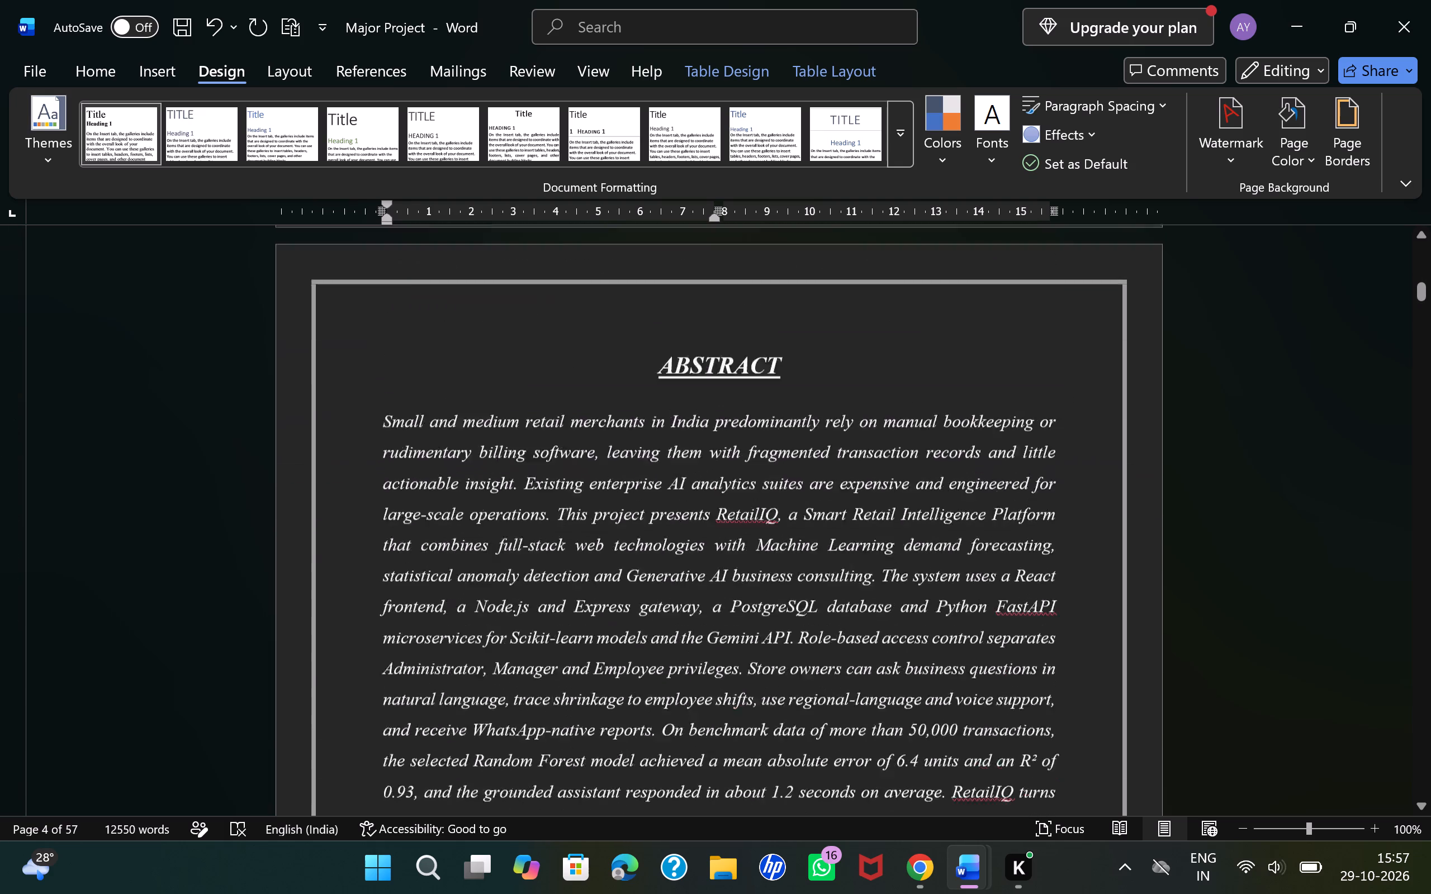
pyautogui.scroll(-3, 923, 536)
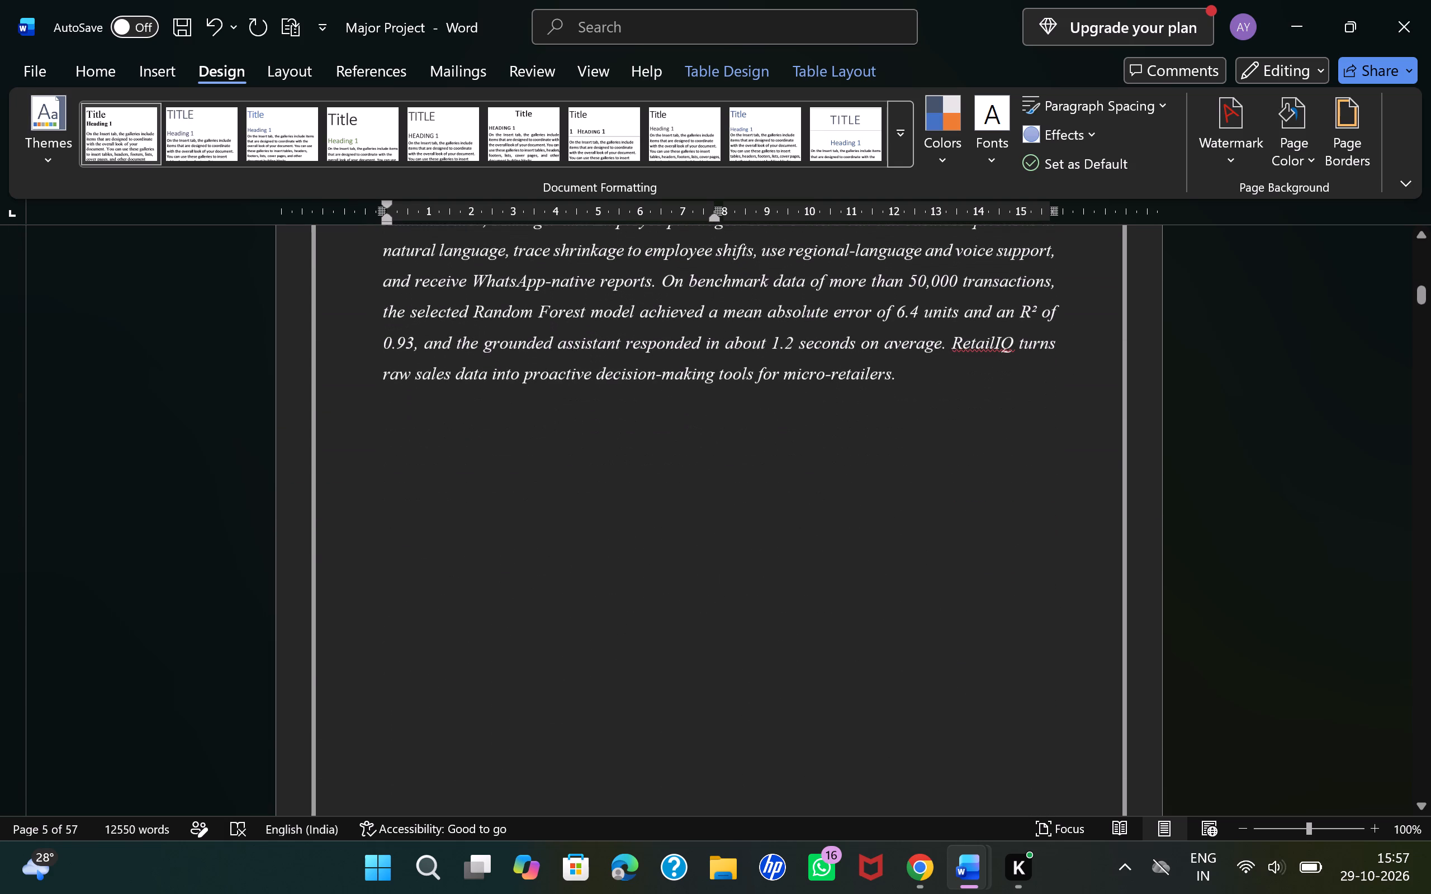
pyautogui.scroll(2, 923, 536)
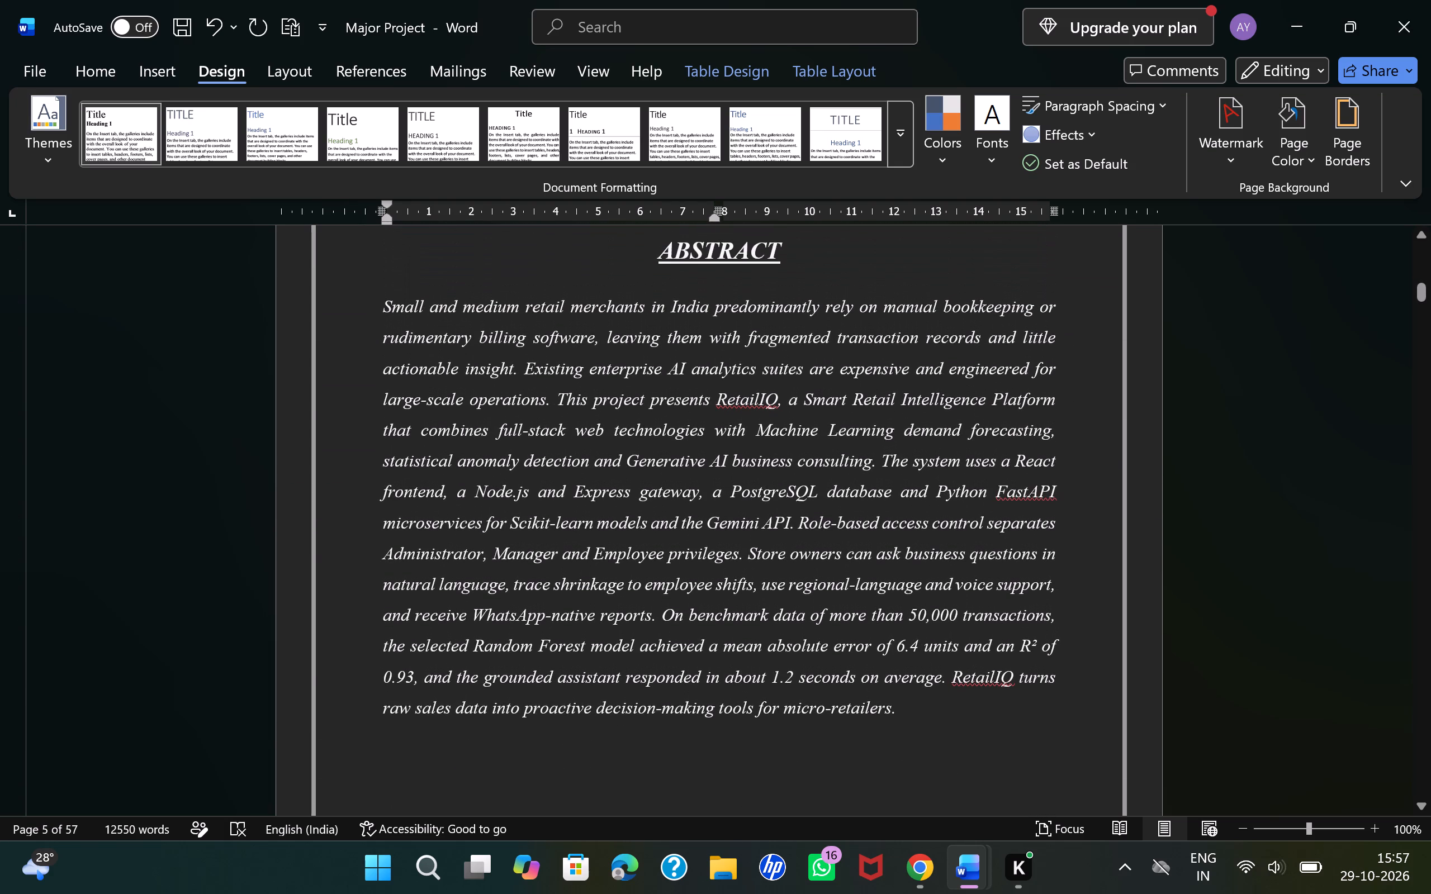
pyautogui.scroll(-3, 892, 657)
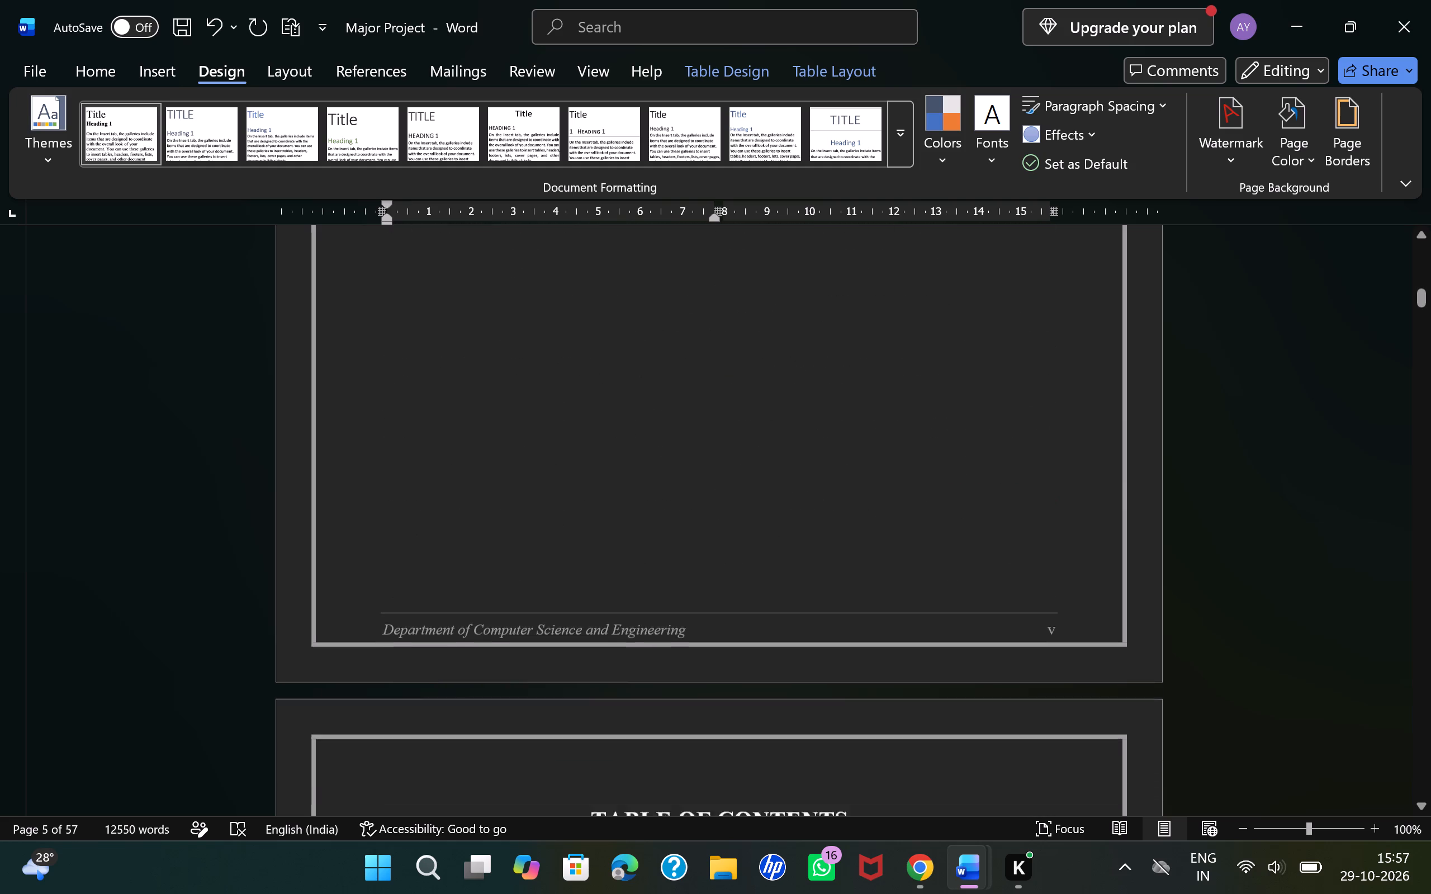
pyautogui.scroll(-4, 892, 657)
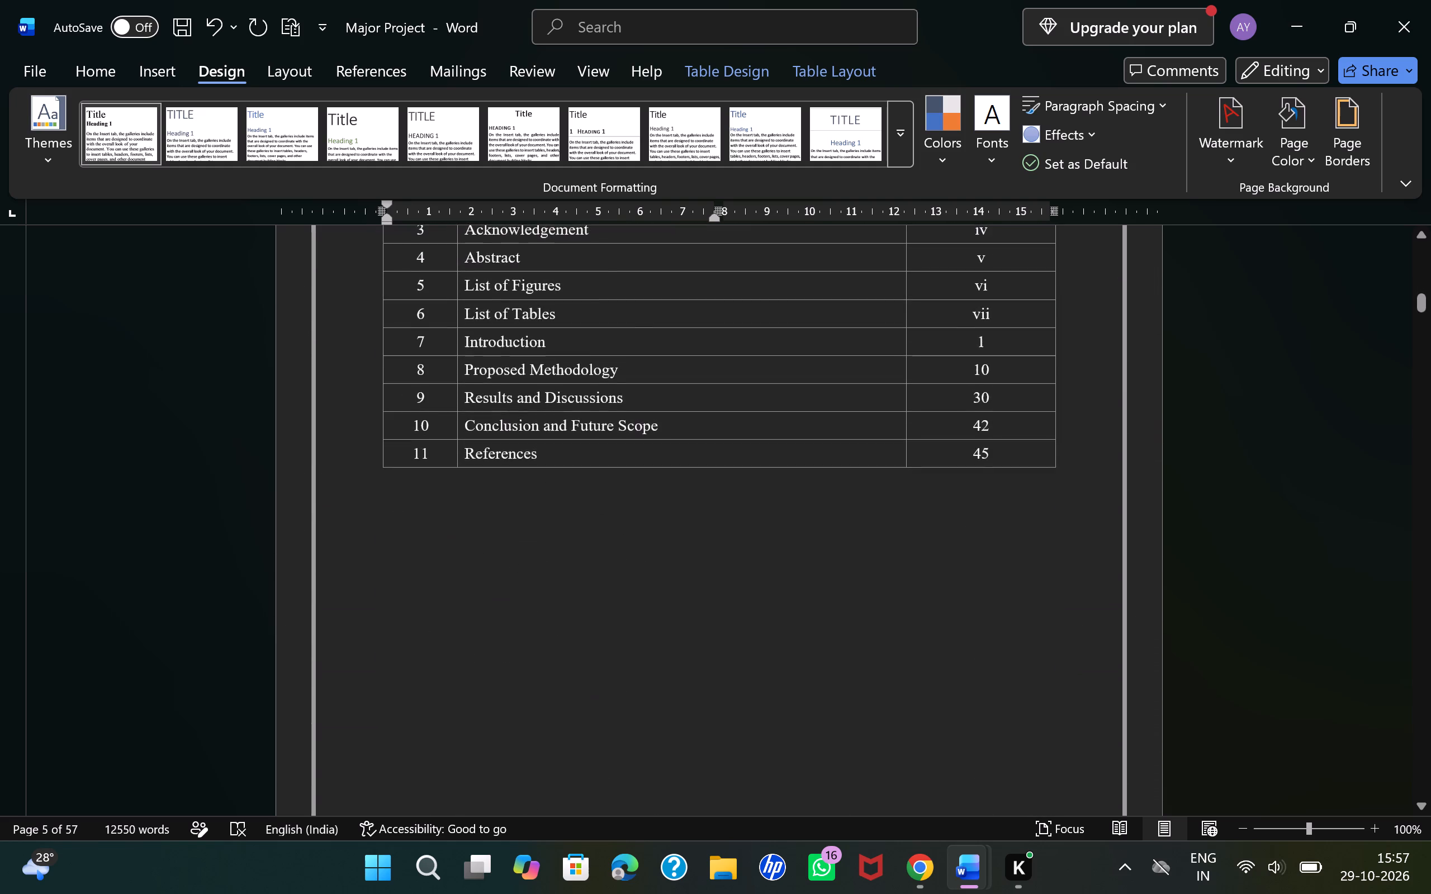
pyautogui.scroll(-5, 892, 657)
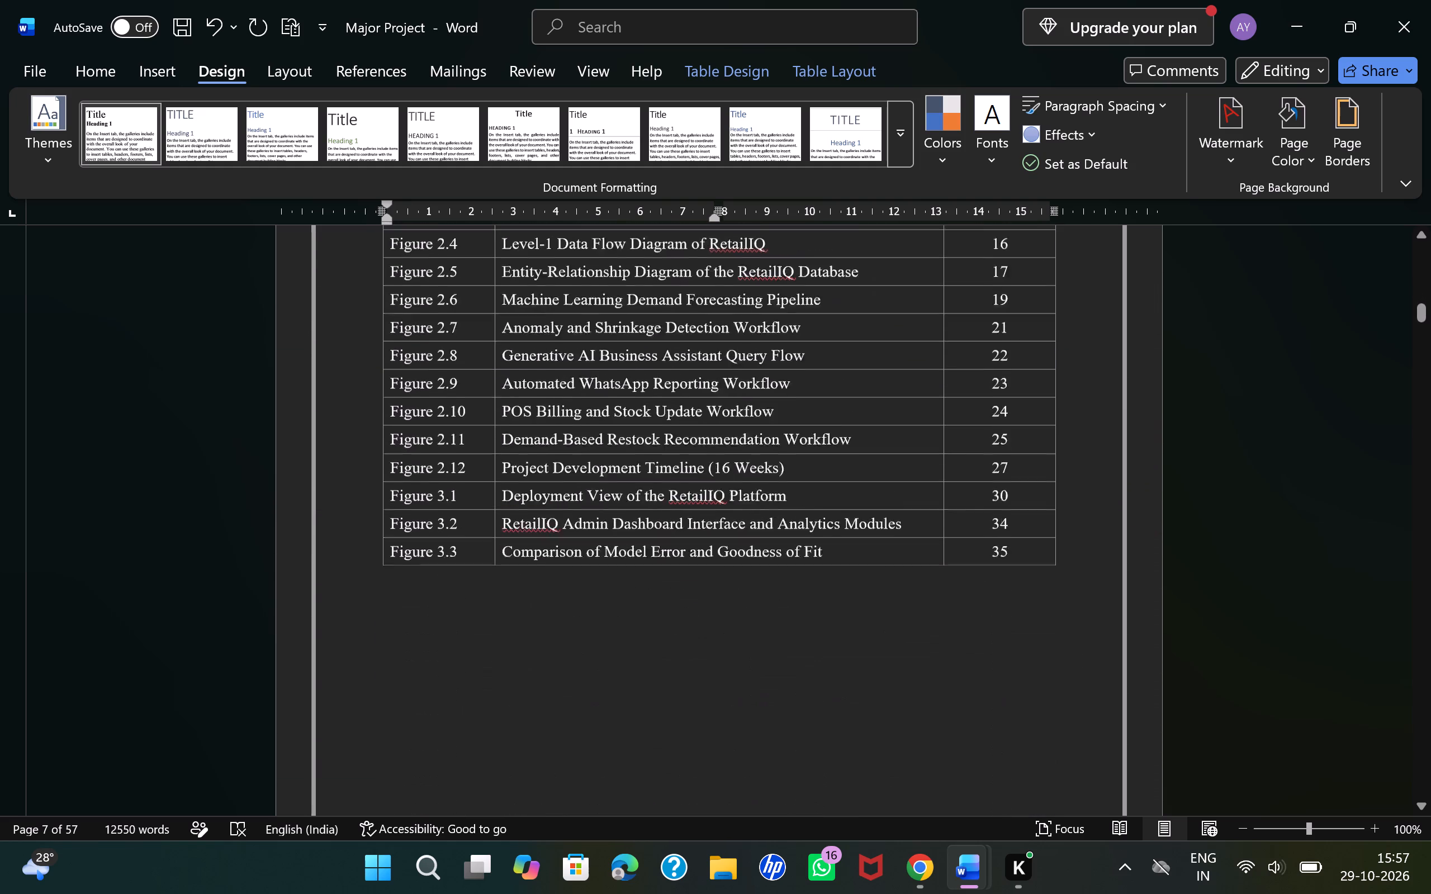
pyautogui.scroll(-6, 892, 657)
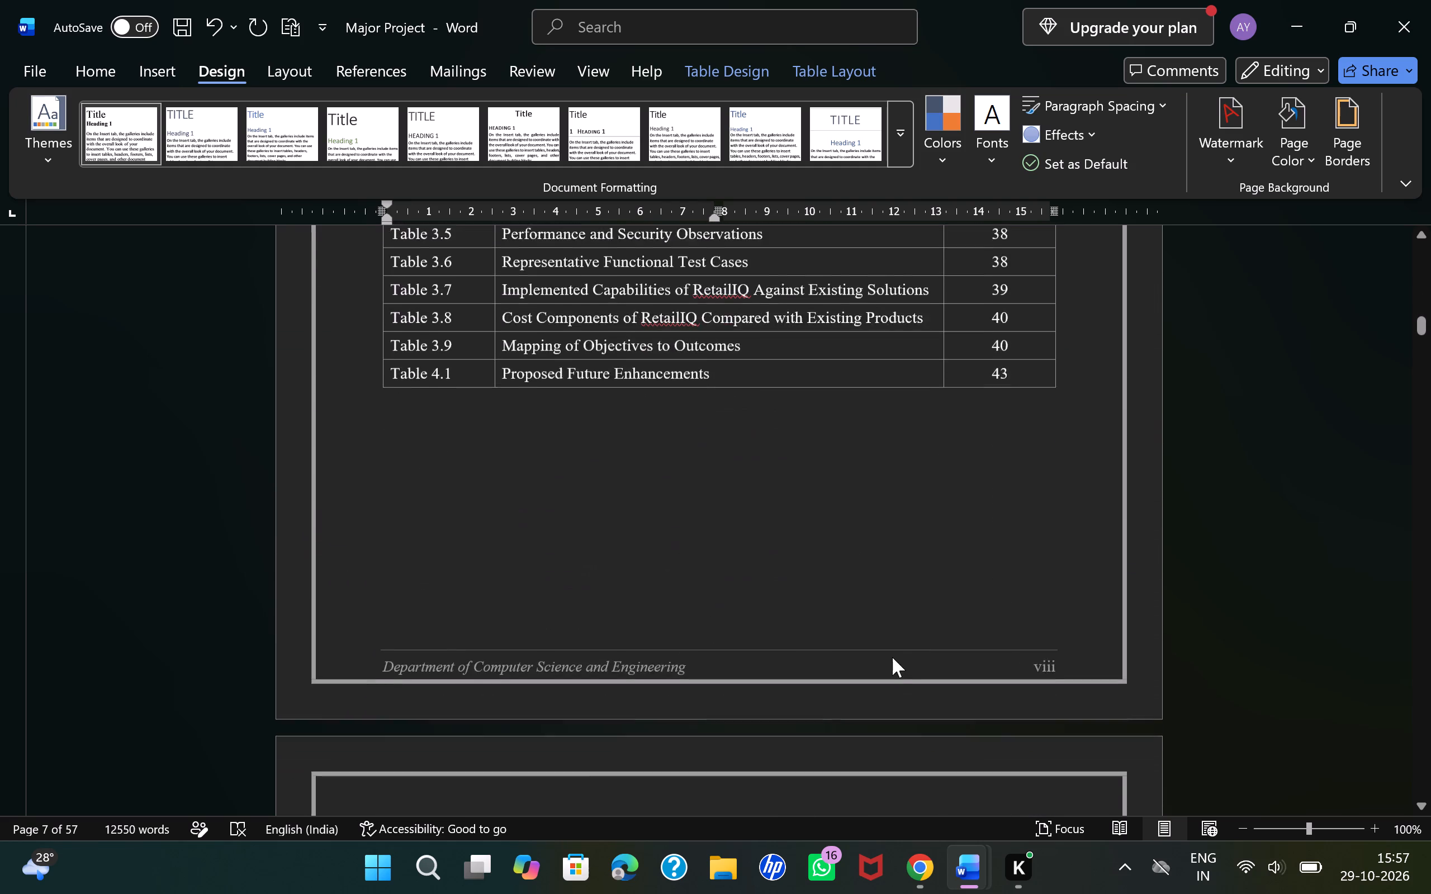
pyautogui.scroll(-4, 892, 657)
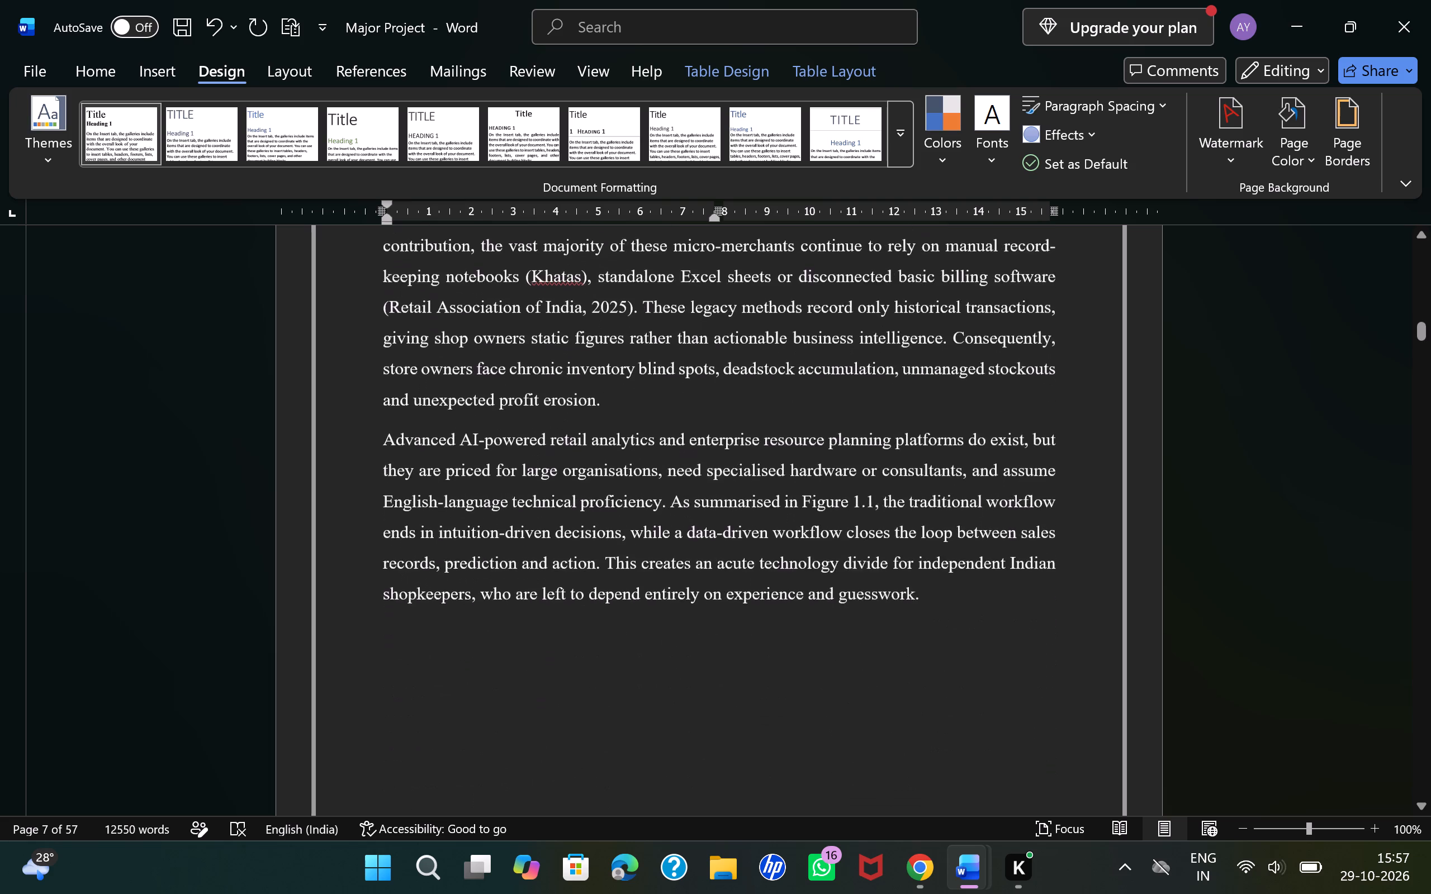
pyautogui.scroll(-8, 892, 657)
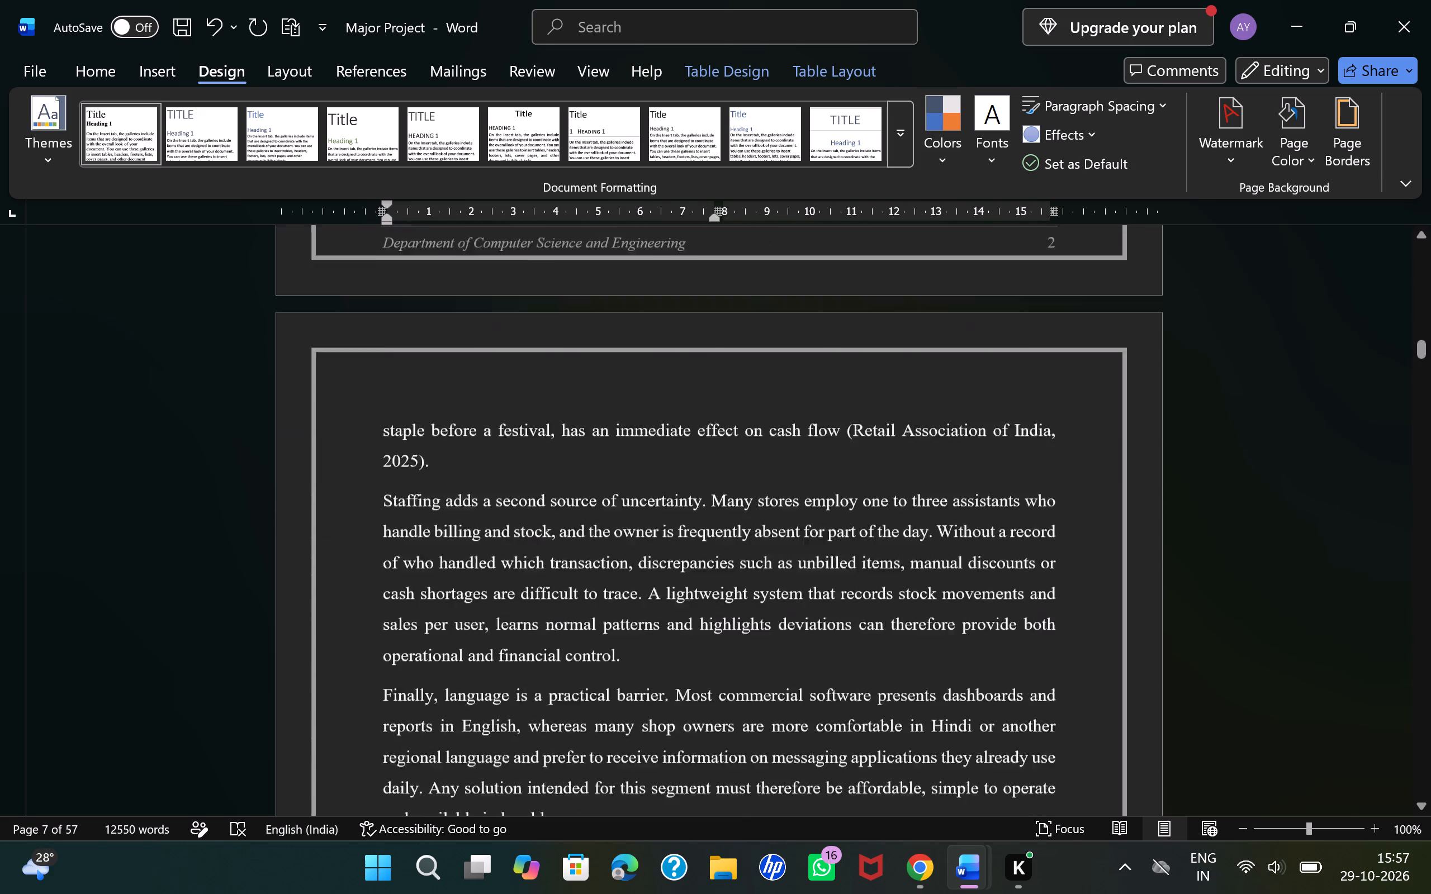
pyautogui.scroll(-2, 892, 657)
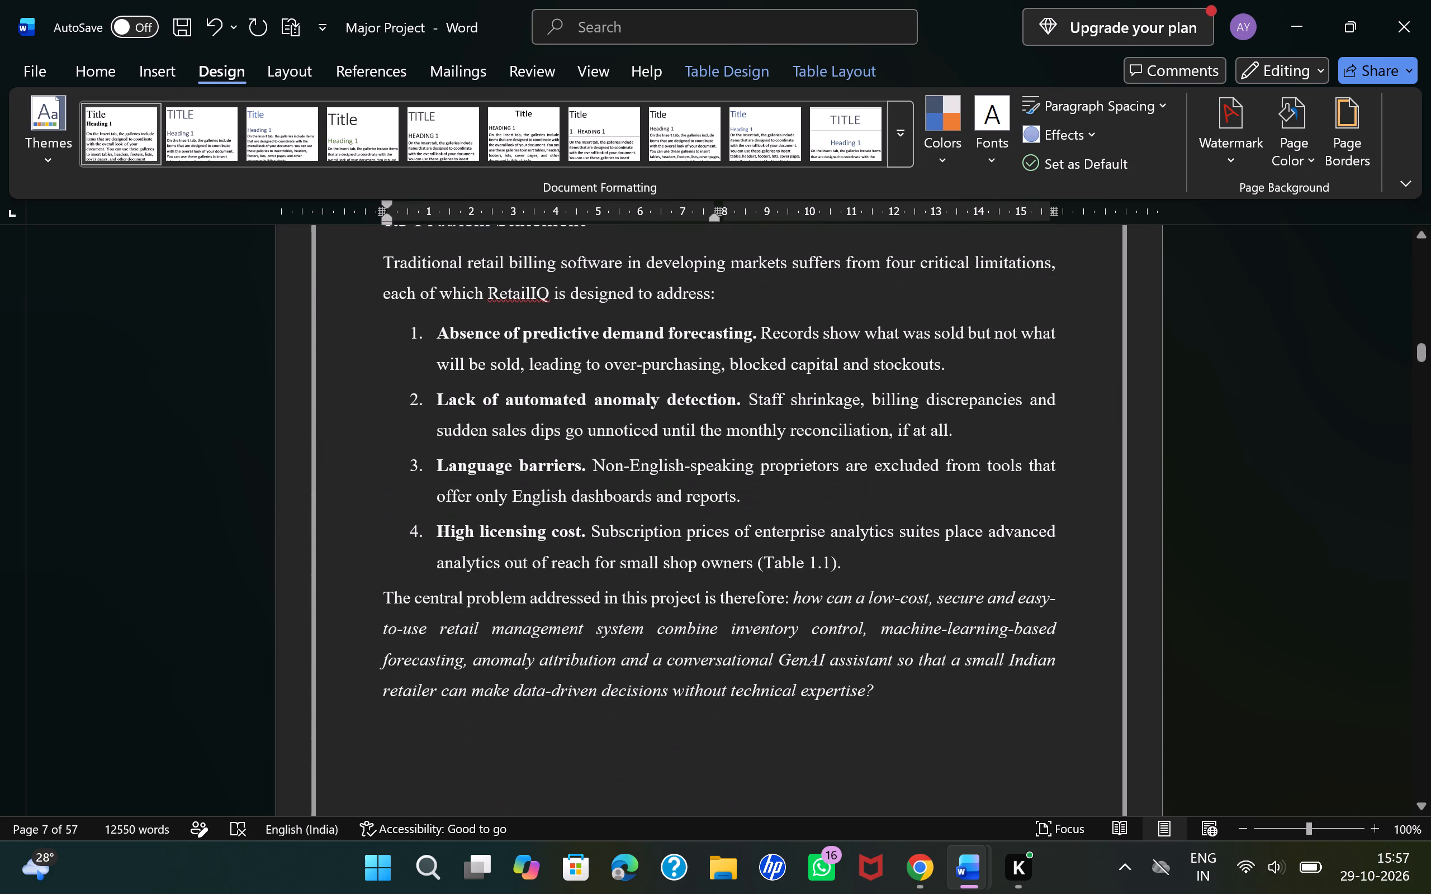
pyautogui.scroll(-4, 892, 657)
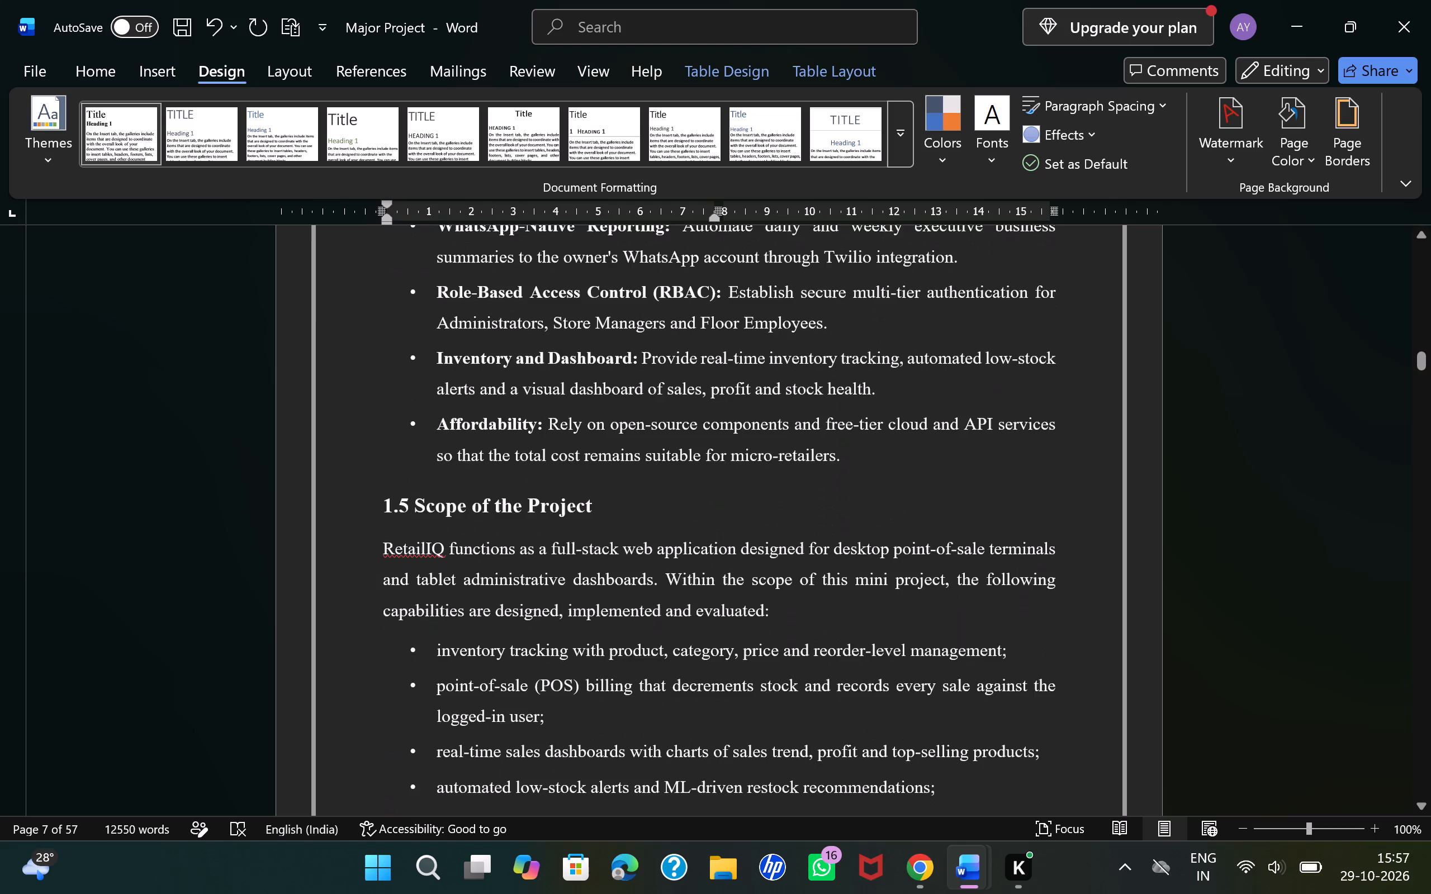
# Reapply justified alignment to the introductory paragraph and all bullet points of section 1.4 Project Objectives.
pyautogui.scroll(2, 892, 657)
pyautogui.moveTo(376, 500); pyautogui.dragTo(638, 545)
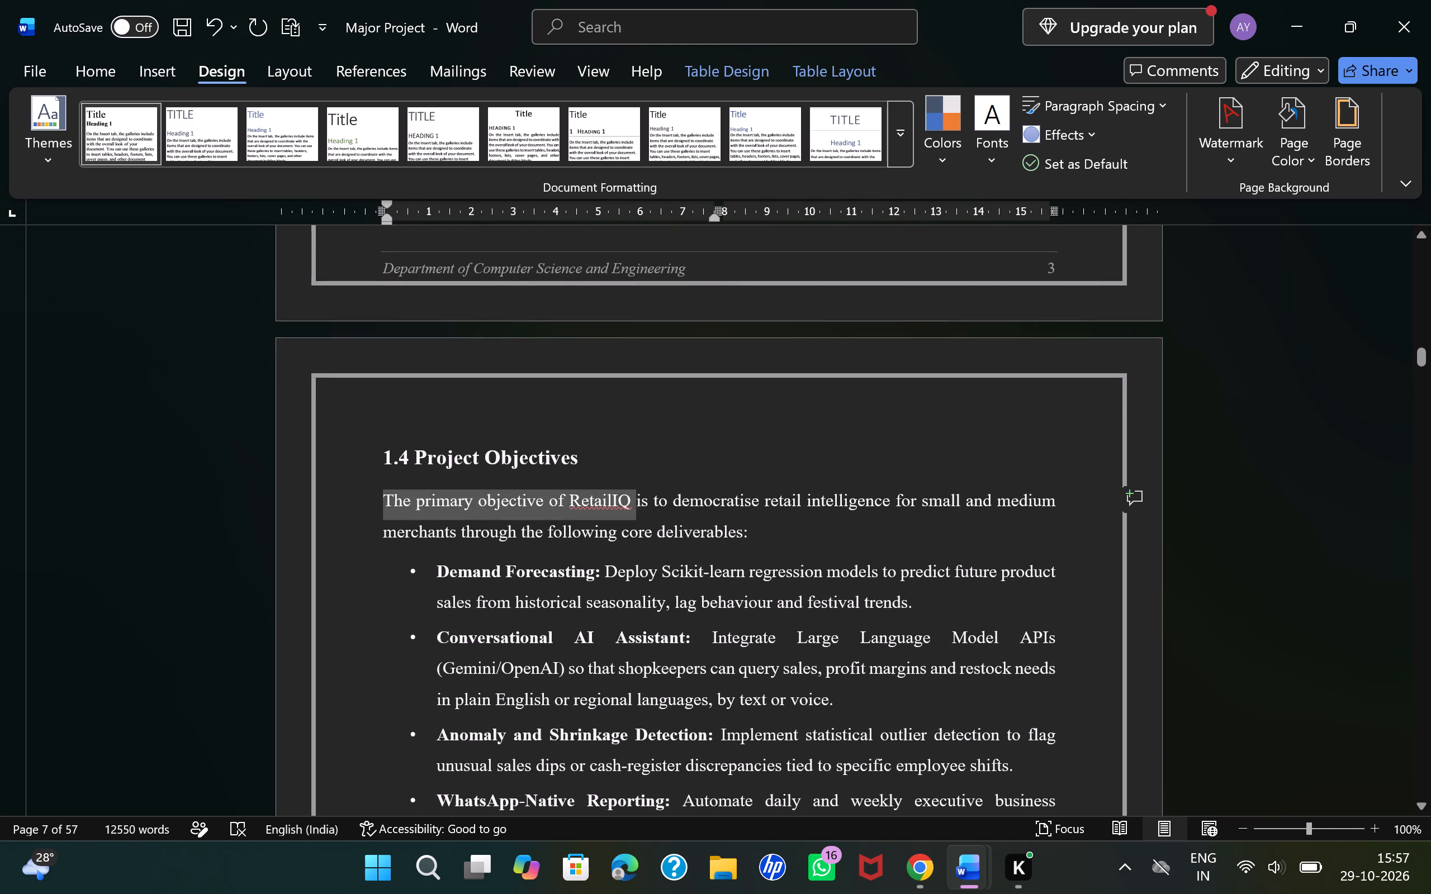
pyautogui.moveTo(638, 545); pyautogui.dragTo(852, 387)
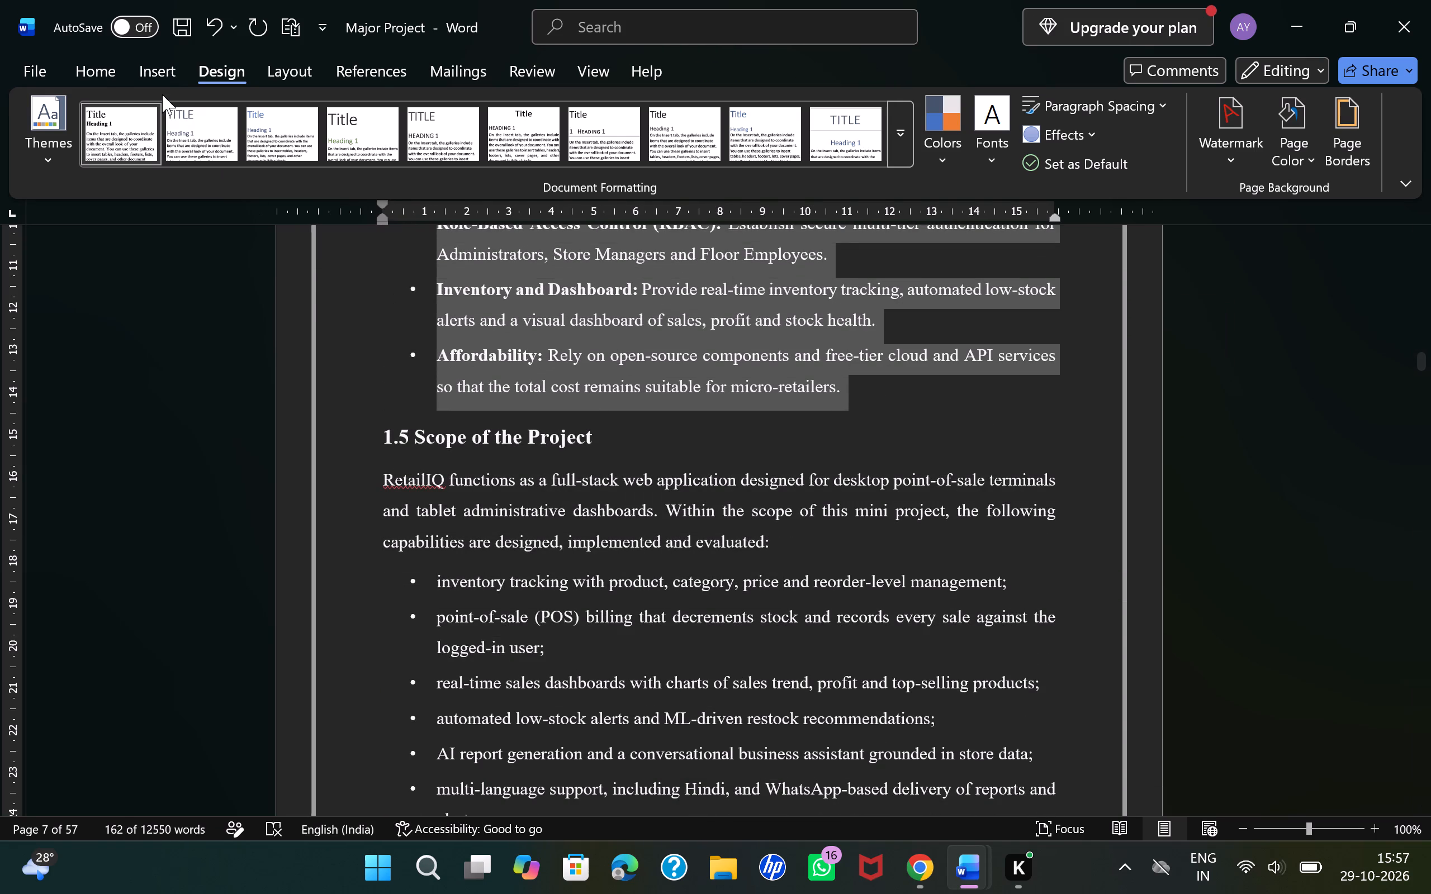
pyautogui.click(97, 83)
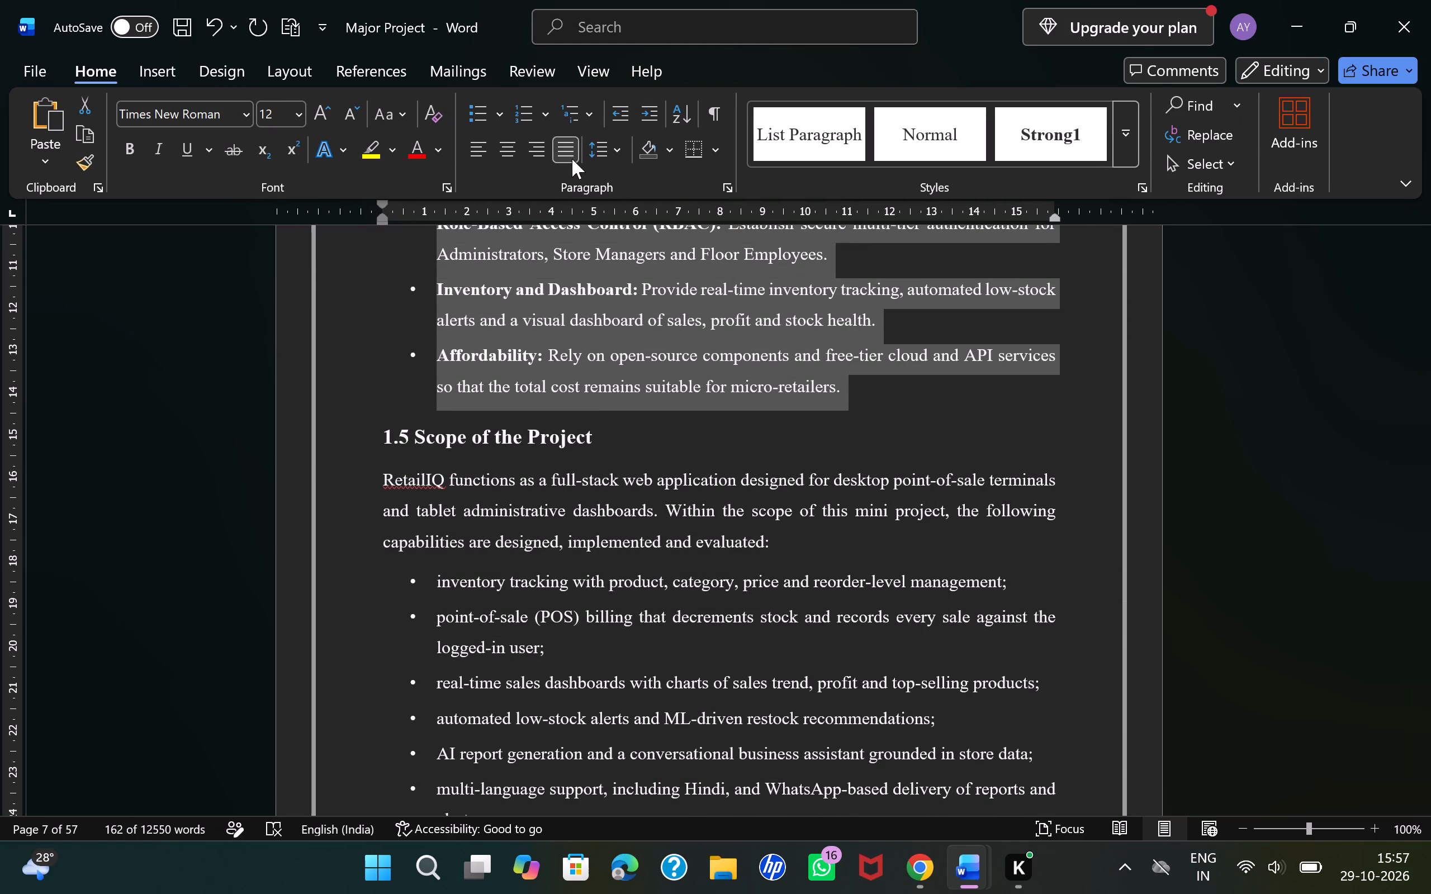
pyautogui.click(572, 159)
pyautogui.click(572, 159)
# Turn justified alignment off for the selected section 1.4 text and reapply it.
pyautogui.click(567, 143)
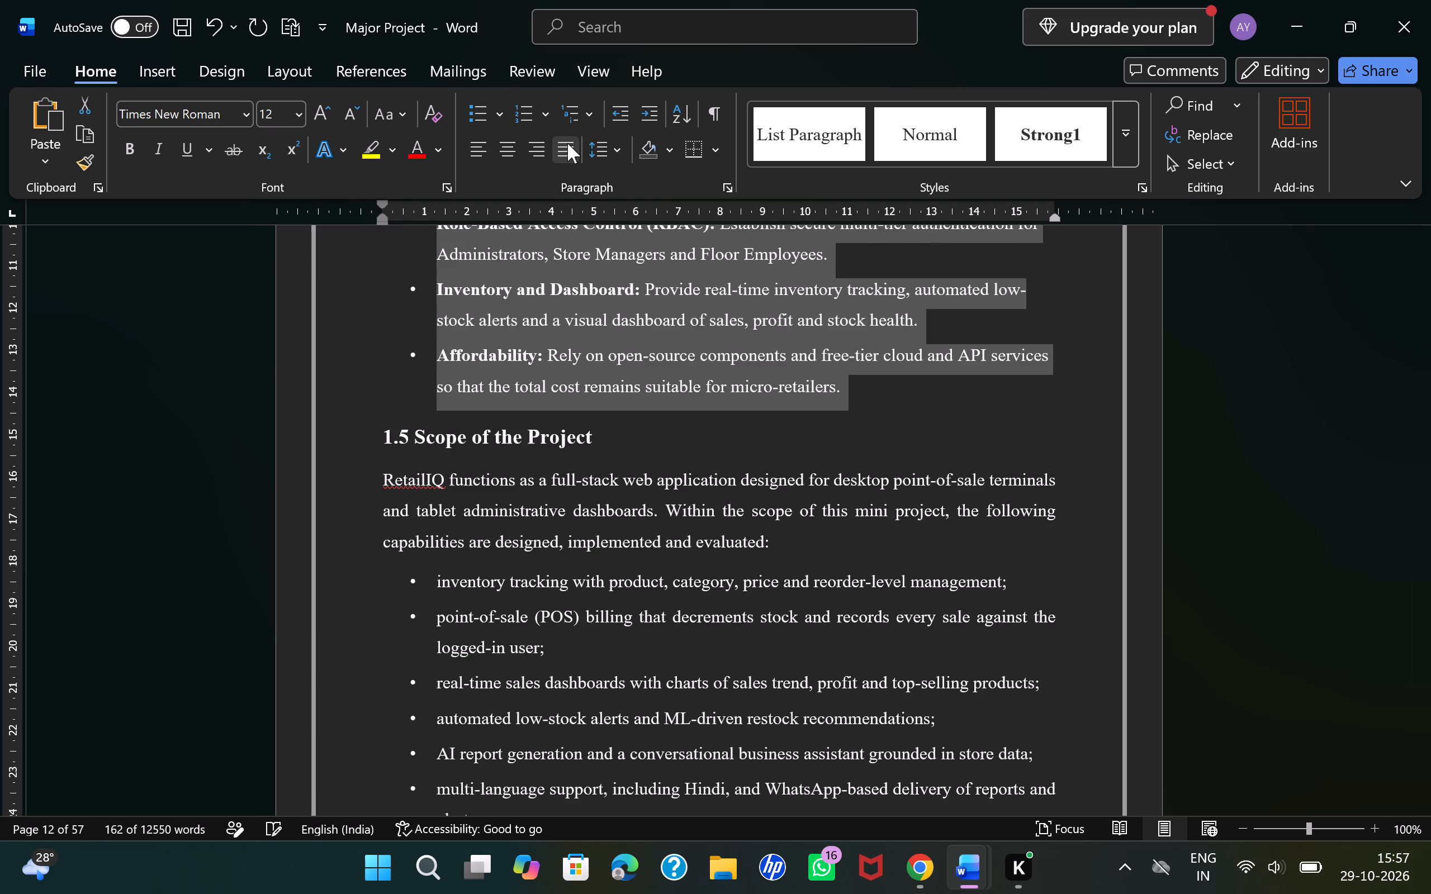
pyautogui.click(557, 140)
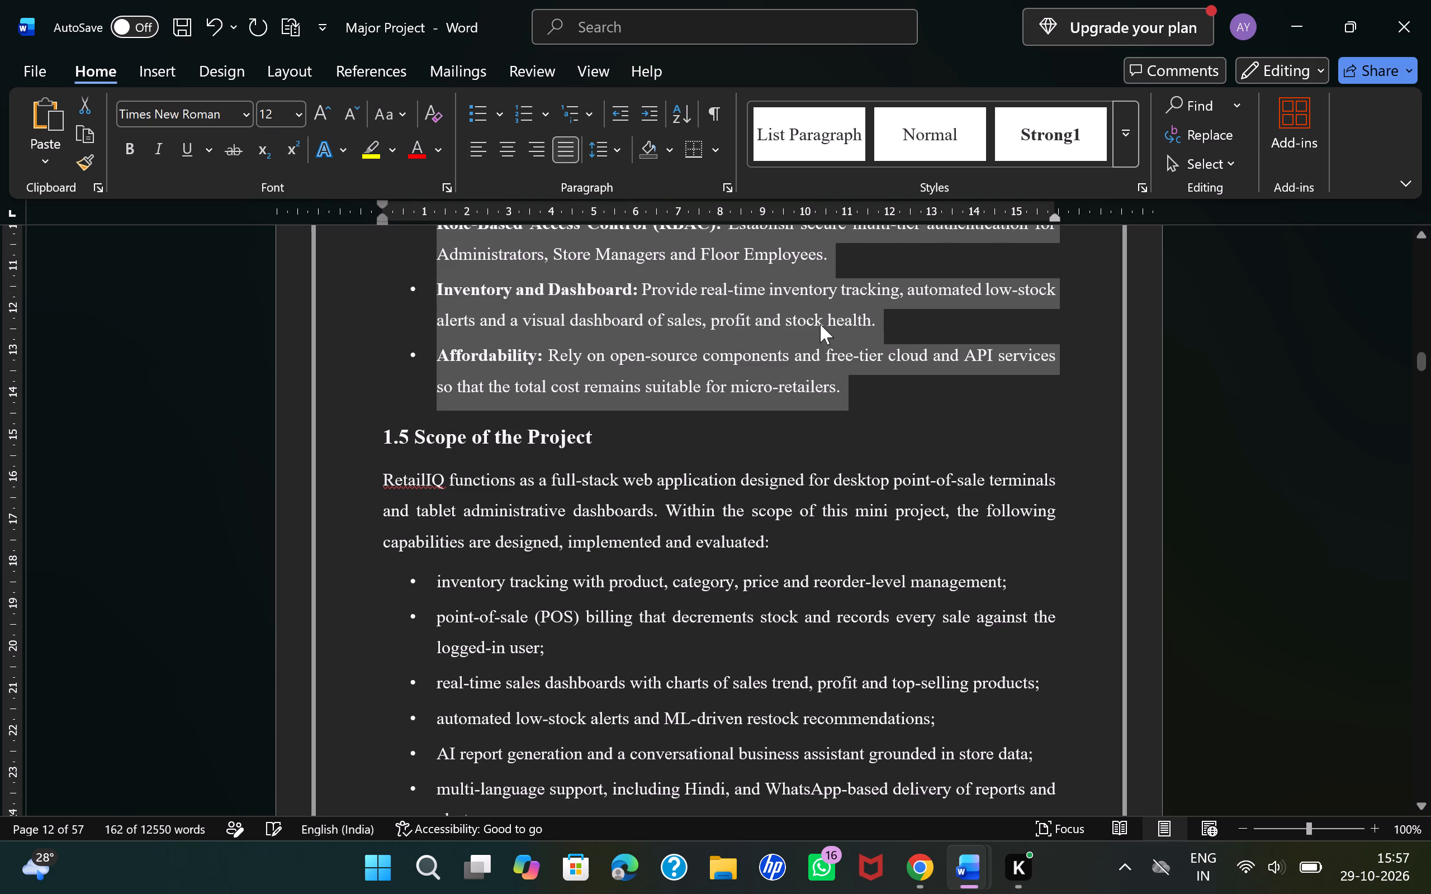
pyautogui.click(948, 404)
# Review the layout of the remaining report pages through the references, working back through the chapters to the cover page.
pyautogui.scroll(-14, 948, 404)
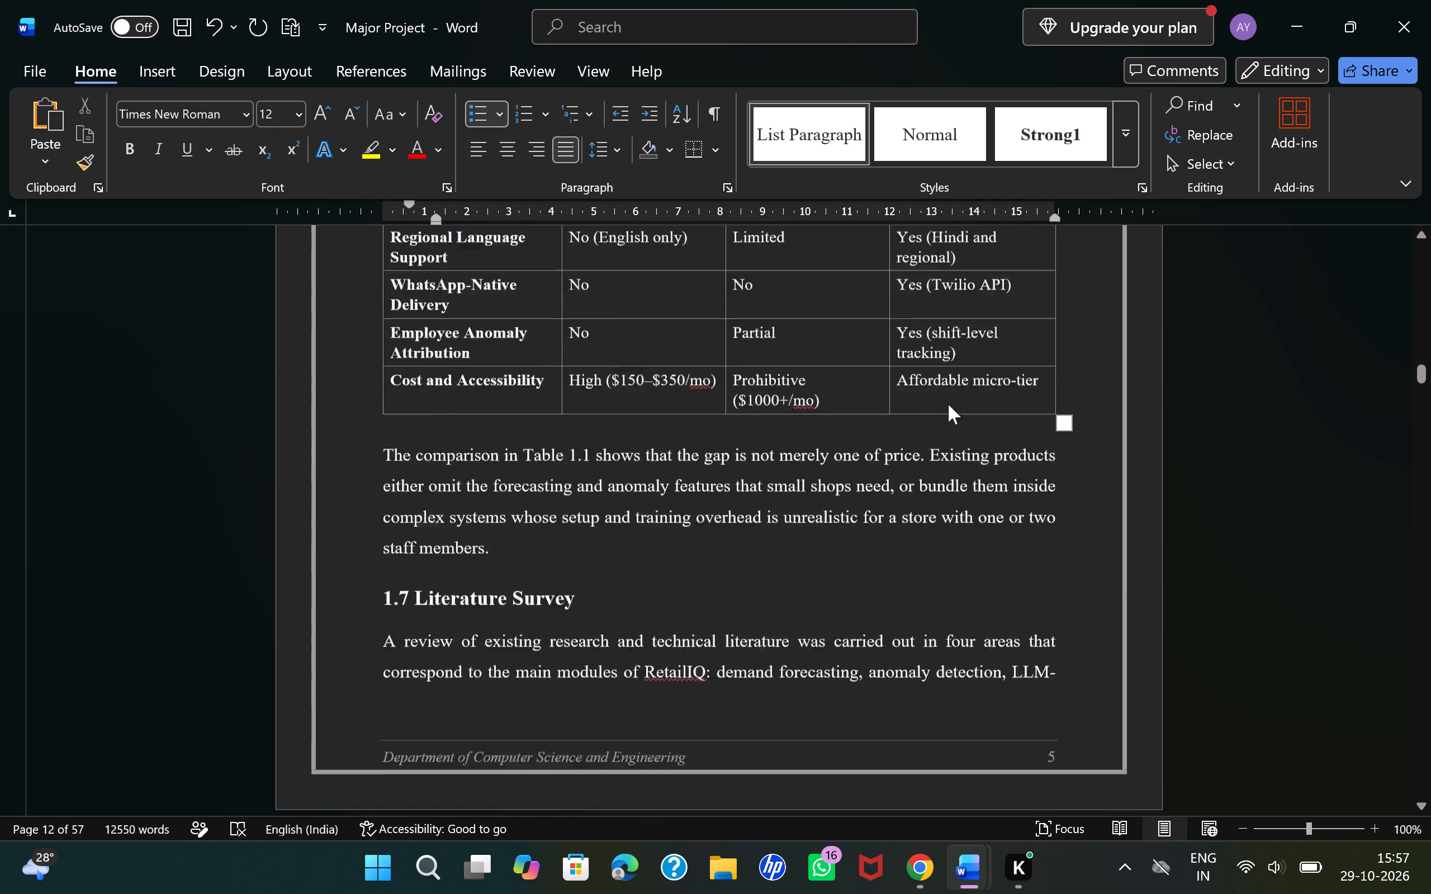
pyautogui.scroll(-20, 948, 404)
pyautogui.scroll(-9, 948, 404)
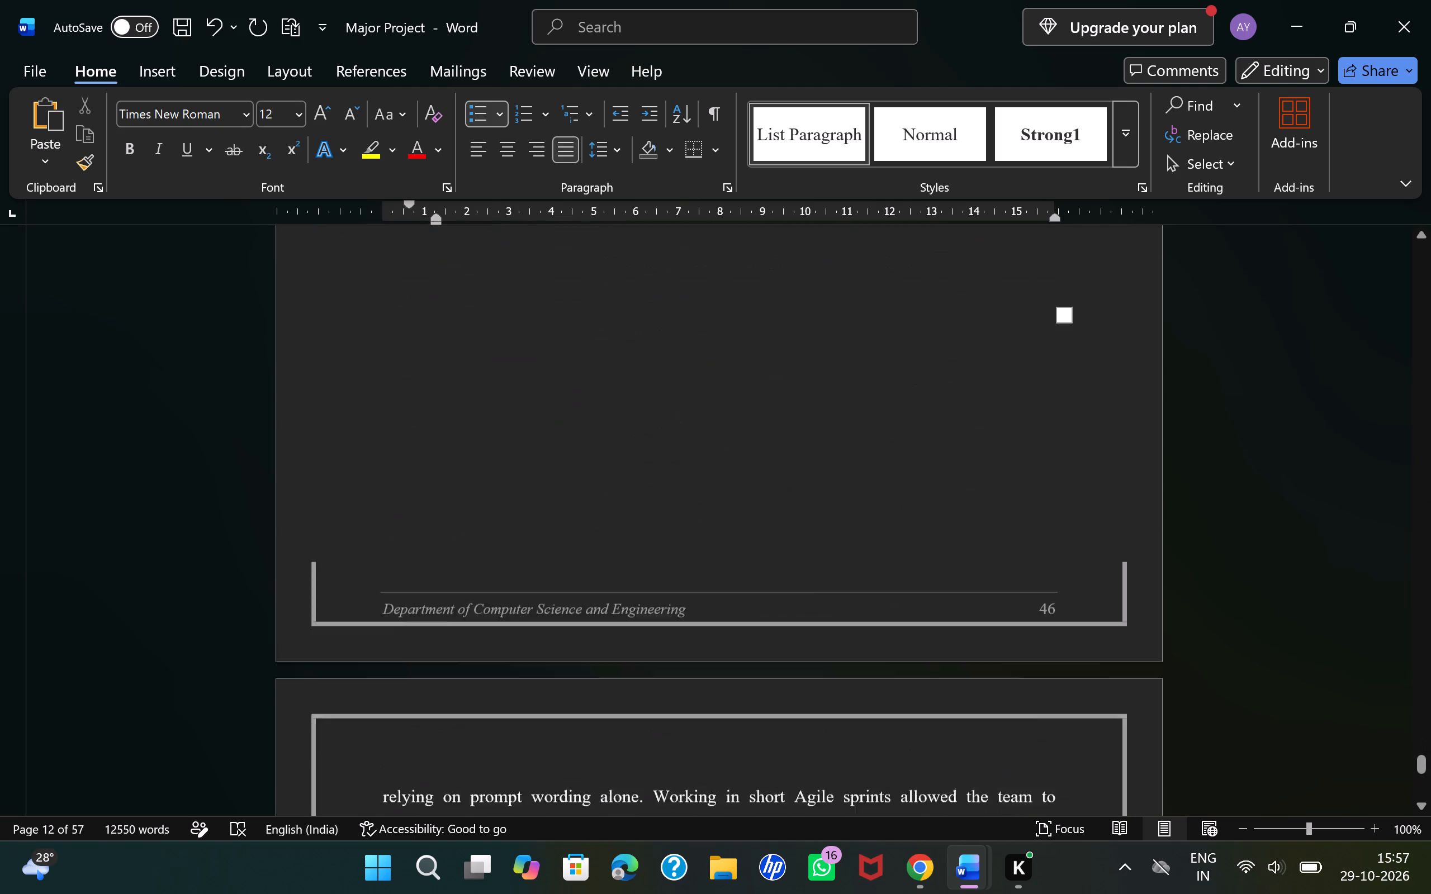
pyautogui.scroll(-13, 948, 404)
pyautogui.scroll(5, 948, 404)
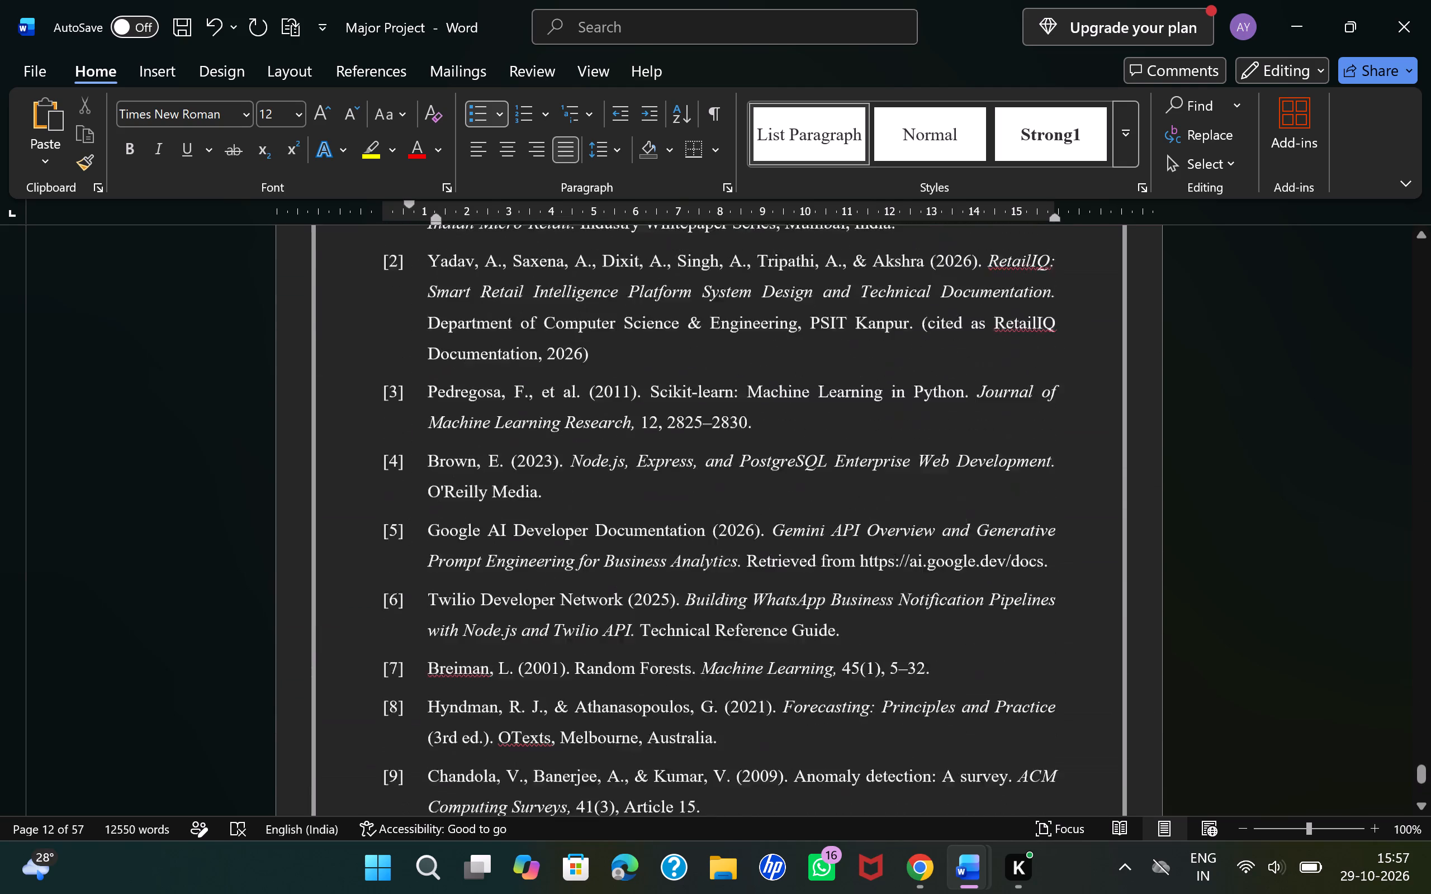
pyautogui.scroll(9, 948, 404)
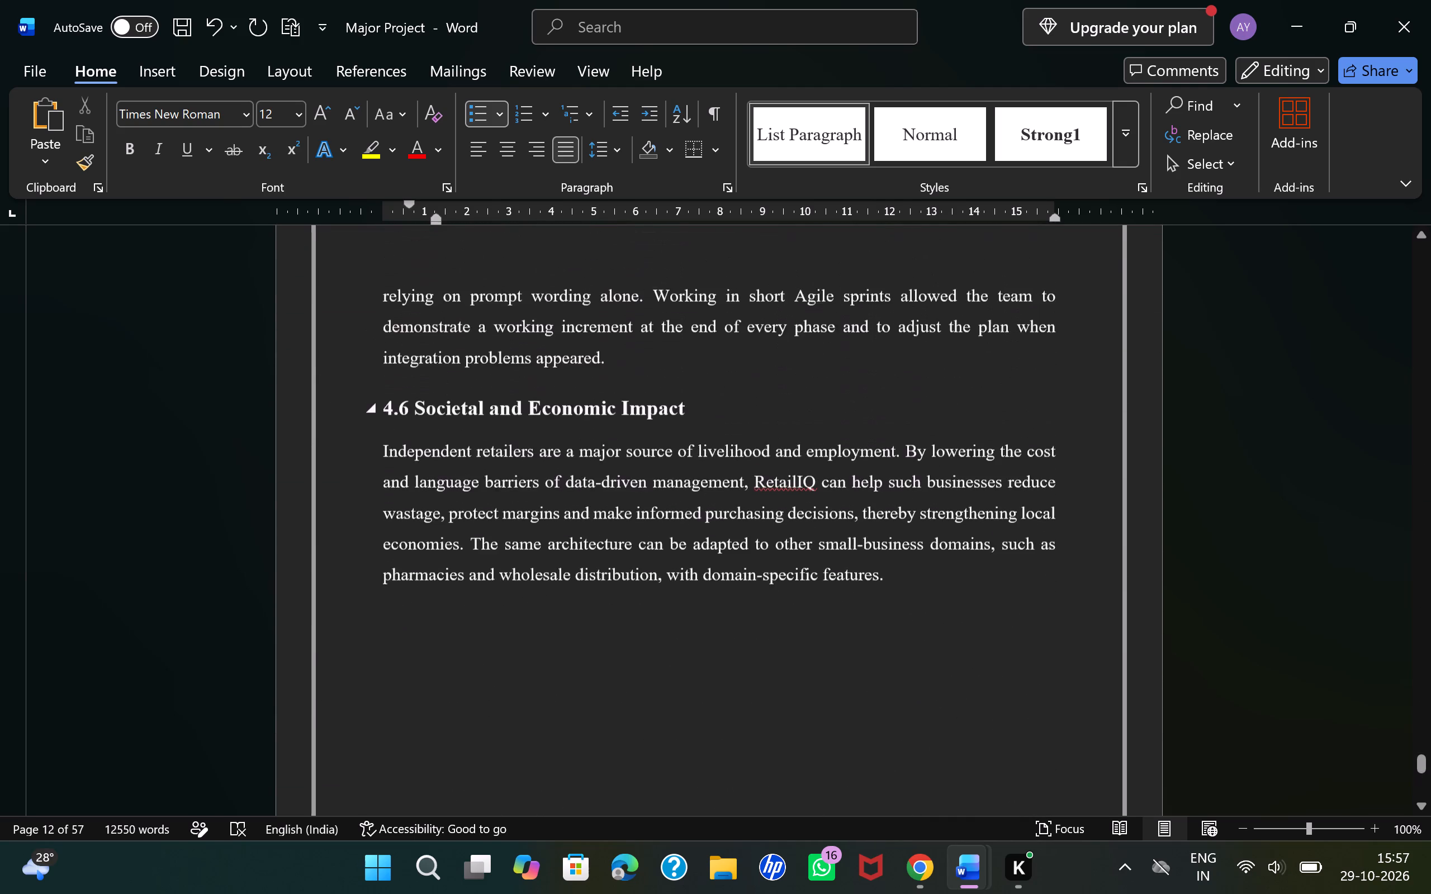
pyautogui.scroll(9, 948, 404)
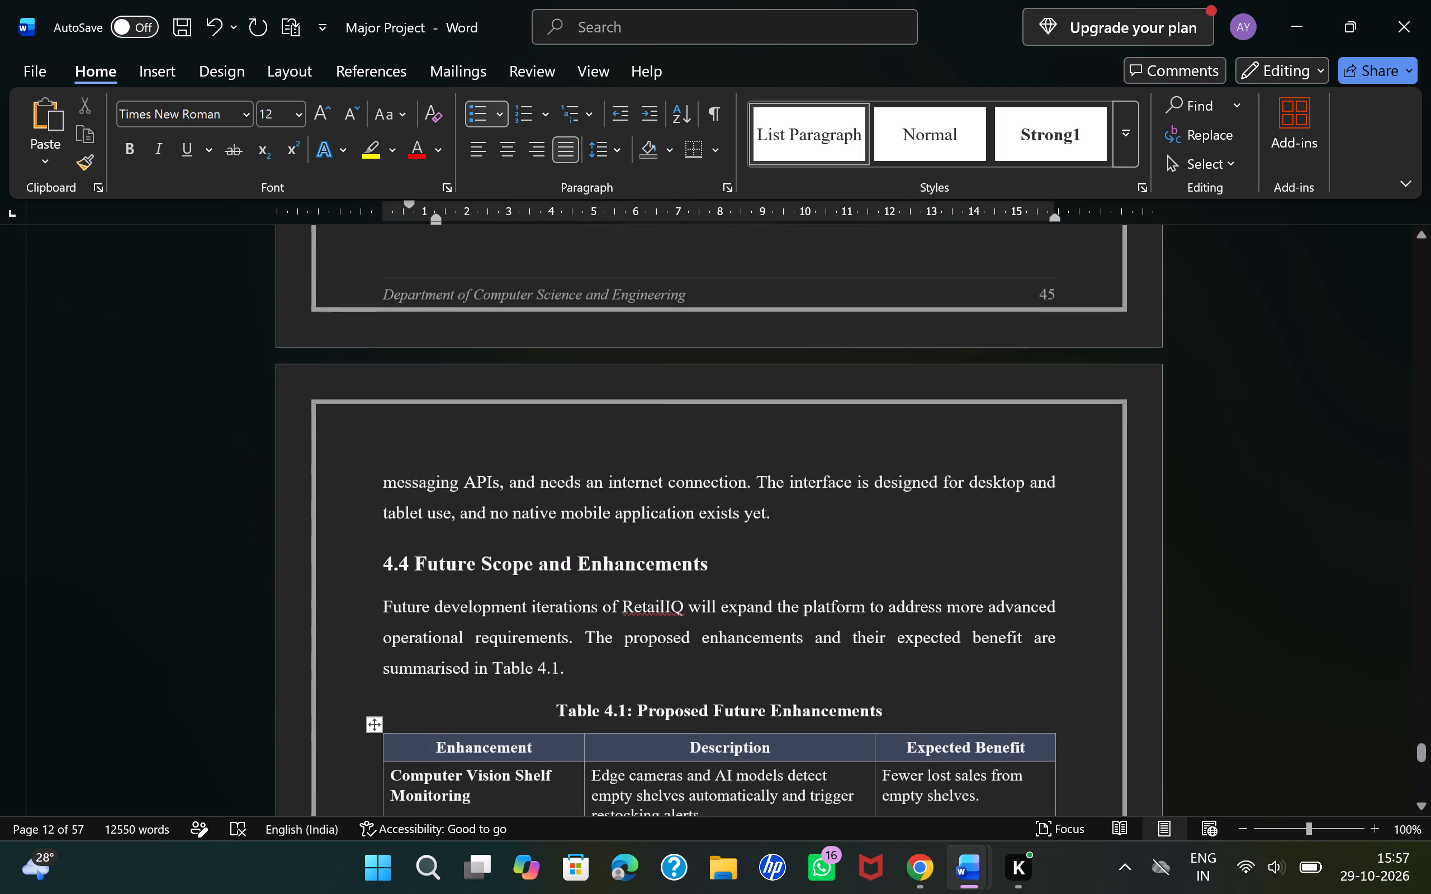
pyautogui.scroll(19, 948, 404)
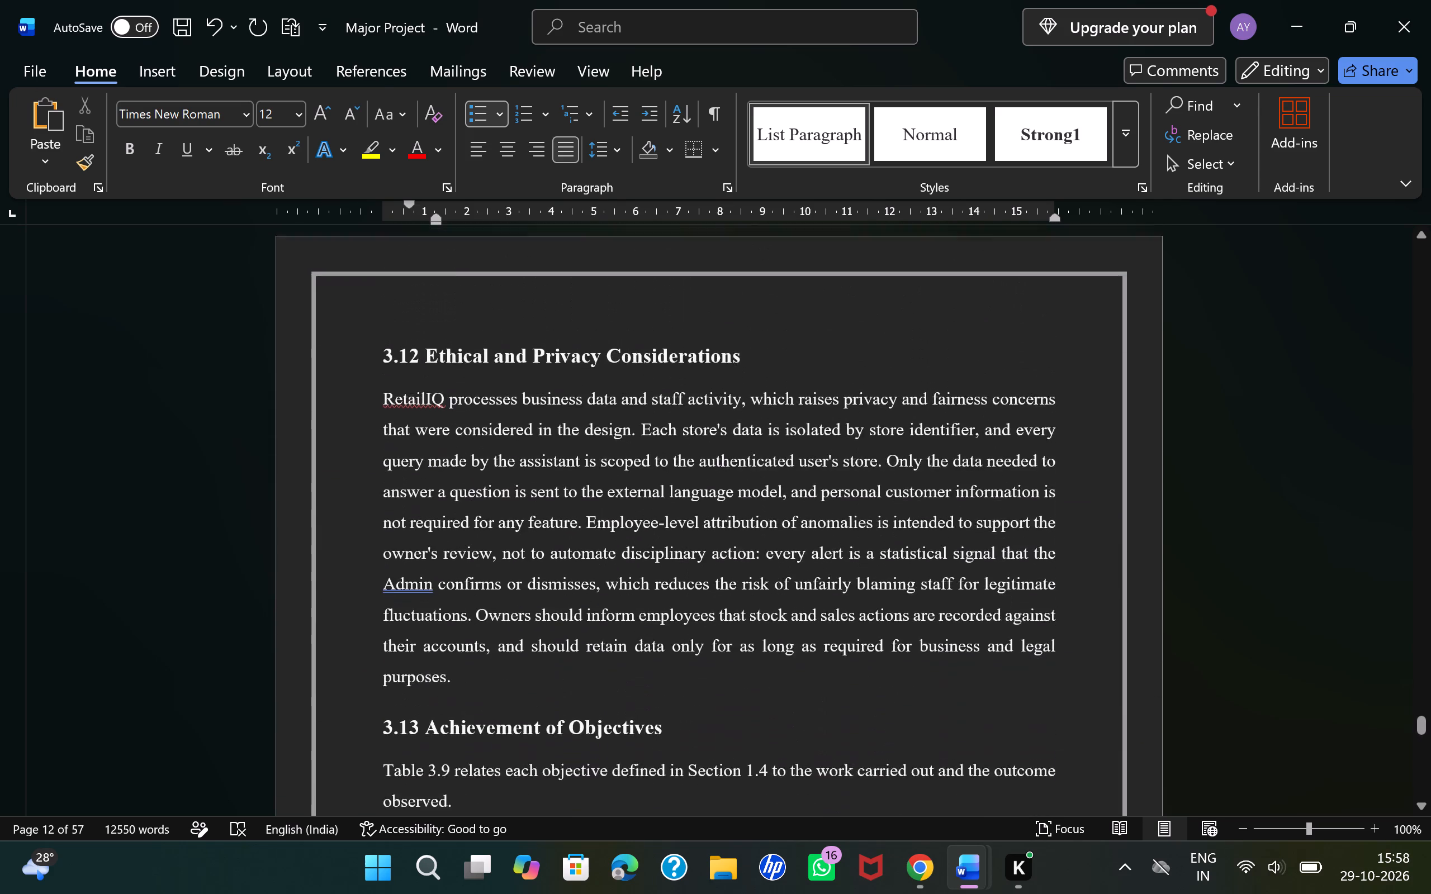
pyautogui.scroll(11, 948, 404)
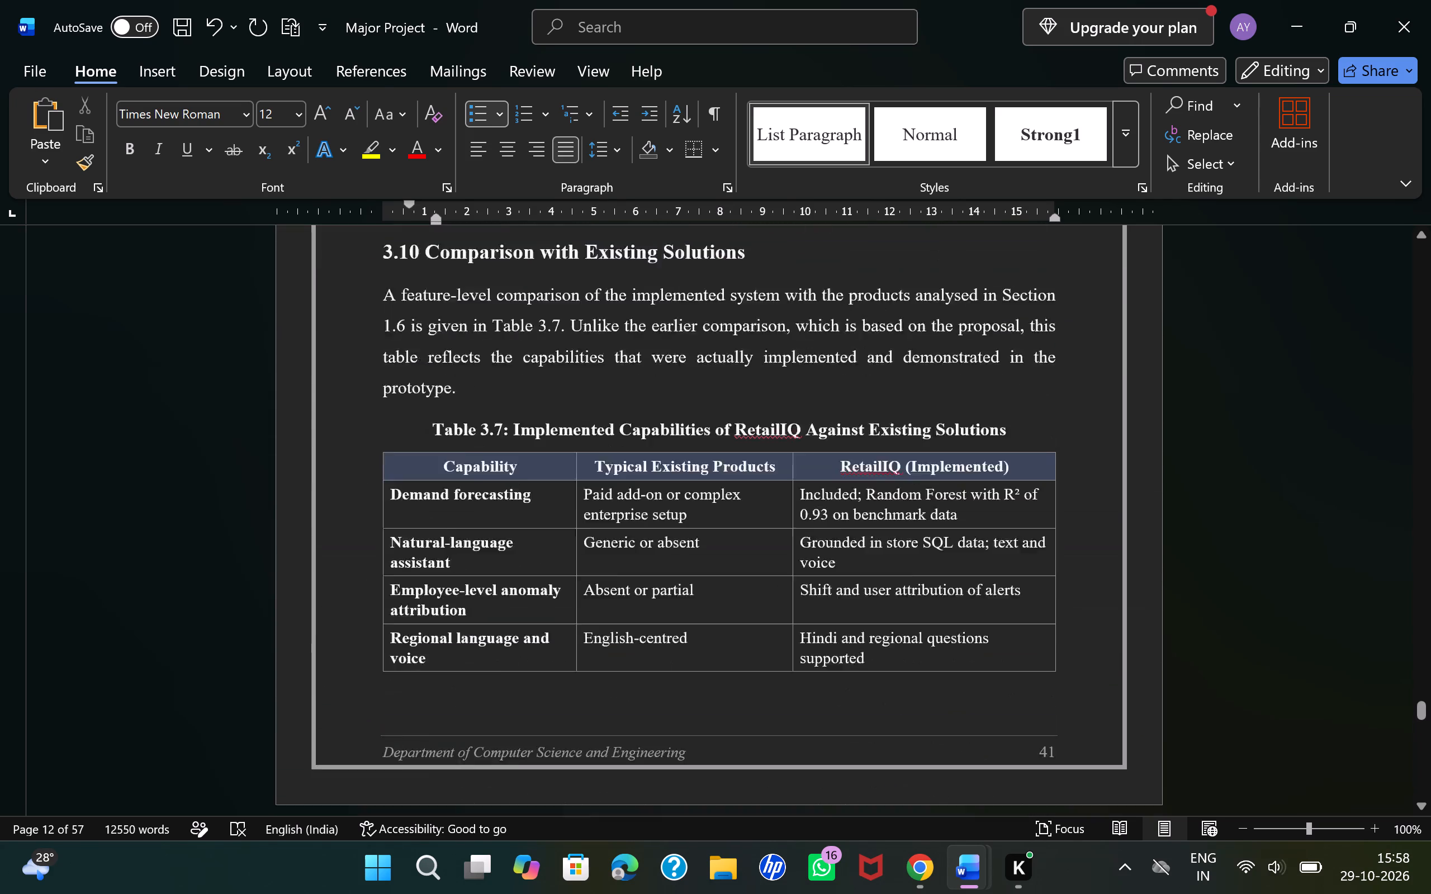
pyautogui.scroll(11, 948, 404)
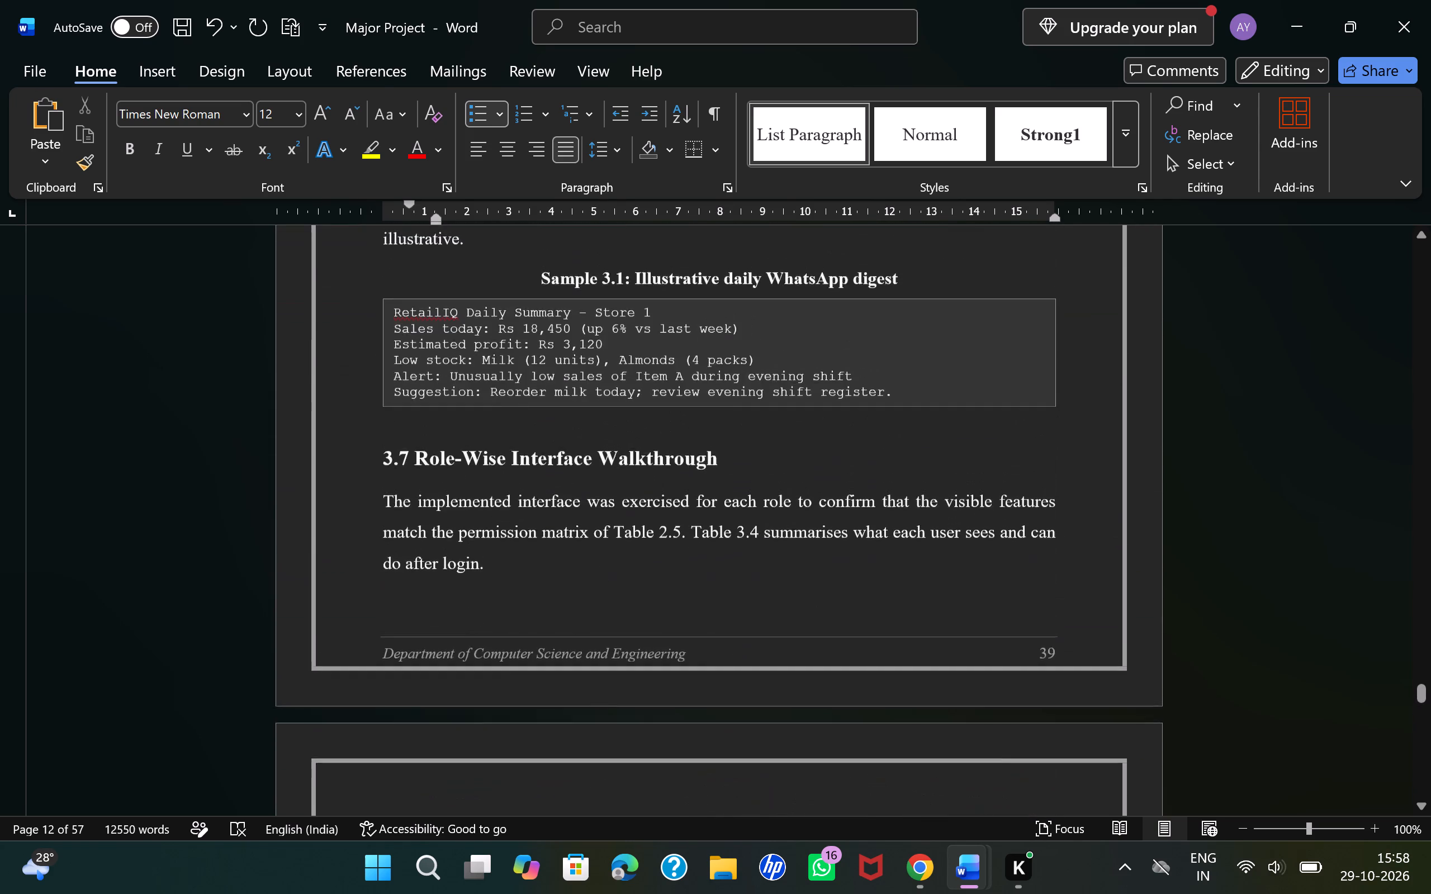
pyautogui.scroll(11, 948, 404)
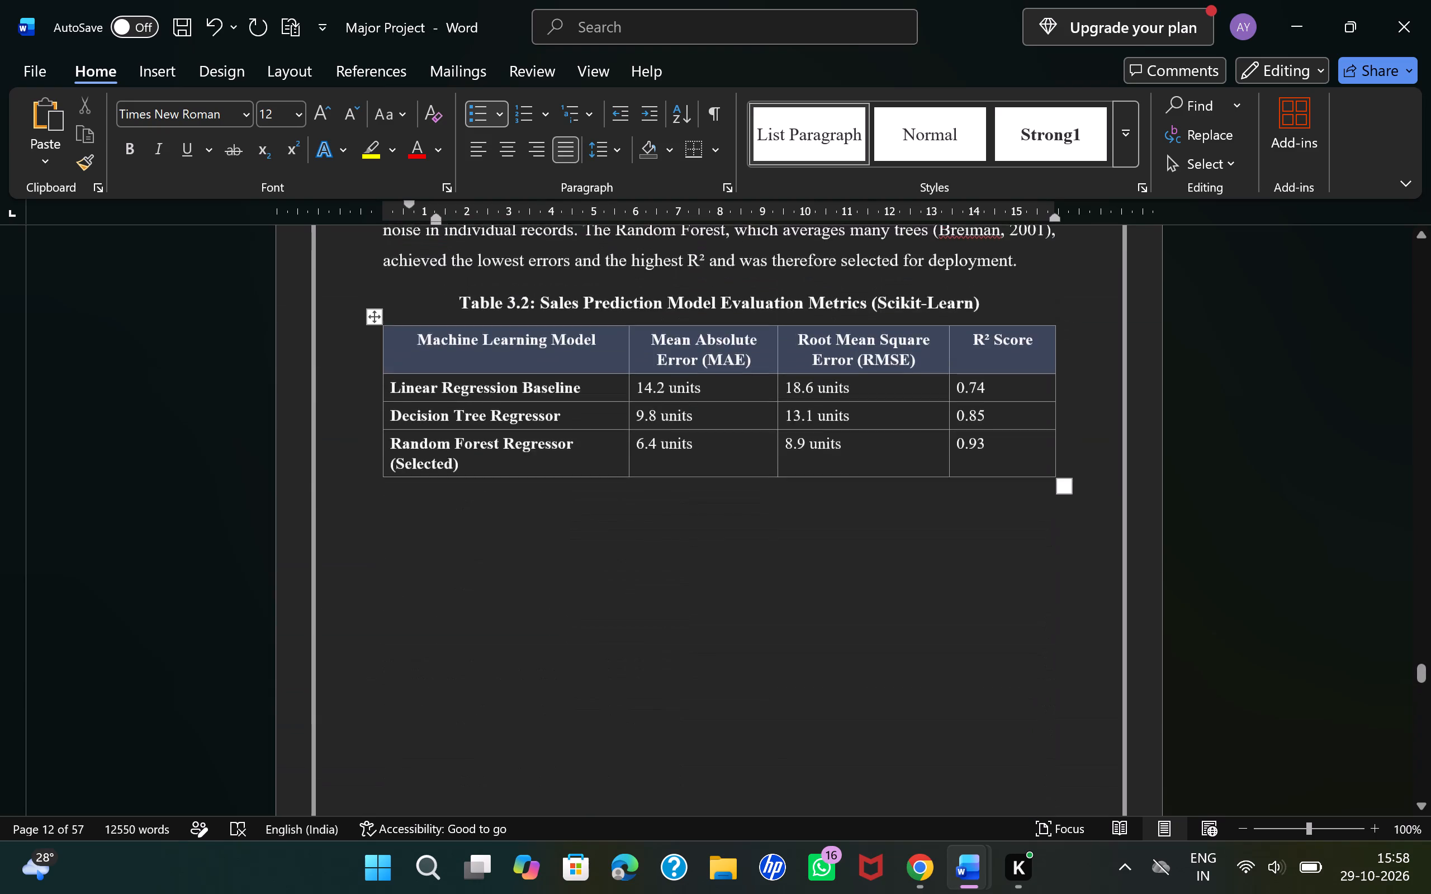
pyautogui.scroll(11, 948, 404)
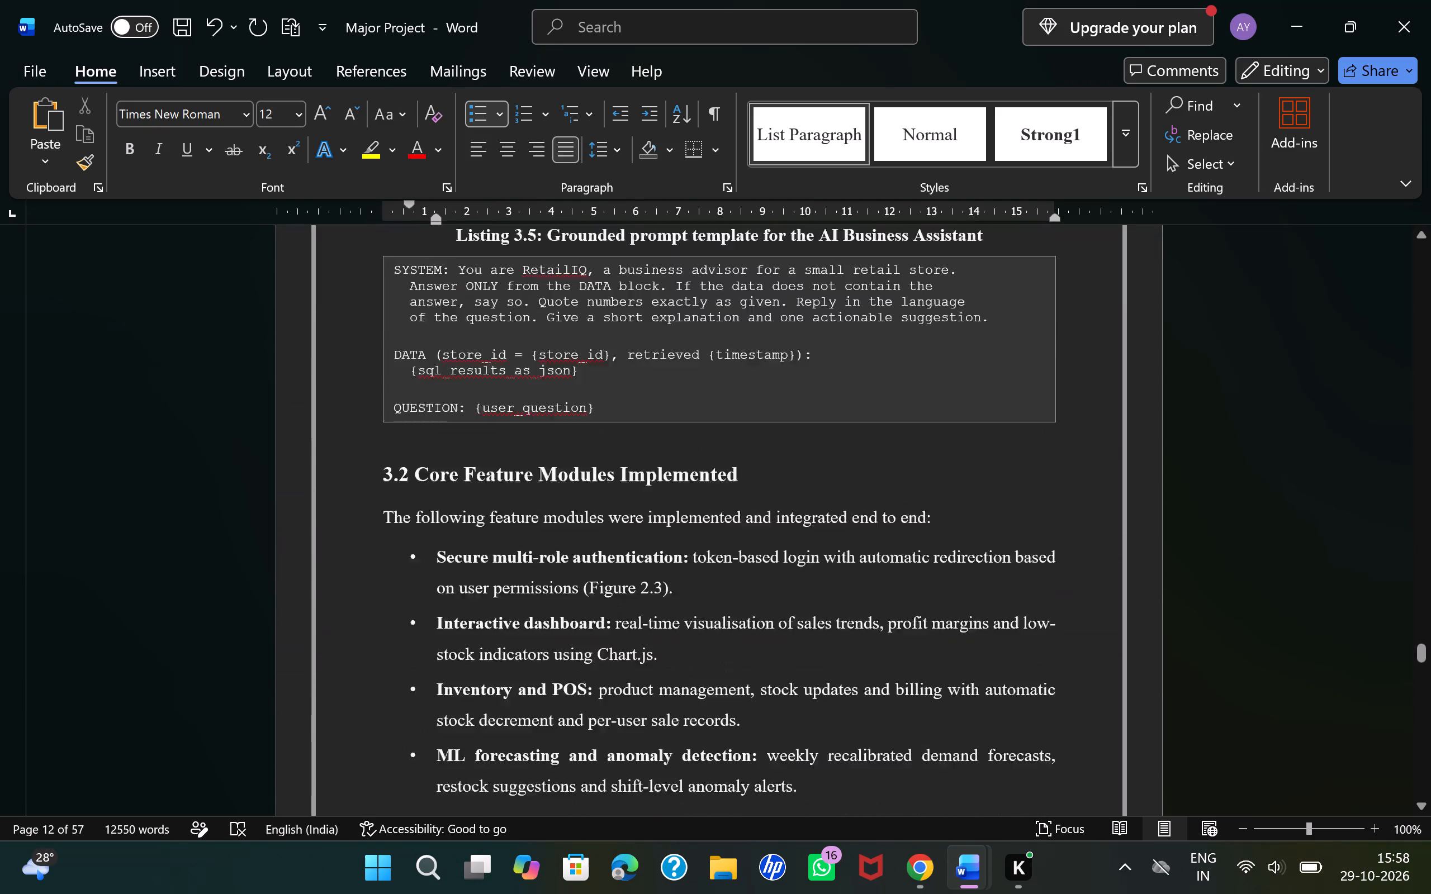
pyautogui.scroll(11, 948, 404)
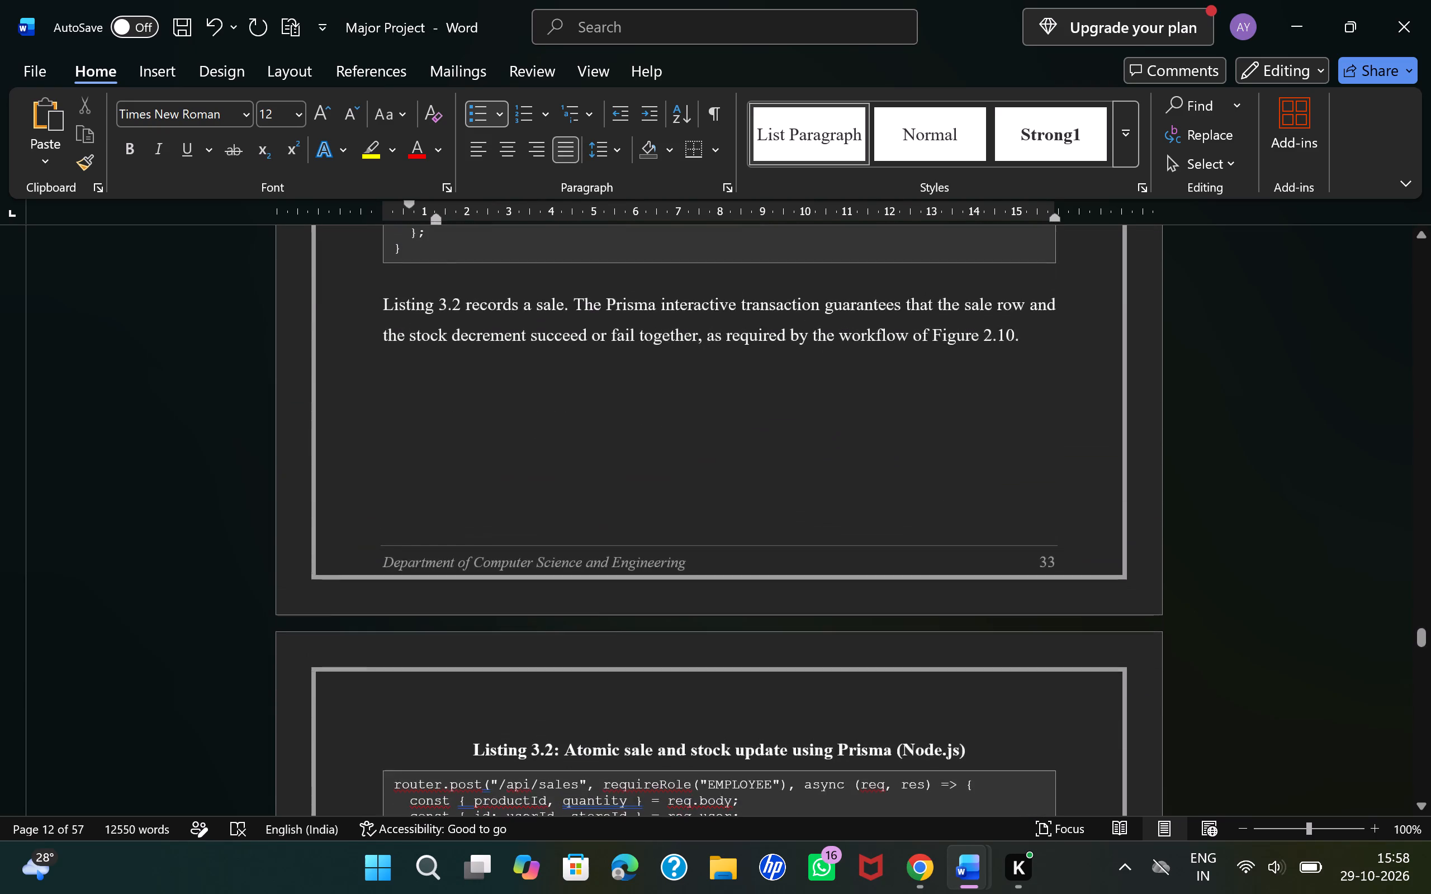
pyautogui.scroll(9, 948, 404)
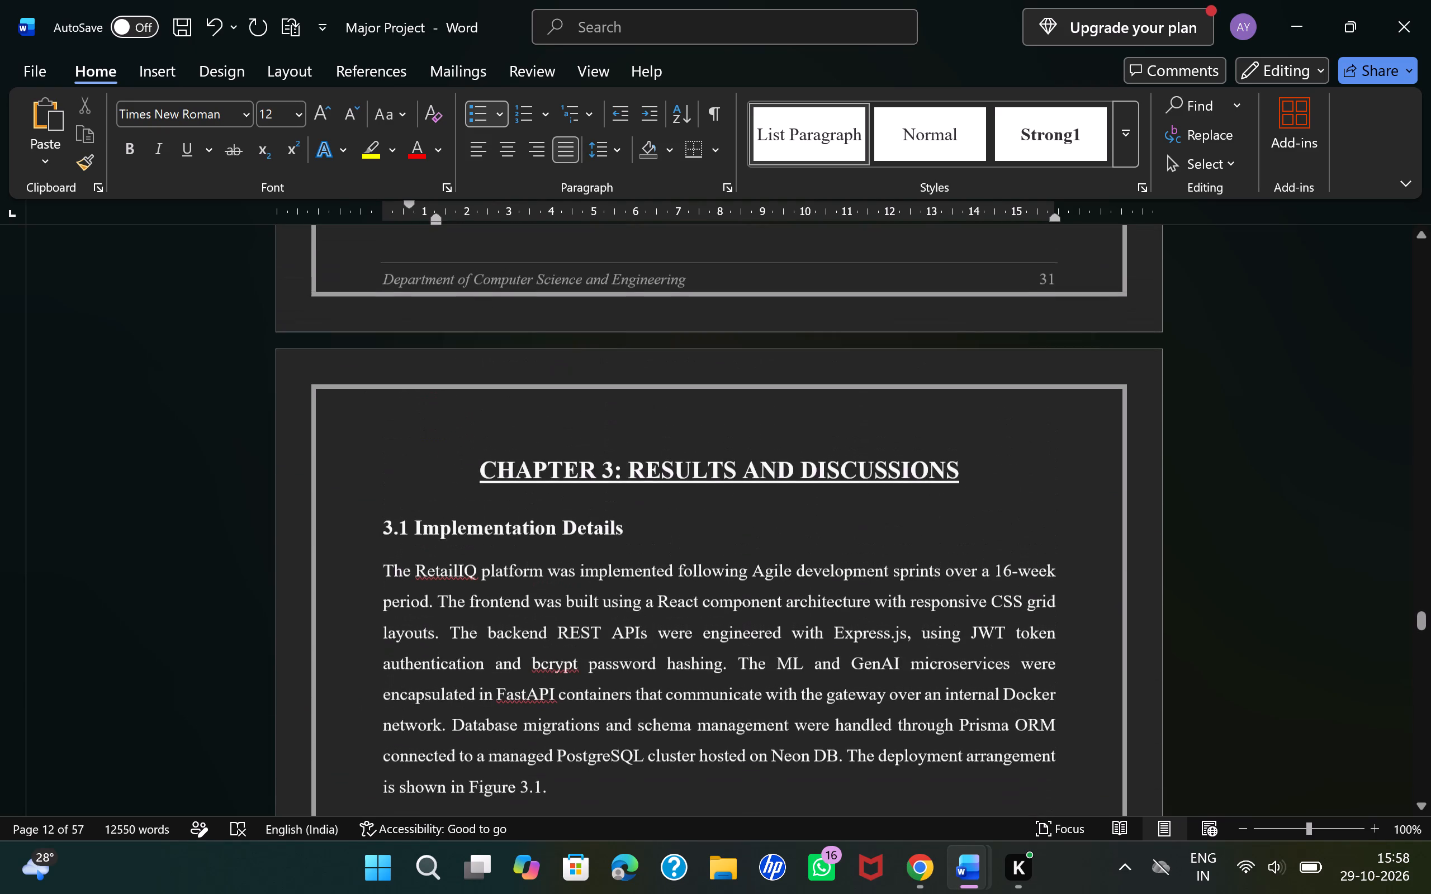
pyautogui.scroll(13, 948, 404)
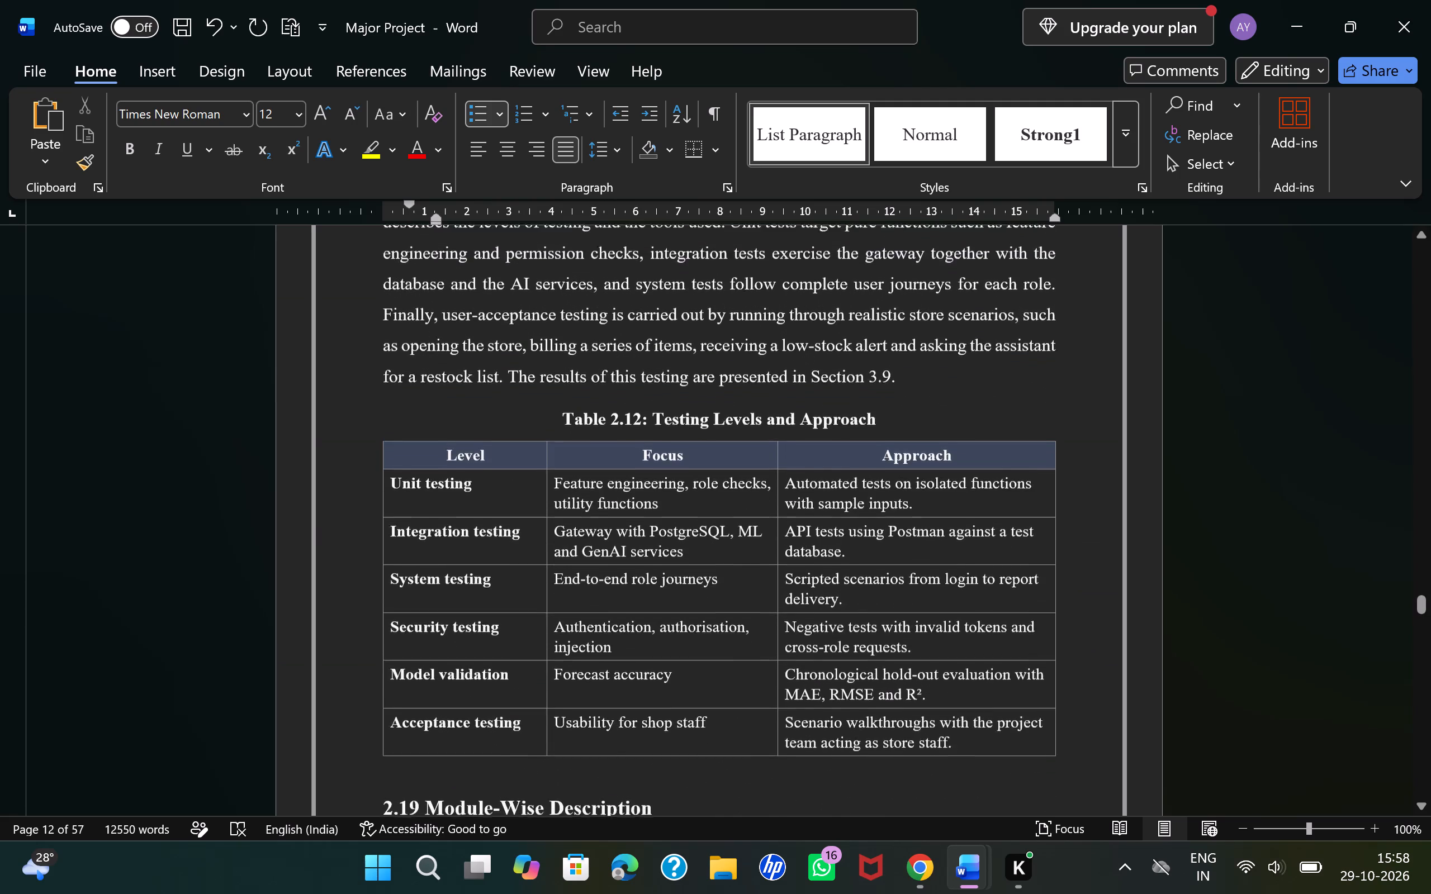
pyautogui.scroll(4, 948, 404)
pyautogui.scroll(20, 948, 404)
pyautogui.scroll(20, 948, 404)
pyautogui.scroll(10, 948, 404)
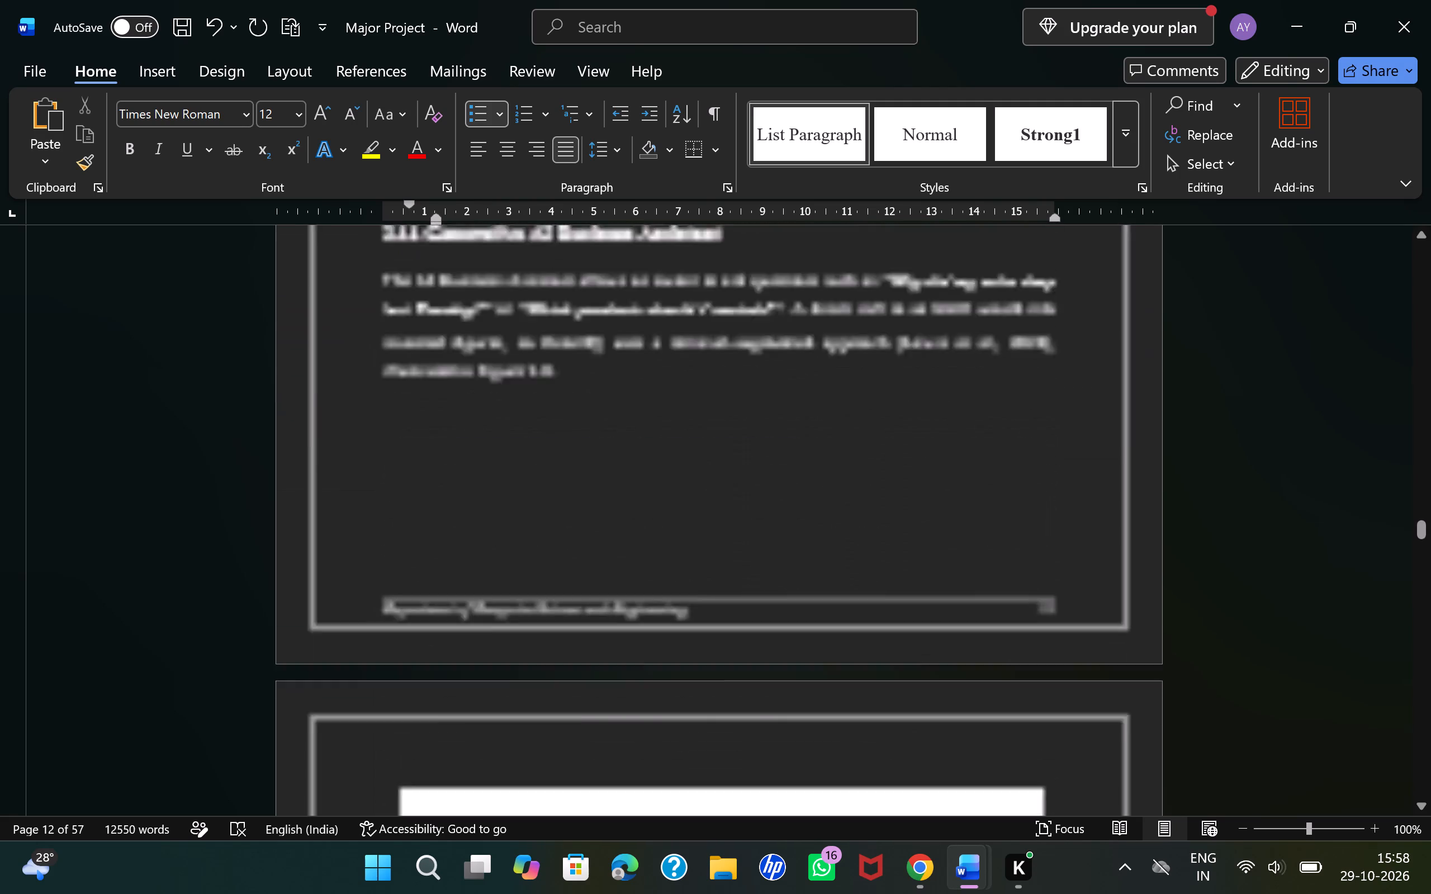
pyautogui.scroll(20, 948, 404)
pyautogui.scroll(20, 948, 404)
pyautogui.scroll(4, 948, 404)
pyautogui.scroll(8, 868, 538)
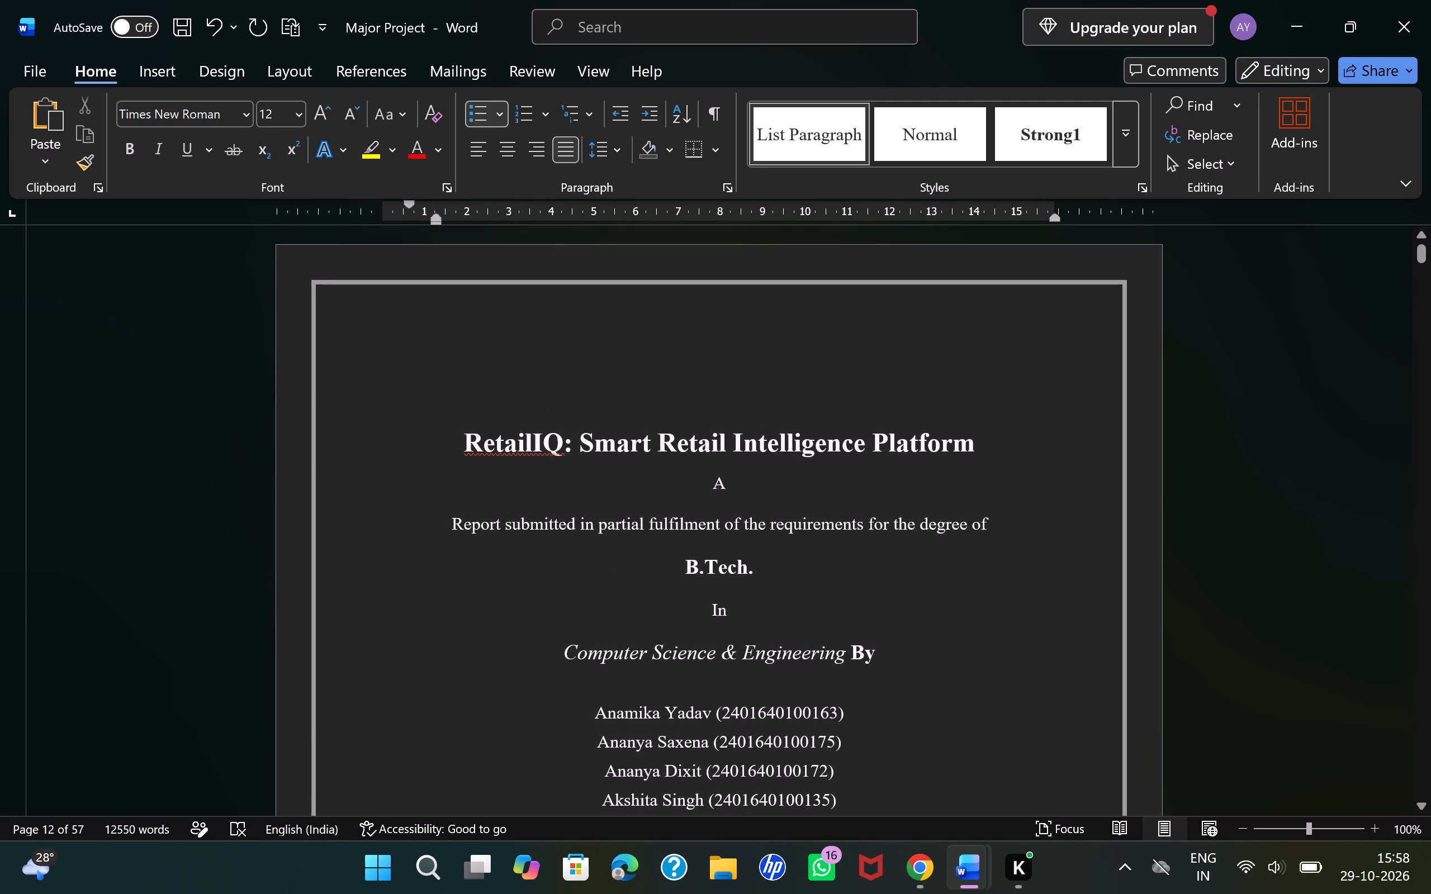
# Remove the centred alignment from the cover title "RetailIQ: Smart Retail Intelligence Platform" and shift it inward with 14 leading spaces.
pyautogui.moveTo(479, 440); pyautogui.dragTo(517, 440)
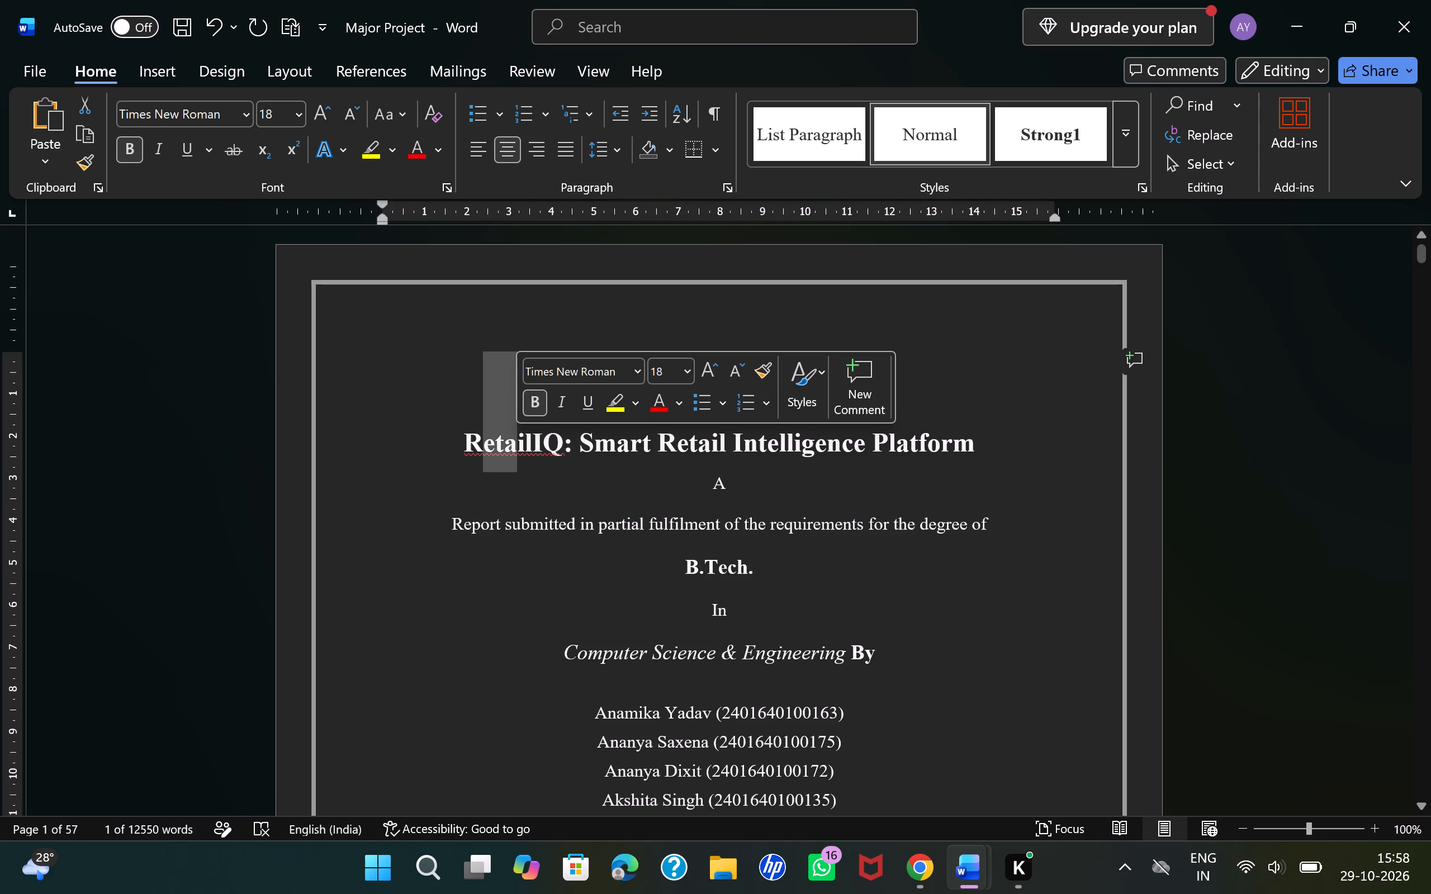
pyautogui.click(457, 435)
pyautogui.press('BackSpace')
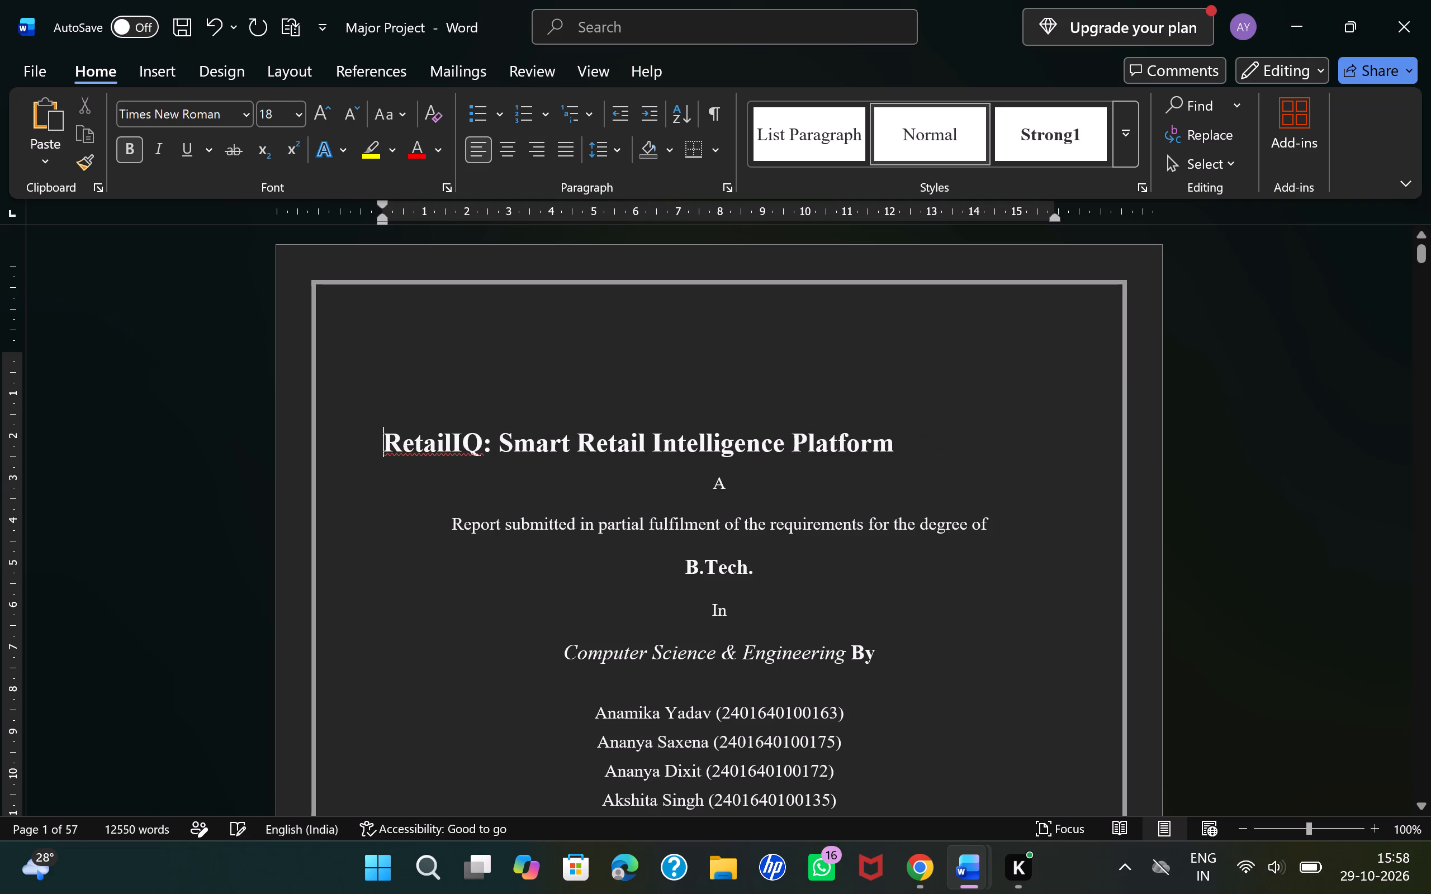
pyautogui.press('BackSpace')
pyautogui.press('BackSpace')
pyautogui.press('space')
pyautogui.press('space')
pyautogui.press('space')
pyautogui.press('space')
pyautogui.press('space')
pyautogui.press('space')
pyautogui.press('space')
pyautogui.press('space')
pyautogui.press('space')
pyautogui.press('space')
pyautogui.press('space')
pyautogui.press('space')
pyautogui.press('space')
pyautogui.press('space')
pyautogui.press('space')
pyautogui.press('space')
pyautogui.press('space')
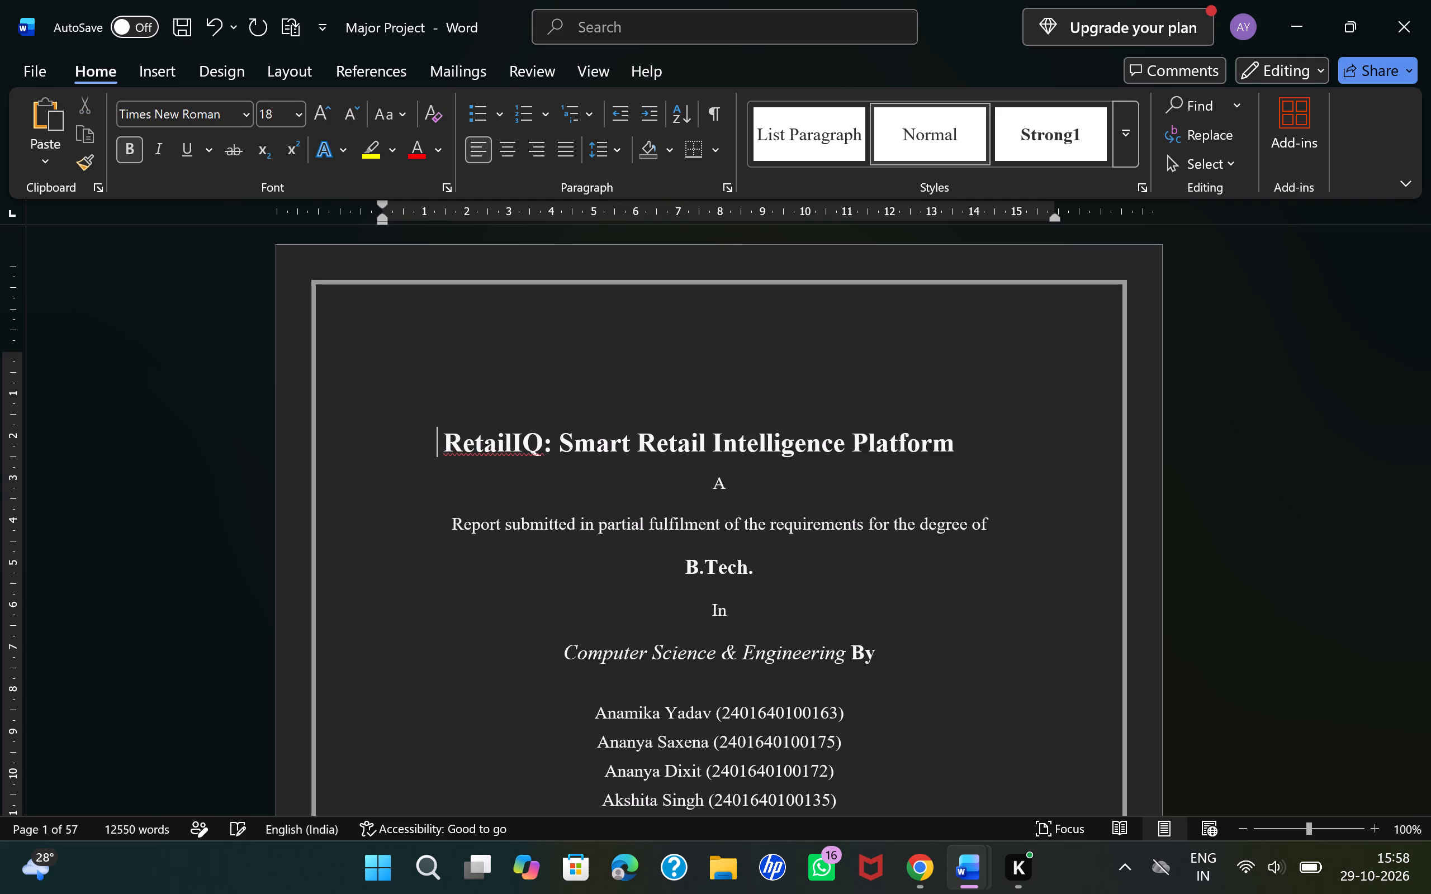
pyautogui.press('BackSpace')
pyautogui.press('BackSpace')
pyautogui.press('BackSpace')
# Compare the RetailIQ cover page's title layout with the cover page of the IntelliHire mini project report.
pyautogui.hotkey('alt', 'Tab')
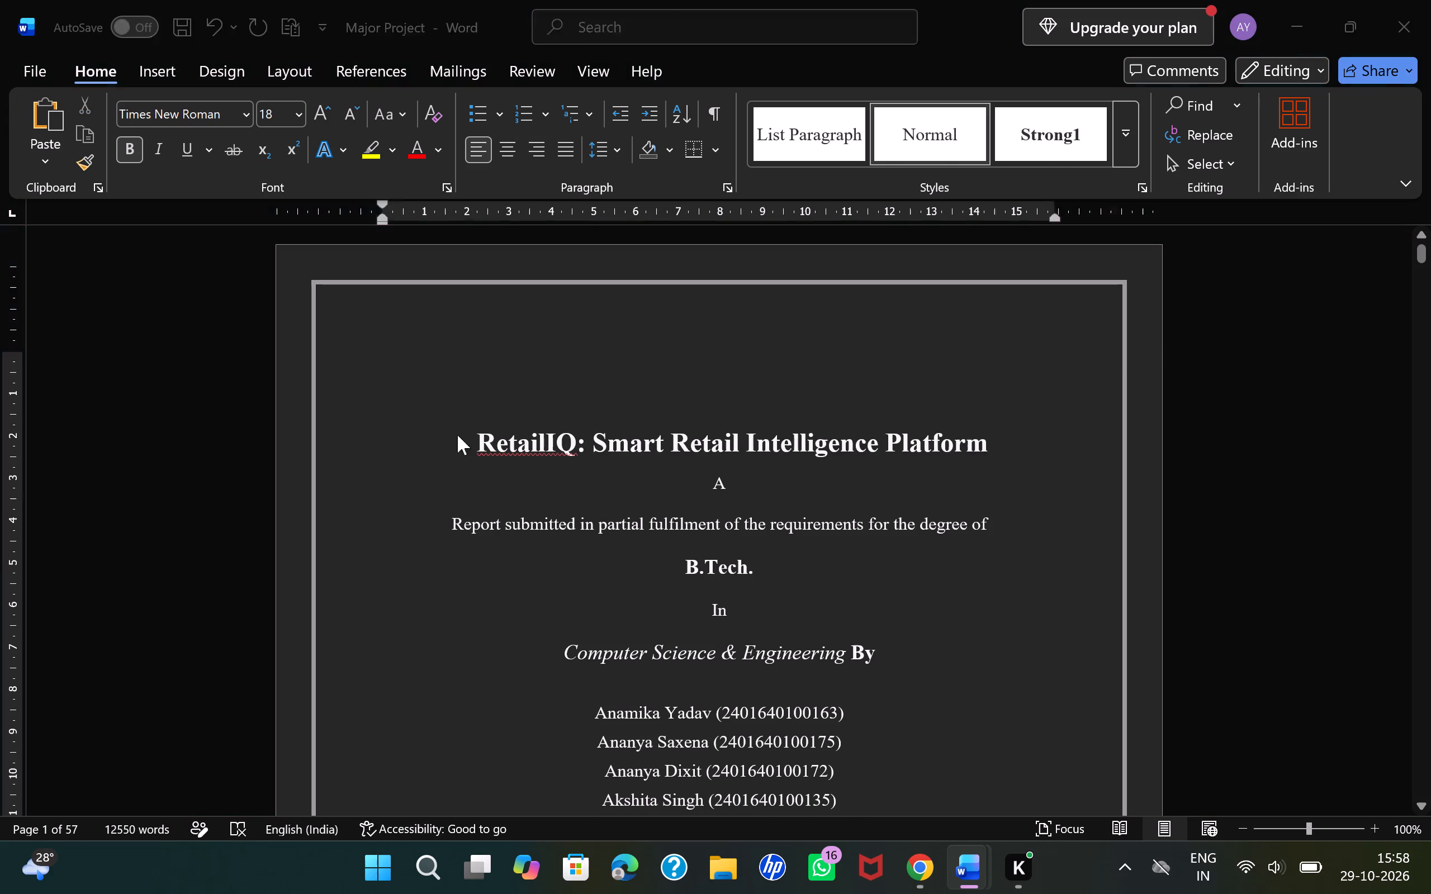
pyautogui.hotkey('alt', 'Tab')
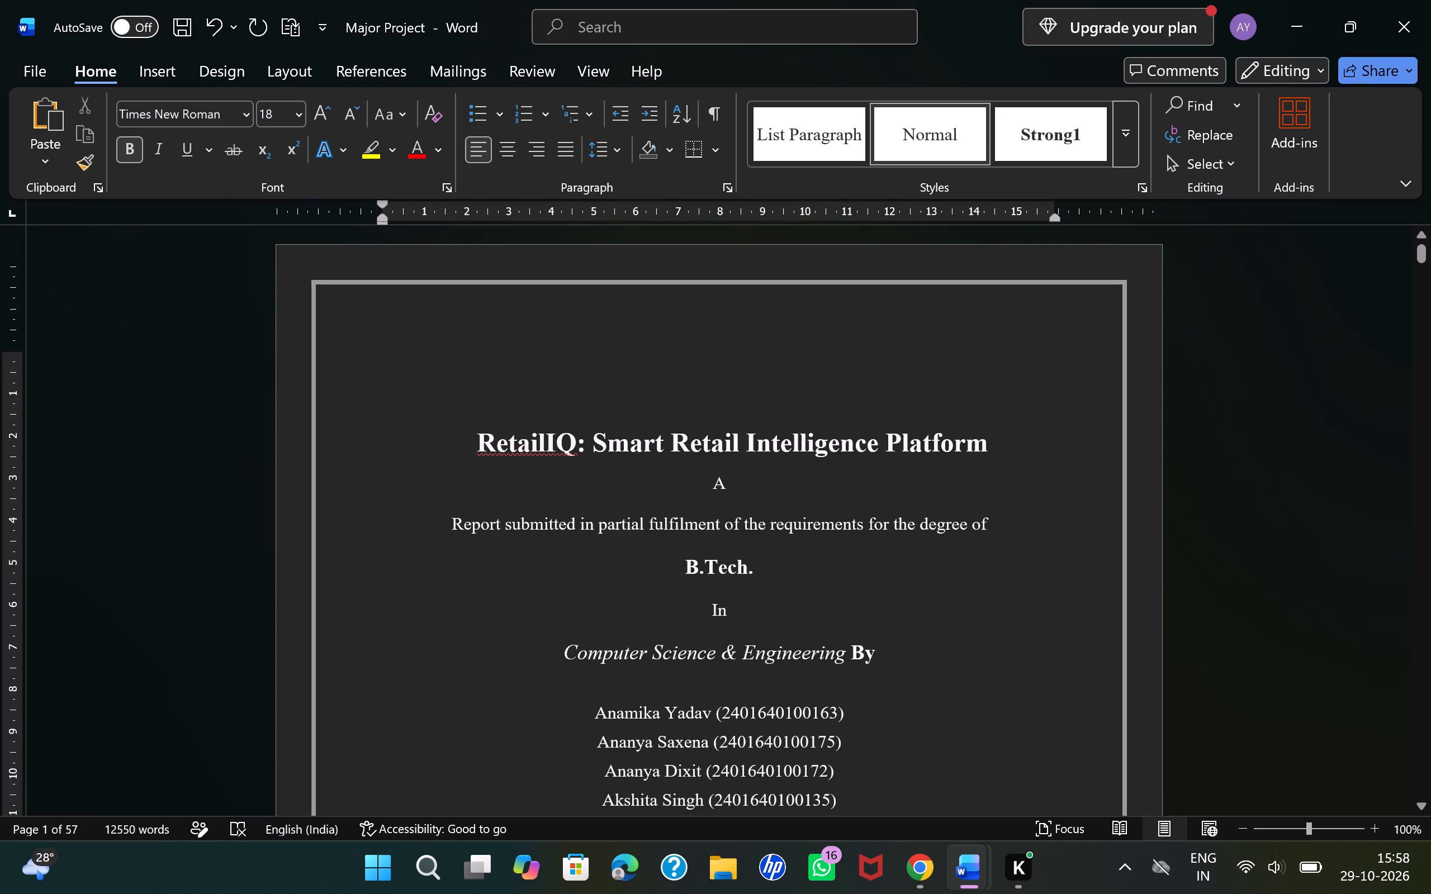
pyautogui.click(742, 411)
pyautogui.press('Up')
pyautogui.moveTo(574, 364); pyautogui.dragTo(771, 464)
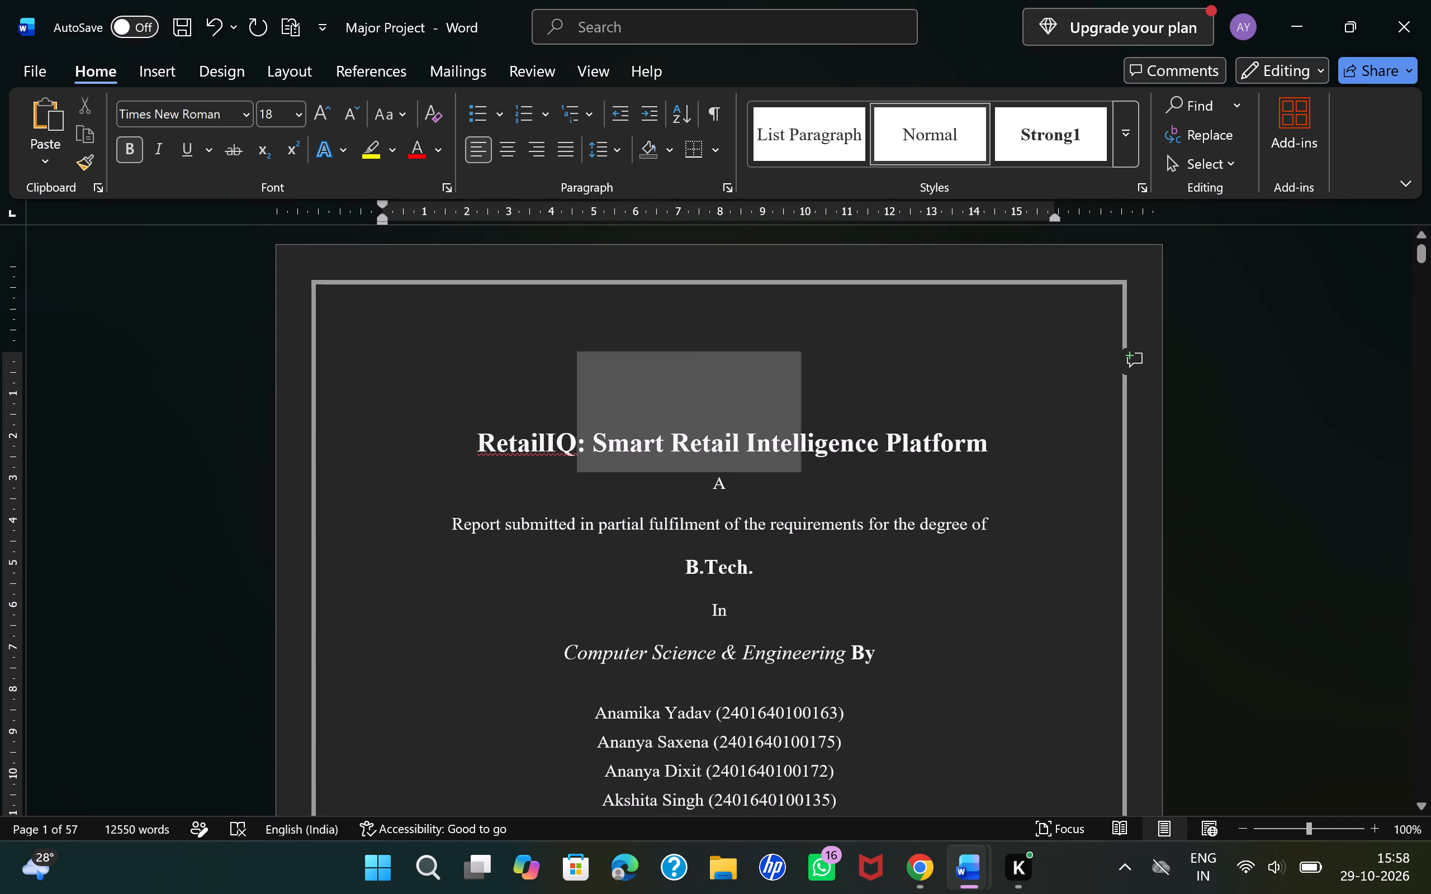
pyautogui.moveTo(771, 464); pyautogui.dragTo(818, 572)
pyautogui.click(818, 572)
pyautogui.hotkey('alt', 'Tab')
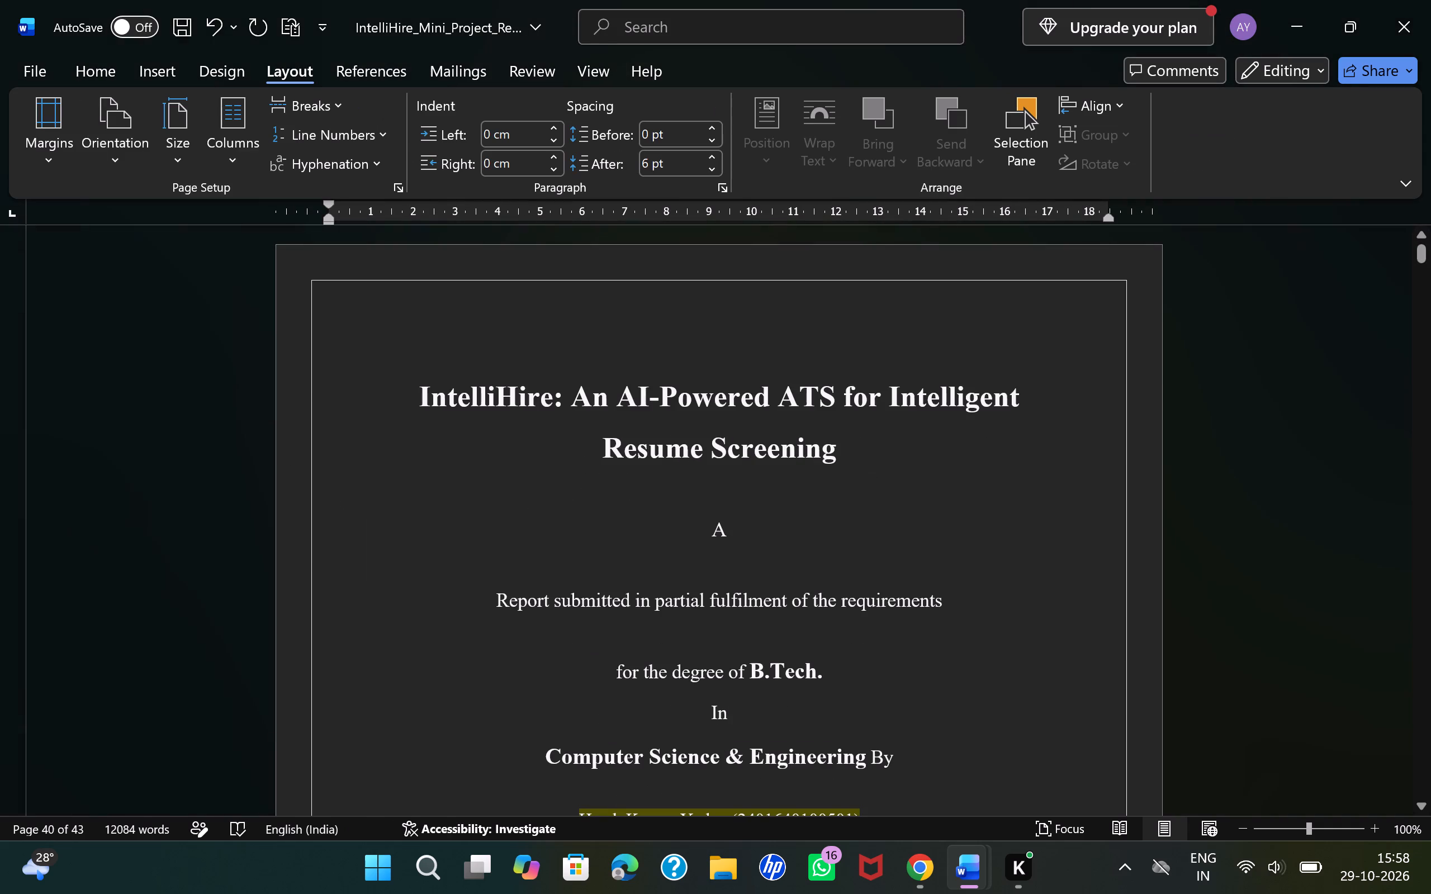
pyautogui.hotkey('alt', 'Tab')
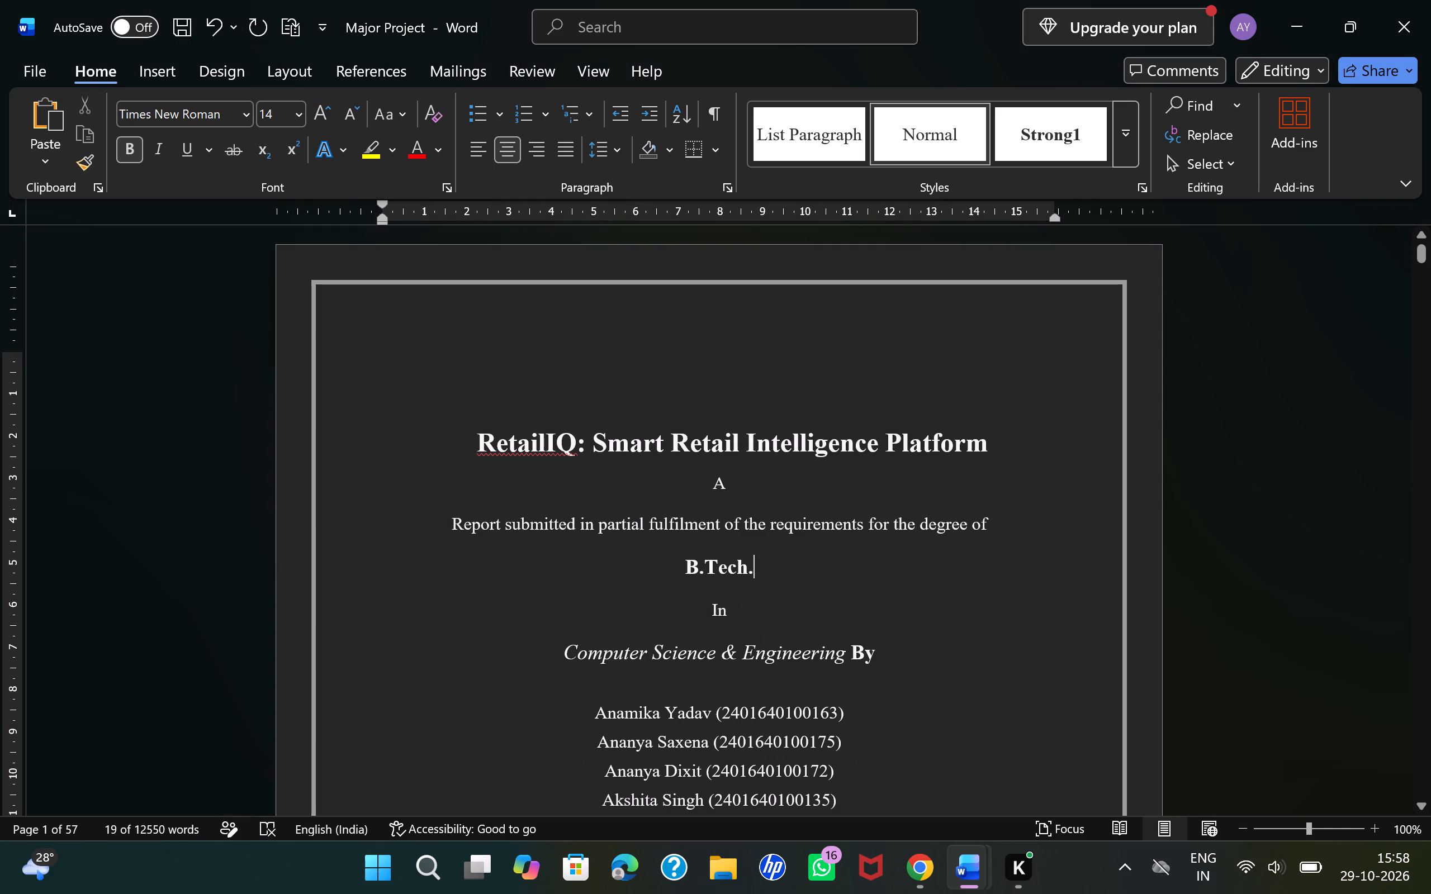
# Delete all but one of the leading spaces before the RetailIQ cover title, and insert 12 spaces to position it near the page centre.
pyautogui.click(661, 406)
pyautogui.press('Left')
pyautogui.press('Left')
pyautogui.press('Left')
pyautogui.press('Left')
pyautogui.press('Left')
pyautogui.press('Left')
pyautogui.press('Left')
pyautogui.press('Left')
pyautogui.press('Left')
pyautogui.press('Left')
pyautogui.press('Left')
pyautogui.press('Left')
pyautogui.press('Left')
pyautogui.press('Left')
pyautogui.press('Left')
pyautogui.press('Left')
pyautogui.press('BackSpace')
pyautogui.press('BackSpace')
pyautogui.press('BackSpace')
pyautogui.press('BackSpace')
pyautogui.press('BackSpace')
pyautogui.press('BackSpace')
pyautogui.press('BackSpace')
pyautogui.press('BackSpace')
pyautogui.press('BackSpace')
pyautogui.press('BackSpace')
pyautogui.press('BackSpace')
pyautogui.press('BackSpace')
pyautogui.press('BackSpace')
pyautogui.press('BackSpace')
pyautogui.press('BackSpace')
pyautogui.press('BackSpace')
pyautogui.press('BackSpace')
pyautogui.press('BackSpace')
pyautogui.press('BackSpace')
pyautogui.press('BackSpace')
pyautogui.press('BackSpace')
pyautogui.press('BackSpace')
pyautogui.press('BackSpace')
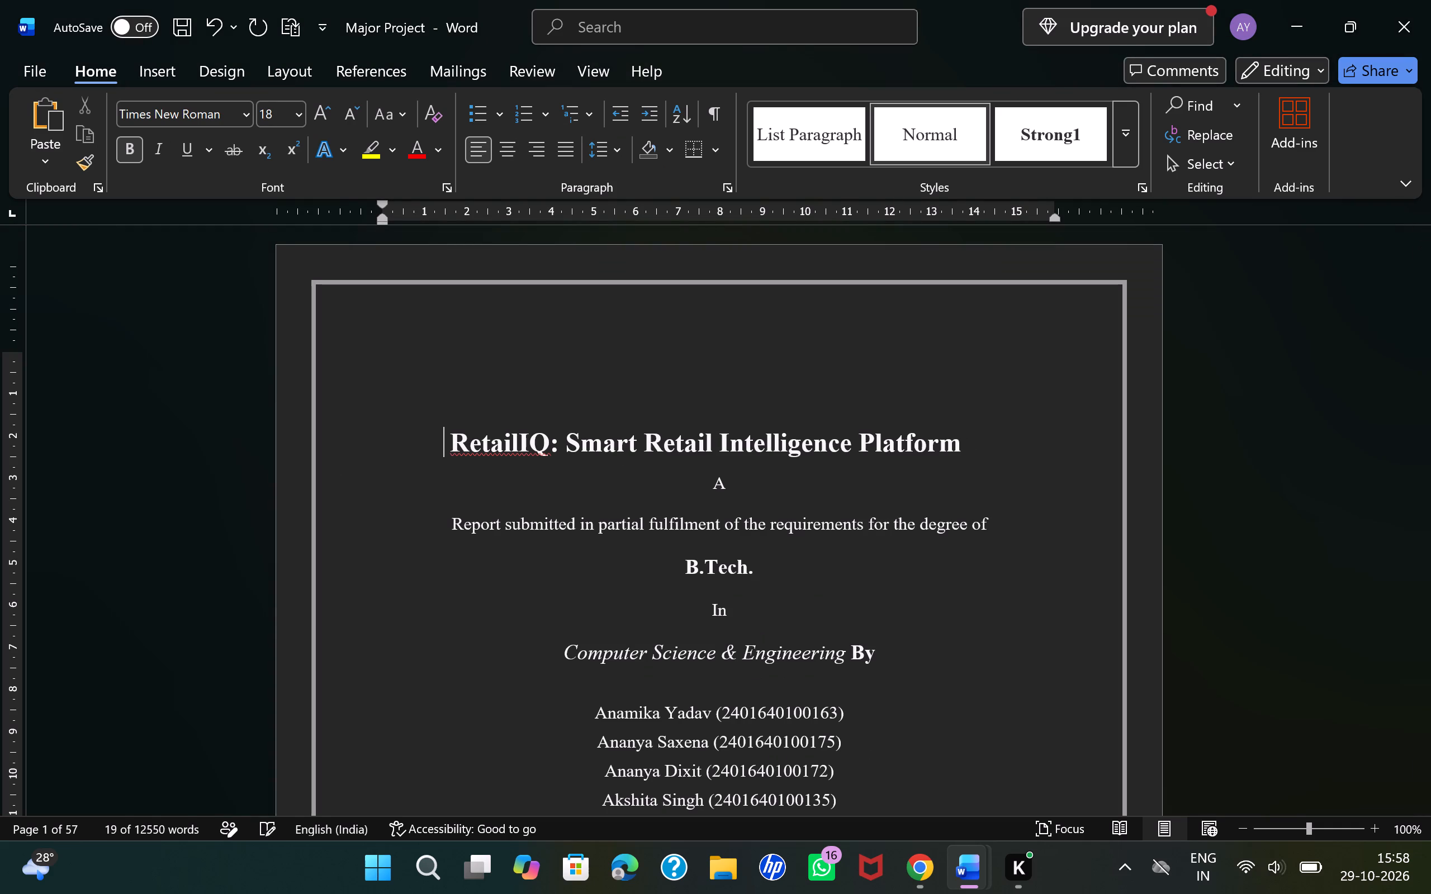
pyautogui.press('BackSpace')
pyautogui.press('BackSpace')
pyautogui.press('BackSpace')
pyautogui.press('BackSpace')
pyautogui.press('BackSpace')
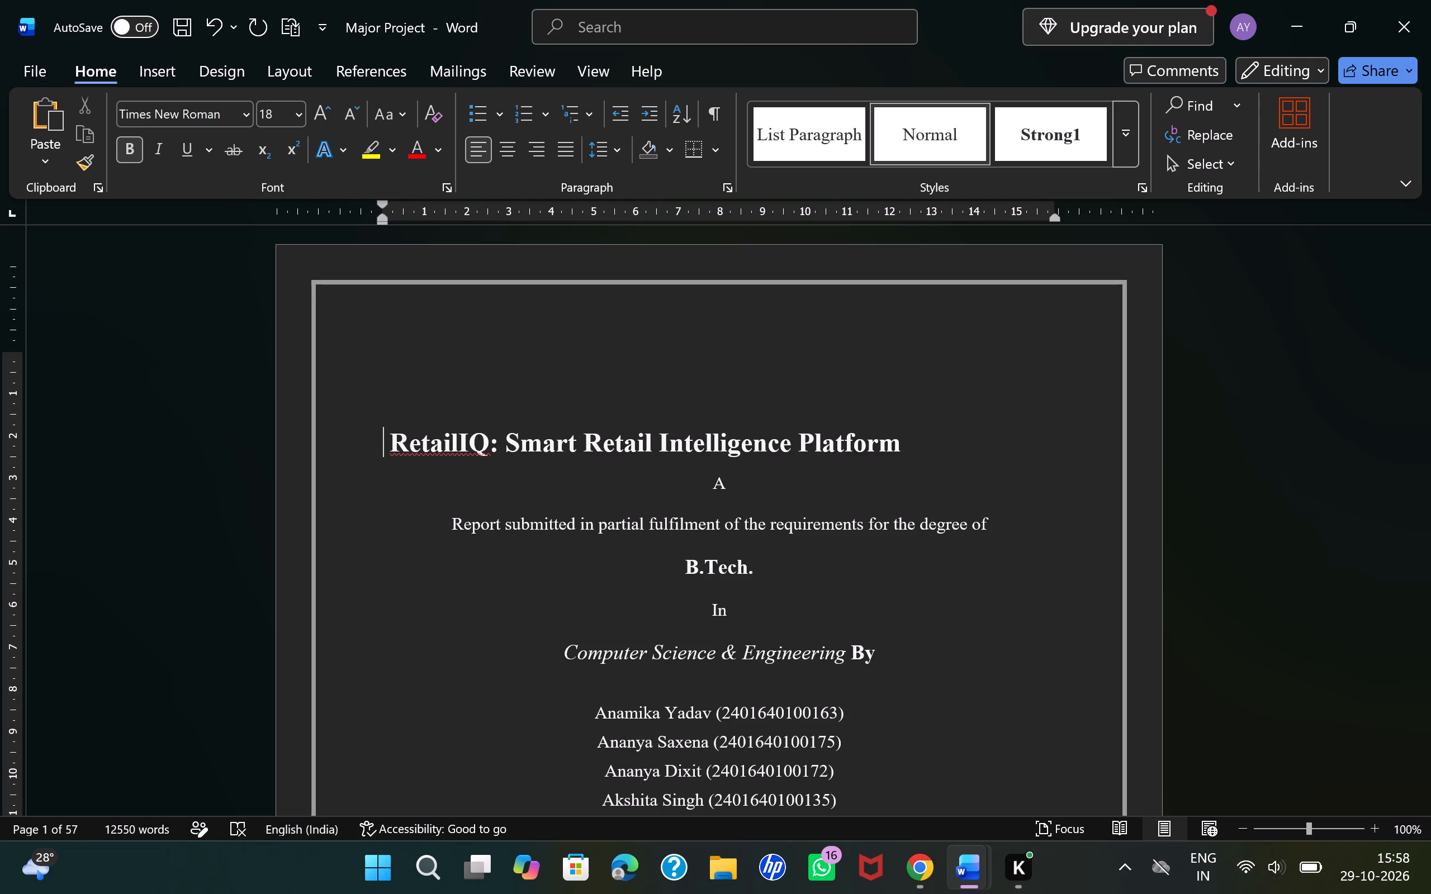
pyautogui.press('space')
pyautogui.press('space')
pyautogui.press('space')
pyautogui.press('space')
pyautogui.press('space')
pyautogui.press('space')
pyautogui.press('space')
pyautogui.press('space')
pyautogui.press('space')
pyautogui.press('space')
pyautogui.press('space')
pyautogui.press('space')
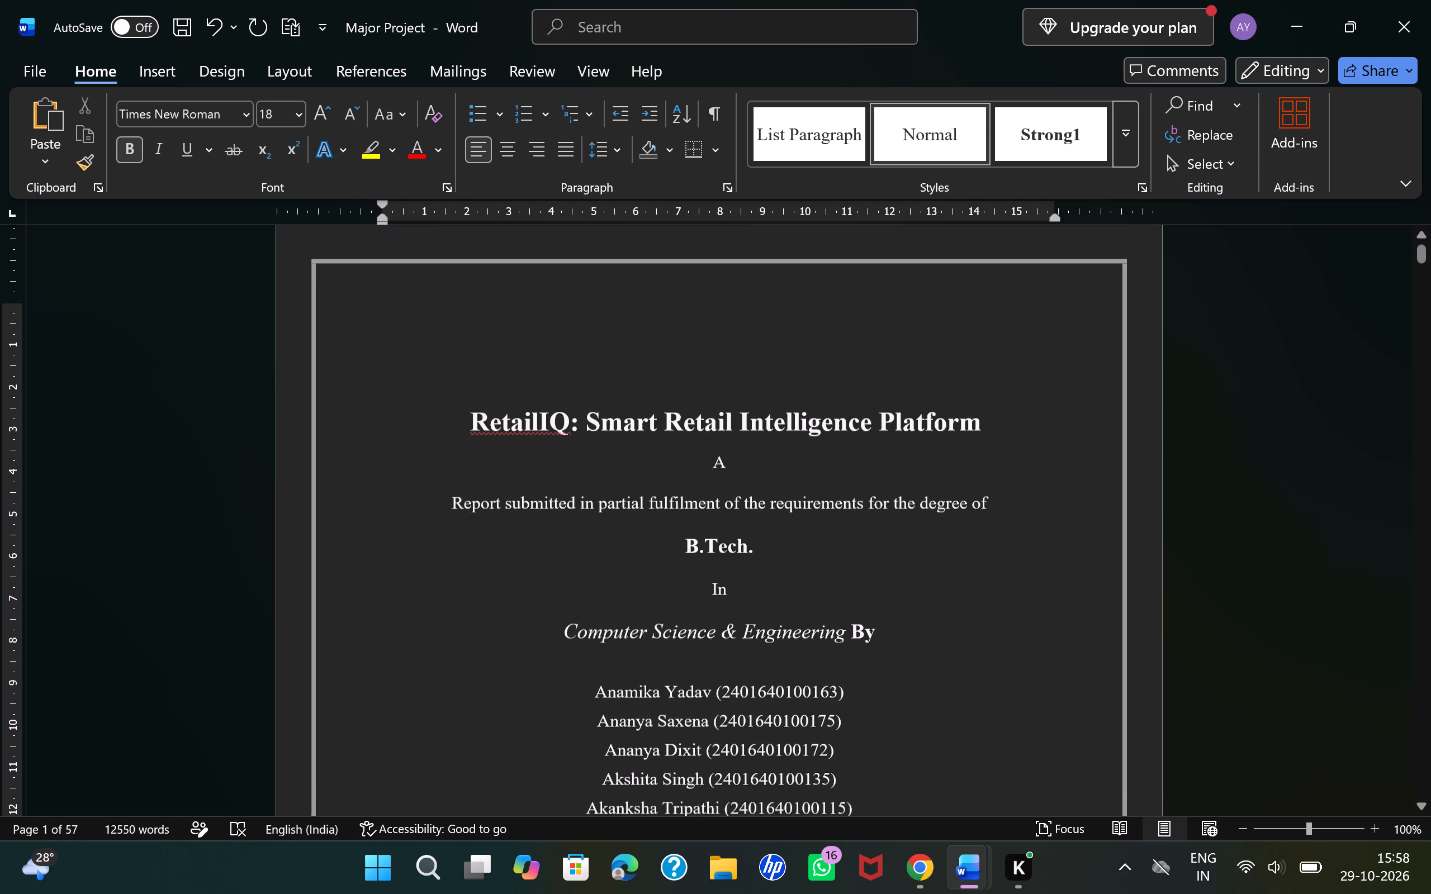
# Capture a full-screen screenshot of the RetailIQ report's cover page.
pyautogui.scroll(1, 661, 406)
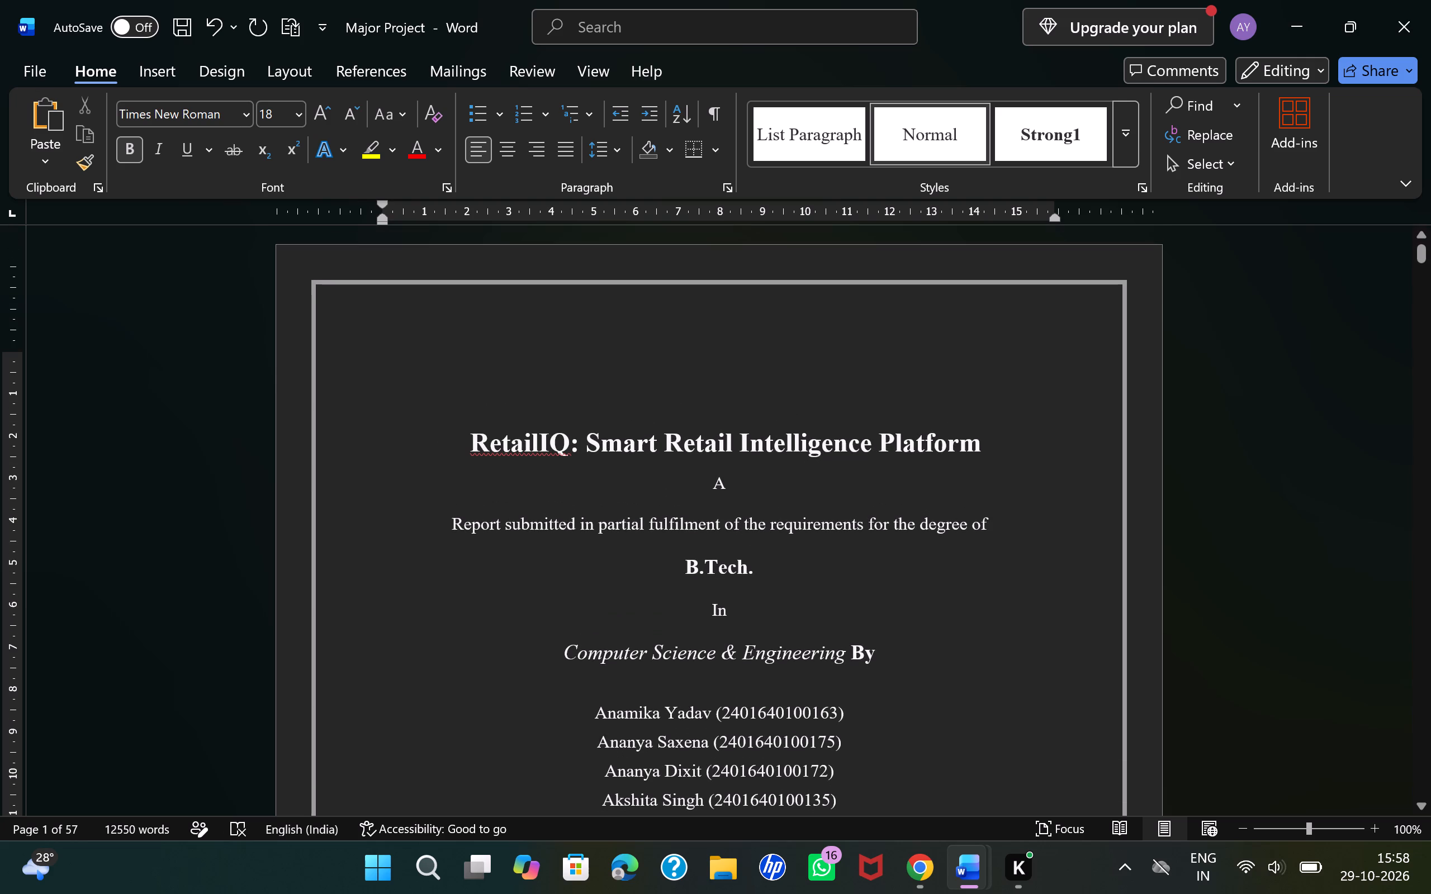
pyautogui.press('Print')
pyautogui.click(665, 38)
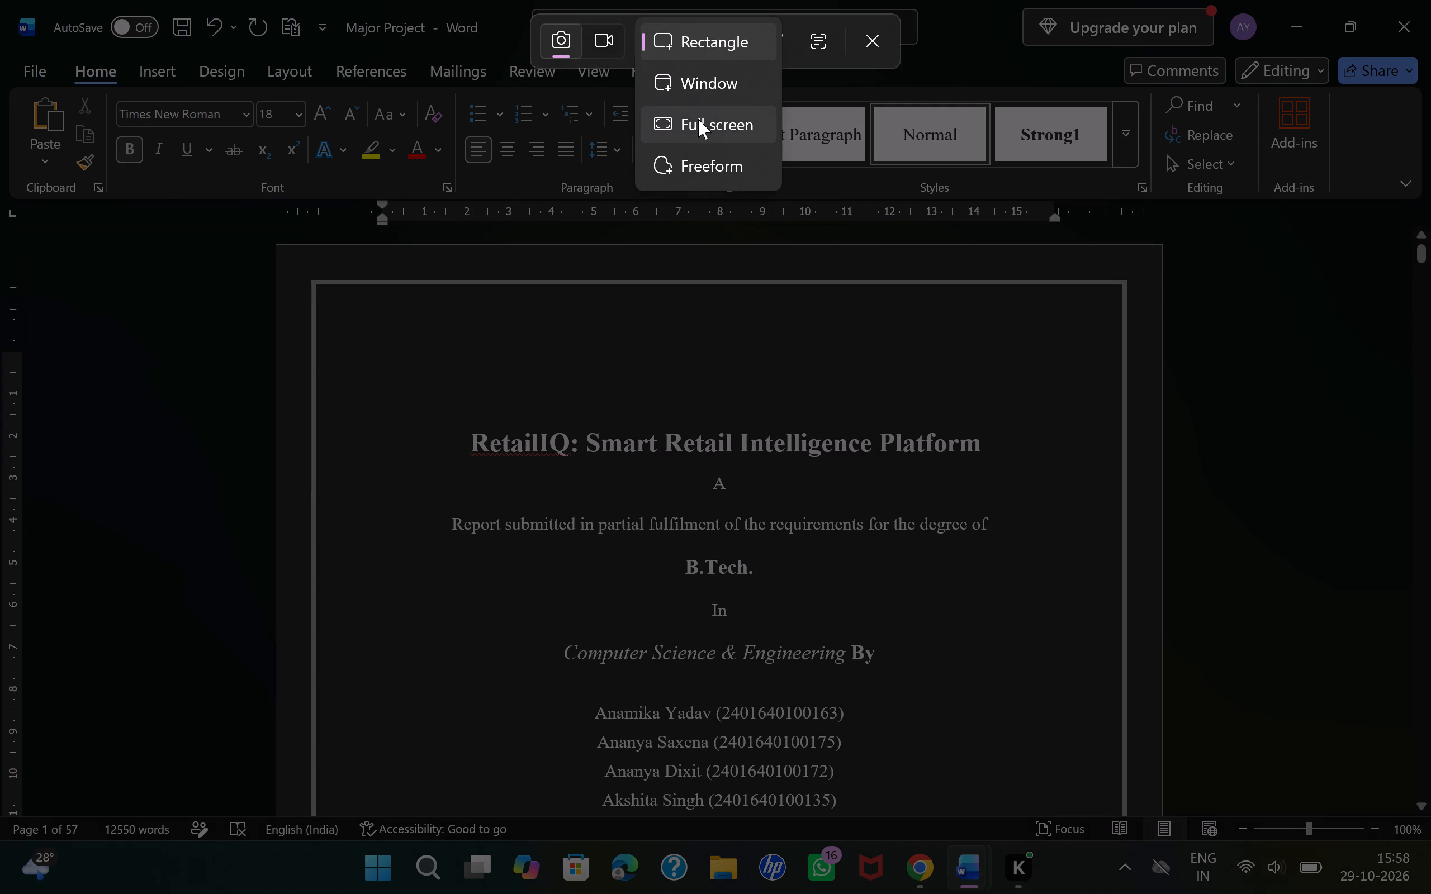
pyautogui.click(700, 121)
pyautogui.hotkey('alt', 'Tab')
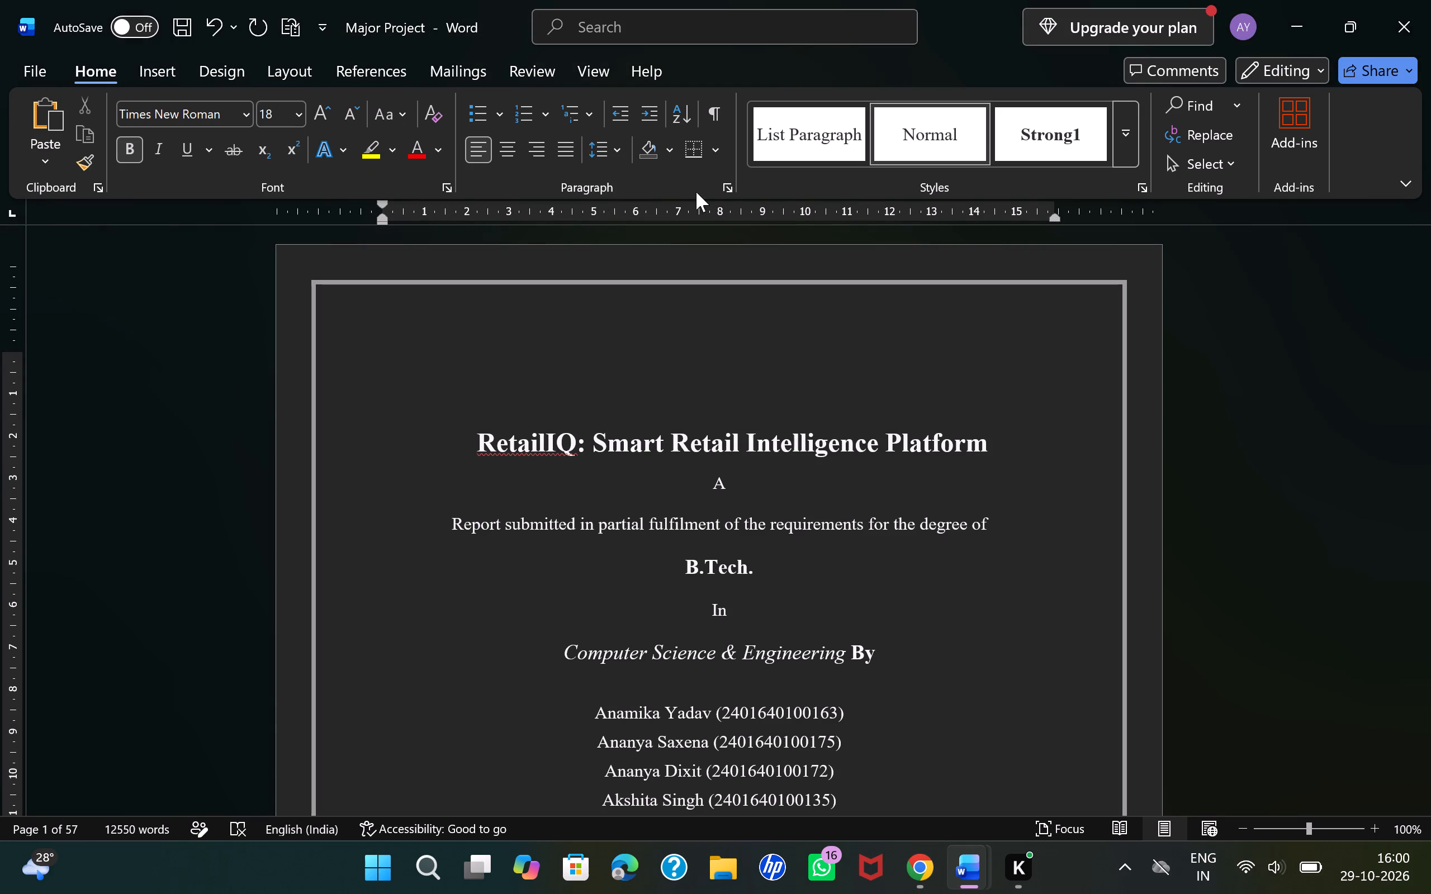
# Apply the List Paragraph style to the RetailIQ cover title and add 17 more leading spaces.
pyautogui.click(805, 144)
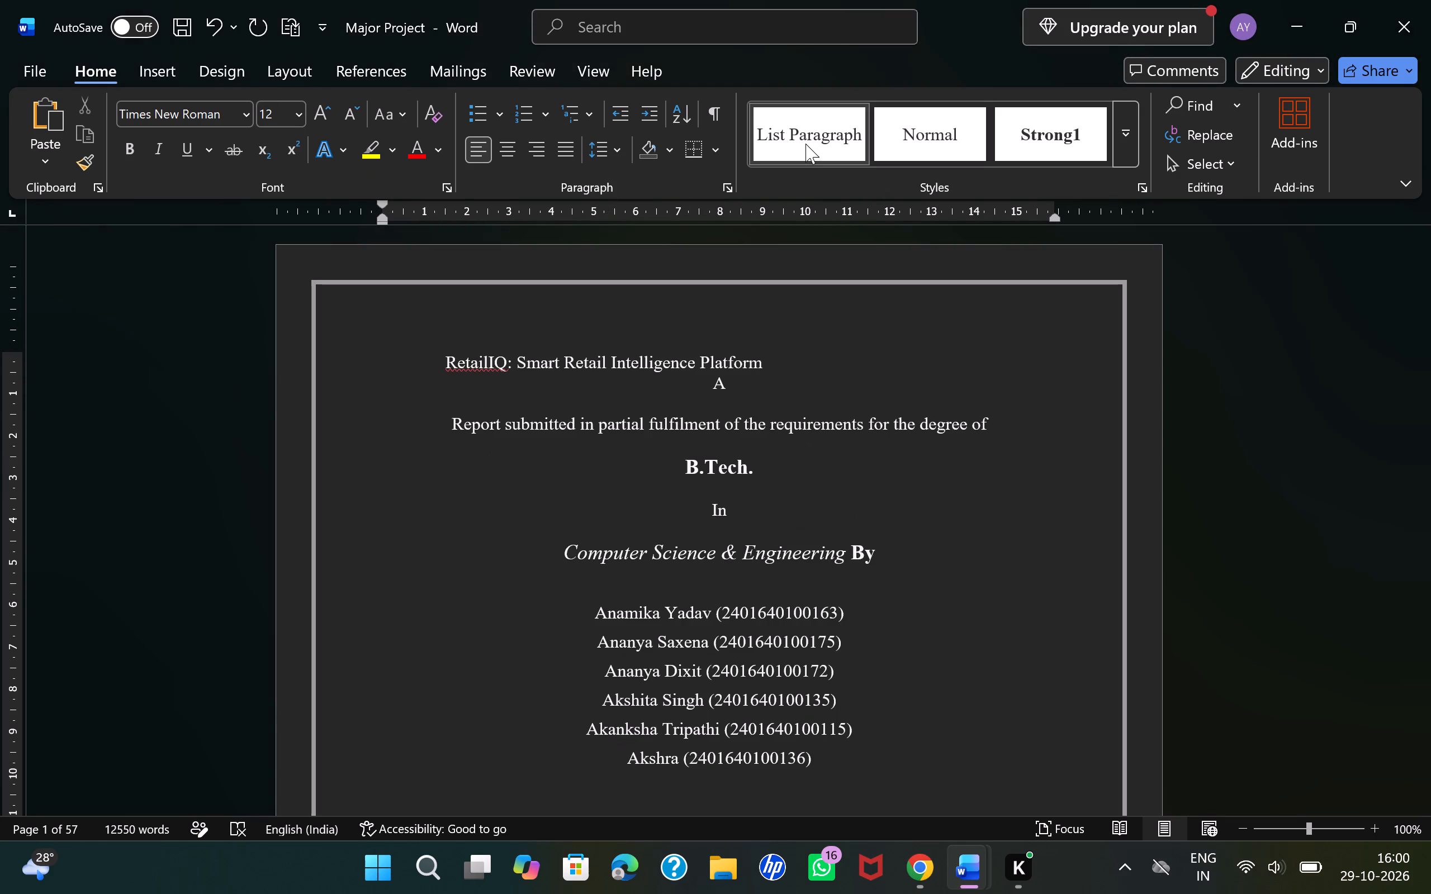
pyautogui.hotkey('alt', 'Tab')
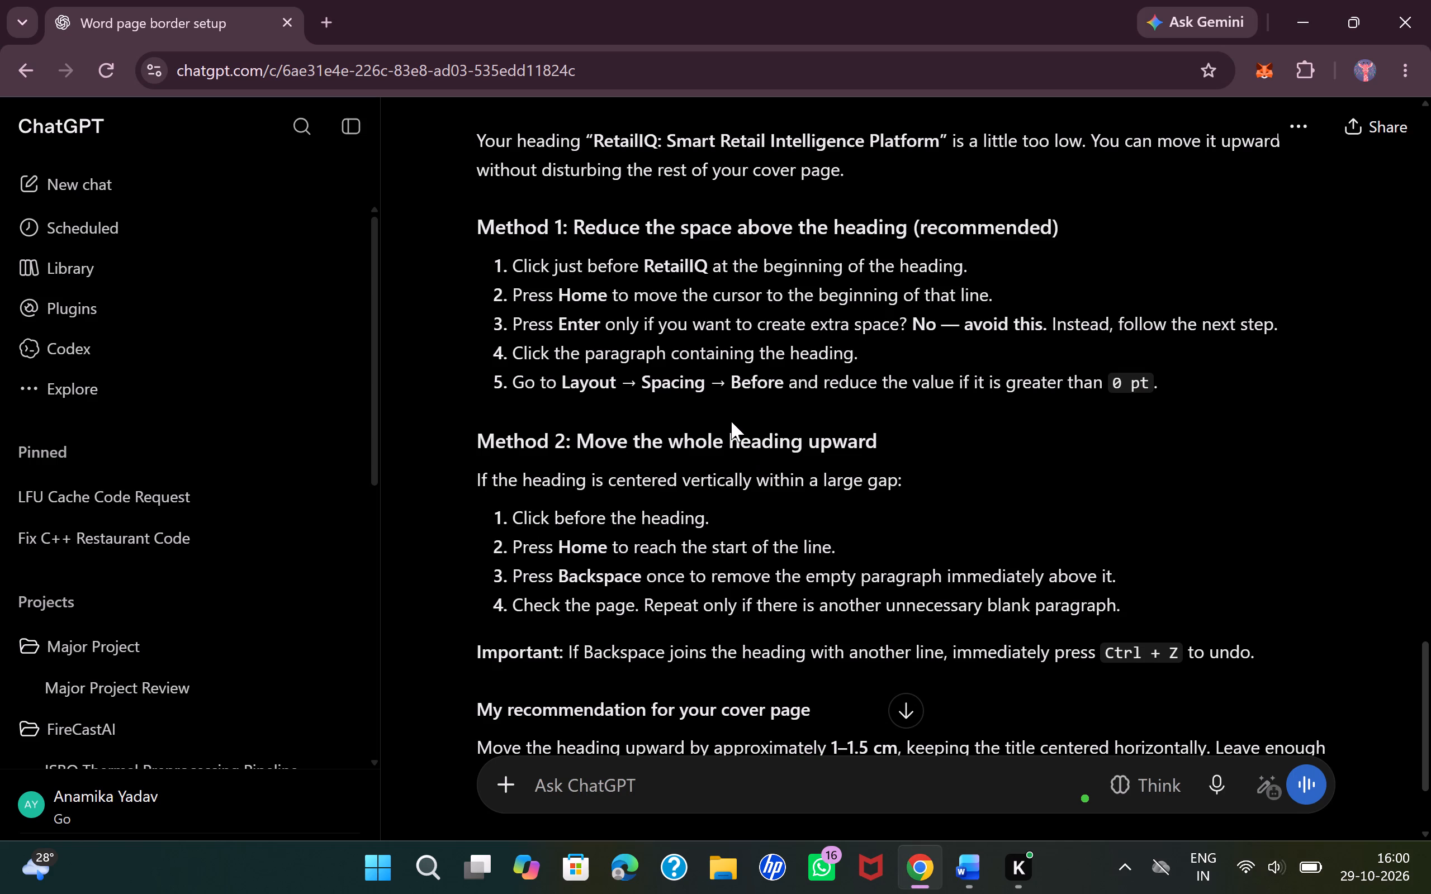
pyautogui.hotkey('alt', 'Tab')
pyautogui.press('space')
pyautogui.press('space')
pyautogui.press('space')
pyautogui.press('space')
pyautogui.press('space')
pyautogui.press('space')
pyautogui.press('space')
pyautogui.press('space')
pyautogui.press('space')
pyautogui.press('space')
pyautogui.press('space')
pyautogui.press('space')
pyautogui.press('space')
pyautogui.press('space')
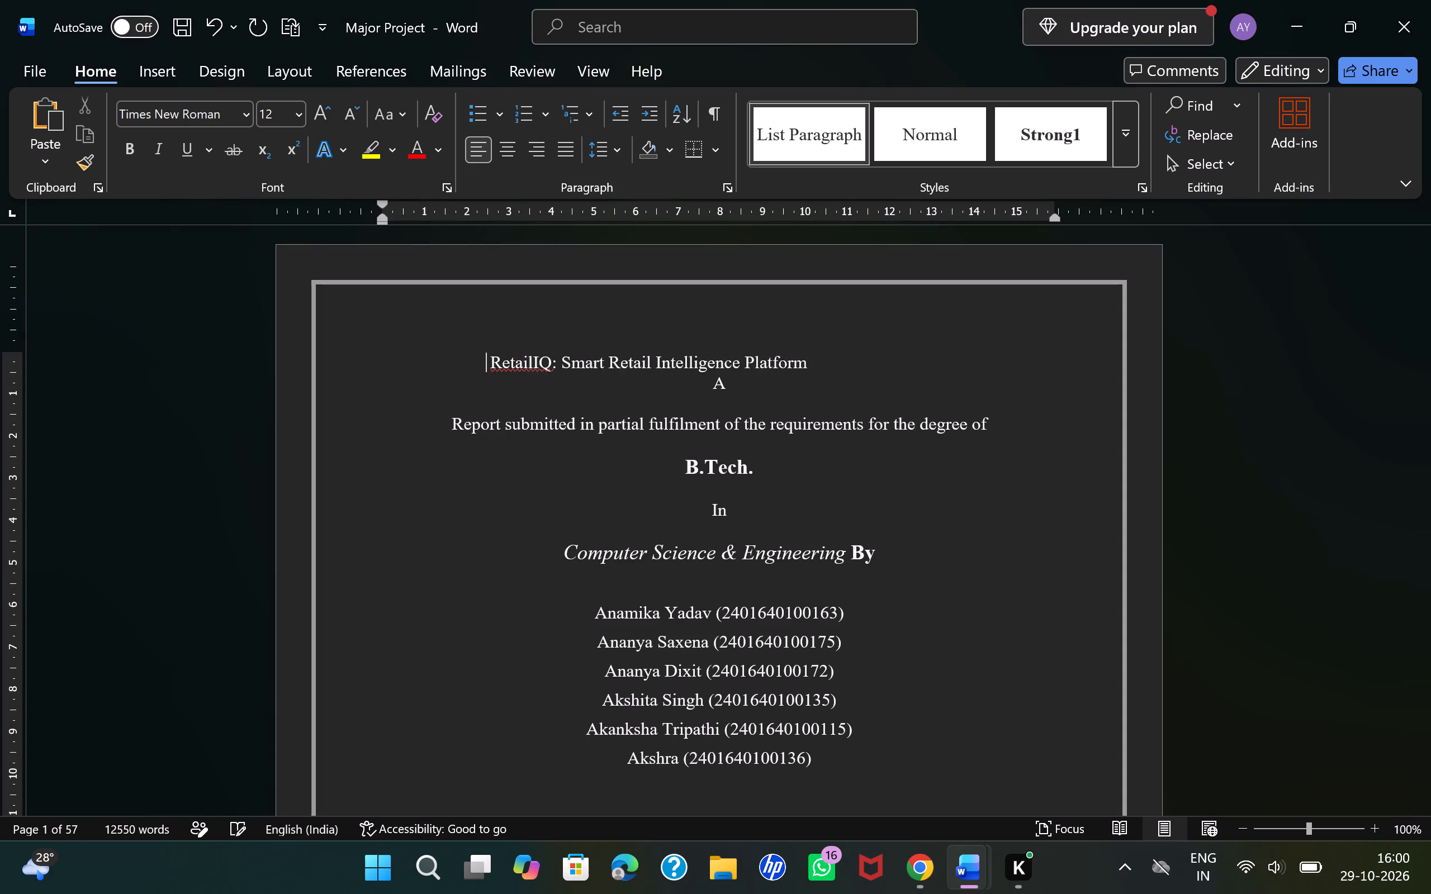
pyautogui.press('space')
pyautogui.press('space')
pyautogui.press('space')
# Compare ChatGPT's spacing instructions with the cover title's paragraph spacing settings in Word.
pyautogui.hotkey('alt', 'Tab')
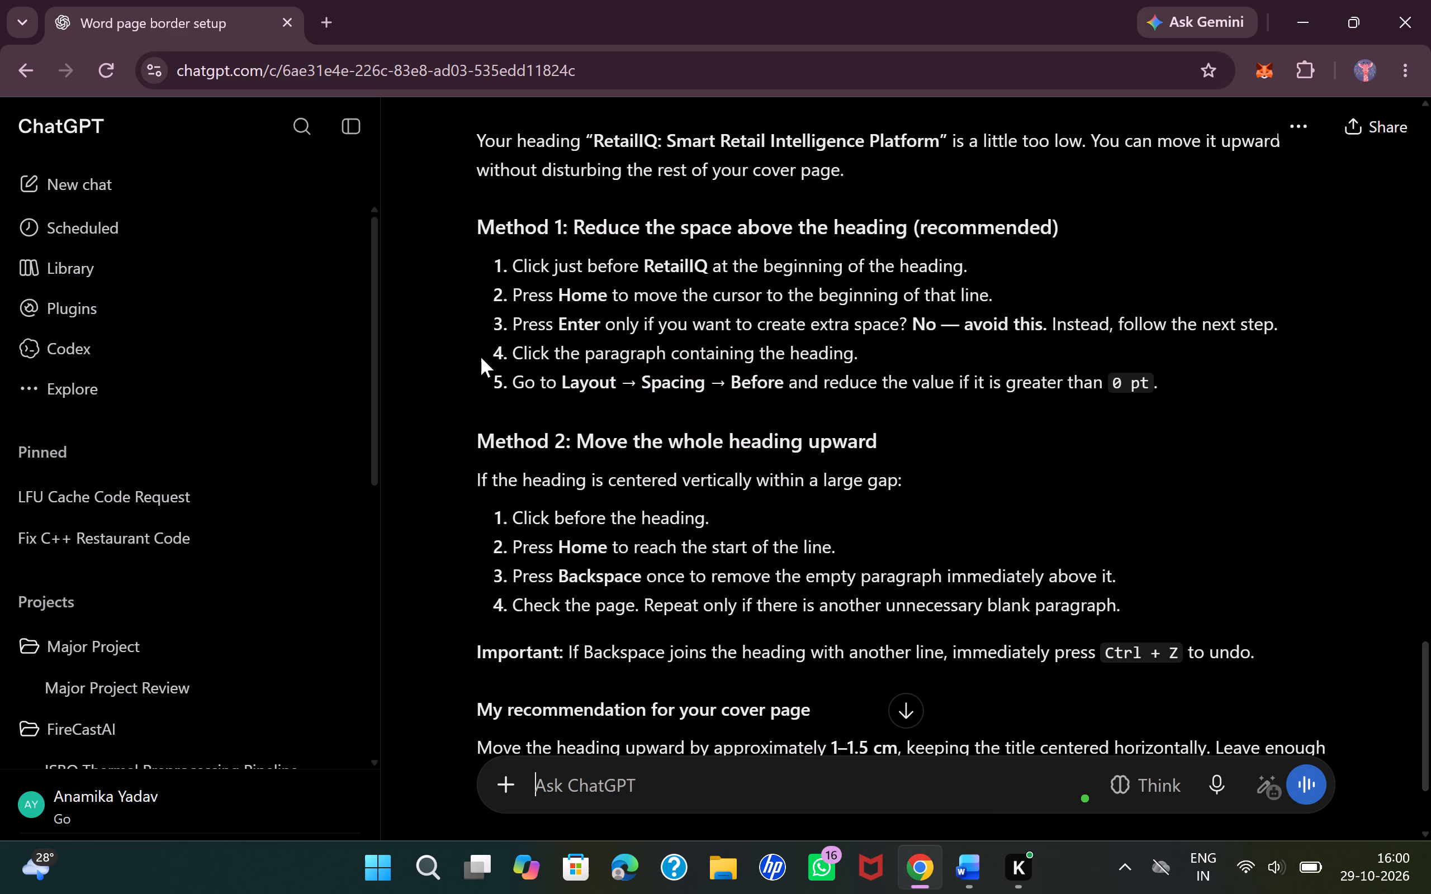
pyautogui.hotkey('alt', 'Tab')
pyautogui.click(283, 70)
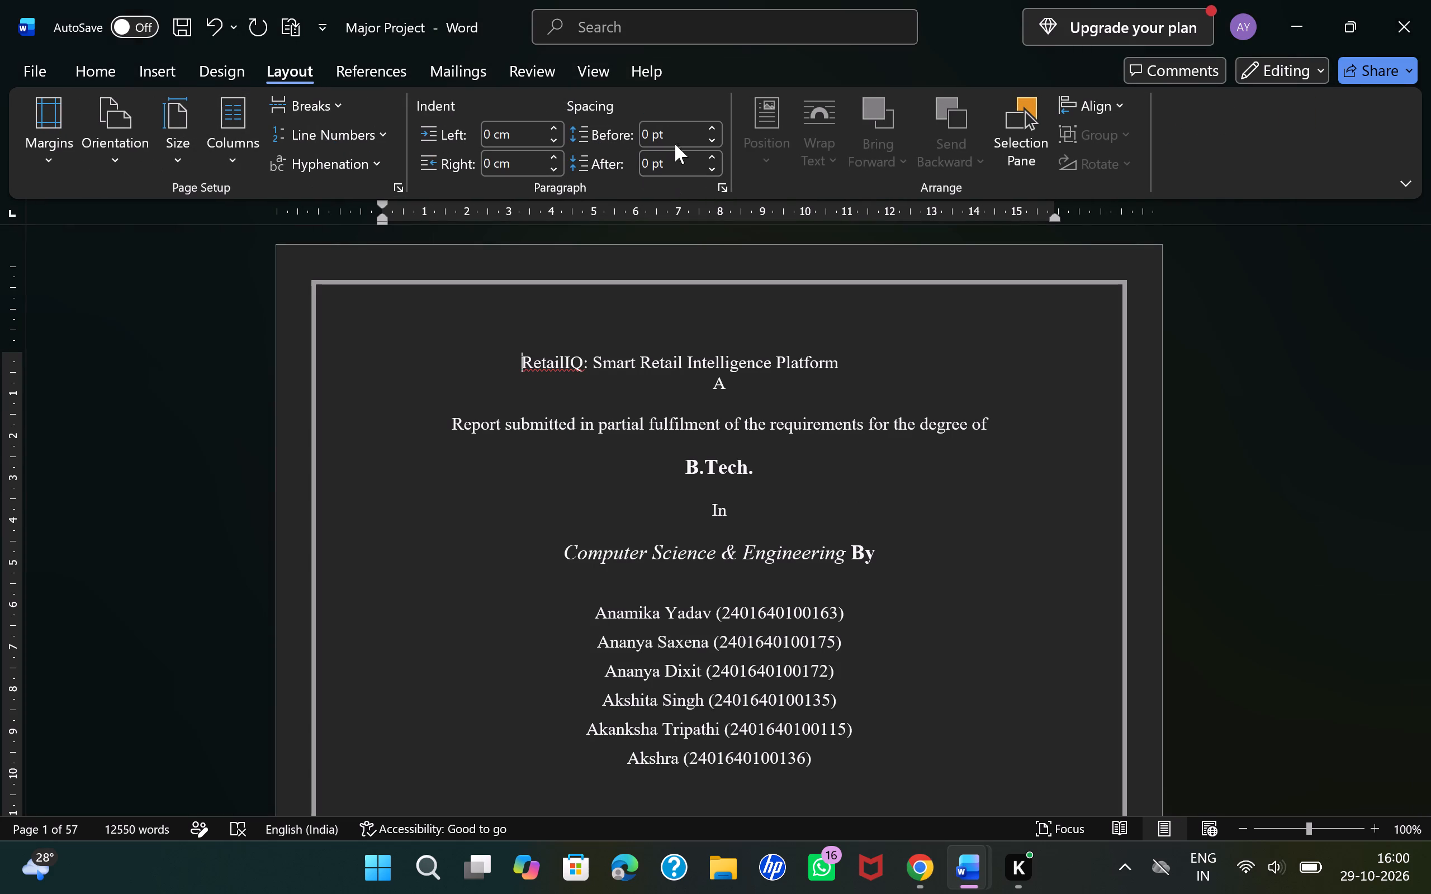
pyautogui.hotkey('alt', 'Tab')
pyautogui.hotkey('alt', 'Tab')
pyautogui.hotkey('alt', 'Tab')
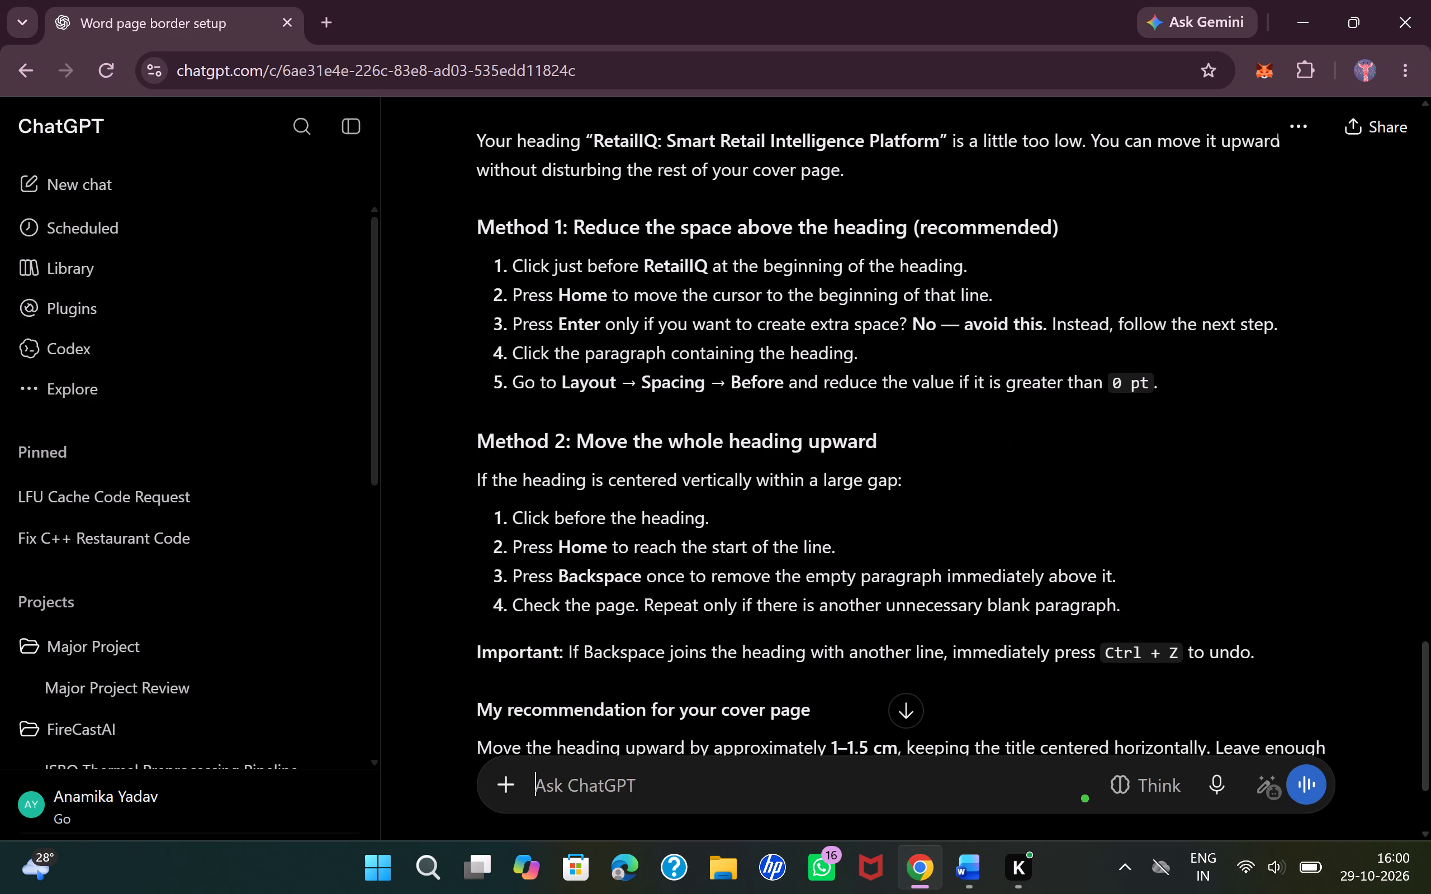
pyautogui.hotkey('alt', 'Tab')
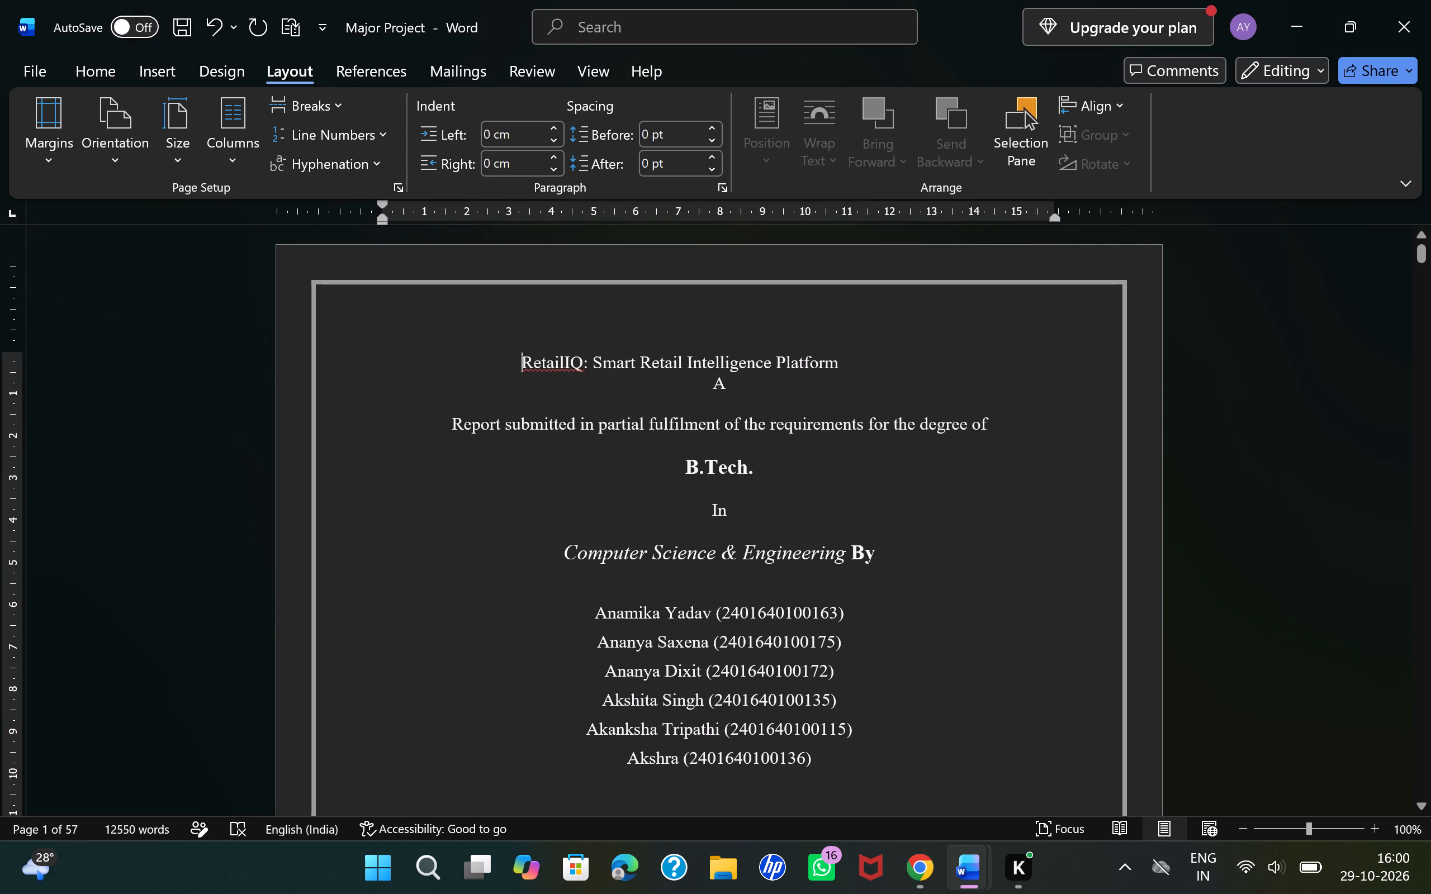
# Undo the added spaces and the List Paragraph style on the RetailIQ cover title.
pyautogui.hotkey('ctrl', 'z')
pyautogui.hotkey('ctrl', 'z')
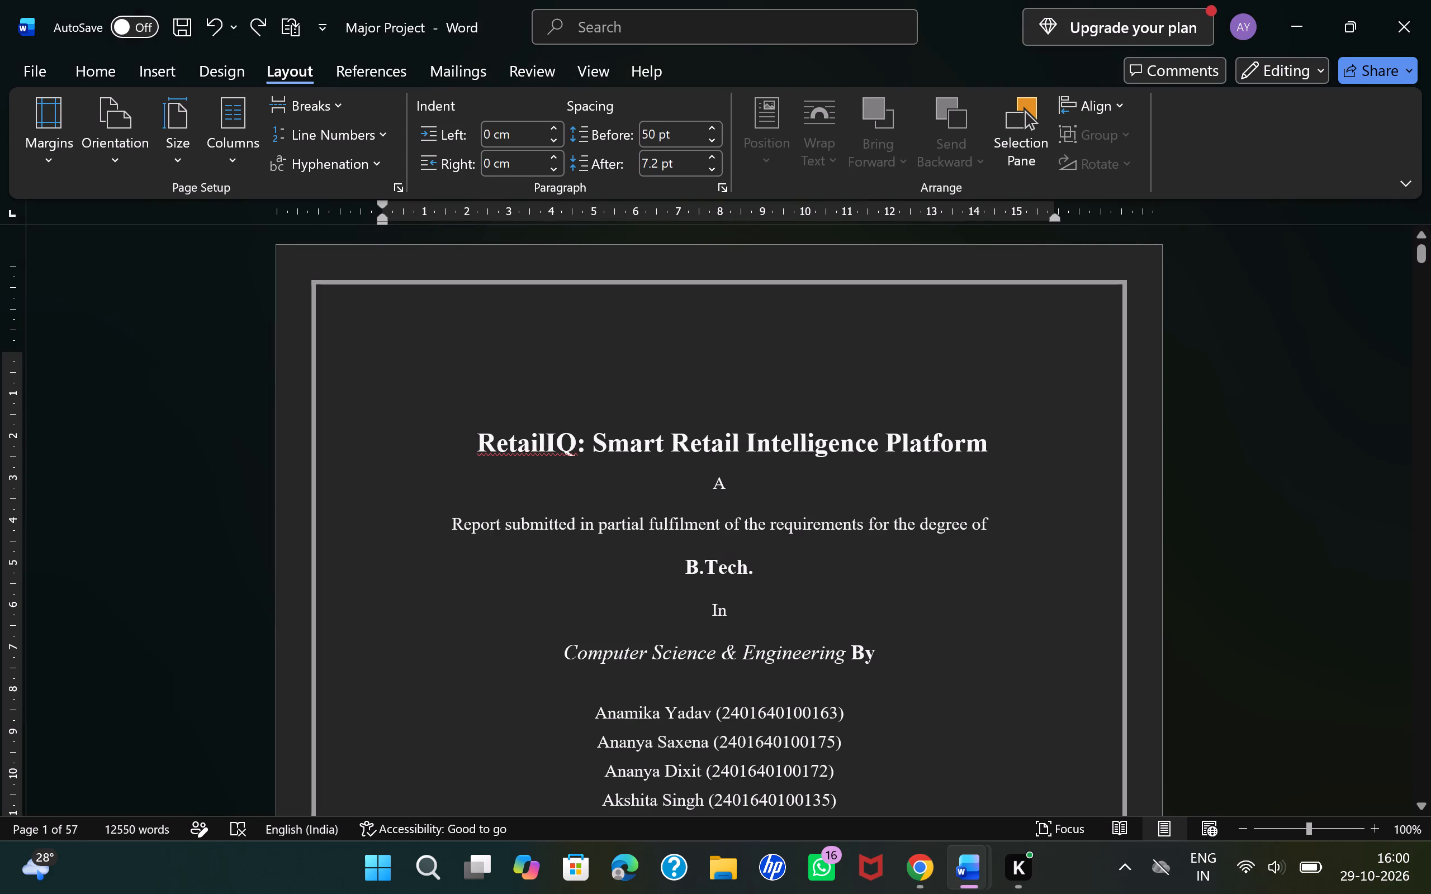
# Set the paragraph spacing before the RetailIQ cover title to 0 pt.
pyautogui.click(650, 129)
pyautogui.press('Right')
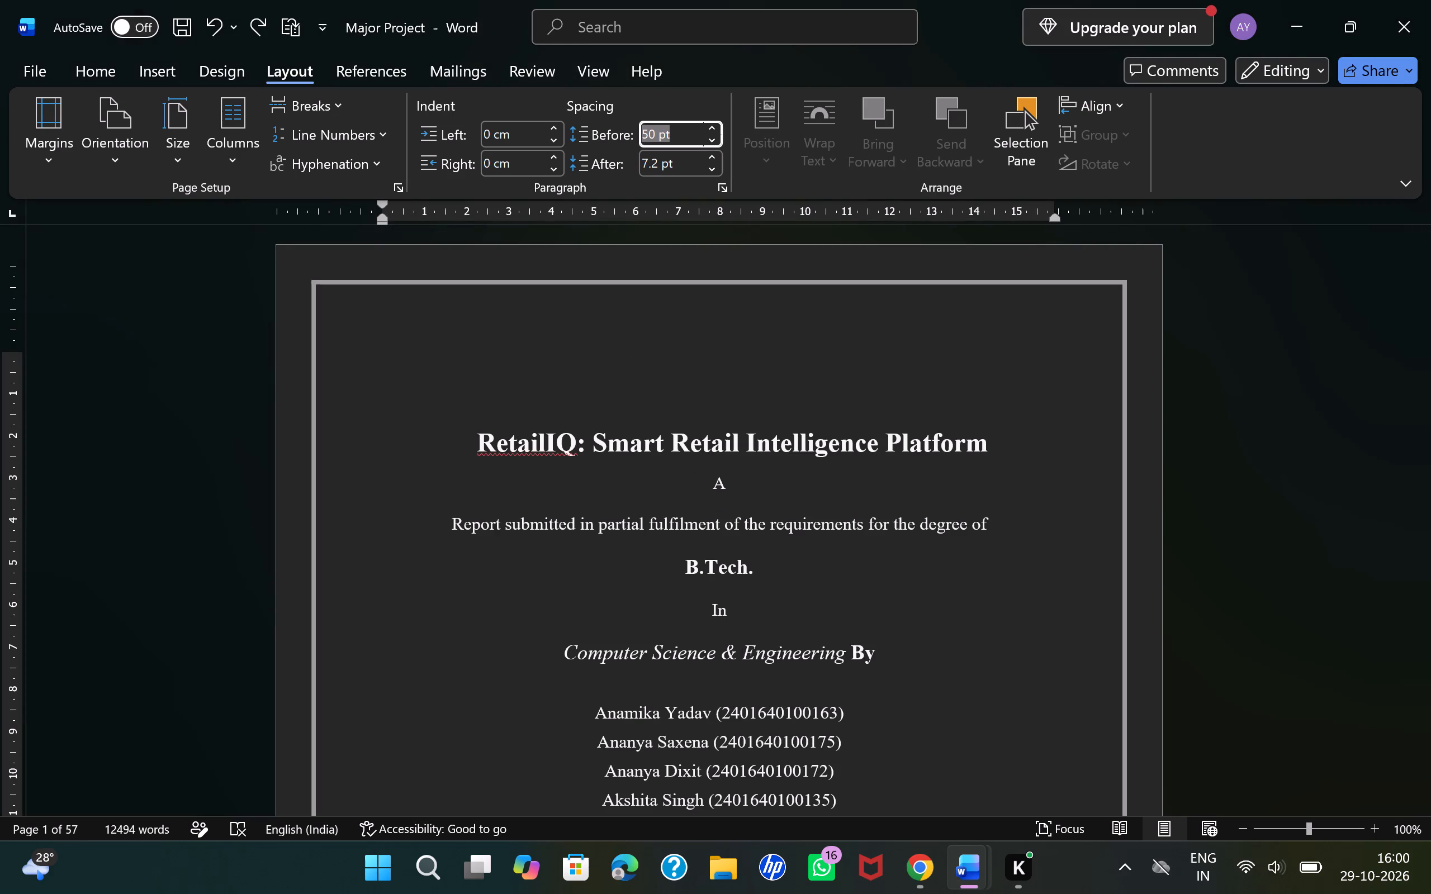
pyautogui.press('BackSpace')
pyautogui.press('BackSpace')
pyautogui.press('BackSpace')
pyautogui.press('BackSpace')
pyautogui.press('BackSpace')
pyautogui.press('BackSpace')
pyautogui.press('BackSpace')
pyautogui.press('BackSpace')
pyautogui.press('BackSpace')
pyautogui.press('BackSpace')
pyautogui.press('BackSpace')
pyautogui.press('BackSpace')
pyautogui.press('BackSpace')
pyautogui.press('BackSpace')
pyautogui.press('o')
pyautogui.press('BackSpace')
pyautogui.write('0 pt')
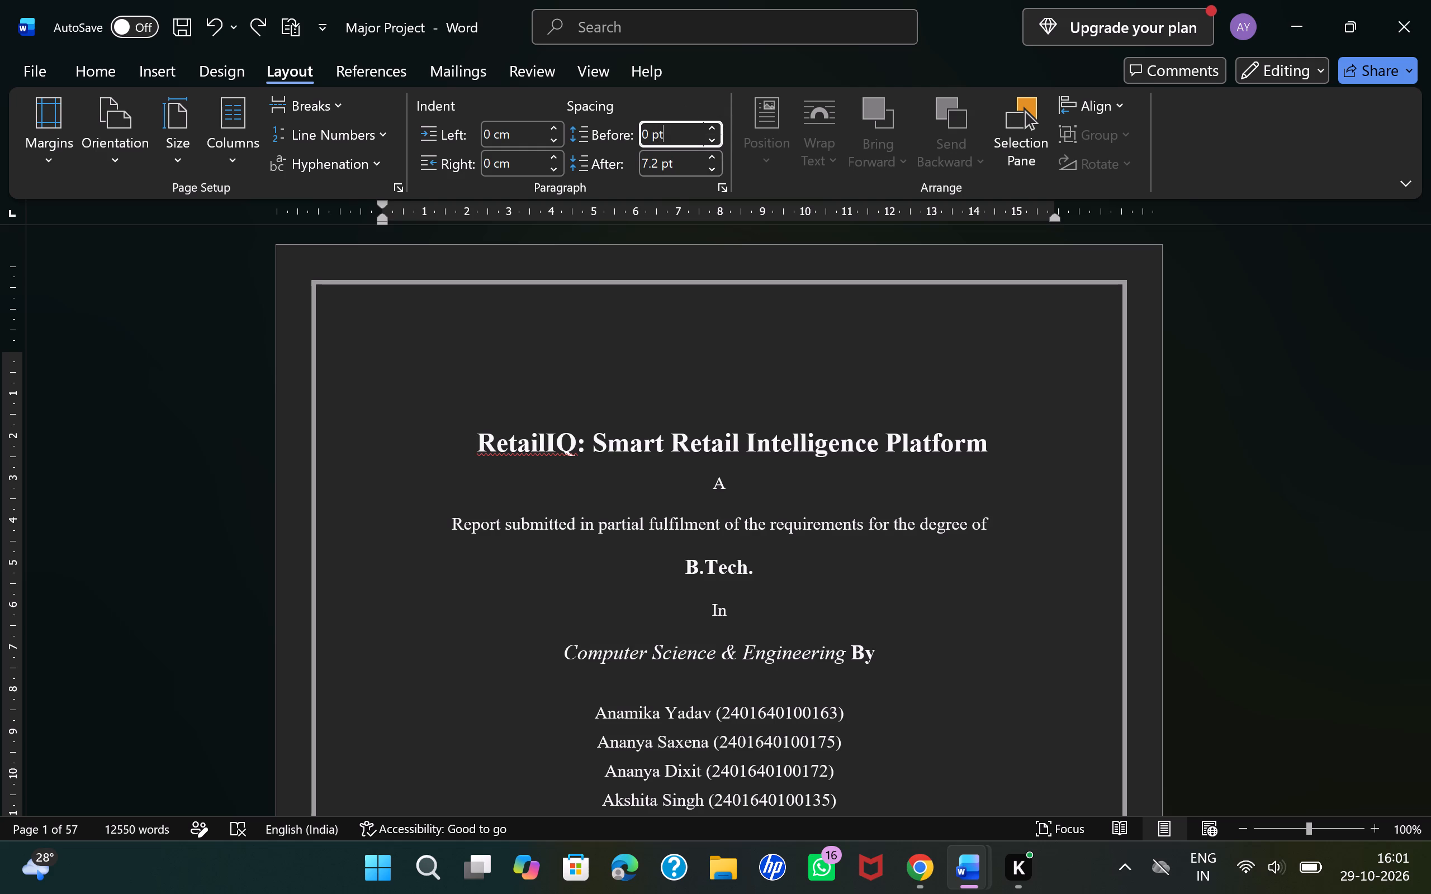
# Set the paragraph spacing after the RetailIQ cover title to 0 pt.
pyautogui.click(672, 162)
pyautogui.press('BackSpace')
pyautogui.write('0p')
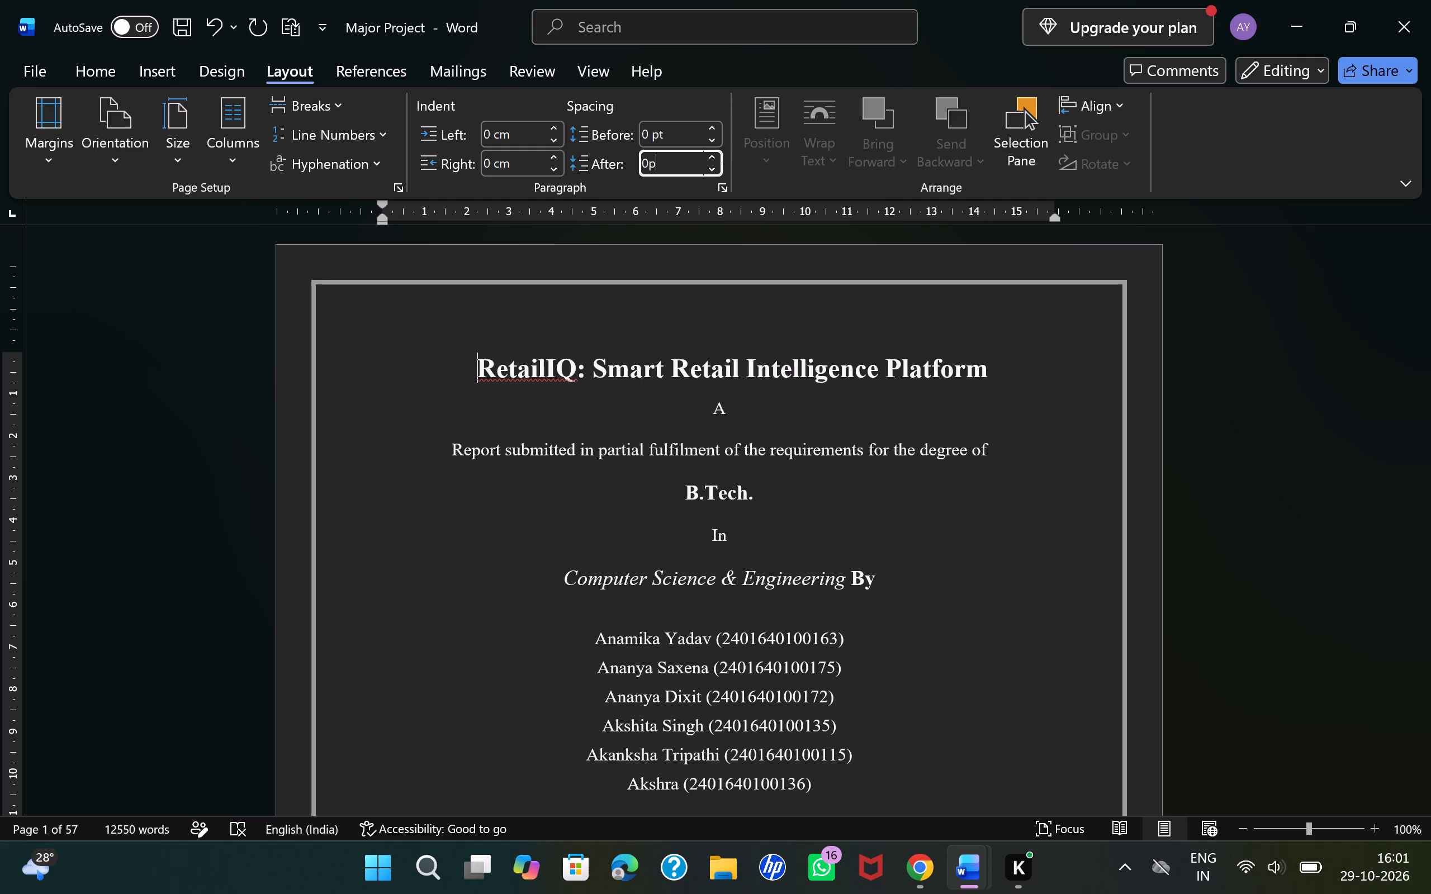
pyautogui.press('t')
pyautogui.click(1325, 494)
# Check the rest of the cover and ChatGPT's recommendation, and insert a blank line below the RetailIQ cover title.
pyautogui.scroll(-1, 1214, 517)
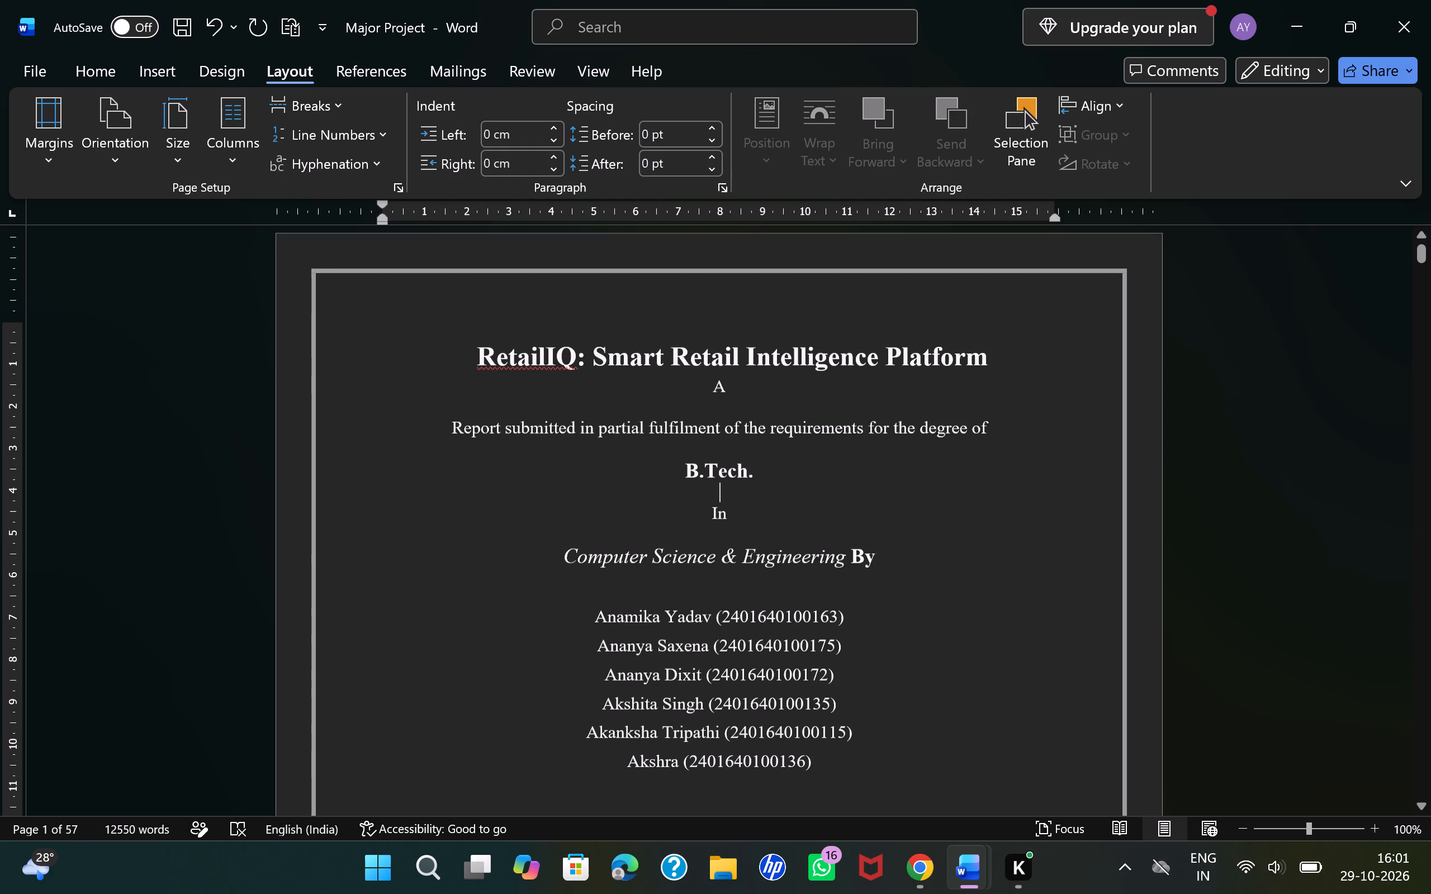
pyautogui.scroll(-1, 1214, 517)
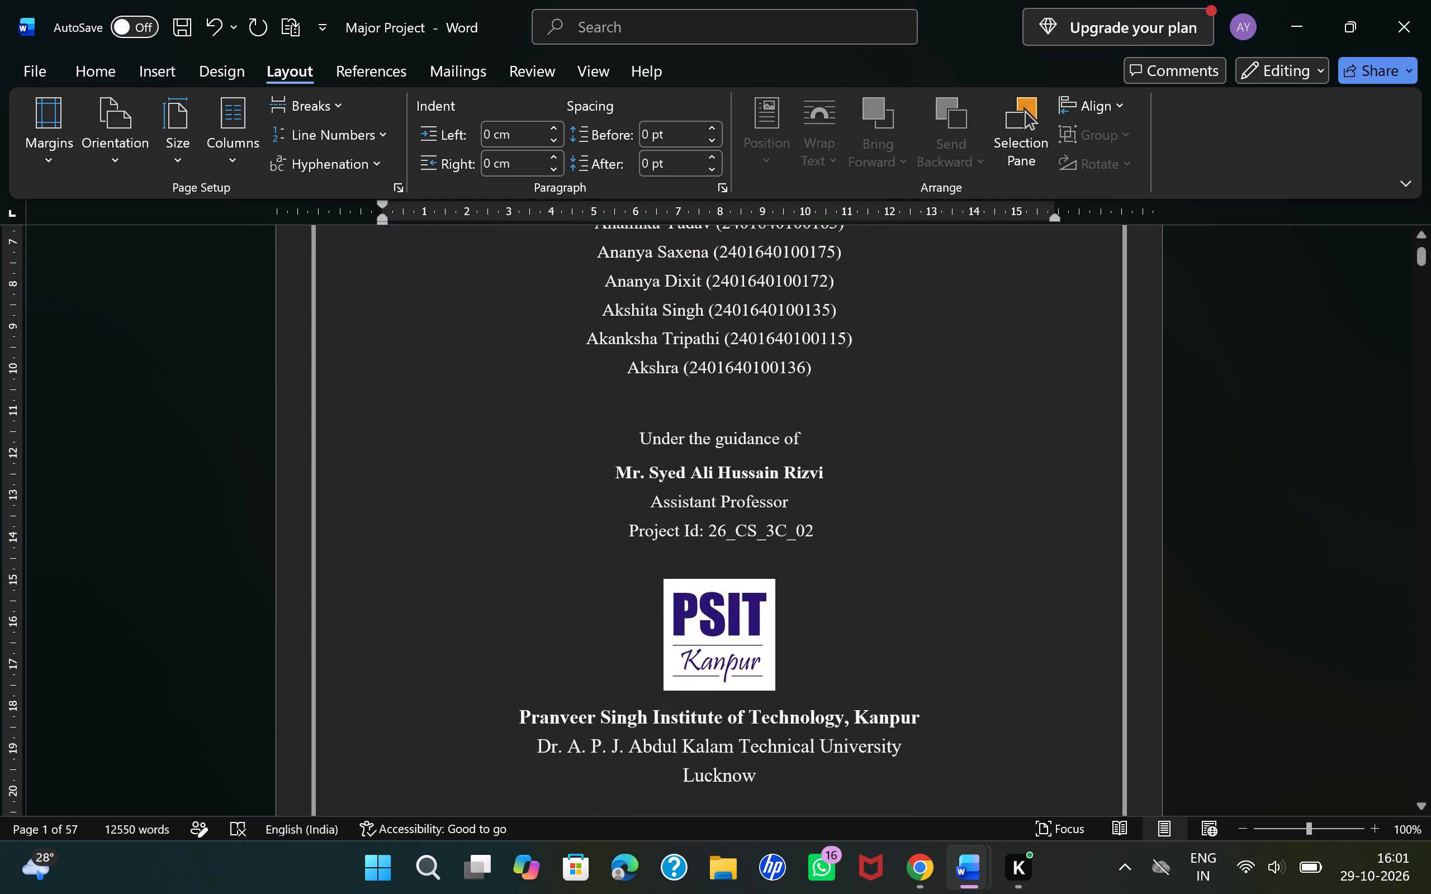
pyautogui.scroll(1, 977, 636)
pyautogui.hotkey('alt', 'Tab')
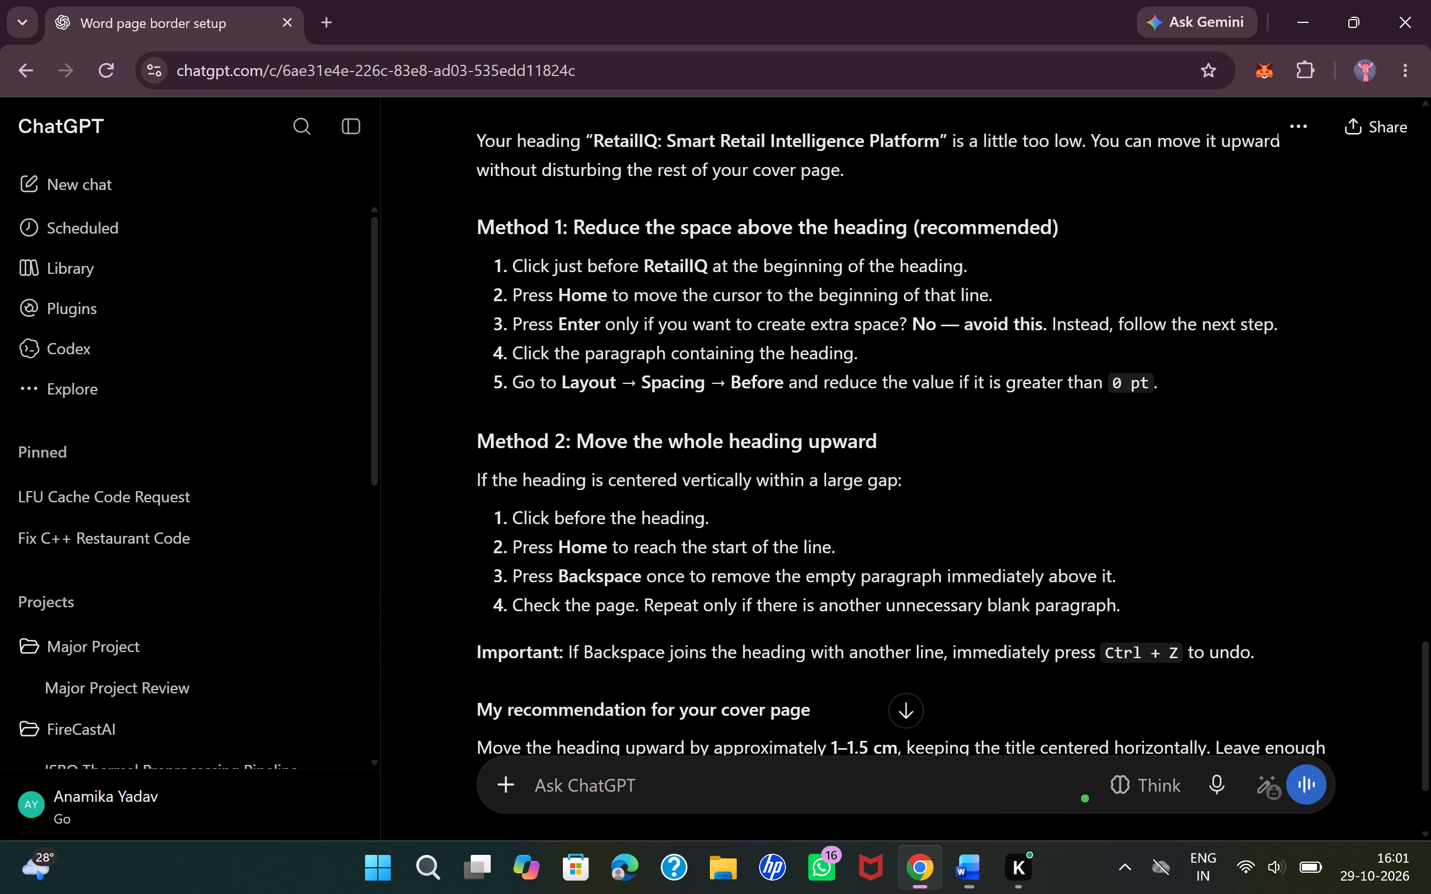
pyautogui.scroll(-4, 937, 566)
pyautogui.hotkey('alt', 'Tab')
pyautogui.scroll(1, 933, 606)
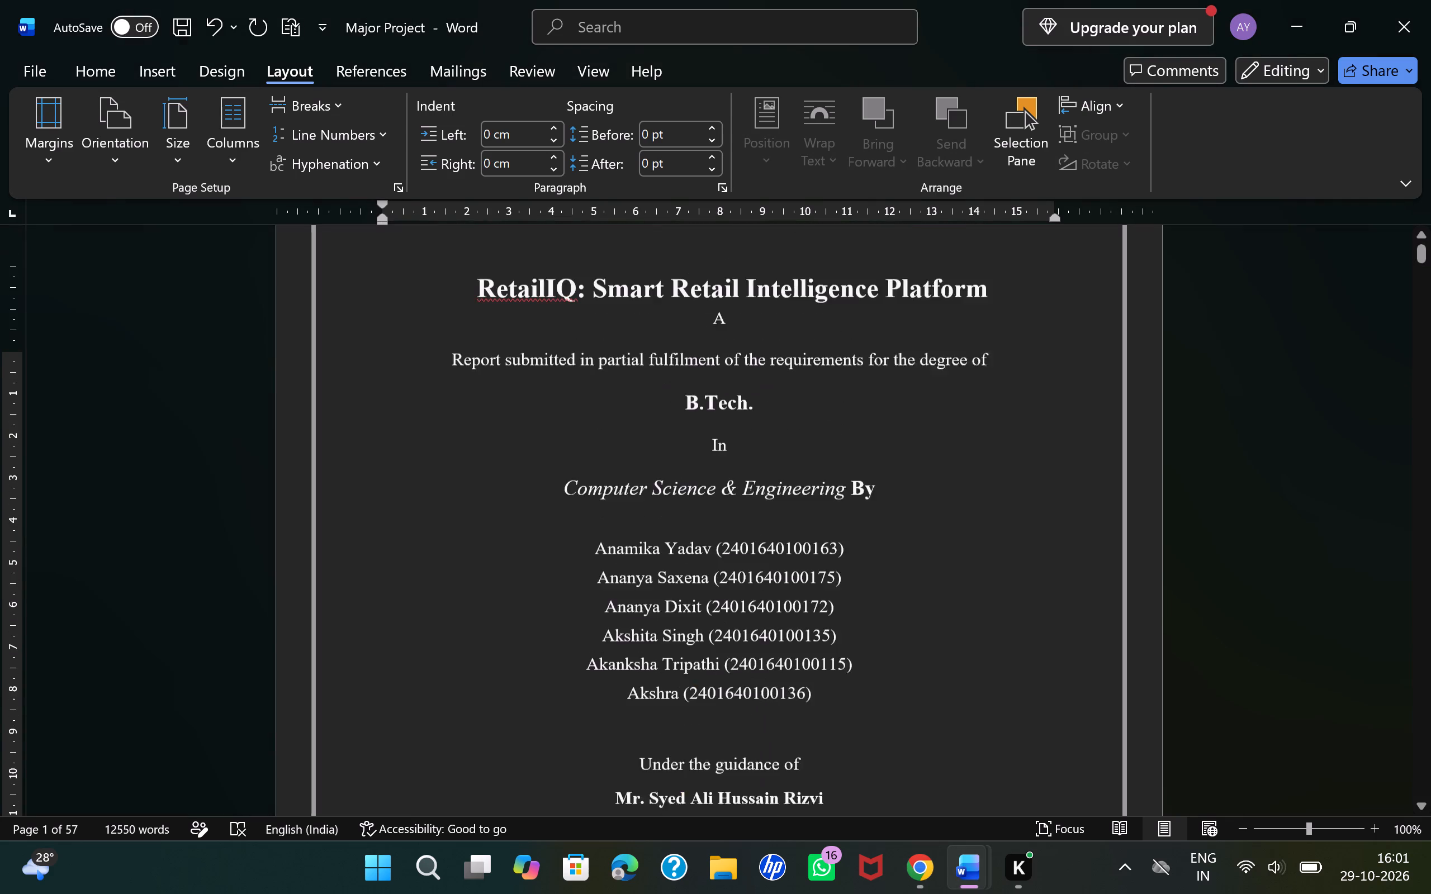
pyautogui.scroll(2, 933, 606)
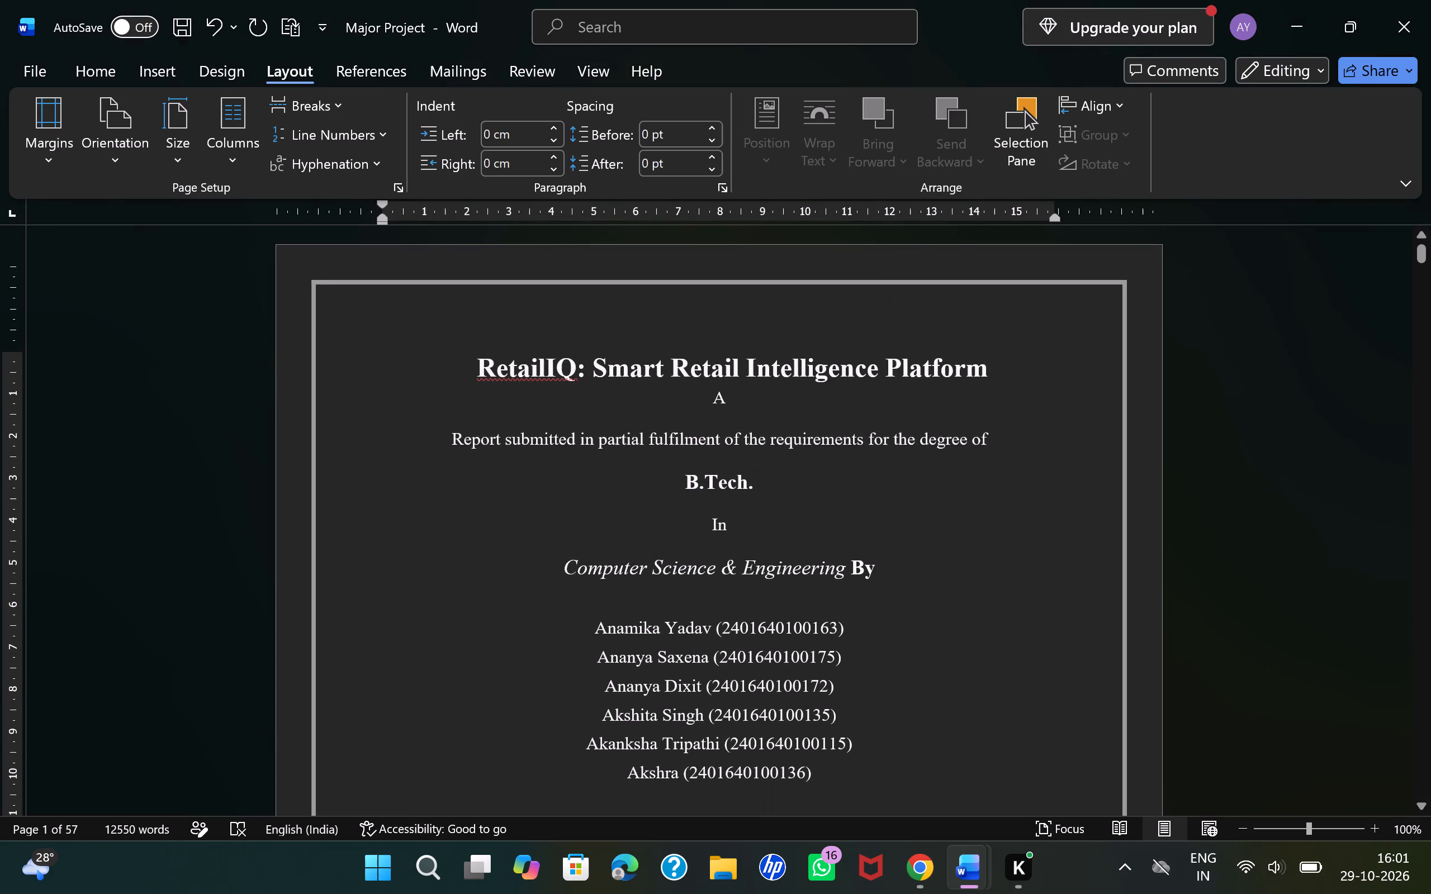
pyautogui.click(1007, 368)
pyautogui.press('Return')
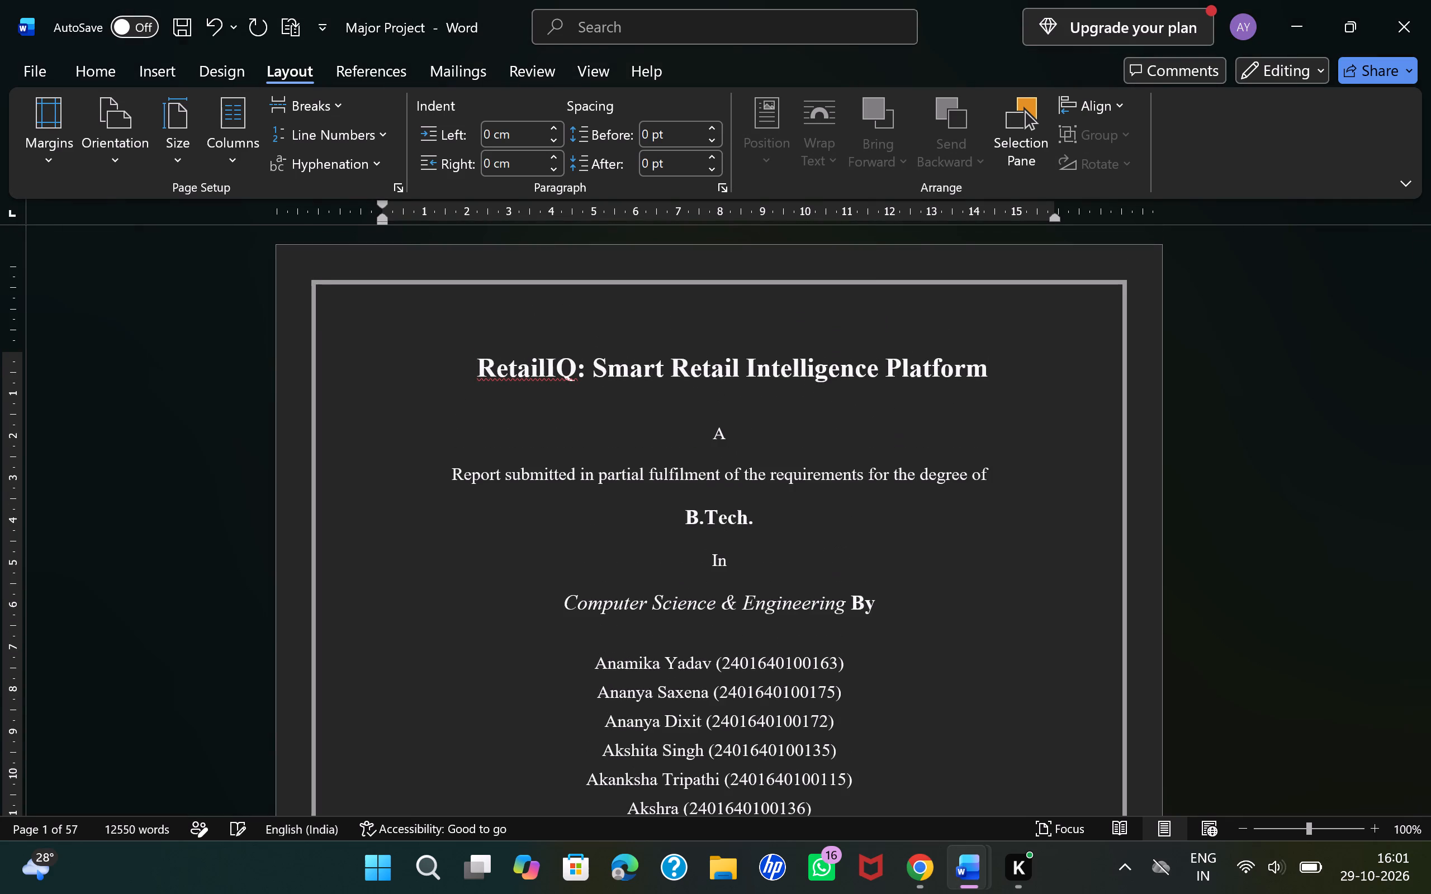
pyautogui.moveTo(485, 368); pyautogui.dragTo(939, 386)
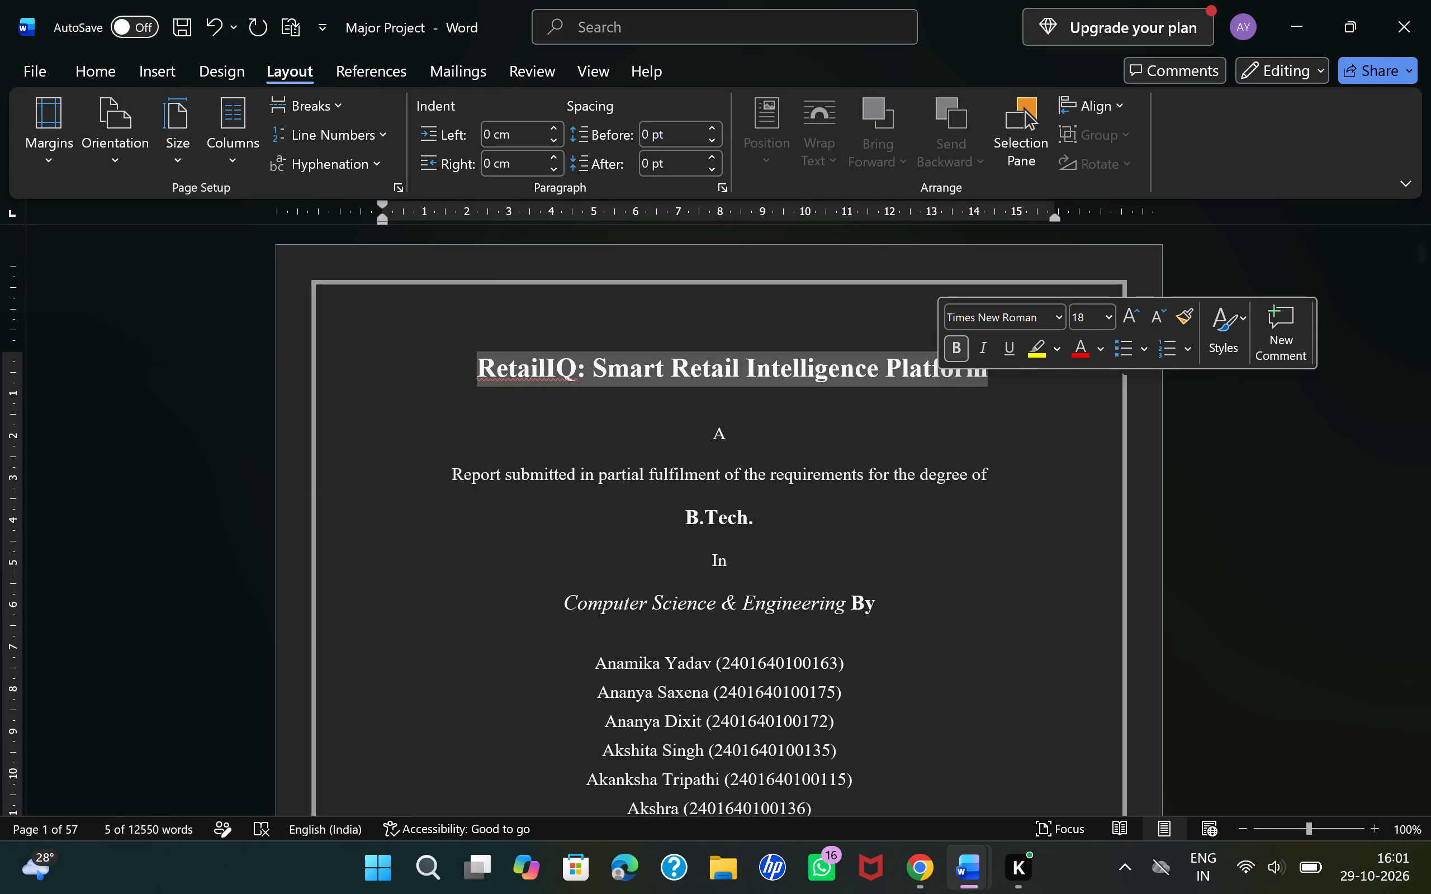
pyautogui.moveTo(694, 438); pyautogui.dragTo(864, 607)
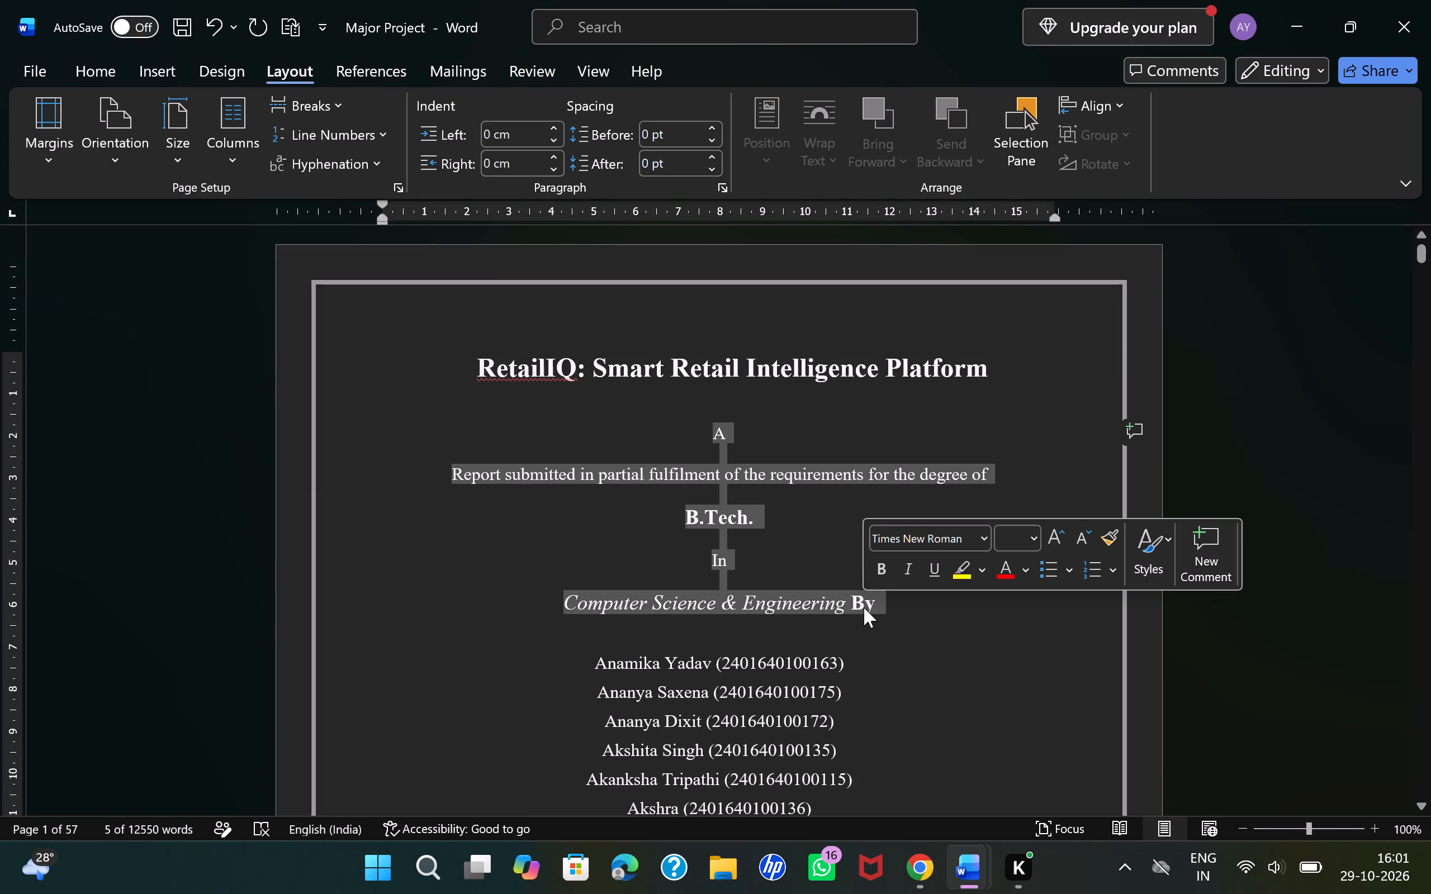
pyautogui.click(1032, 541)
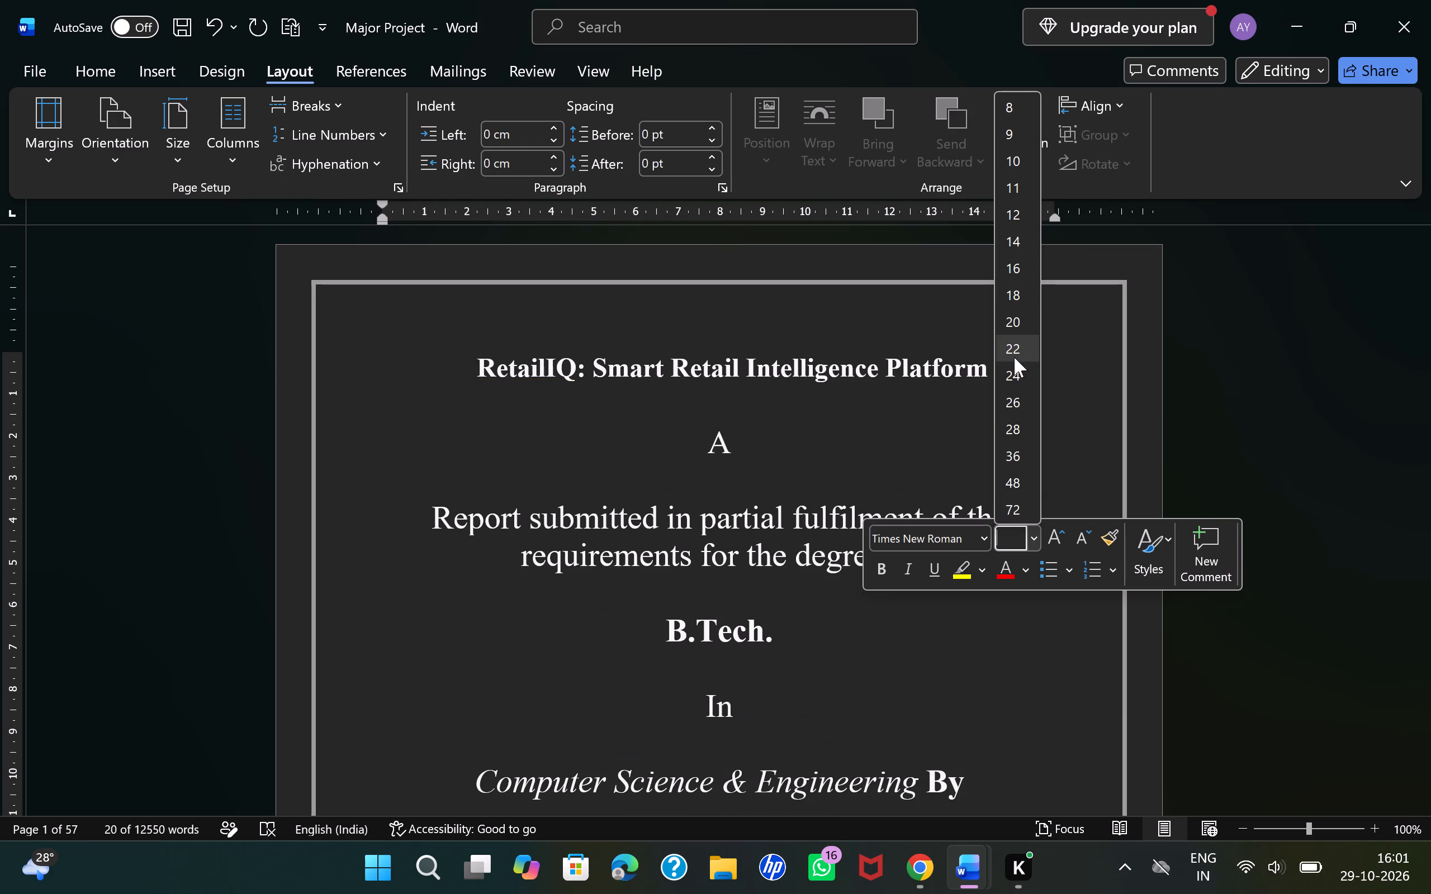
pyautogui.click(1011, 230)
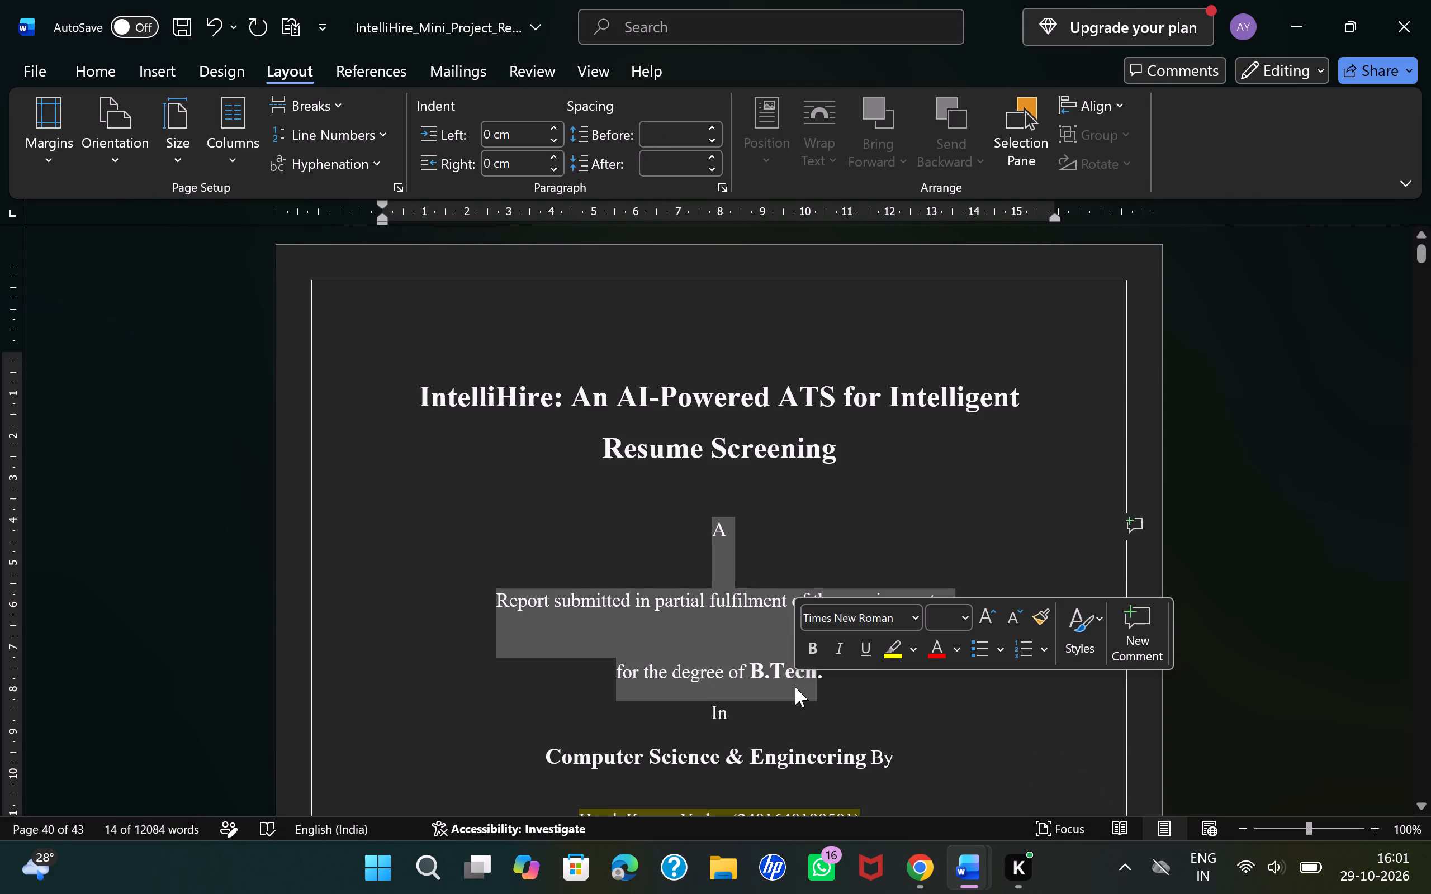
pyautogui.click(970, 611)
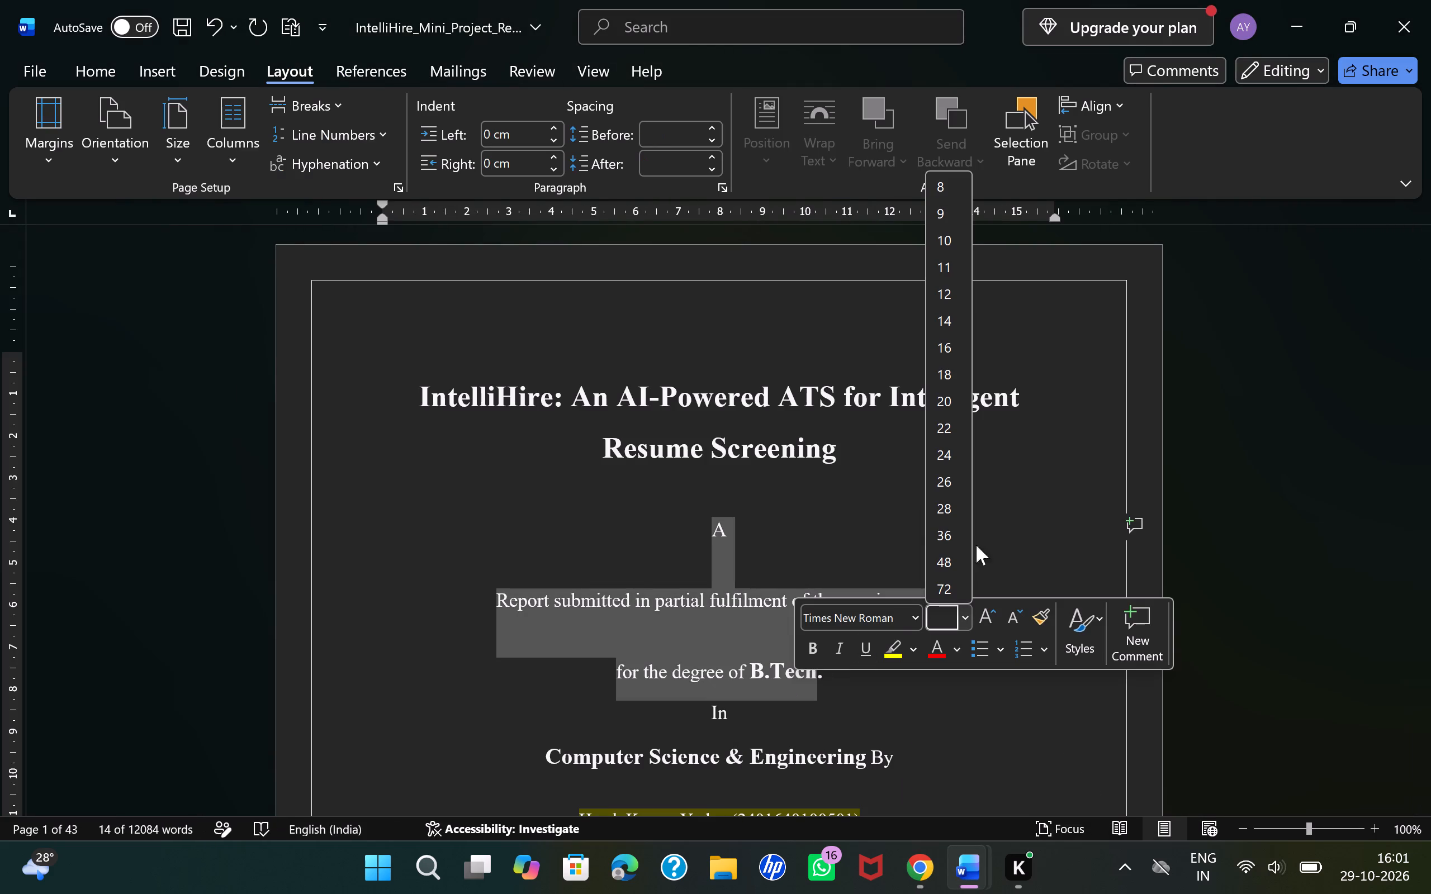
pyautogui.click(1380, 396)
pyautogui.click(909, 521)
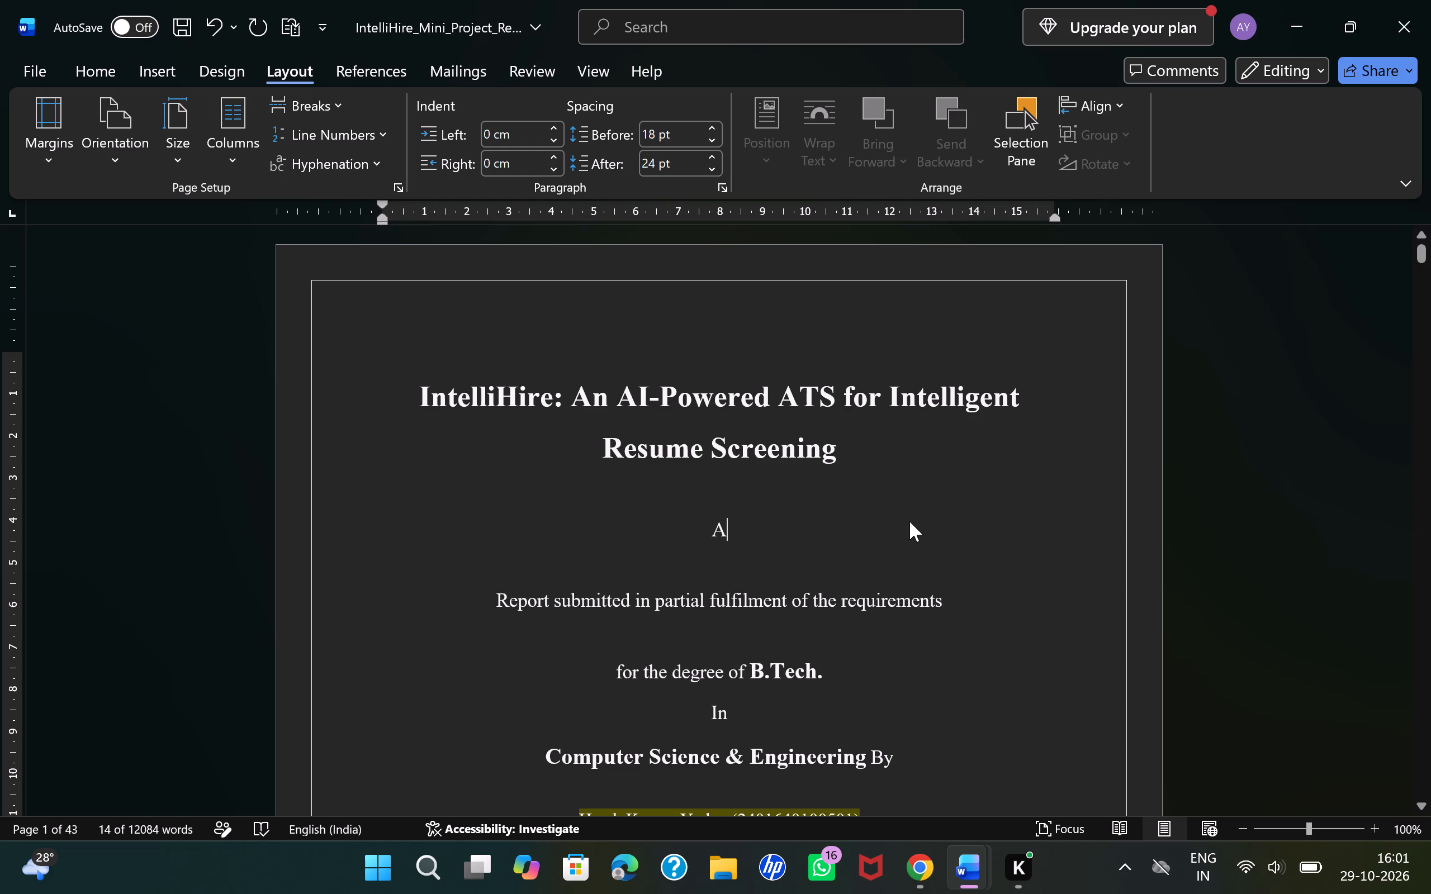
pyautogui.moveTo(695, 522); pyautogui.dragTo(709, 667)
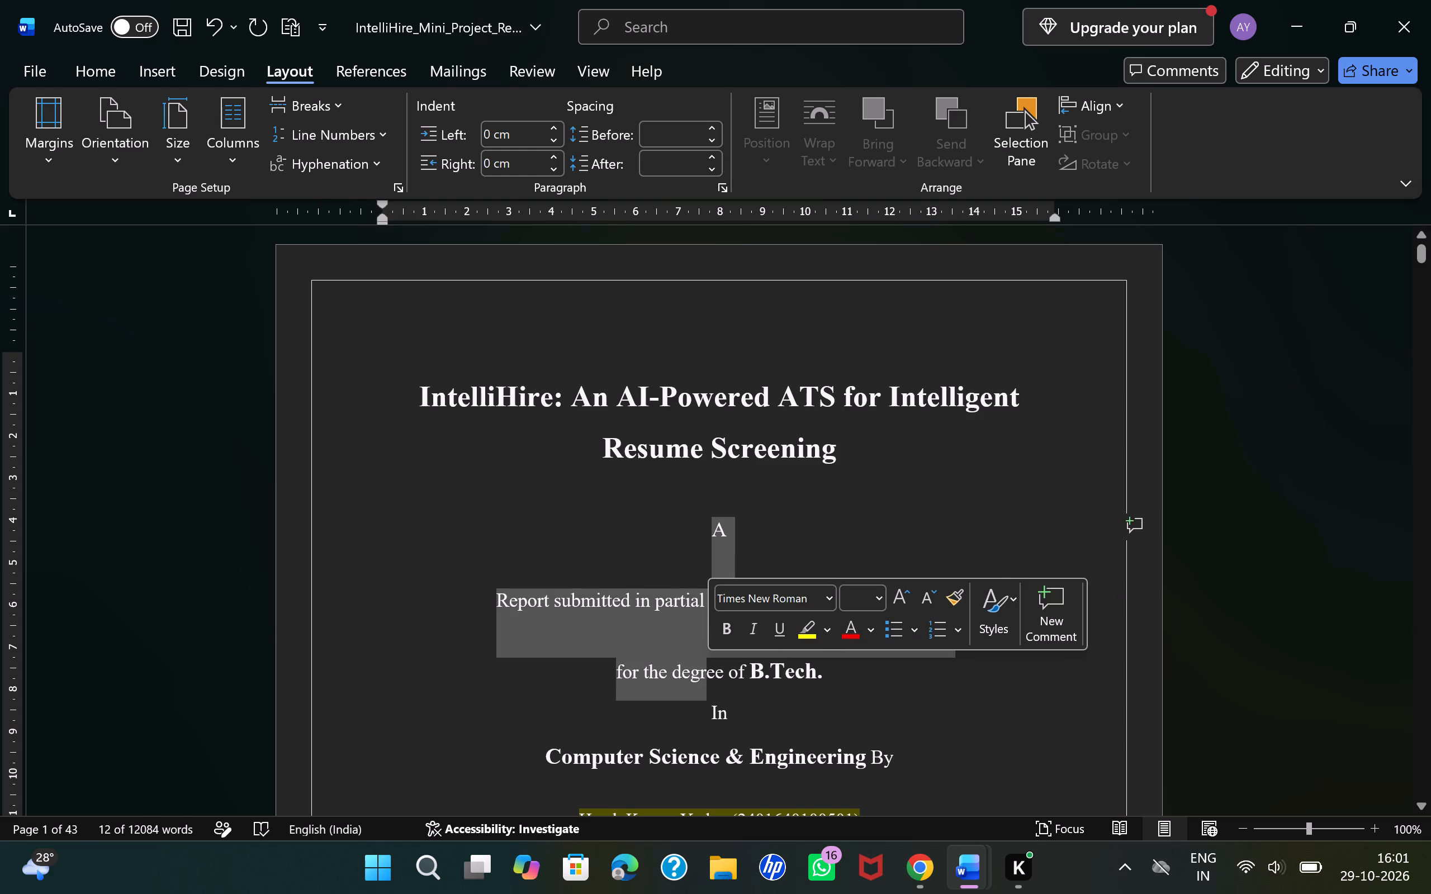
pyautogui.click(1225, 398)
pyautogui.moveTo(515, 602); pyautogui.dragTo(634, 601)
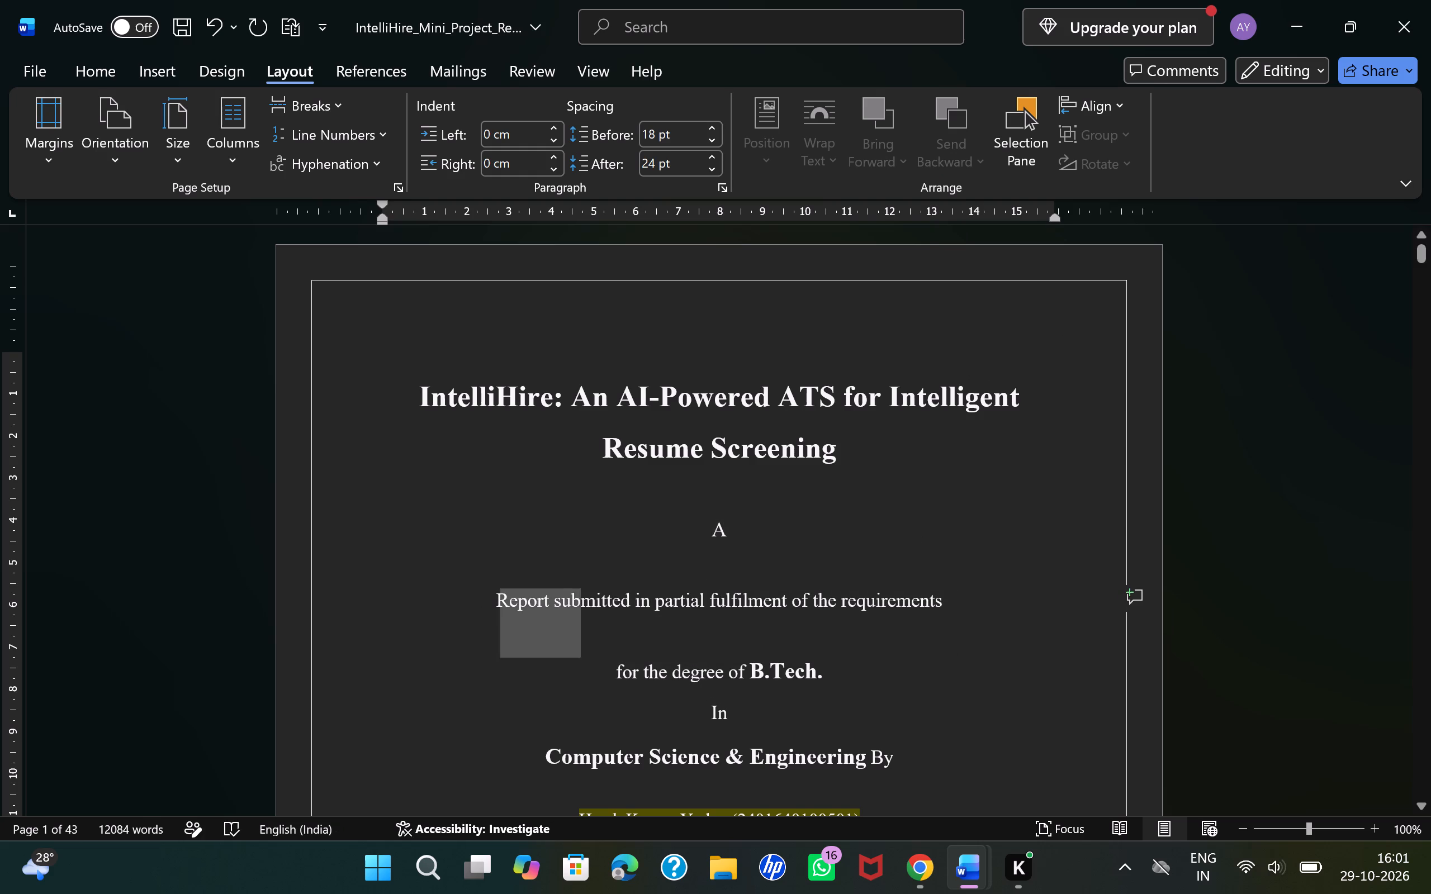
pyautogui.moveTo(634, 601); pyautogui.dragTo(821, 609)
pyautogui.click(1271, 416)
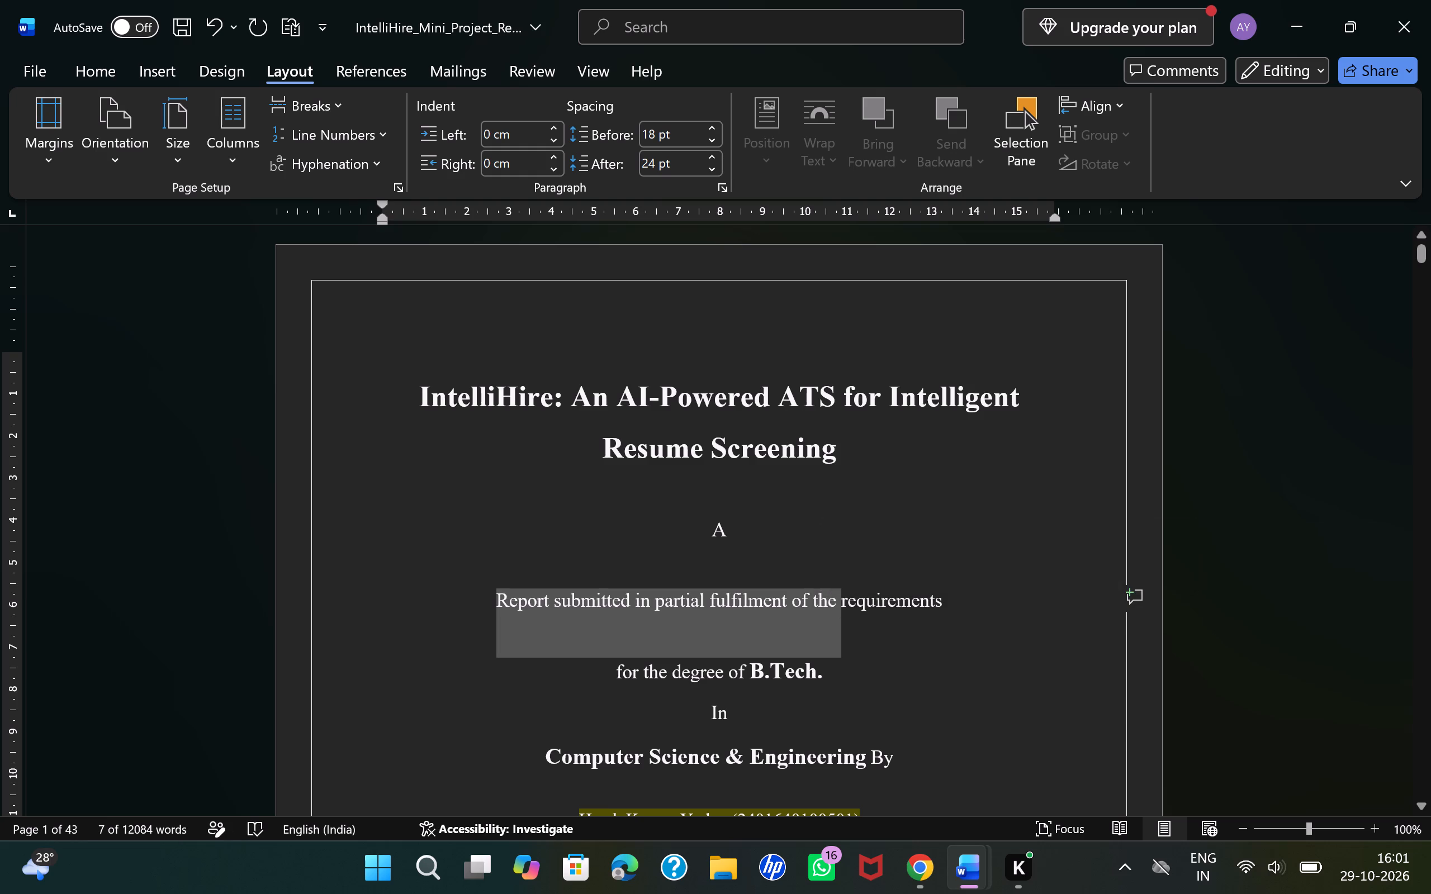
pyautogui.hotkey('alt', 'Tab')
pyautogui.hotkey('alt', 'Tab')
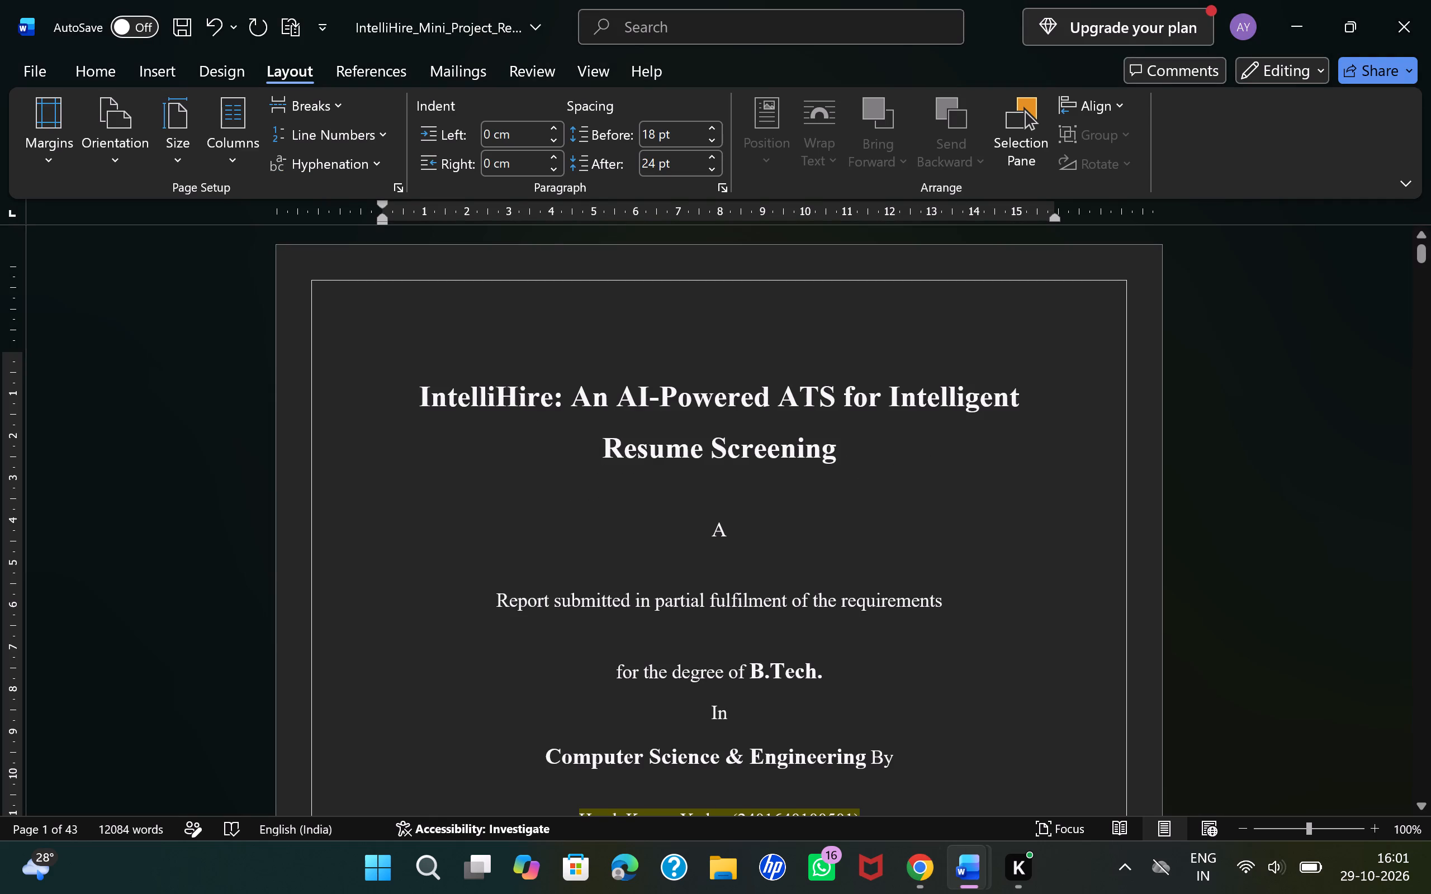
pyautogui.click(684, 674)
pyautogui.moveTo(639, 674); pyautogui.dragTo(677, 678)
pyautogui.click(854, 679)
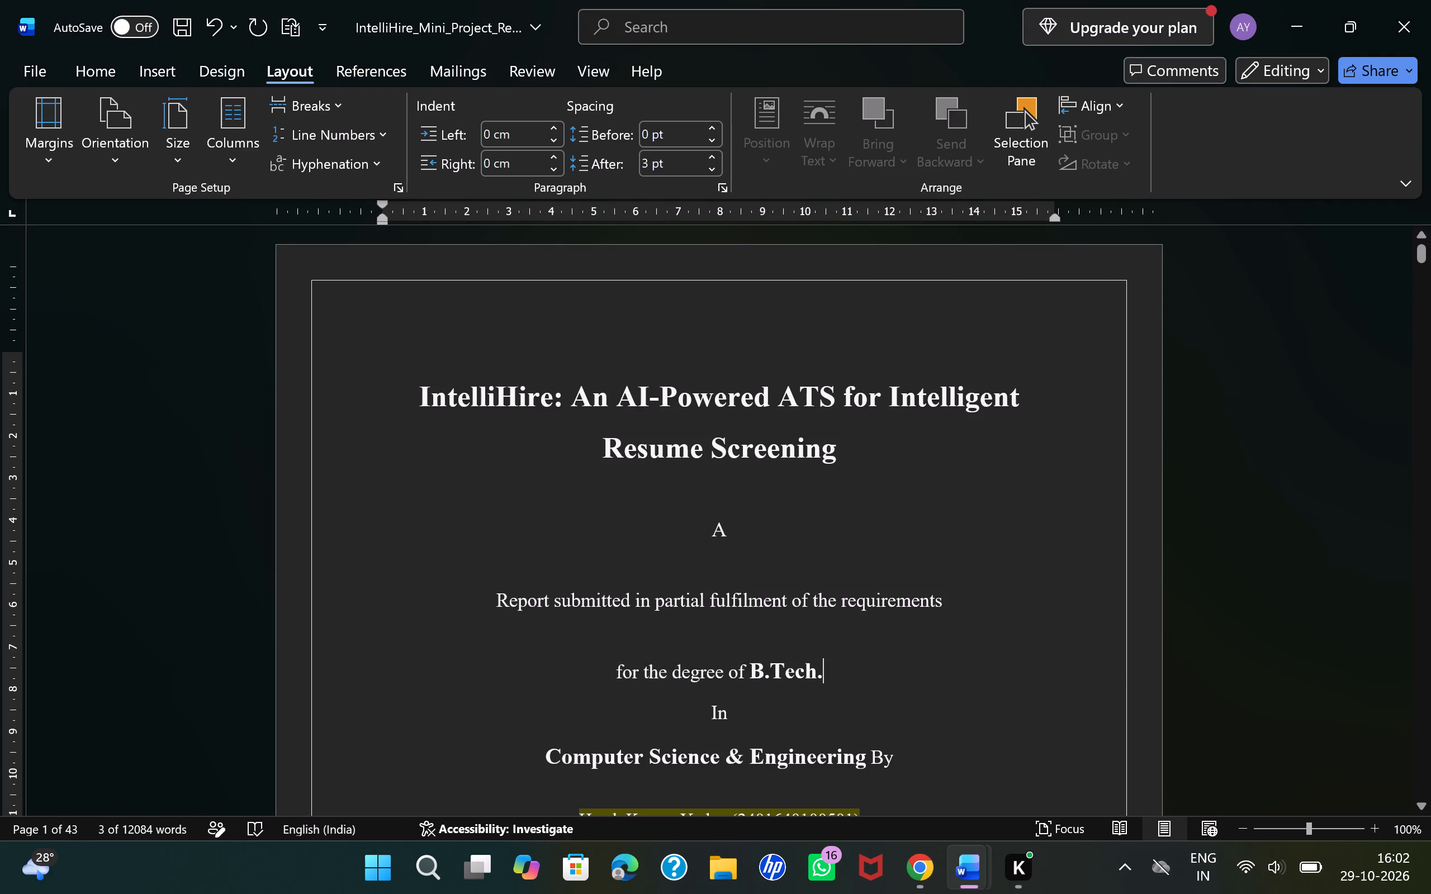
# Compare the rest of the IntelliHire cover page layout with the RetailIQ cover page in the Major Project document.
pyautogui.scroll(-3, 854, 679)
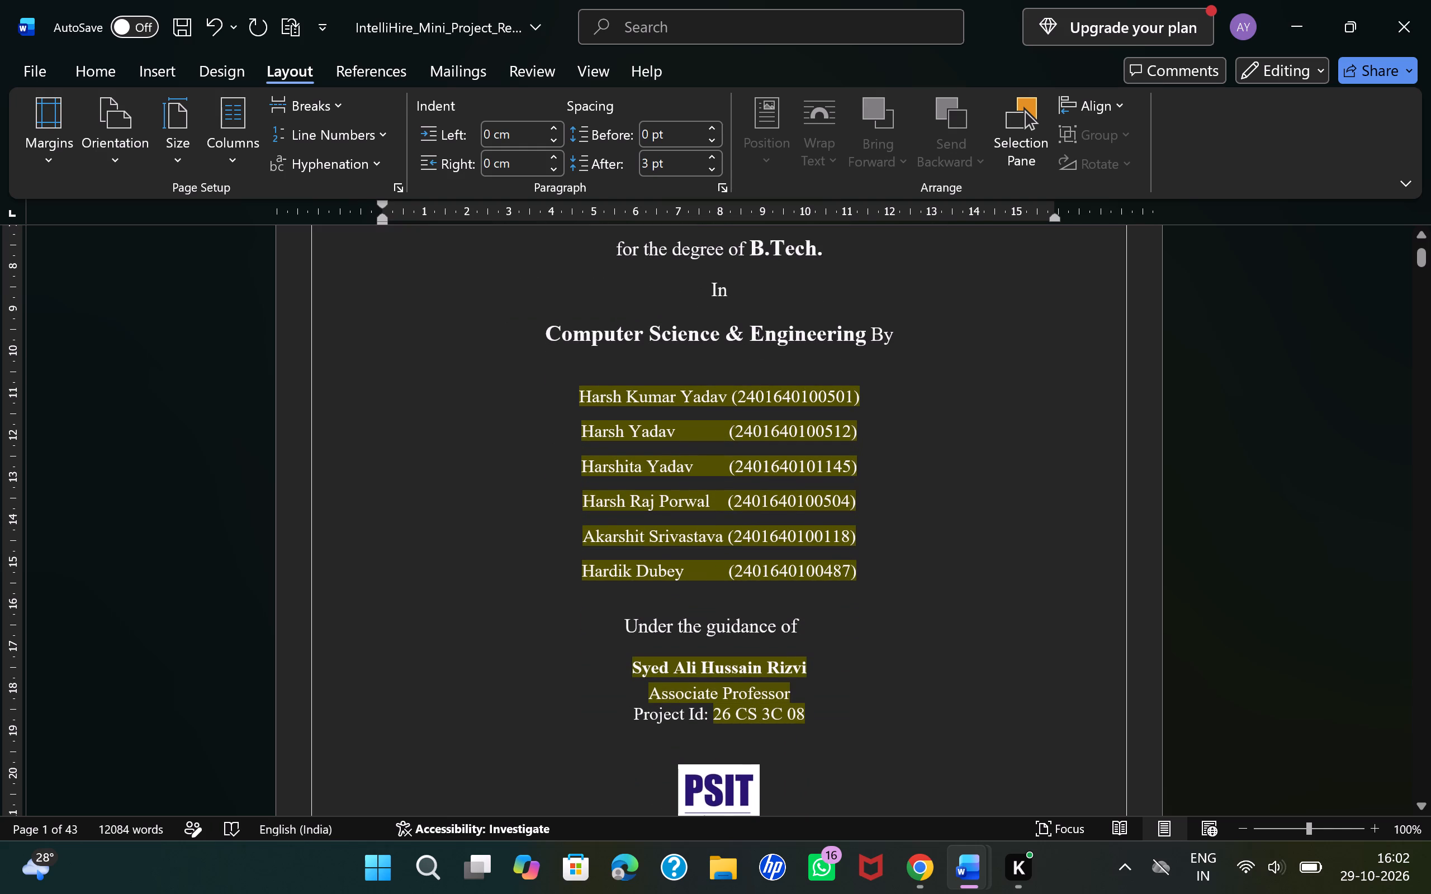
pyautogui.scroll(-1, 987, 681)
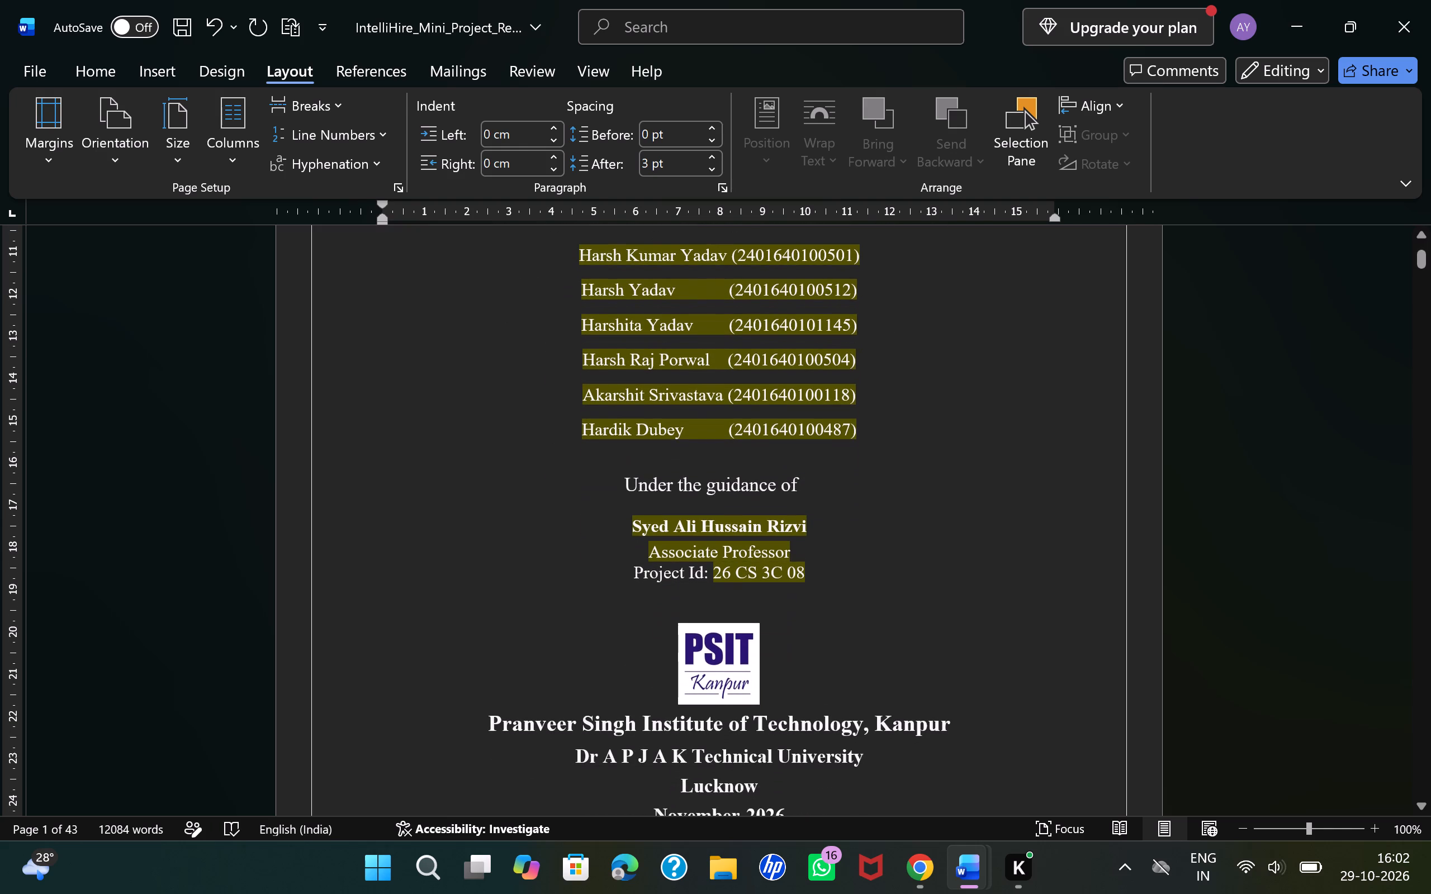
pyautogui.hotkey('alt', 'Tab')
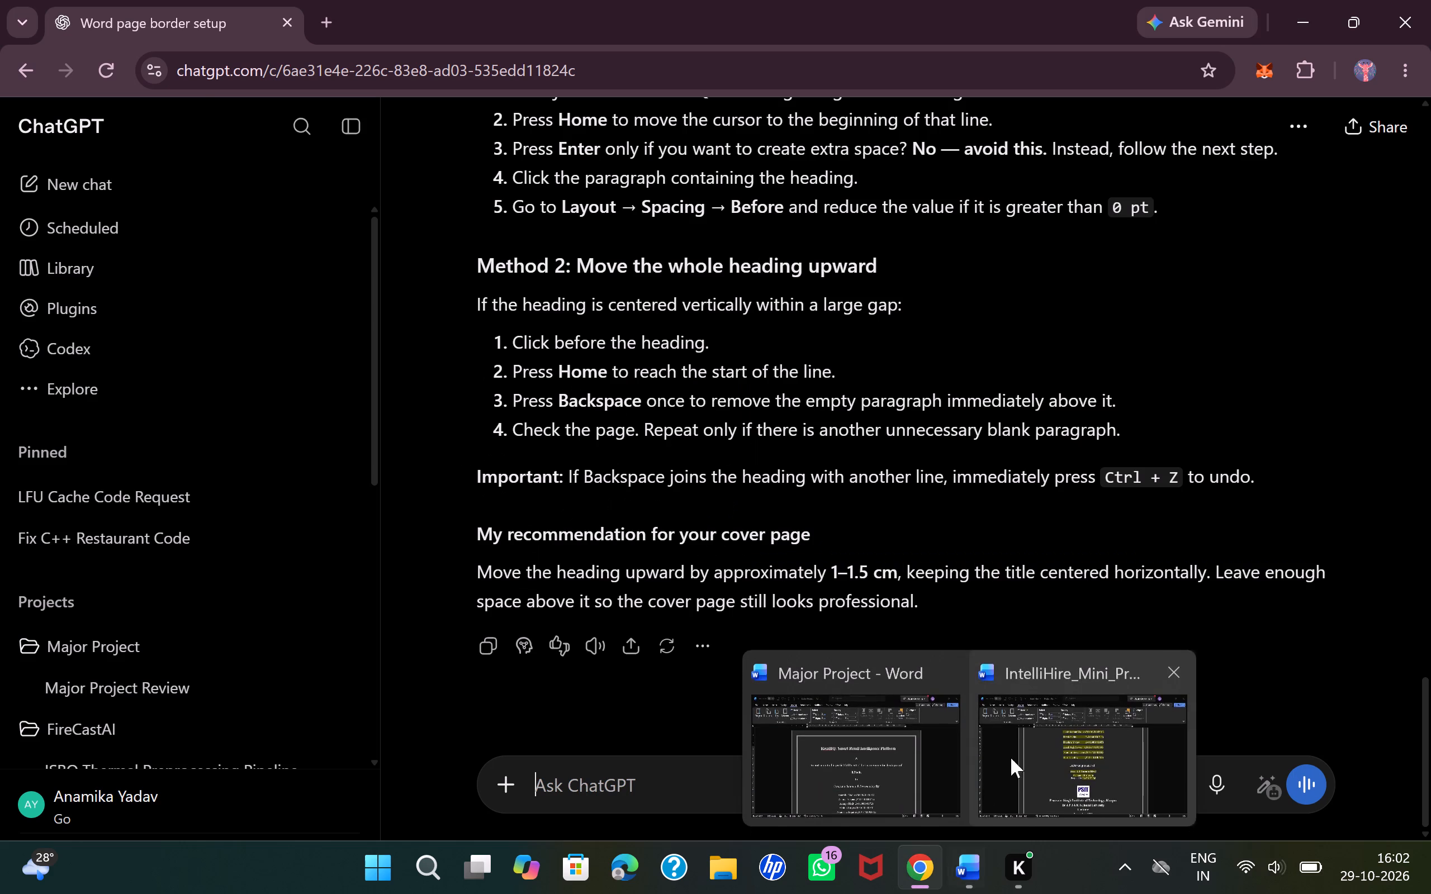
pyautogui.click(1024, 748)
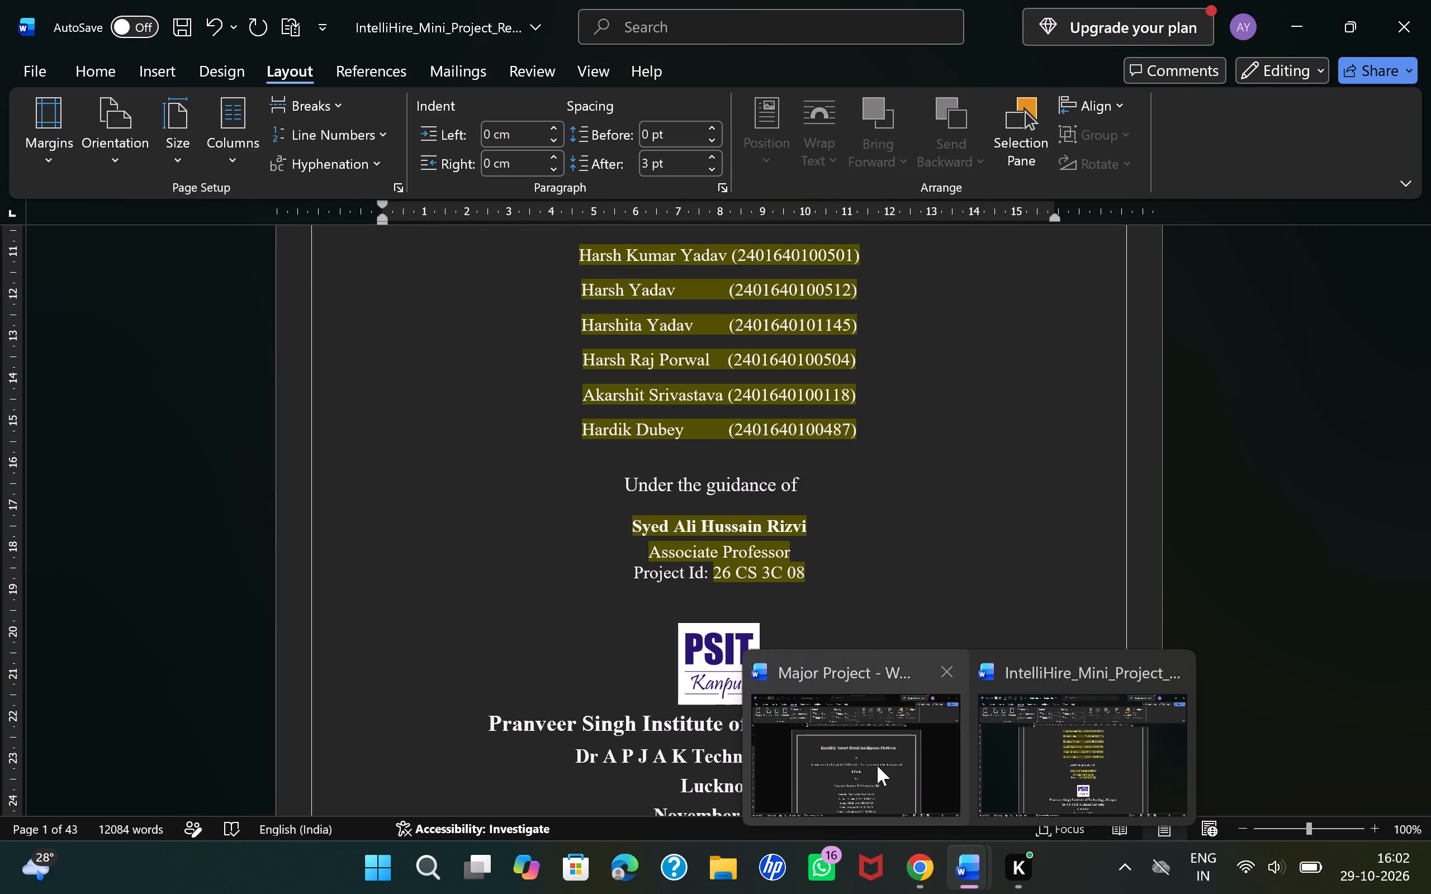
pyautogui.click(877, 765)
pyautogui.scroll(-1, 922, 536)
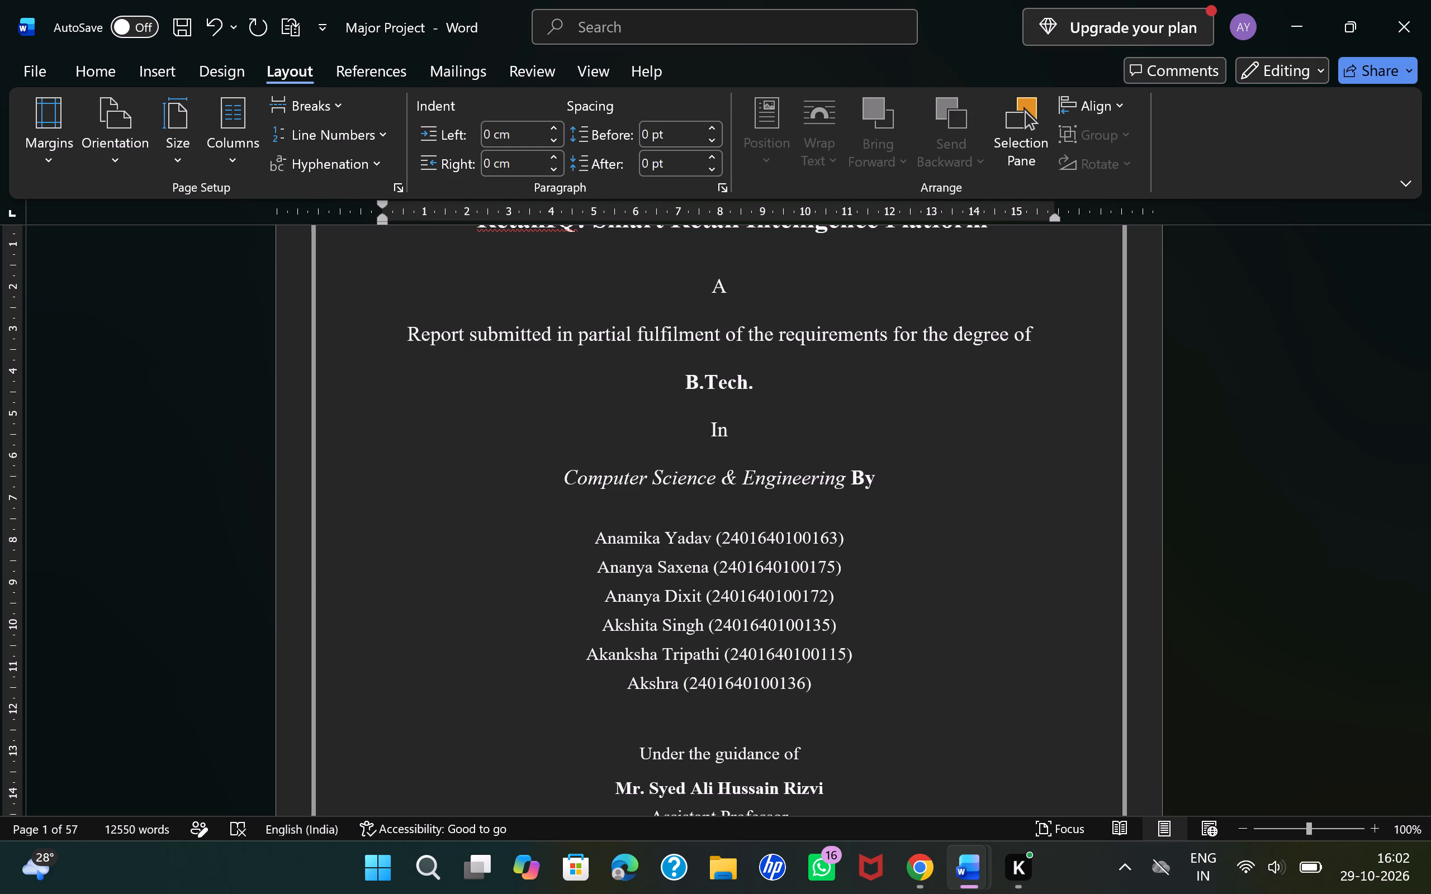
pyautogui.hotkey('alt', 'Tab')
pyautogui.scroll(2, 869, 502)
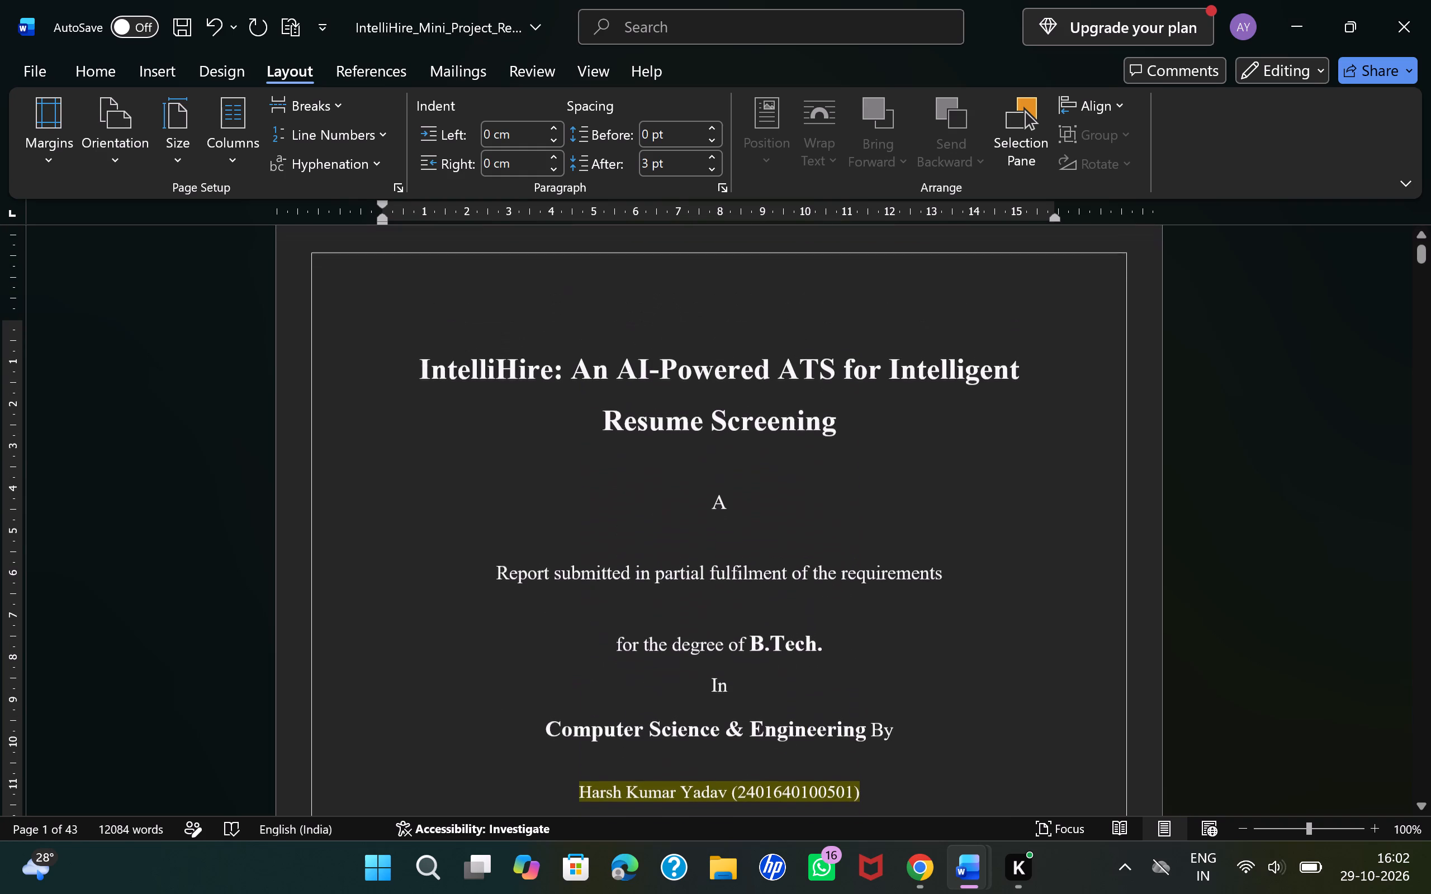
pyautogui.hotkey('alt', 'Tab')
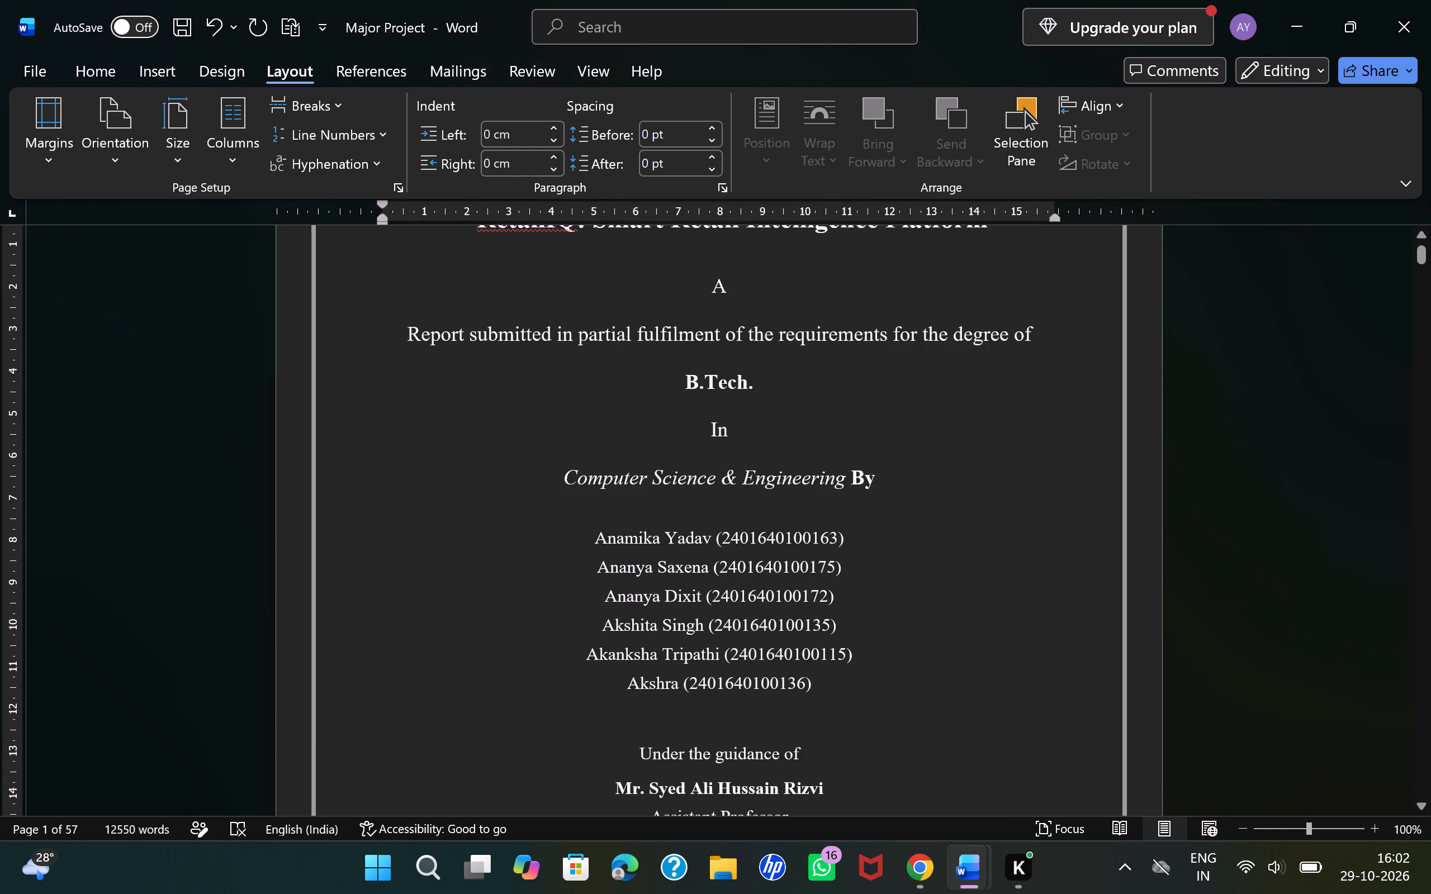
# Break the RetailIQ submission line before "for the degree of" and join "B.Tech." onto that new line.
pyautogui.click(892, 343)
pyautogui.press('Return')
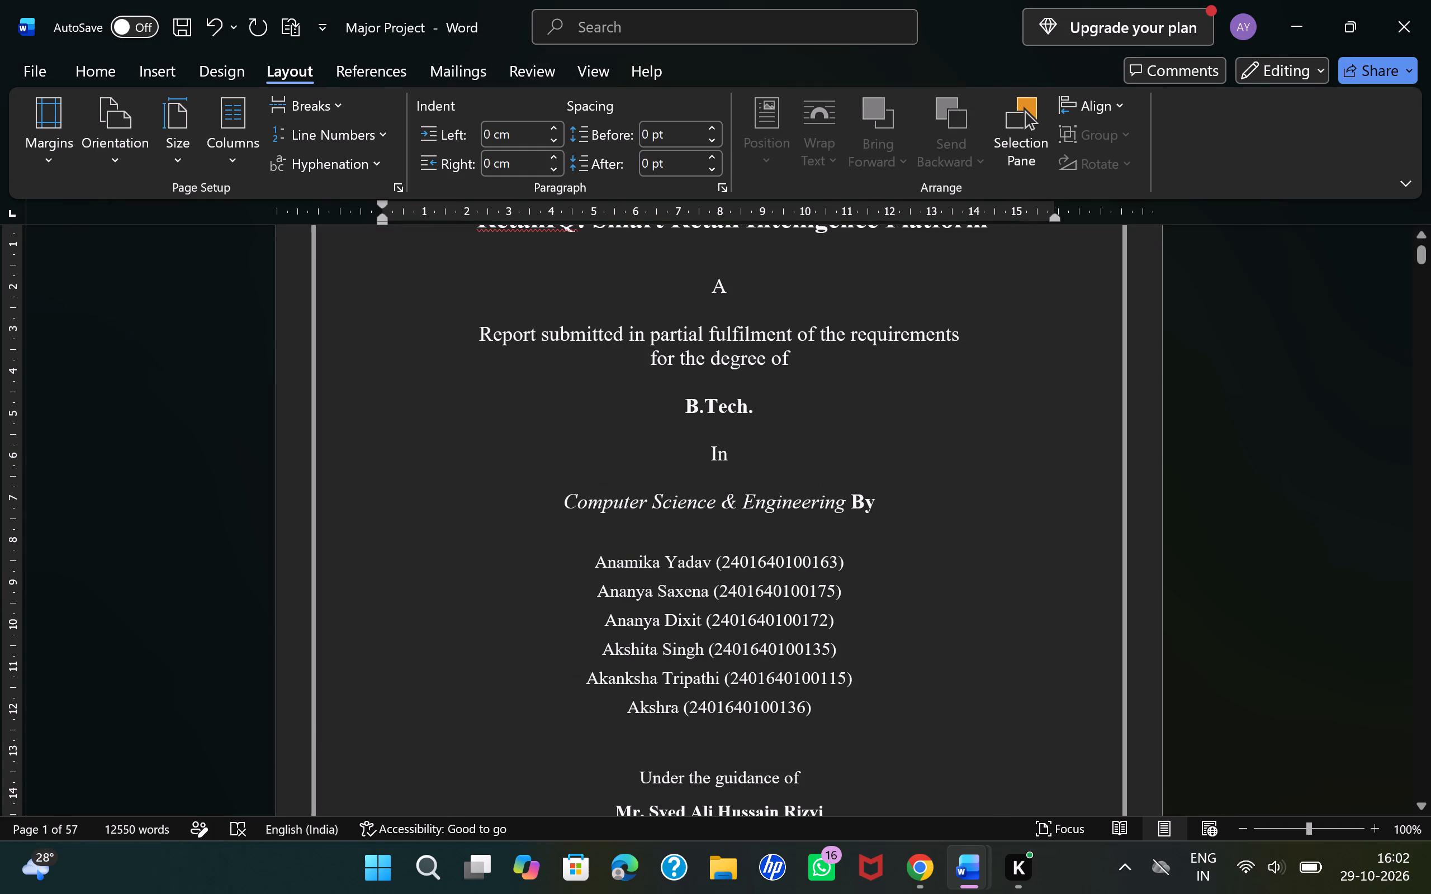
pyautogui.click(688, 408)
pyautogui.press('BackSpace')
pyautogui.press('BackSpace')
pyautogui.press('BackSpace')
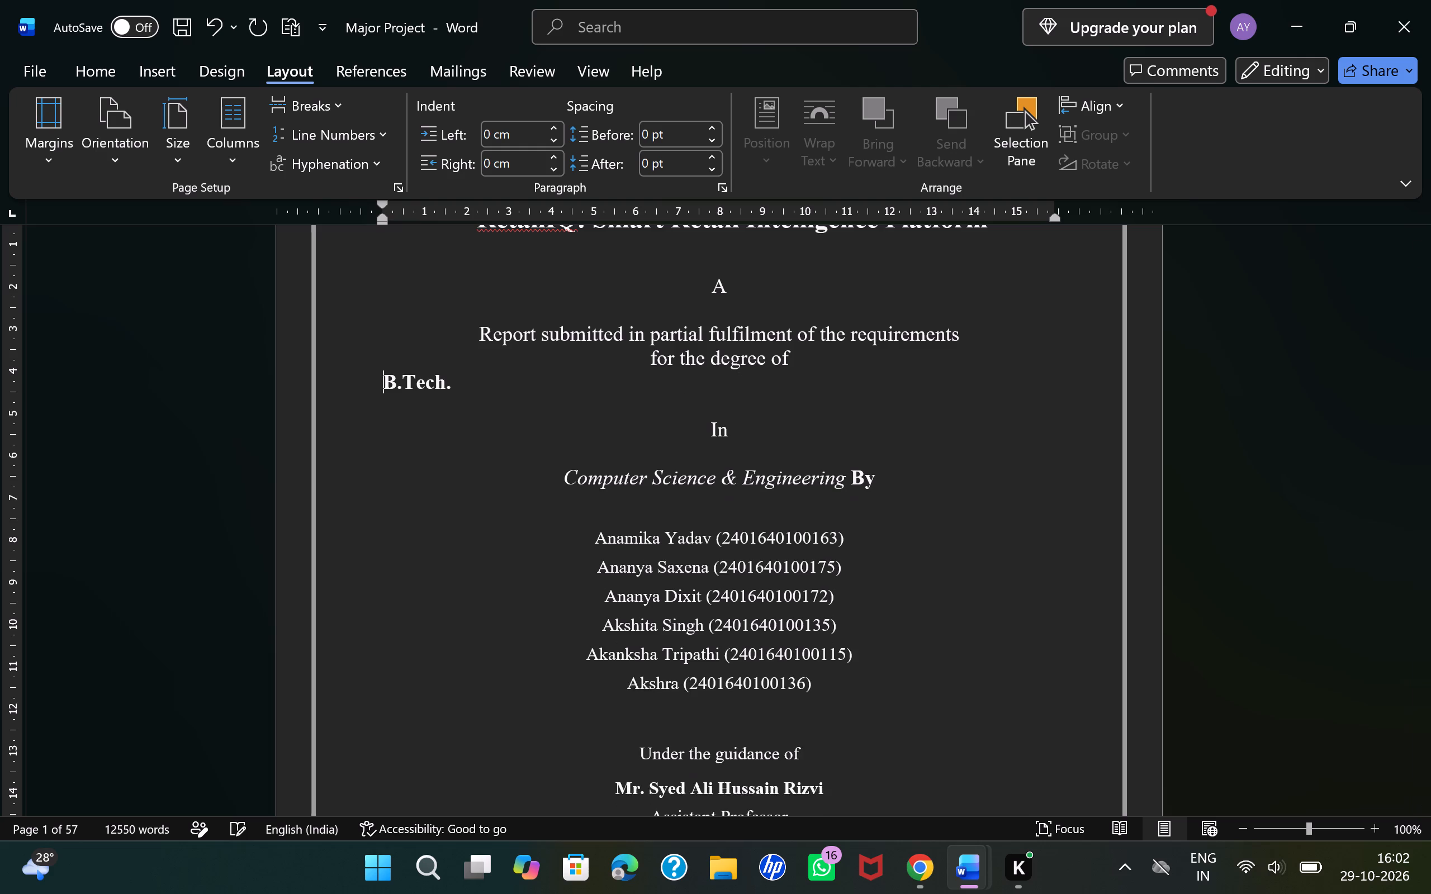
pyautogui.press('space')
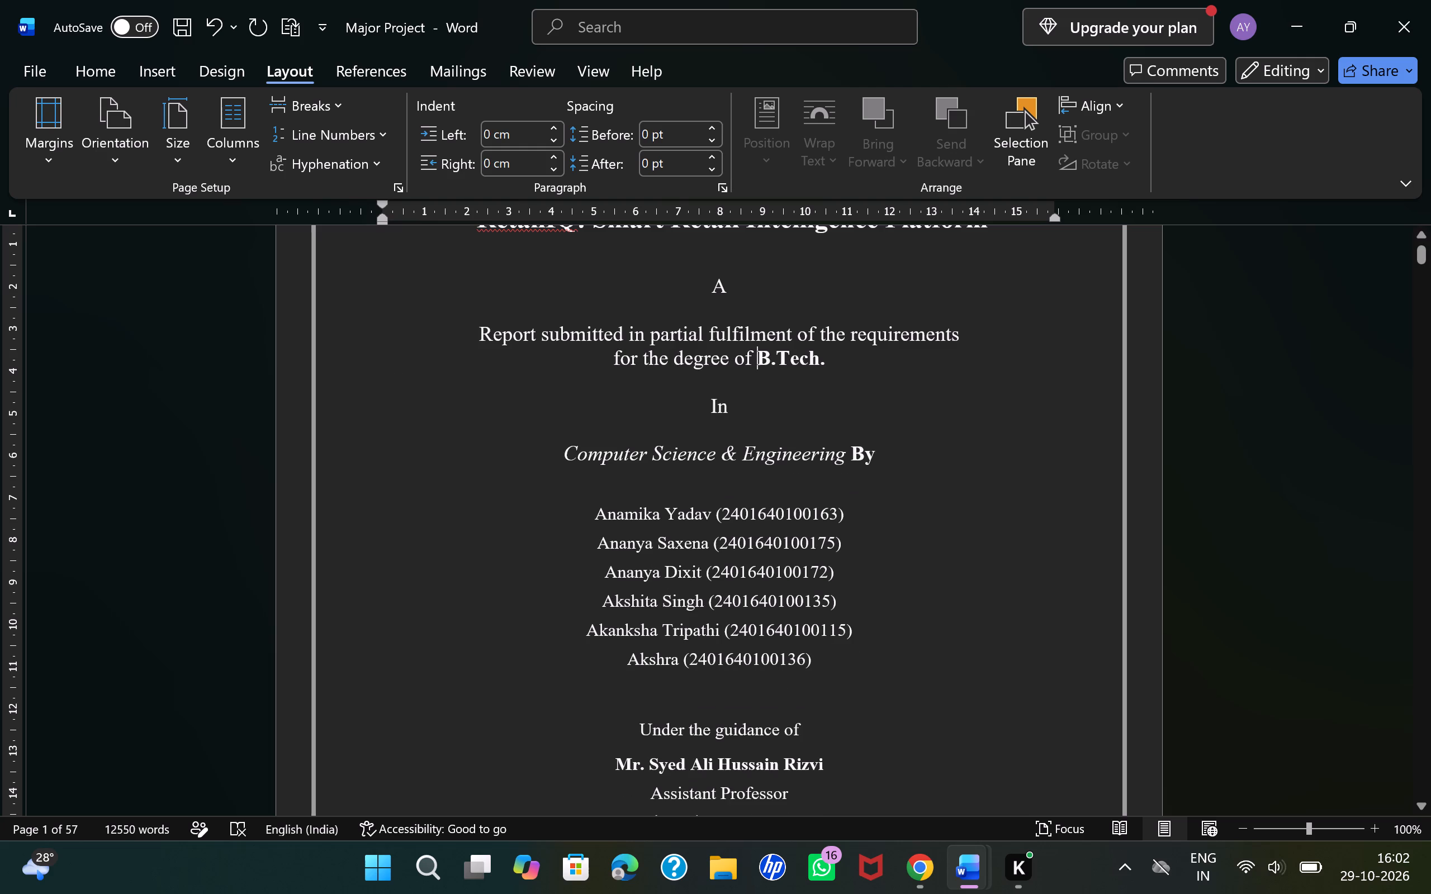
# Insert a blank line after "Report submitted in partial fulfilment of the requirements" and switch to the IntelliHire report for comparison.
pyautogui.click(969, 336)
pyautogui.press('Return')
pyautogui.hotkey('alt', 'Tab')
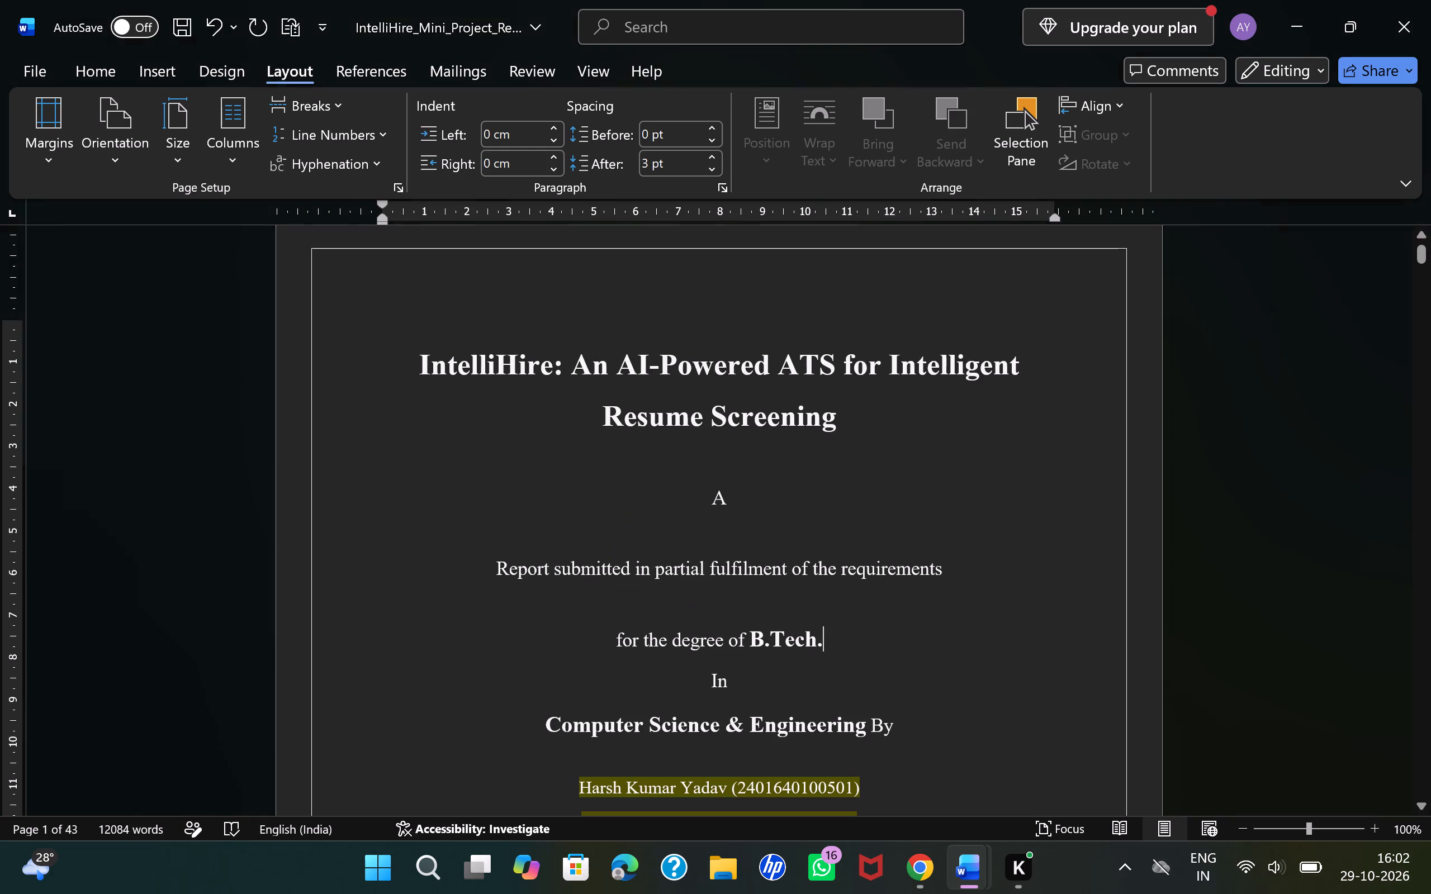
# Compare with the IntelliHire cover page and make "Computer Science & Engineering" bold on the RetailIQ cover page.
pyautogui.hotkey('alt', 'Tab')
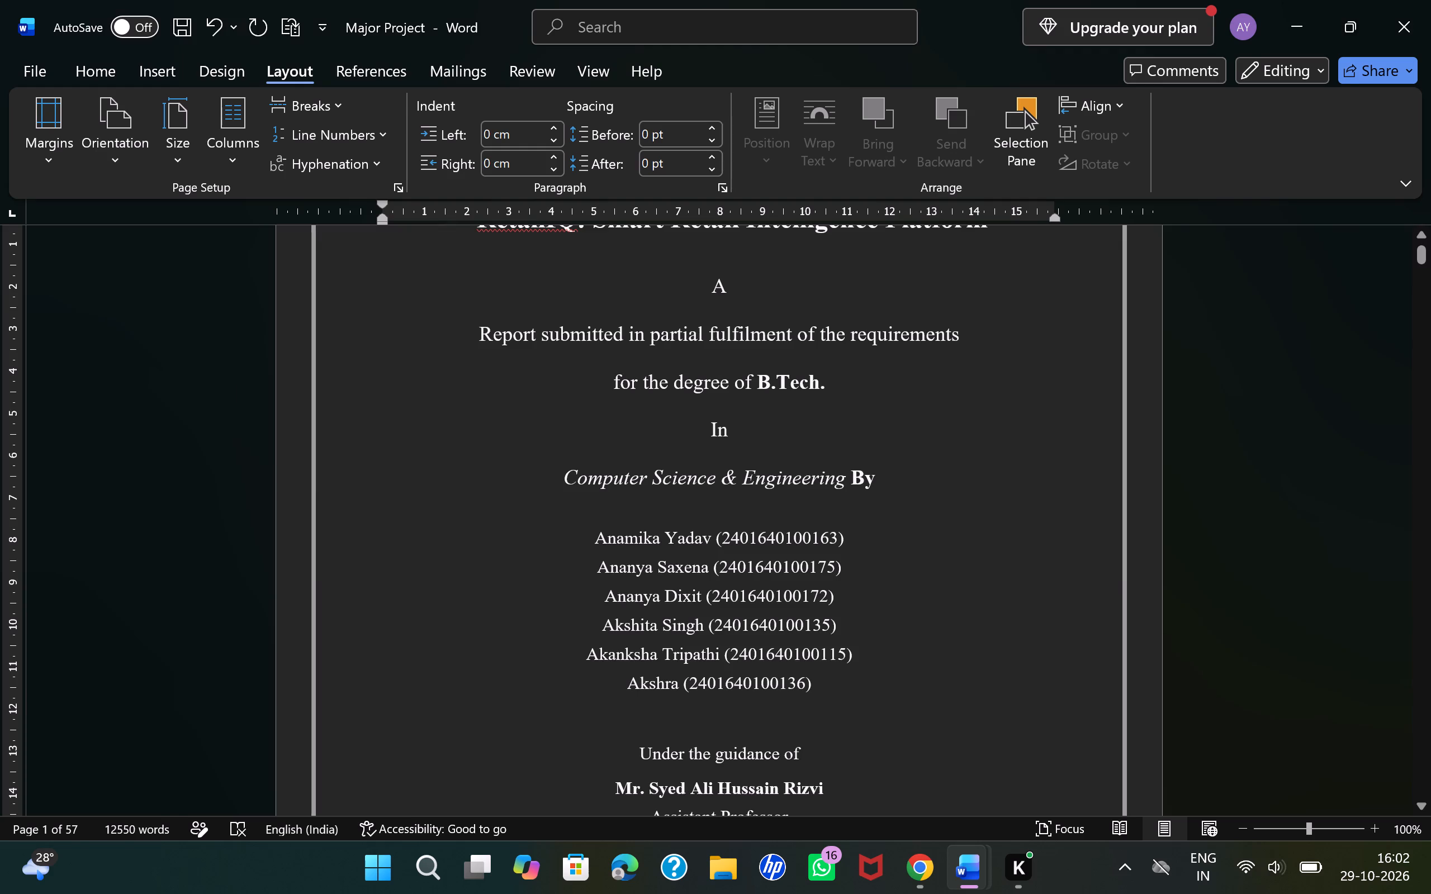
pyautogui.hotkey('alt', 'Tab')
pyautogui.scroll(-1, 707, 589)
pyautogui.hotkey('alt', 'Tab')
pyautogui.moveTo(844, 485); pyautogui.dragTo(603, 479)
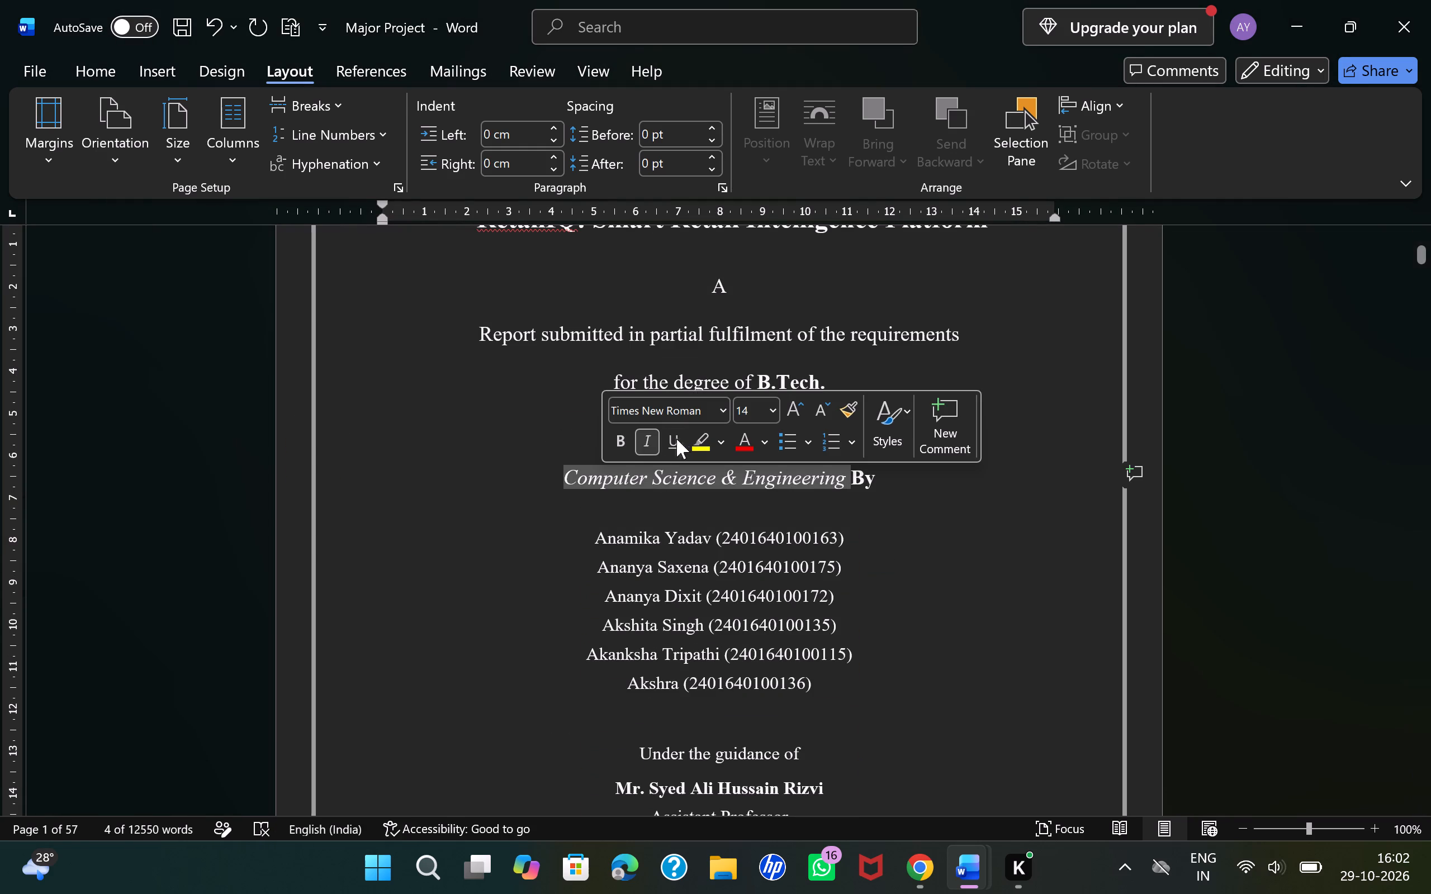
pyautogui.click(626, 443)
pyautogui.click(890, 581)
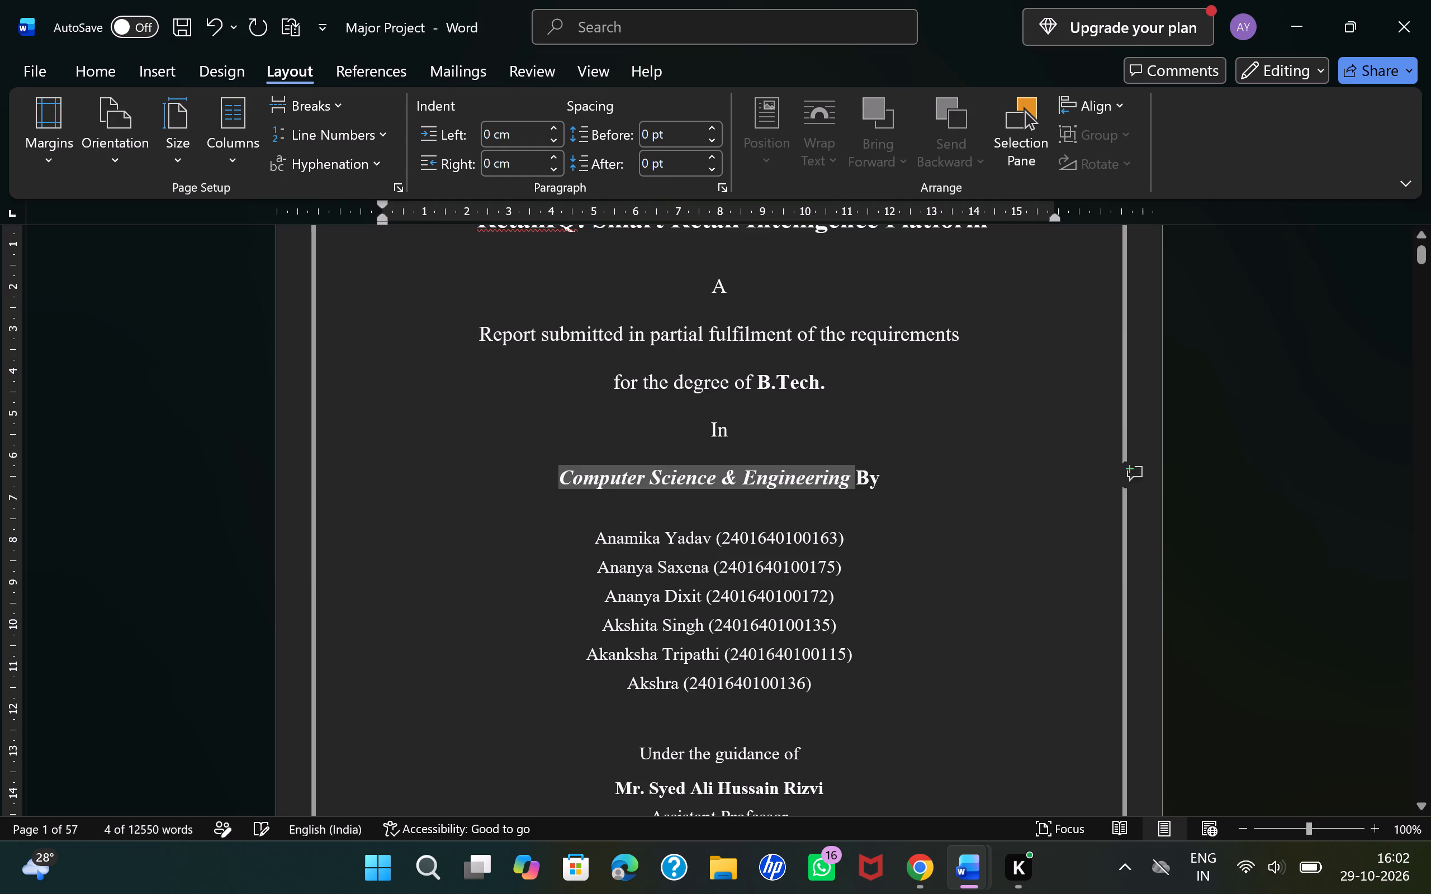
# Remove the bold formatting from the word "By" after "Computer Science & Engineering", checking against the IntelliHire cover page.
pyautogui.hotkey('alt', 'Tab')
pyautogui.hotkey('alt', 'Tab')
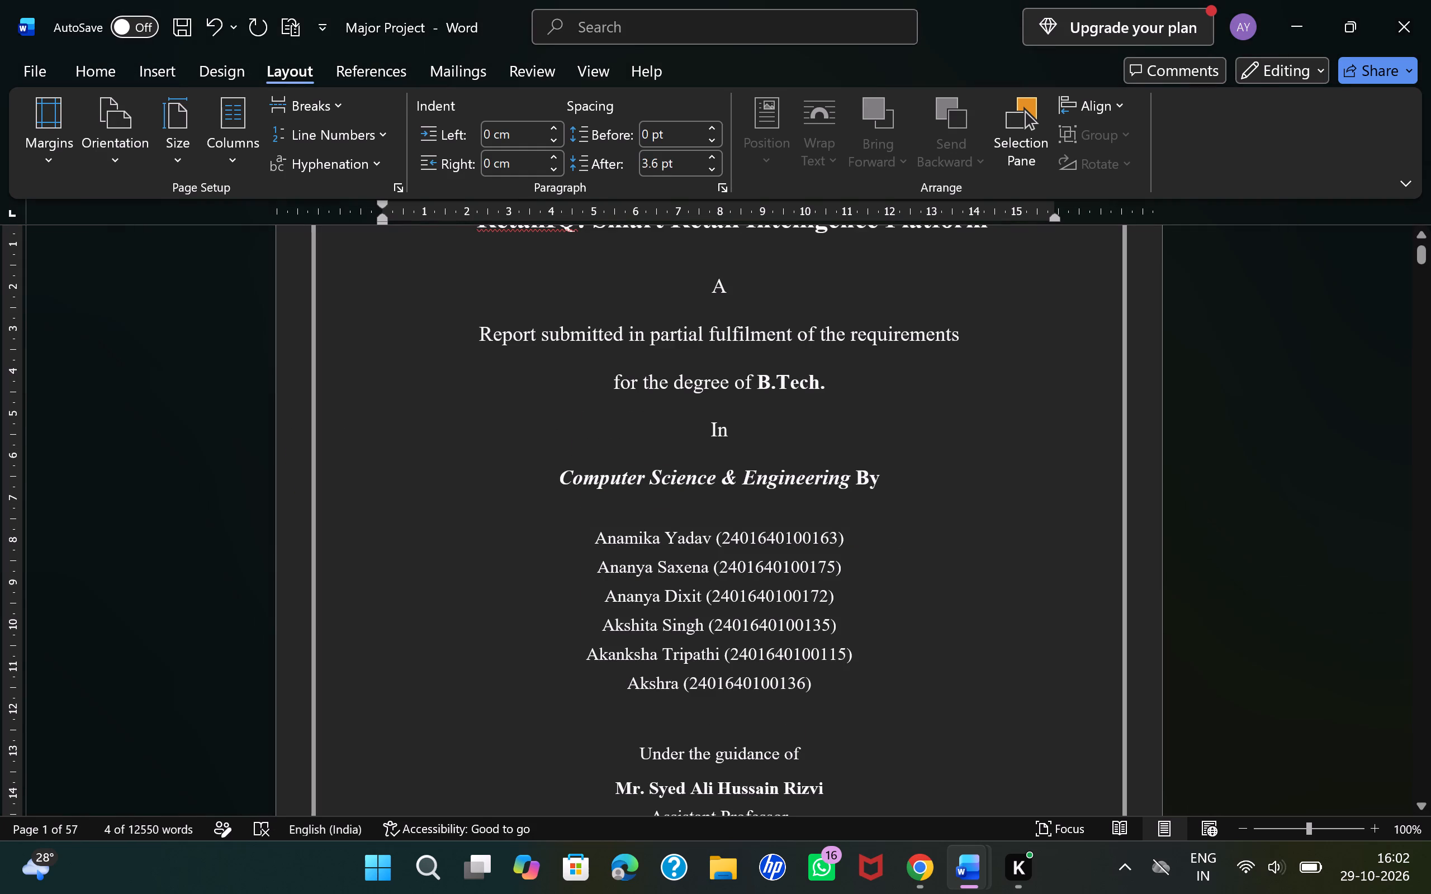
pyautogui.click(881, 472)
pyautogui.moveTo(861, 475); pyautogui.dragTo(874, 479)
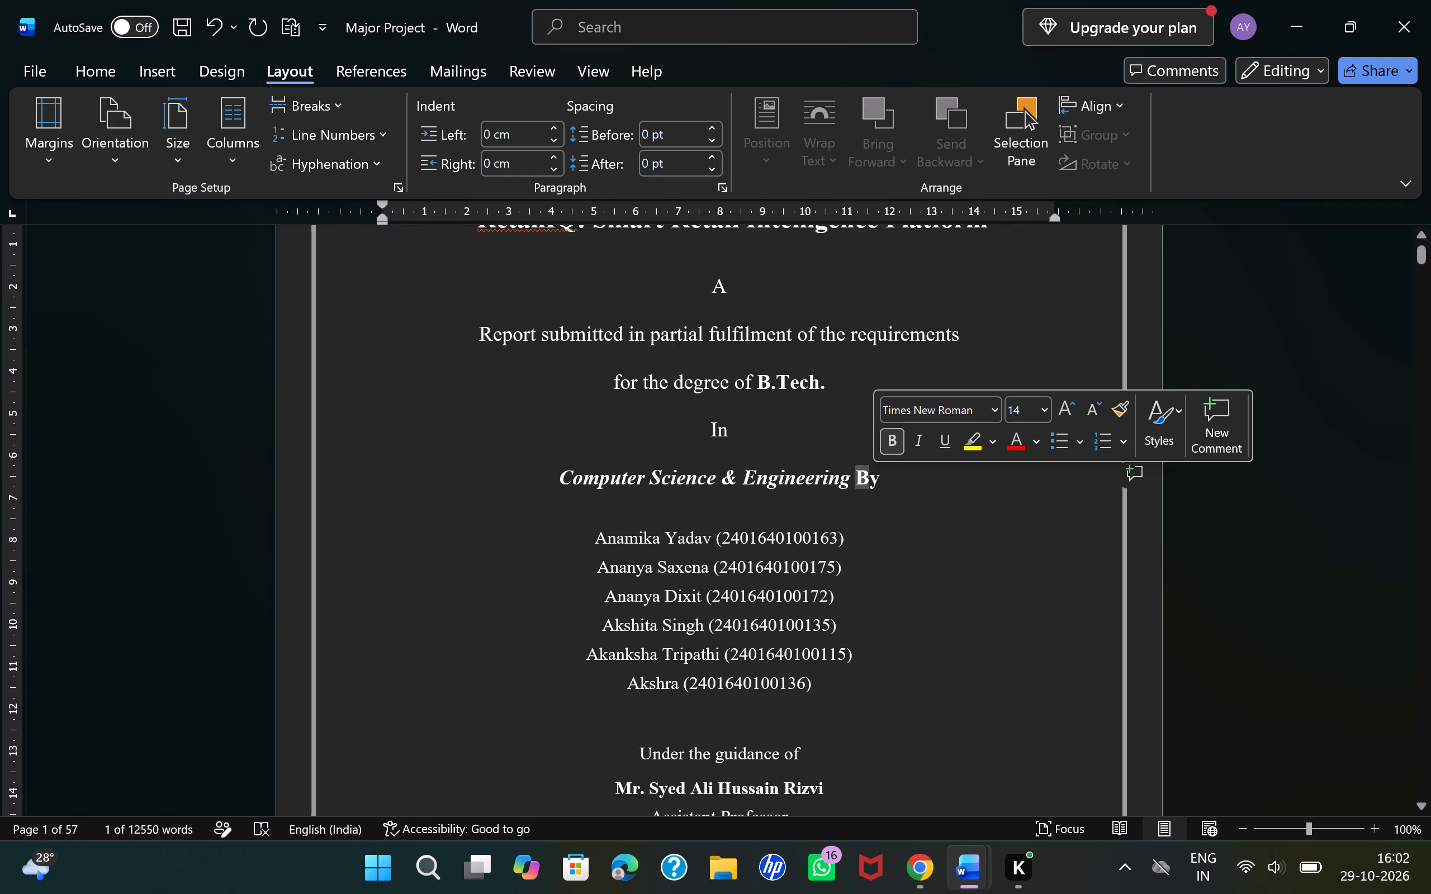
pyautogui.click(892, 444)
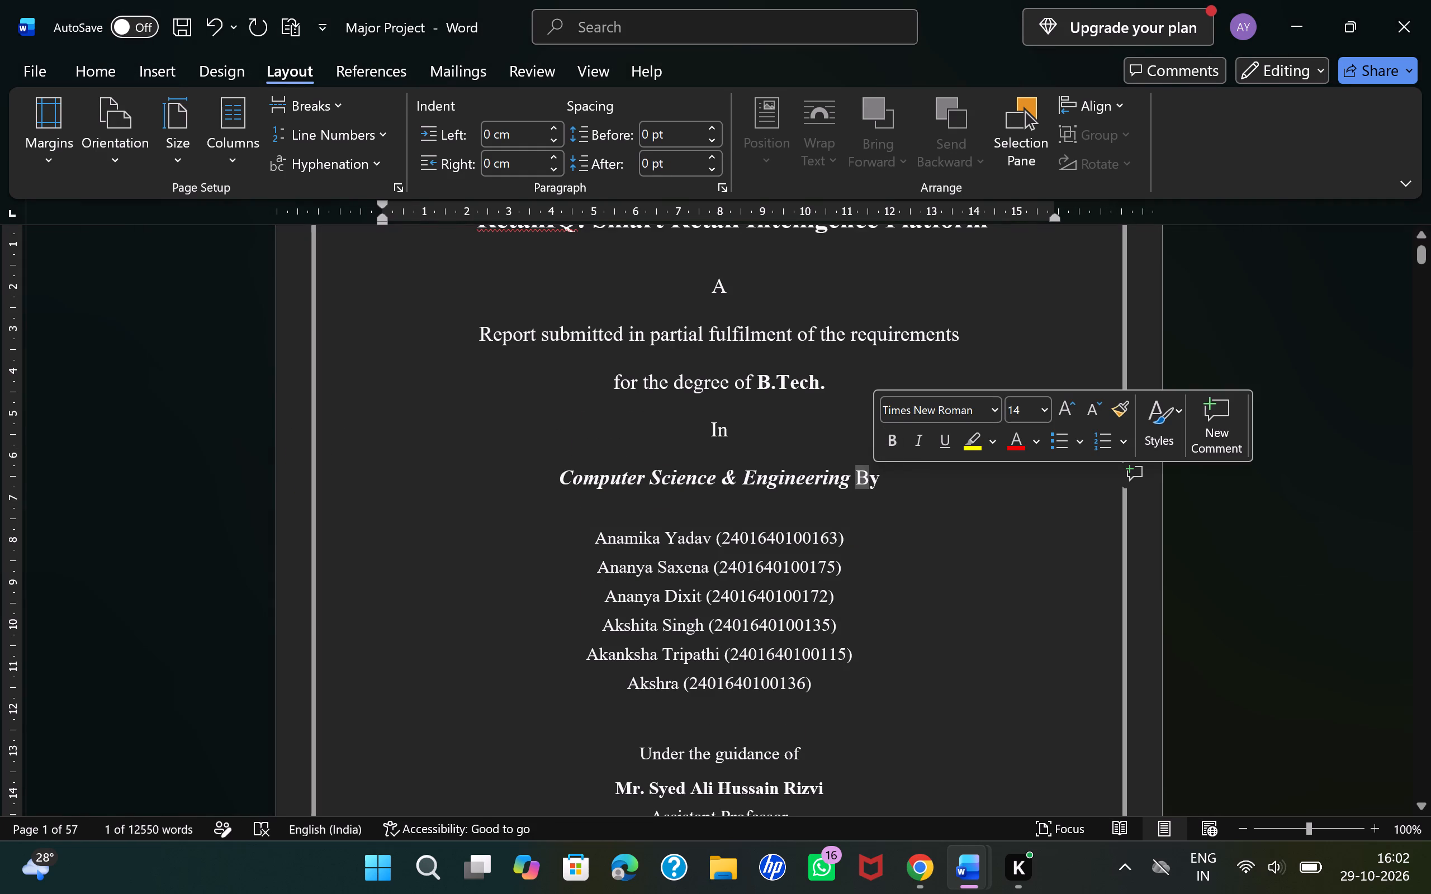
pyautogui.click(879, 478)
pyautogui.press('BackSpace')
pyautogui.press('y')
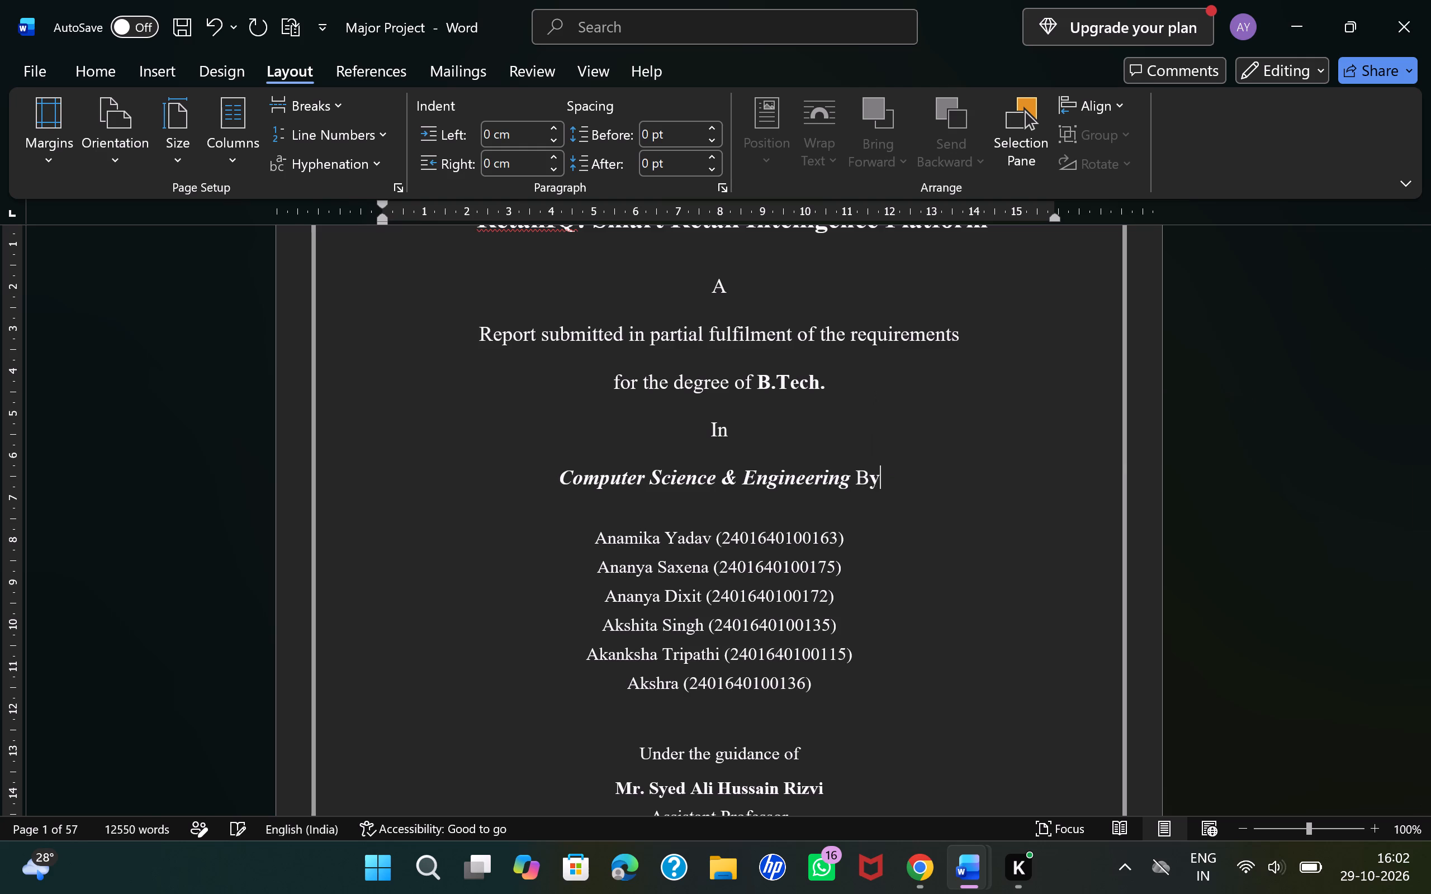
# Apply the Normal style to the cover lines from "A" through "Computer Science & Engineering By" and centre them.
pyautogui.scroll(2, 954, 557)
pyautogui.moveTo(698, 383); pyautogui.dragTo(751, 424)
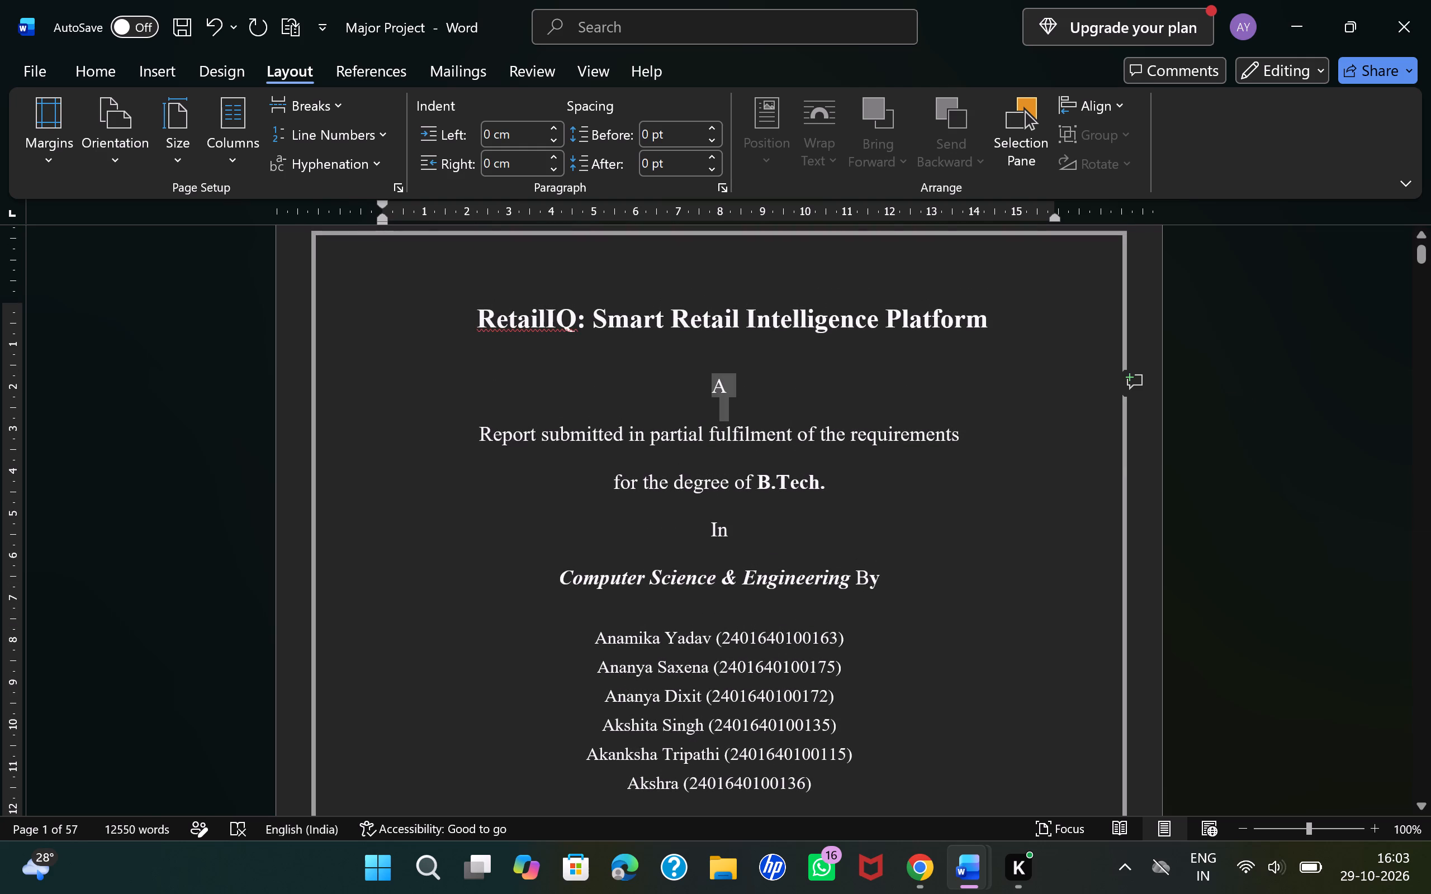
pyautogui.moveTo(751, 424); pyautogui.dragTo(899, 576)
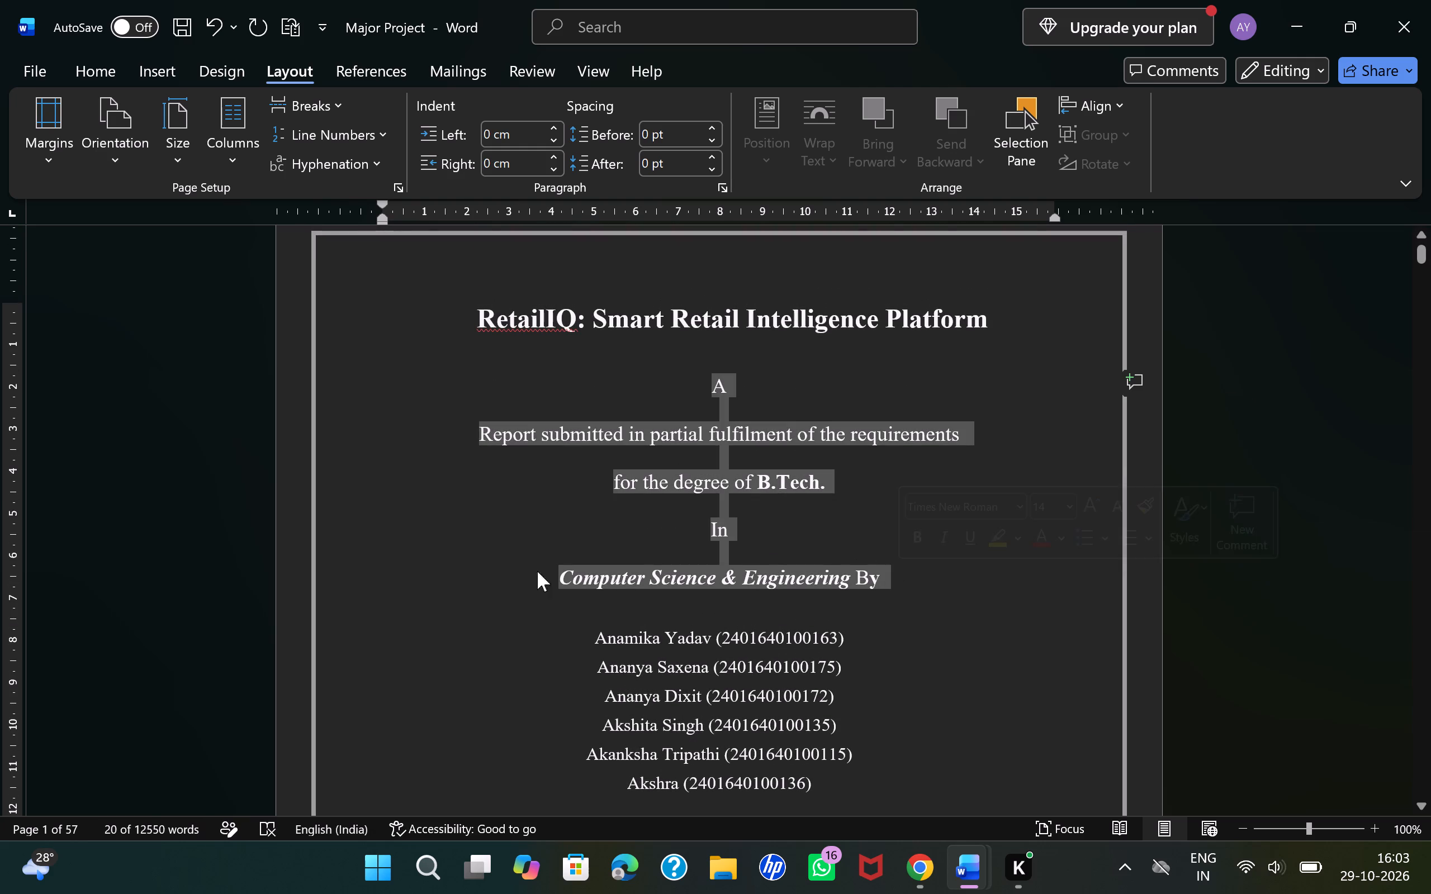
pyautogui.click(108, 61)
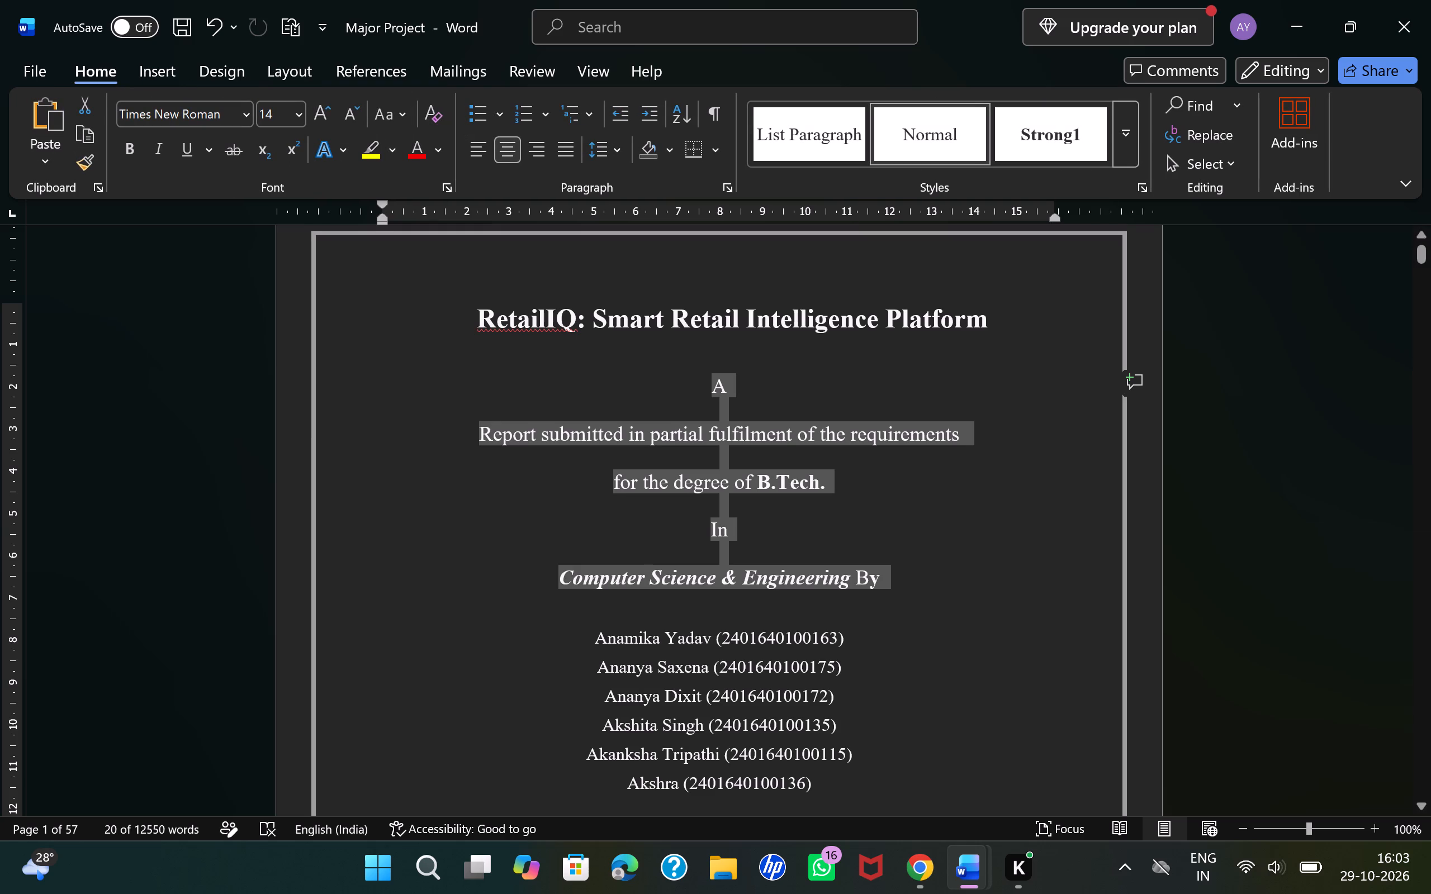
pyautogui.click(932, 131)
pyautogui.click(932, 131)
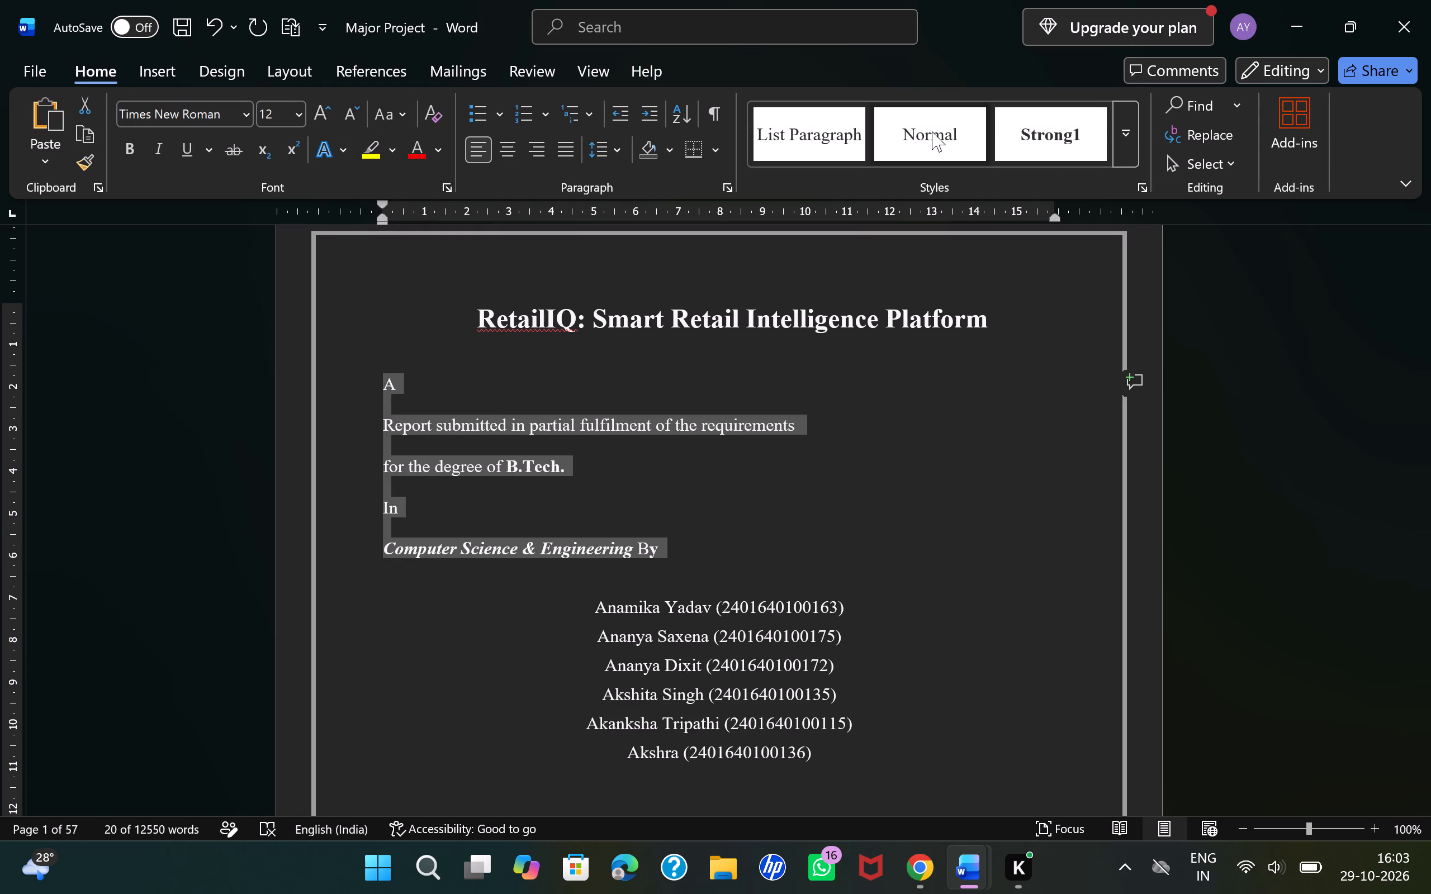
pyautogui.click(565, 155)
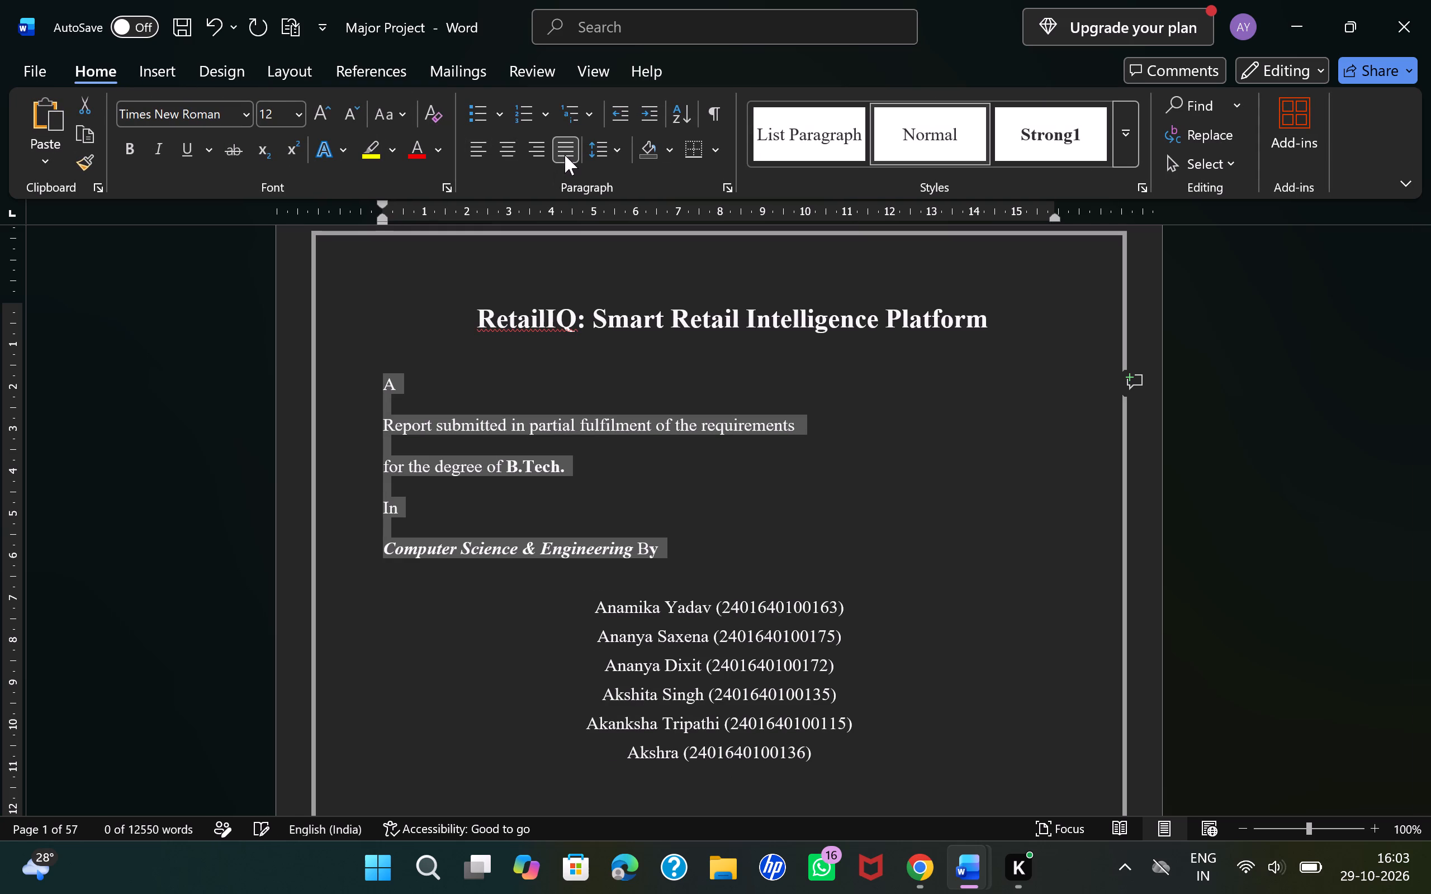
pyautogui.click(565, 155)
pyautogui.click(500, 144)
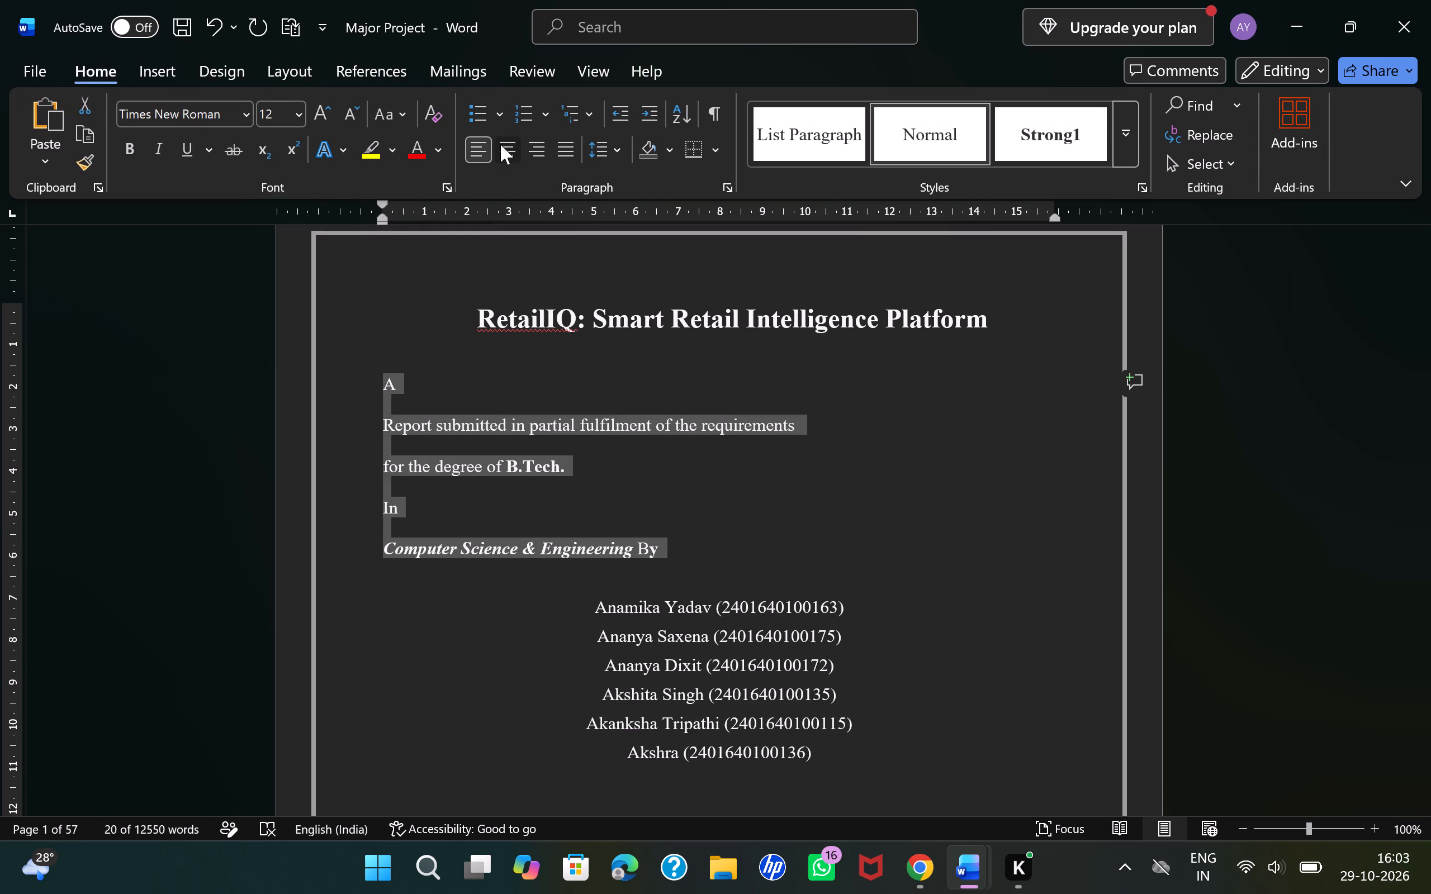
pyautogui.click(1018, 534)
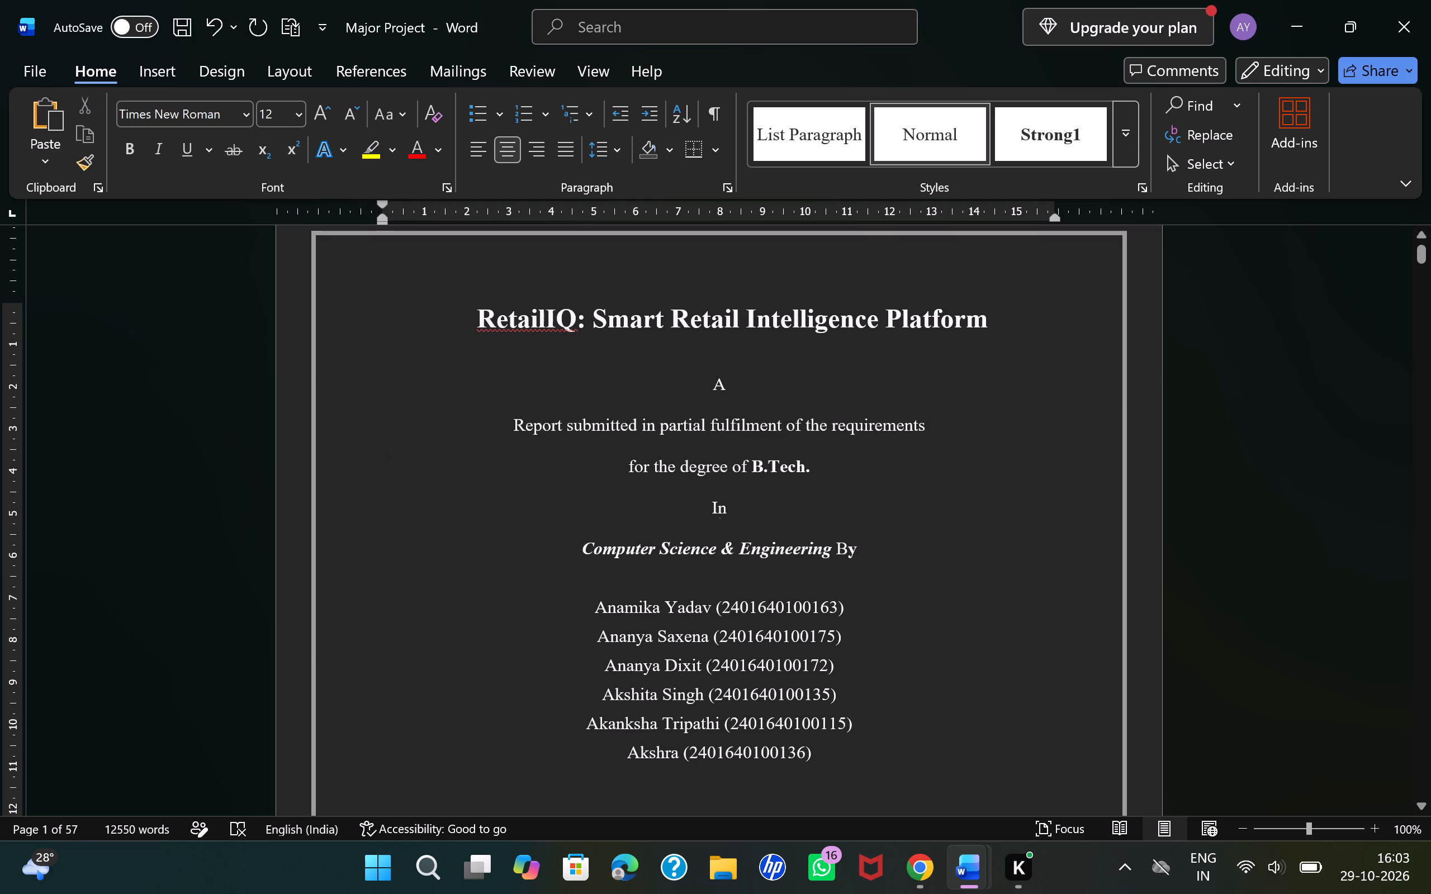
# Set the font size of the cover lines from "A" through "Computer Science & Engineering By" to 14.
pyautogui.moveTo(701, 381); pyautogui.dragTo(878, 542)
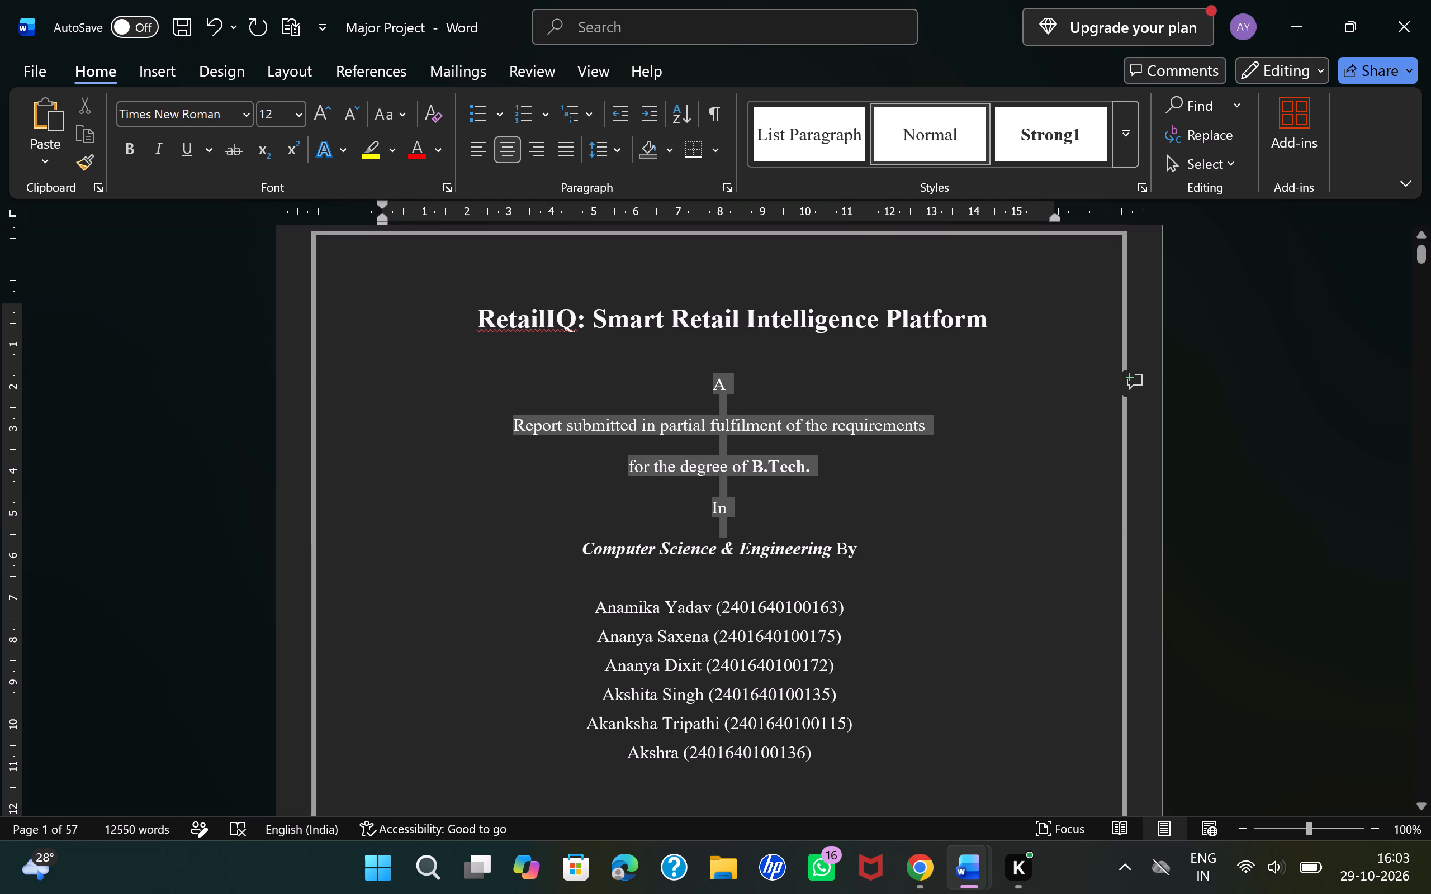
pyautogui.moveTo(878, 542); pyautogui.dragTo(880, 545)
pyautogui.click(1051, 481)
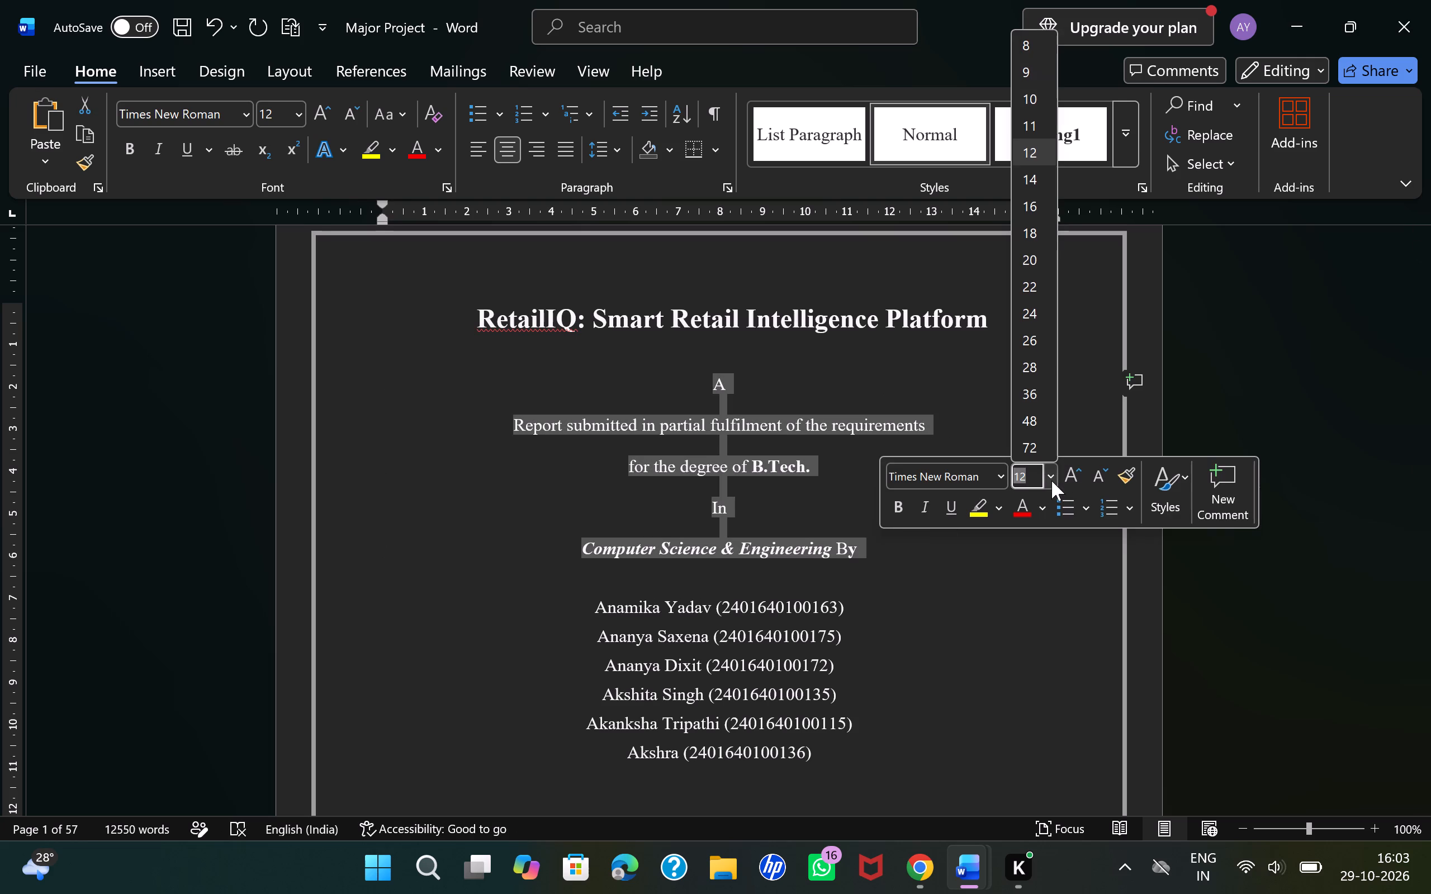
pyautogui.click(1033, 169)
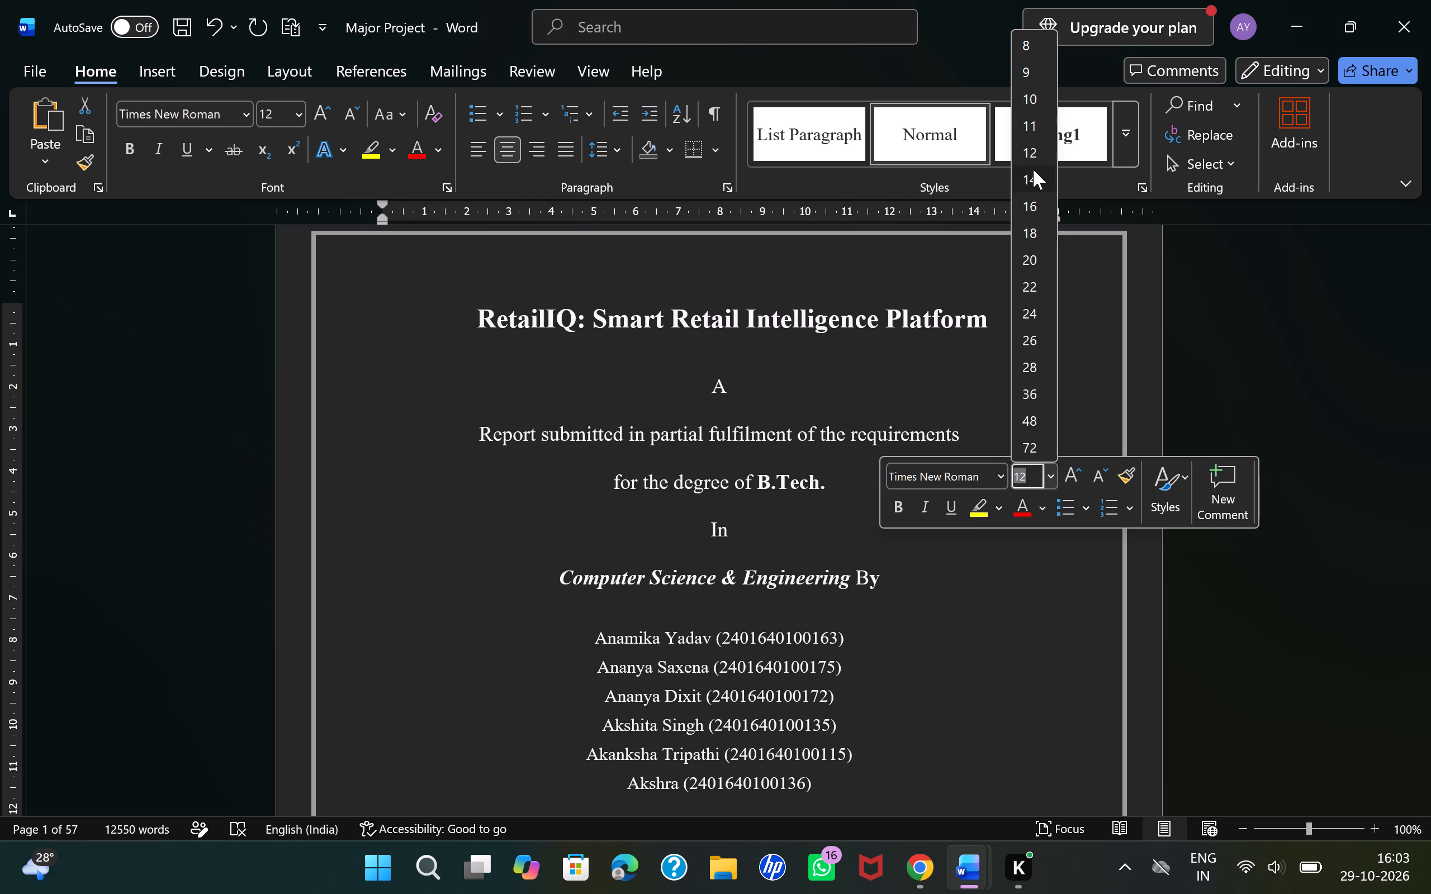
pyautogui.click(1338, 470)
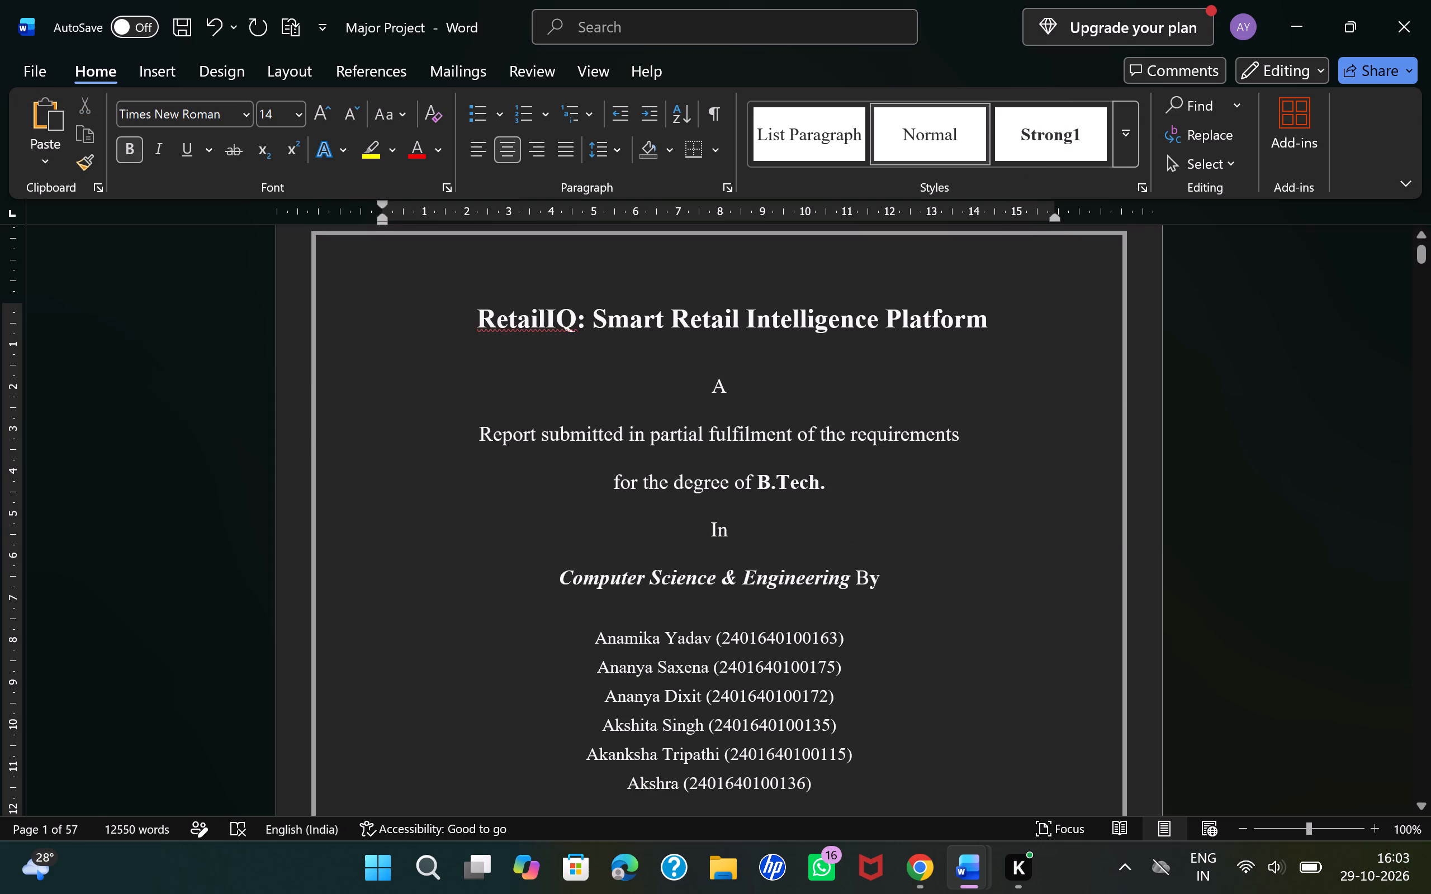
# Remove the extra blank space between "Lucknow" and "November 2026", keeping the date on its own line directly below.
pyautogui.scroll(-2, 899, 589)
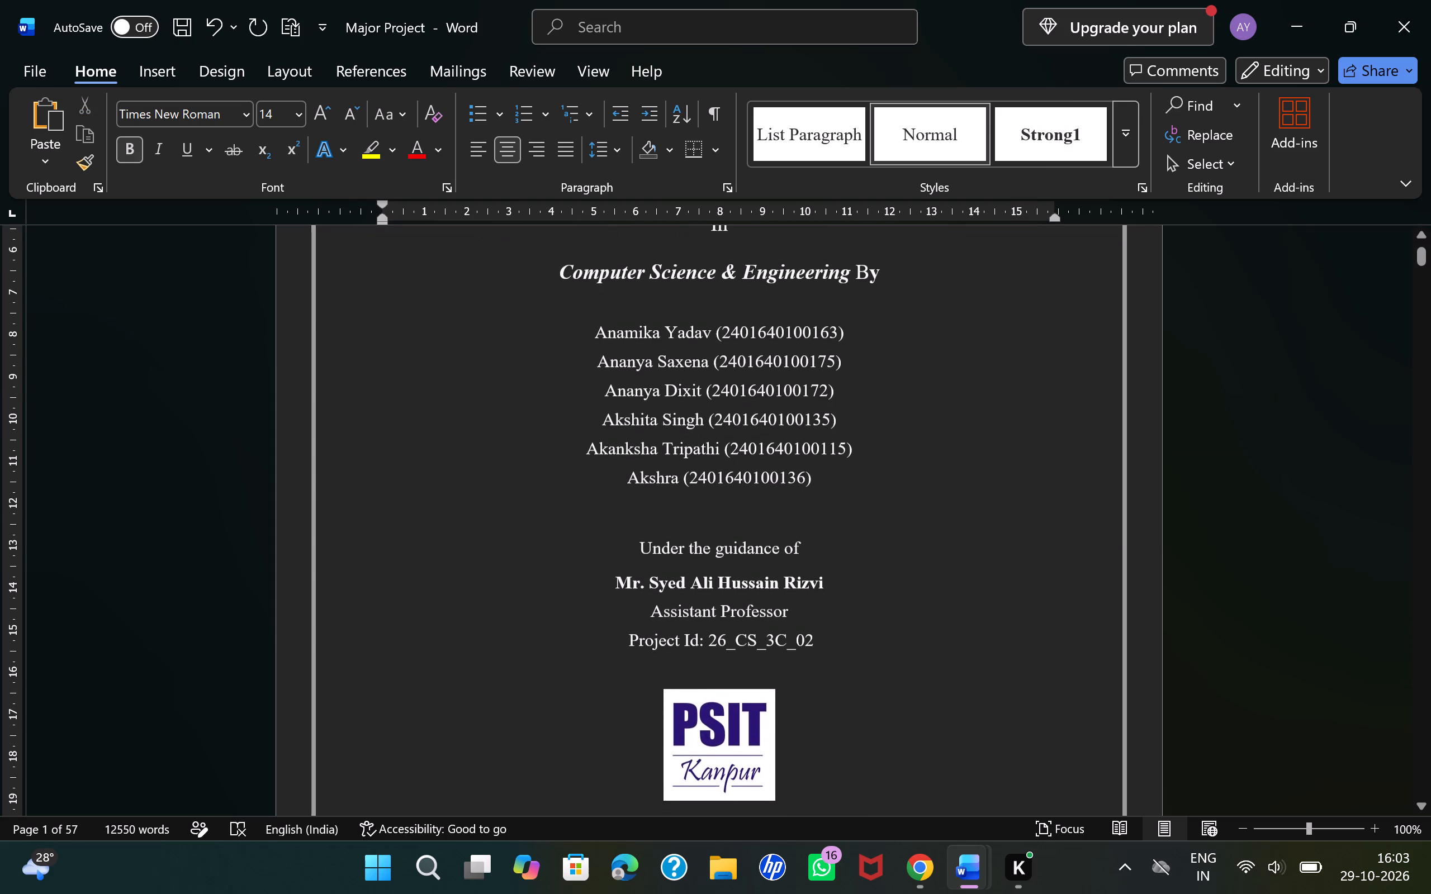
pyautogui.scroll(-2, 899, 589)
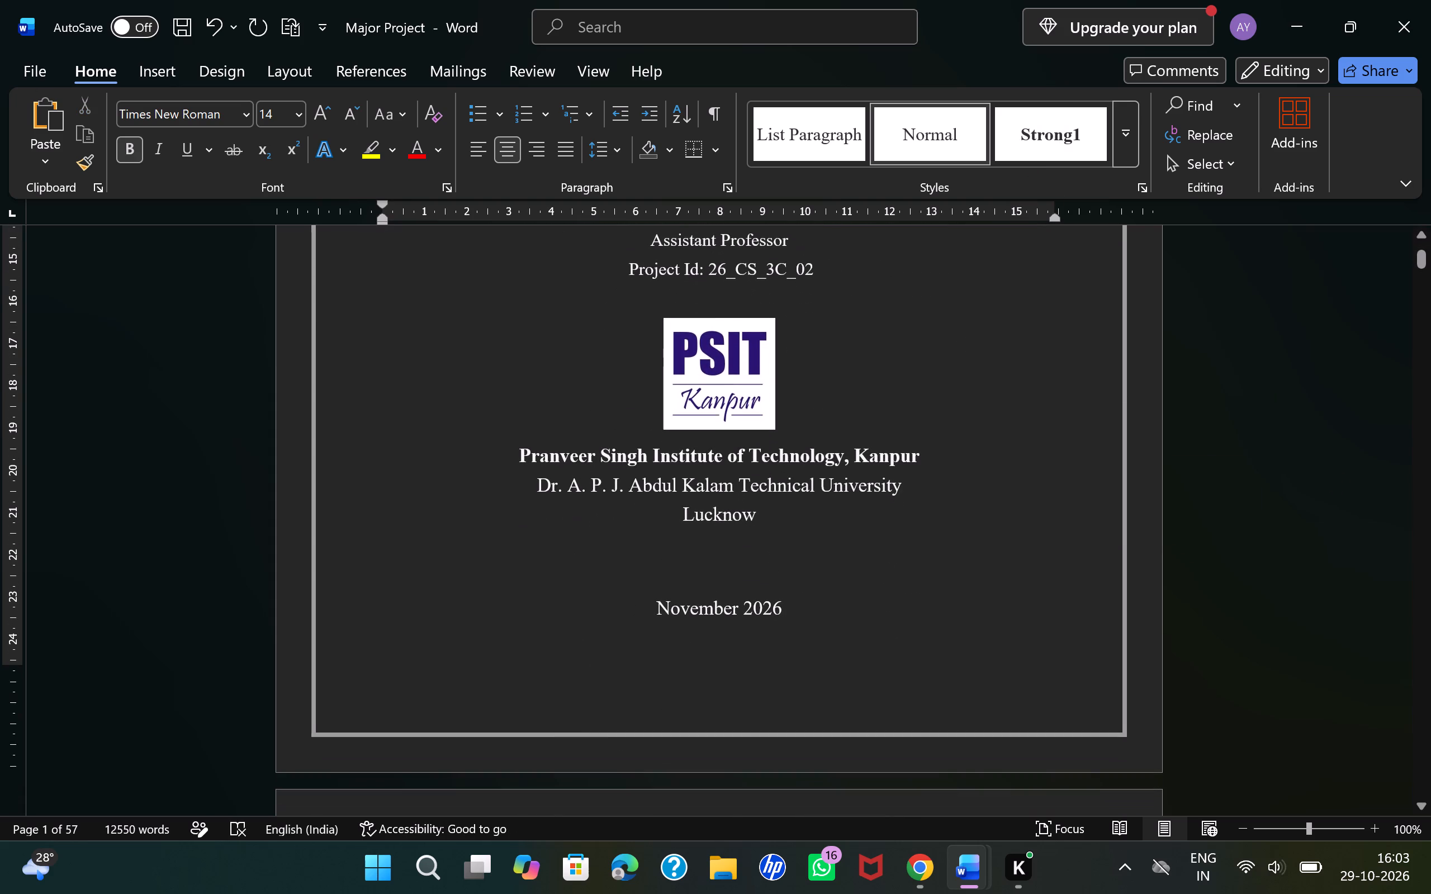
pyautogui.click(653, 597)
pyautogui.press('BackSpace')
pyautogui.press('BackSpace')
pyautogui.press('BackSpace')
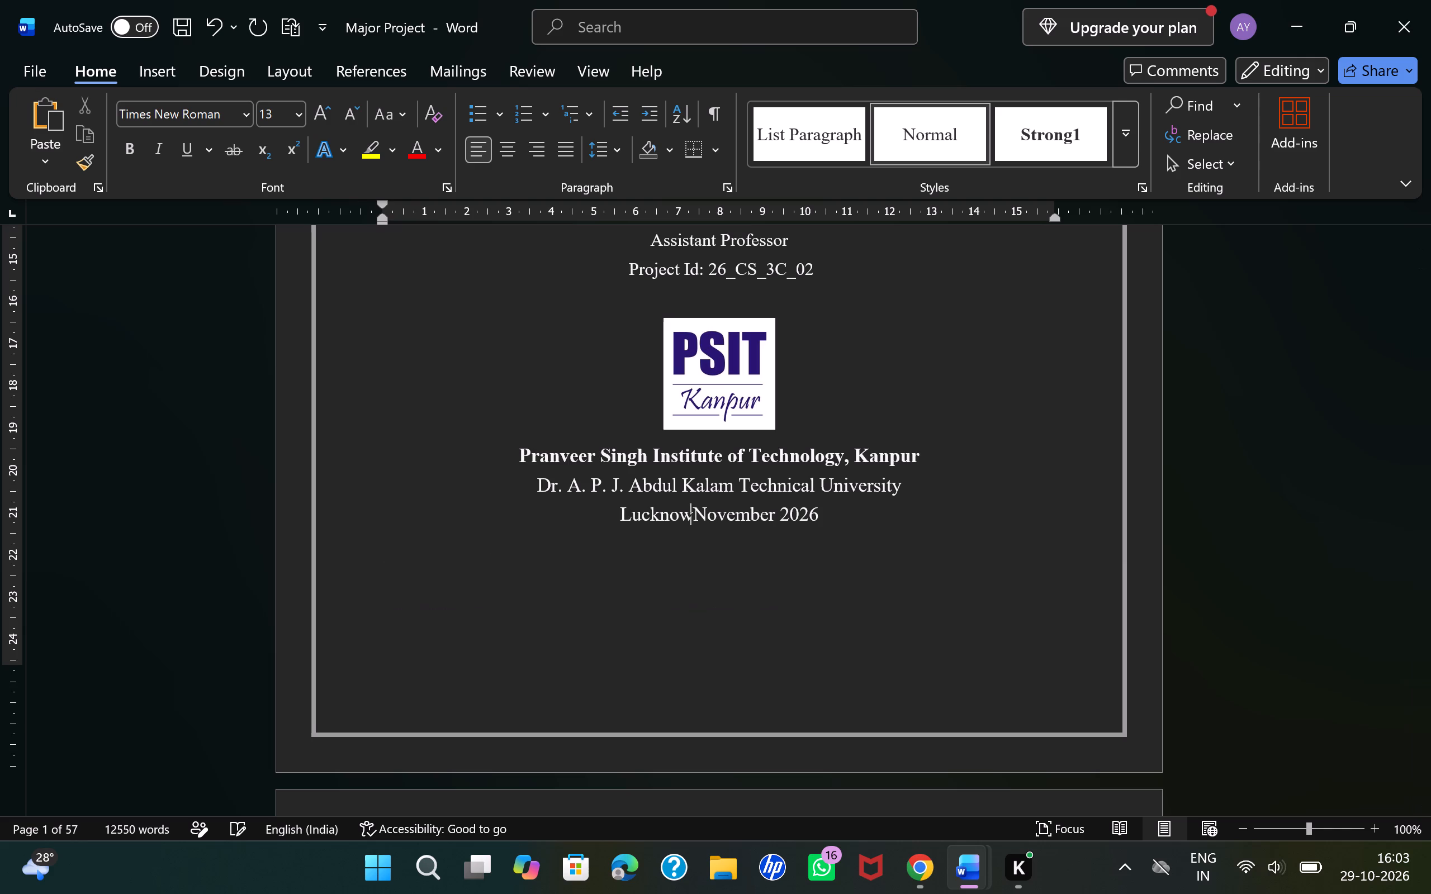
pyautogui.press('Return')
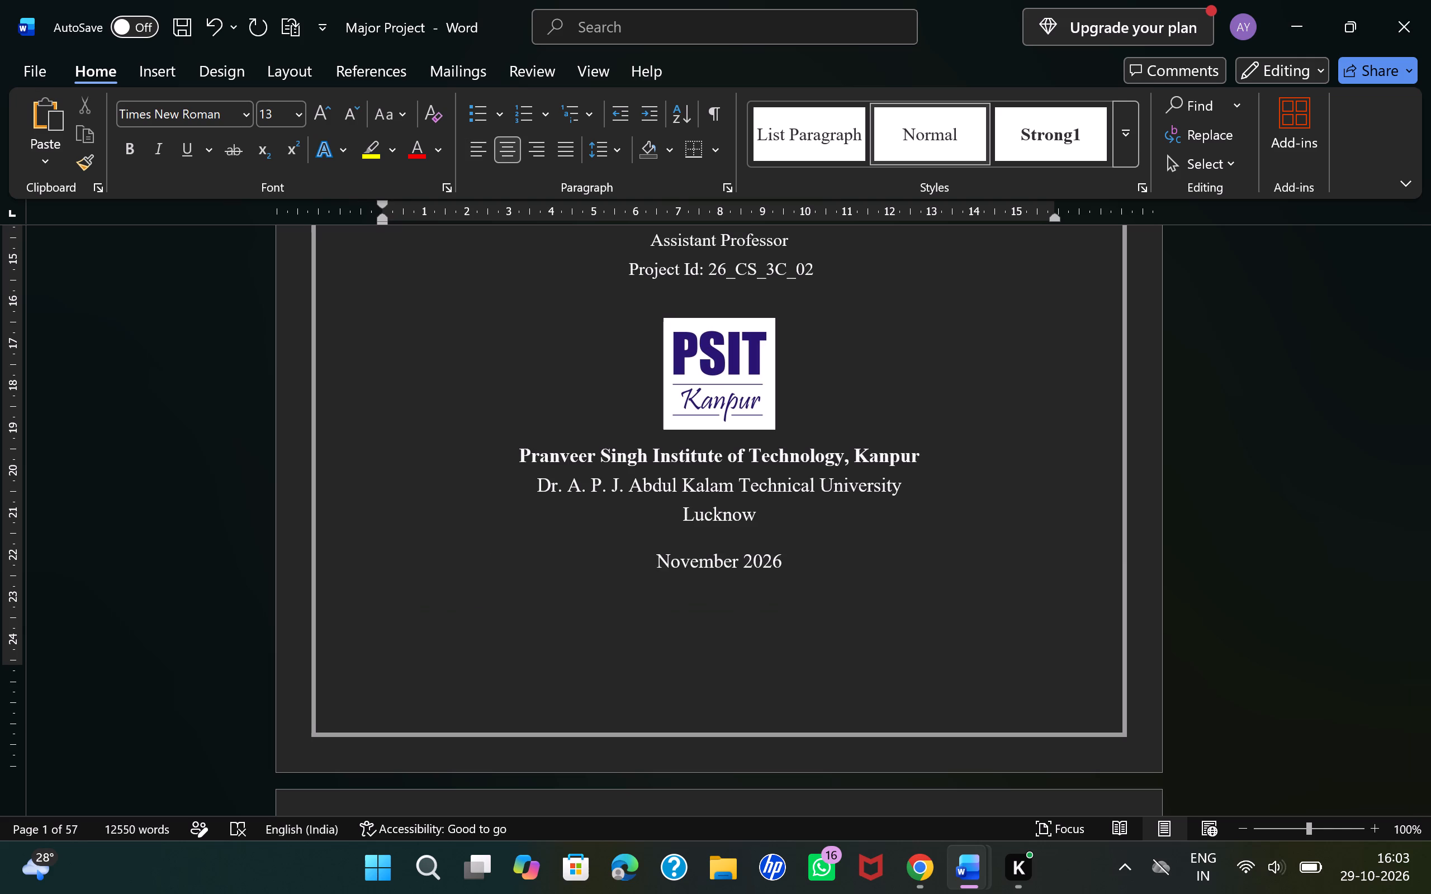
# Apply the List Paragraph style to the technical university, Lucknow and November 2026 lines and centre them.
pyautogui.moveTo(532, 489); pyautogui.dragTo(785, 554)
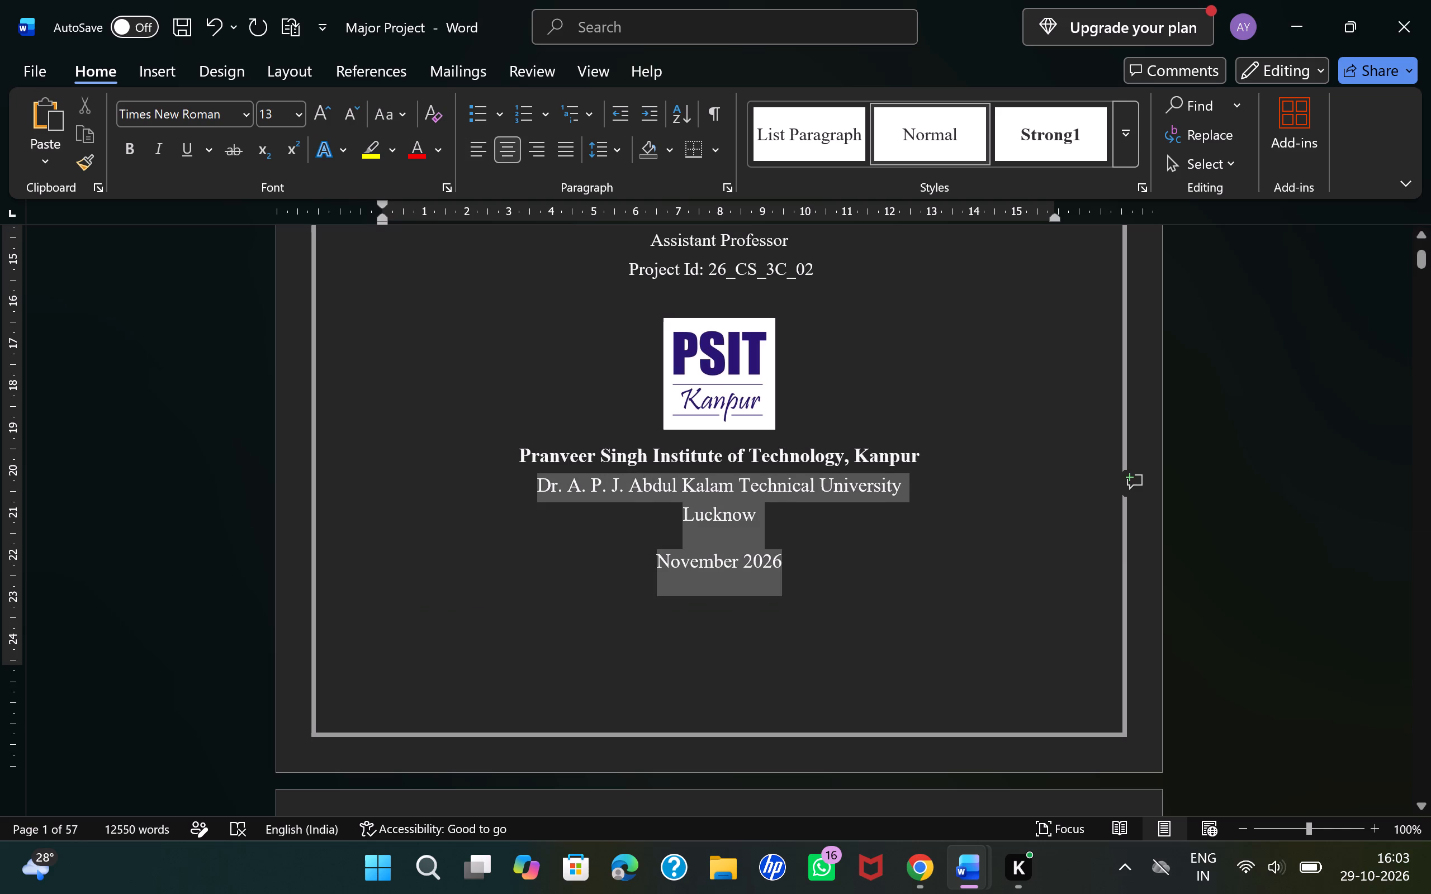
pyautogui.moveTo(785, 554); pyautogui.dragTo(786, 557)
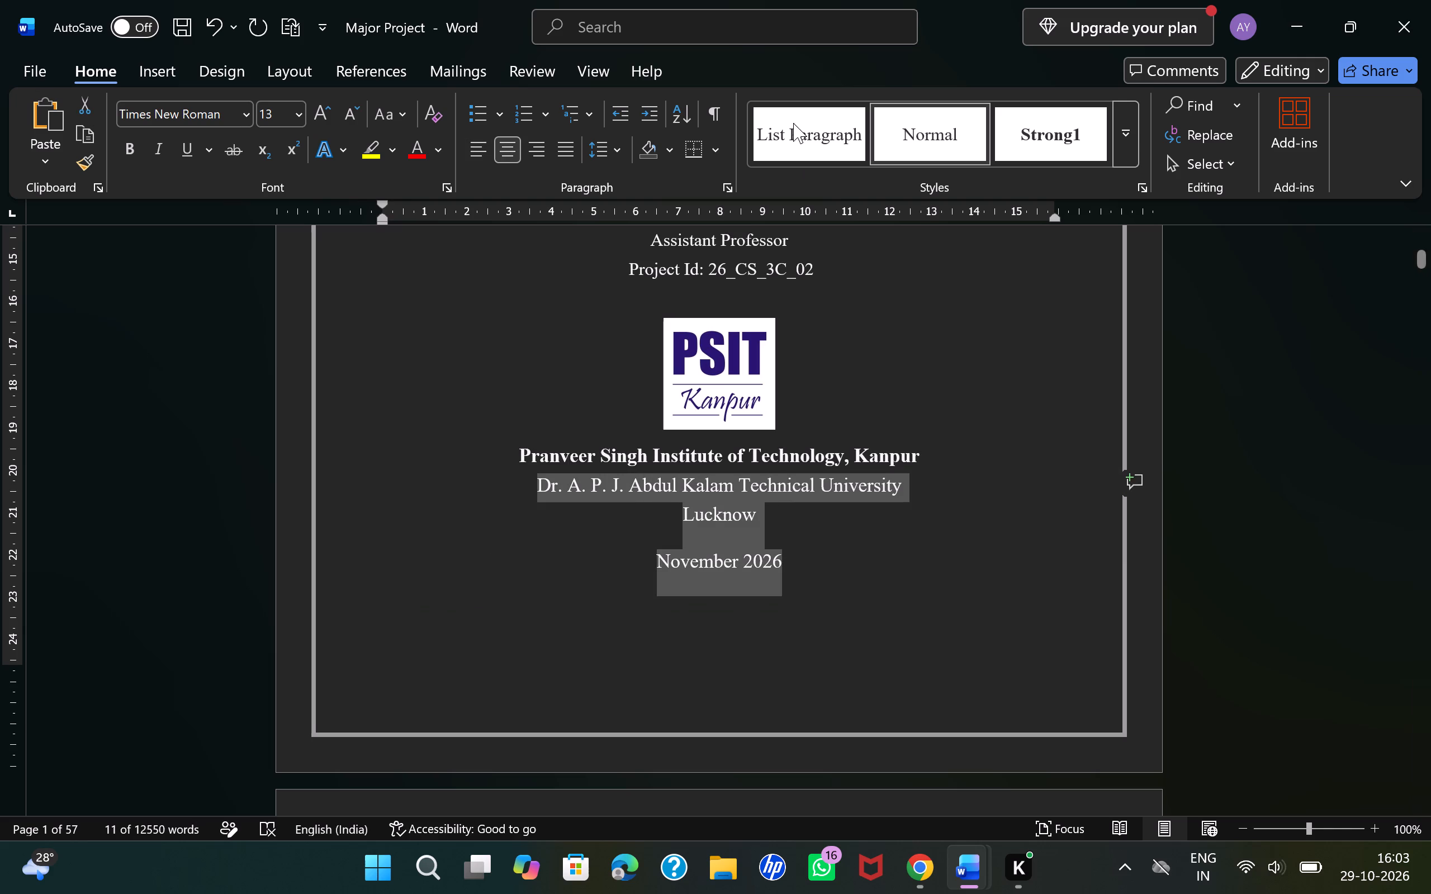
pyautogui.click(804, 132)
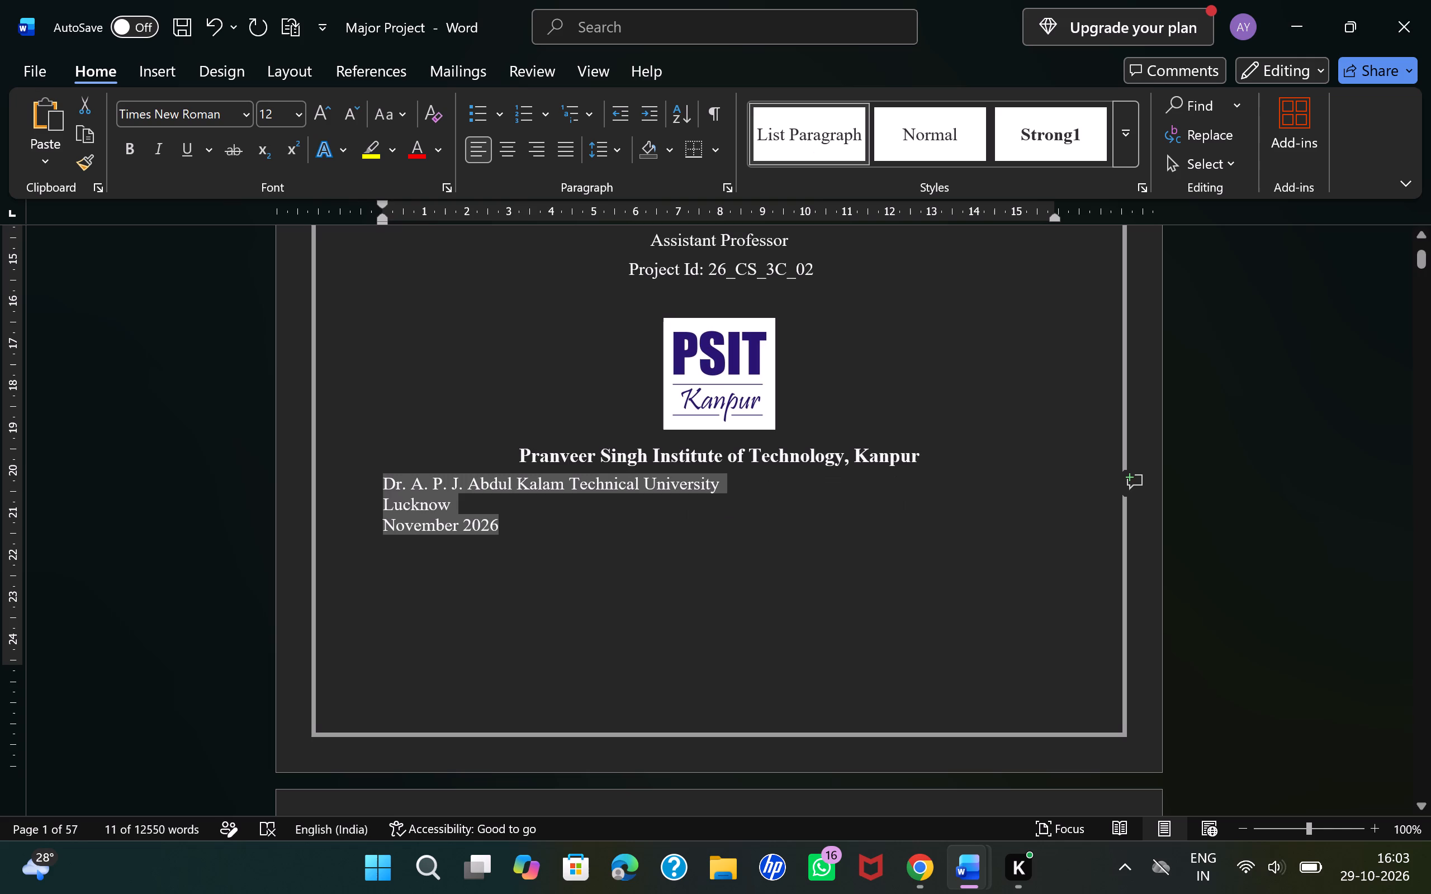
pyautogui.click(500, 151)
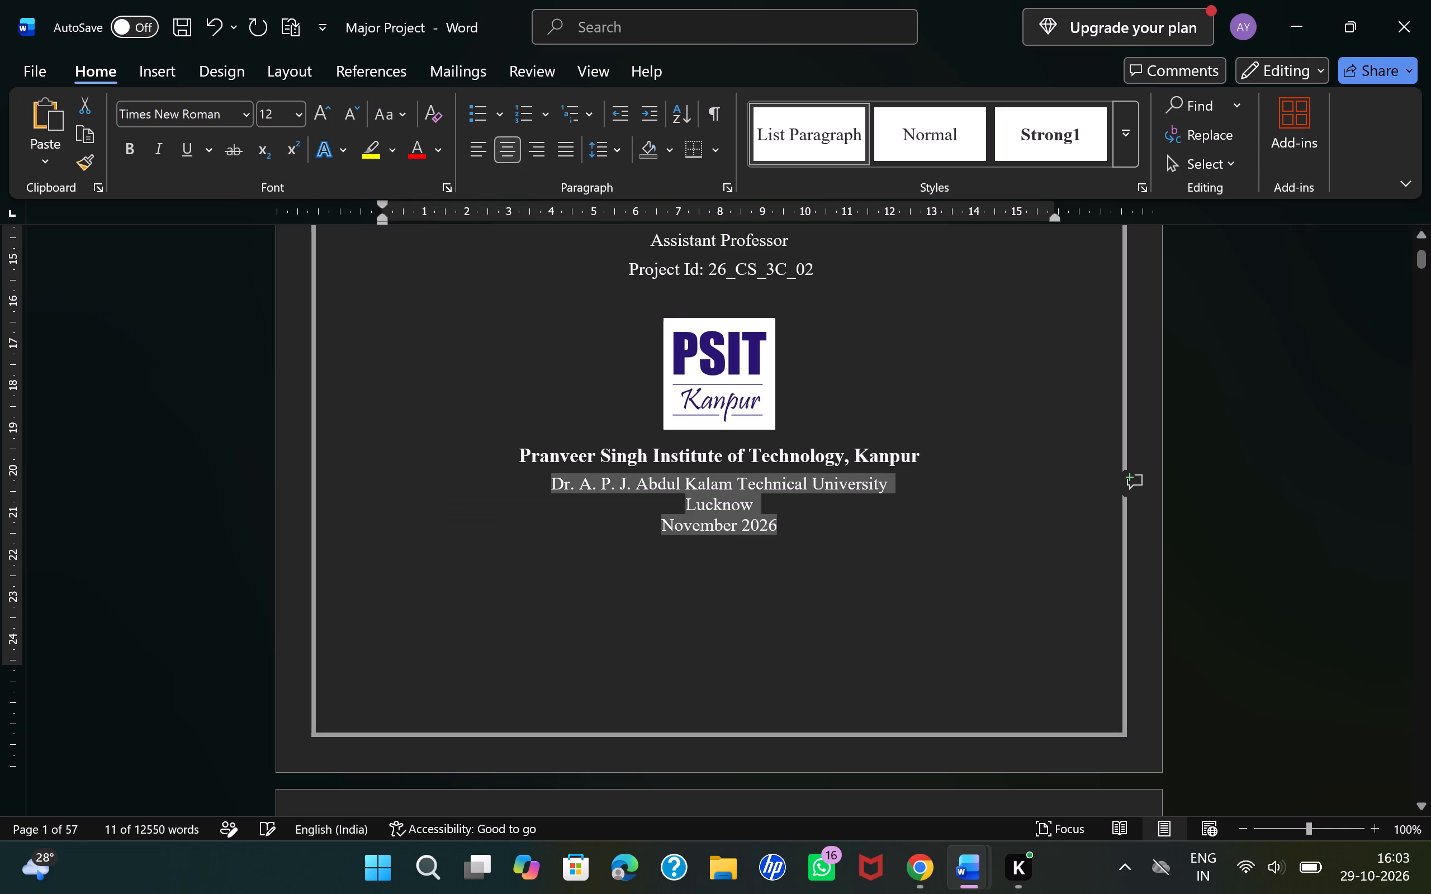
pyautogui.click(894, 628)
# Compare the student list and guidance section layout and spacing of the RetailIQ cover page with the IntelliHire cover page.
pyautogui.scroll(1, 1332, 497)
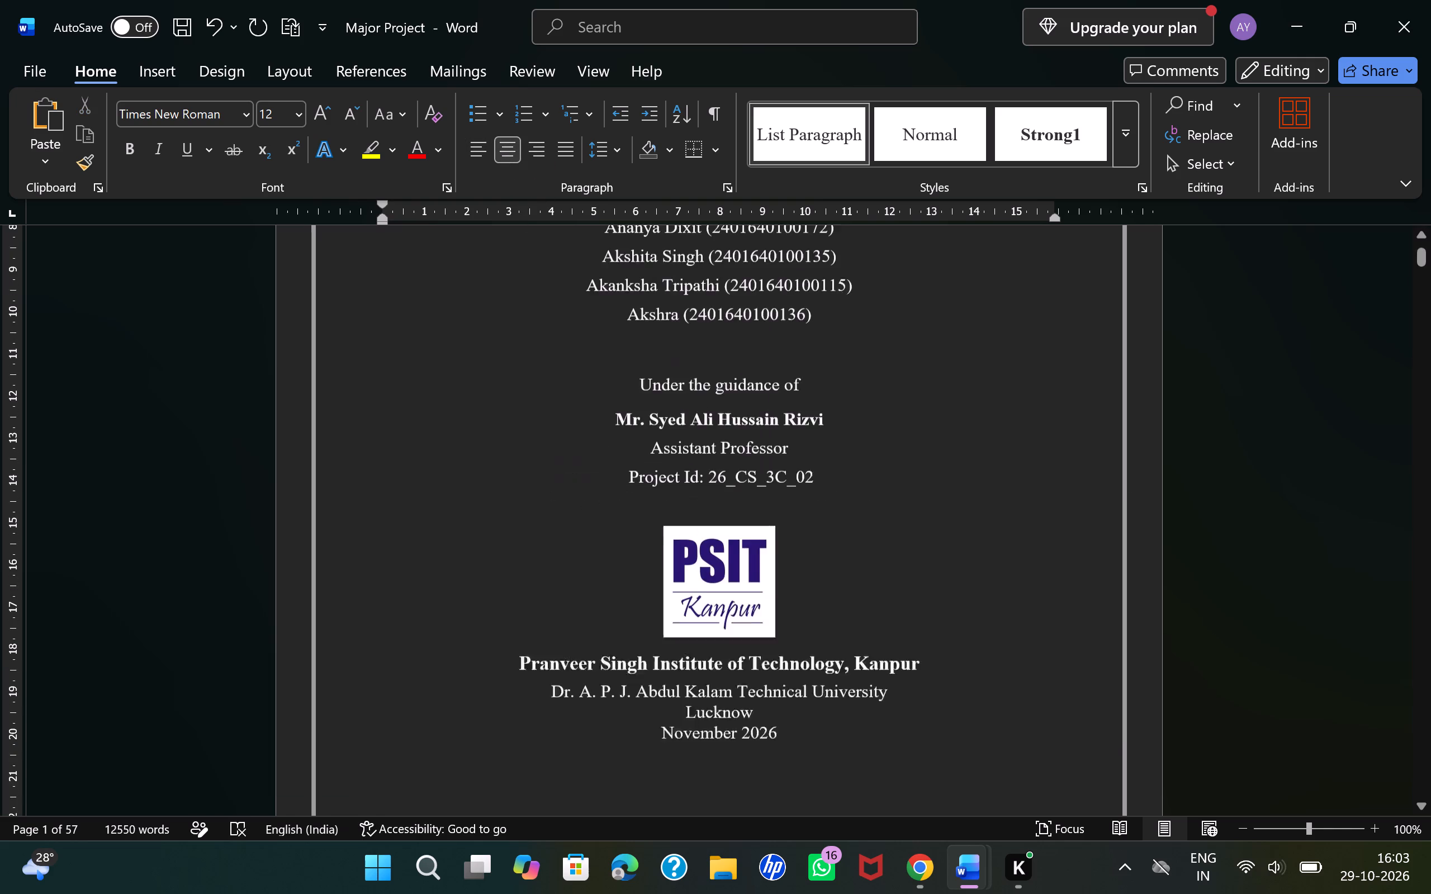
pyautogui.scroll(1, 1332, 497)
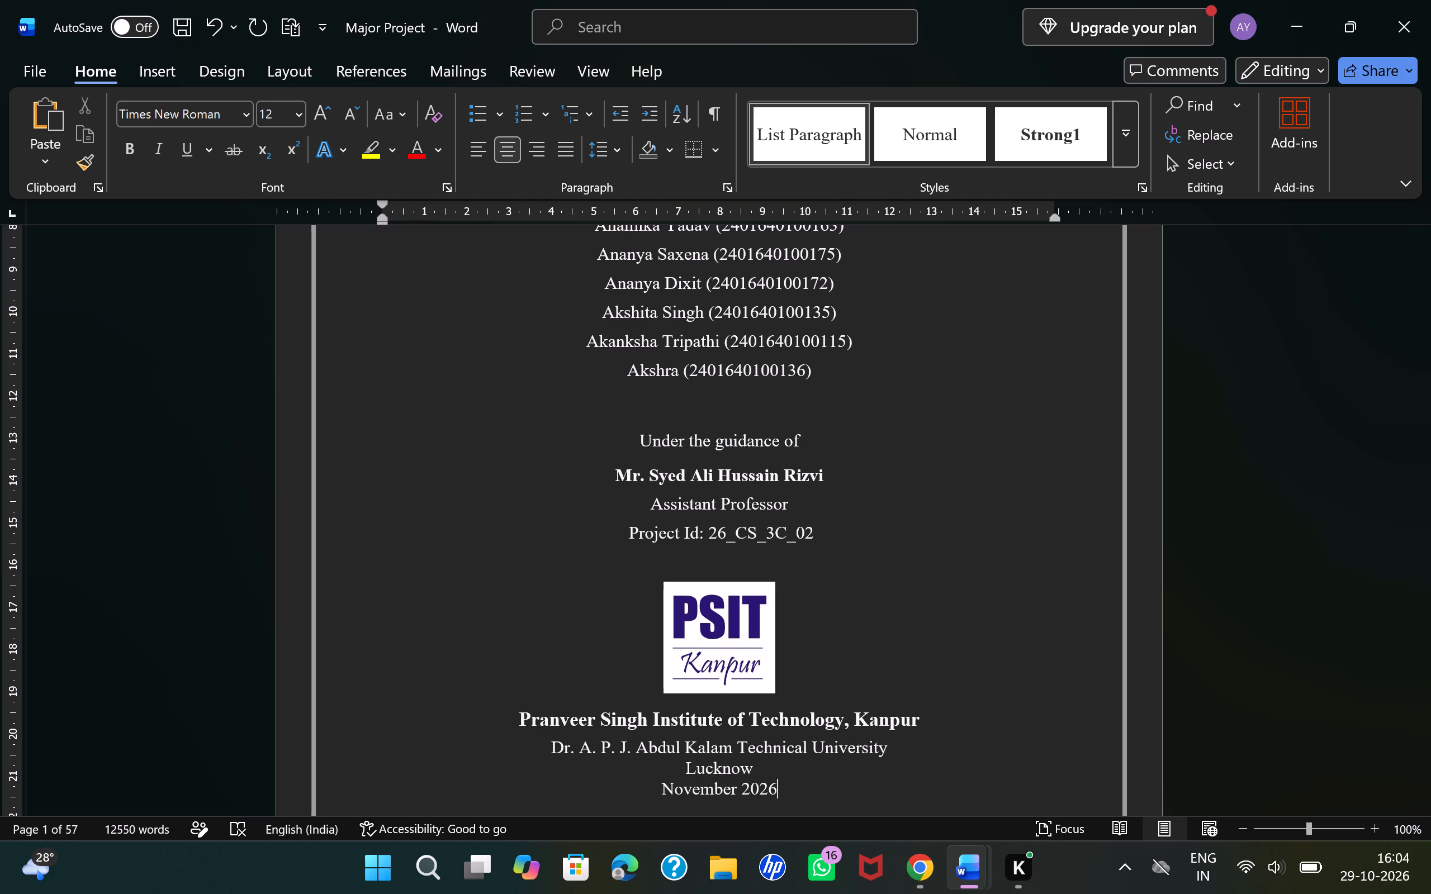
pyautogui.hotkey('alt', 'Tab')
pyautogui.click(1042, 516)
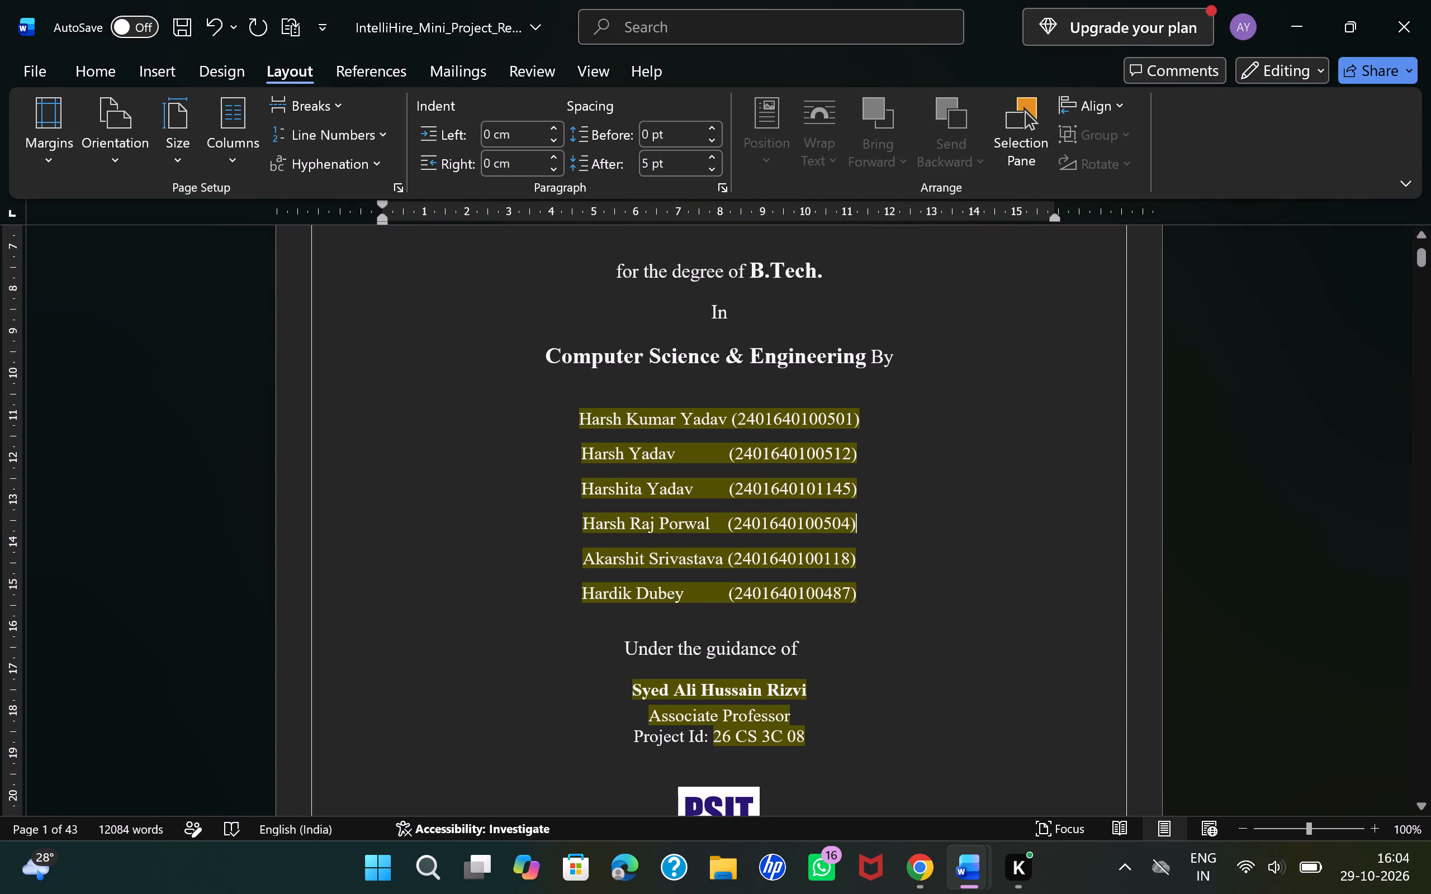
pyautogui.hotkey('alt', 'Tab')
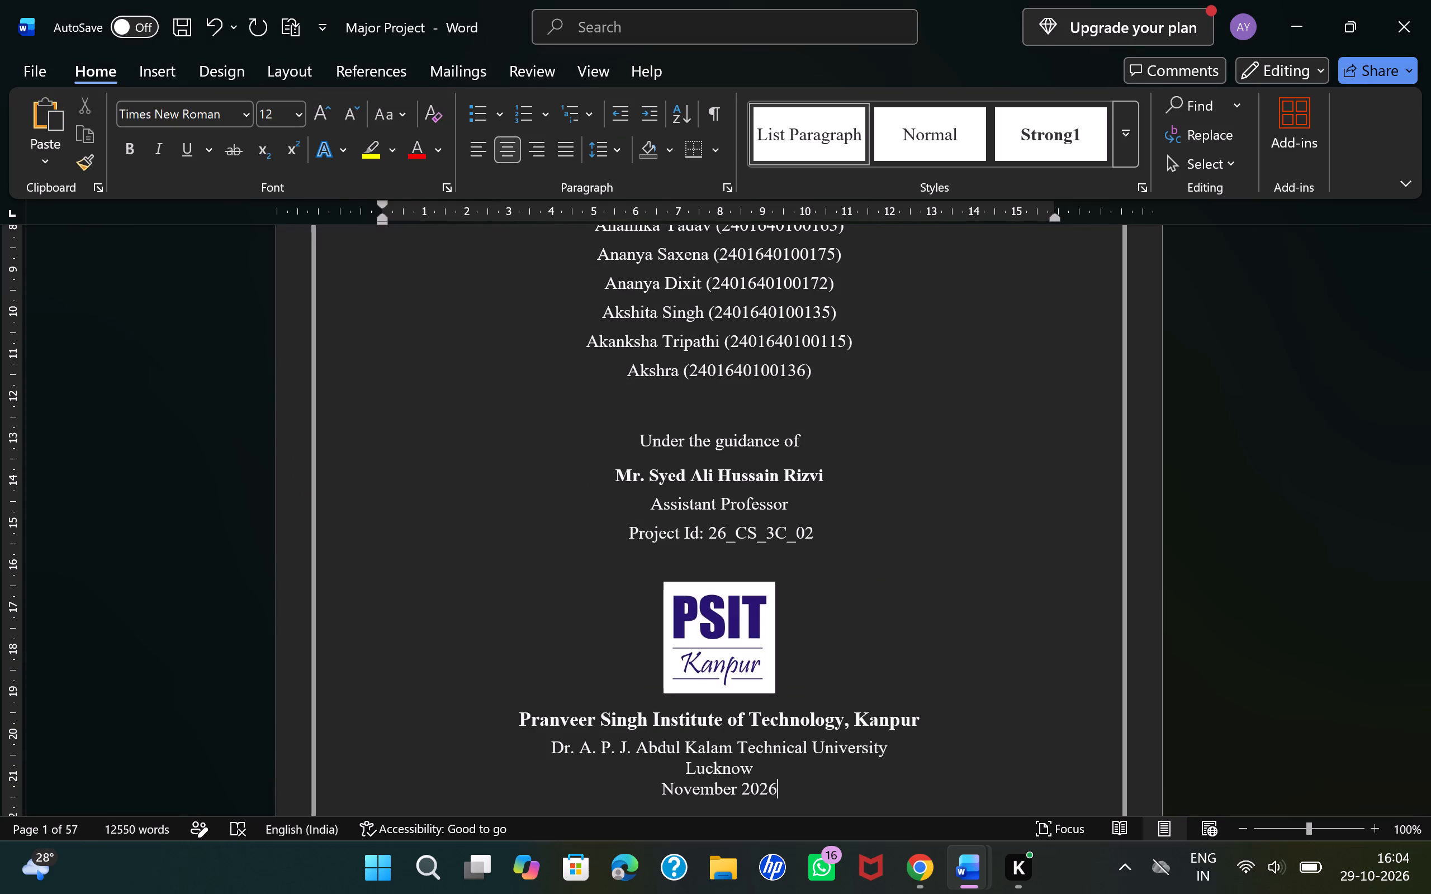
pyautogui.hotkey('alt', 'Tab')
pyautogui.click(880, 658)
pyautogui.scroll(-1, 880, 658)
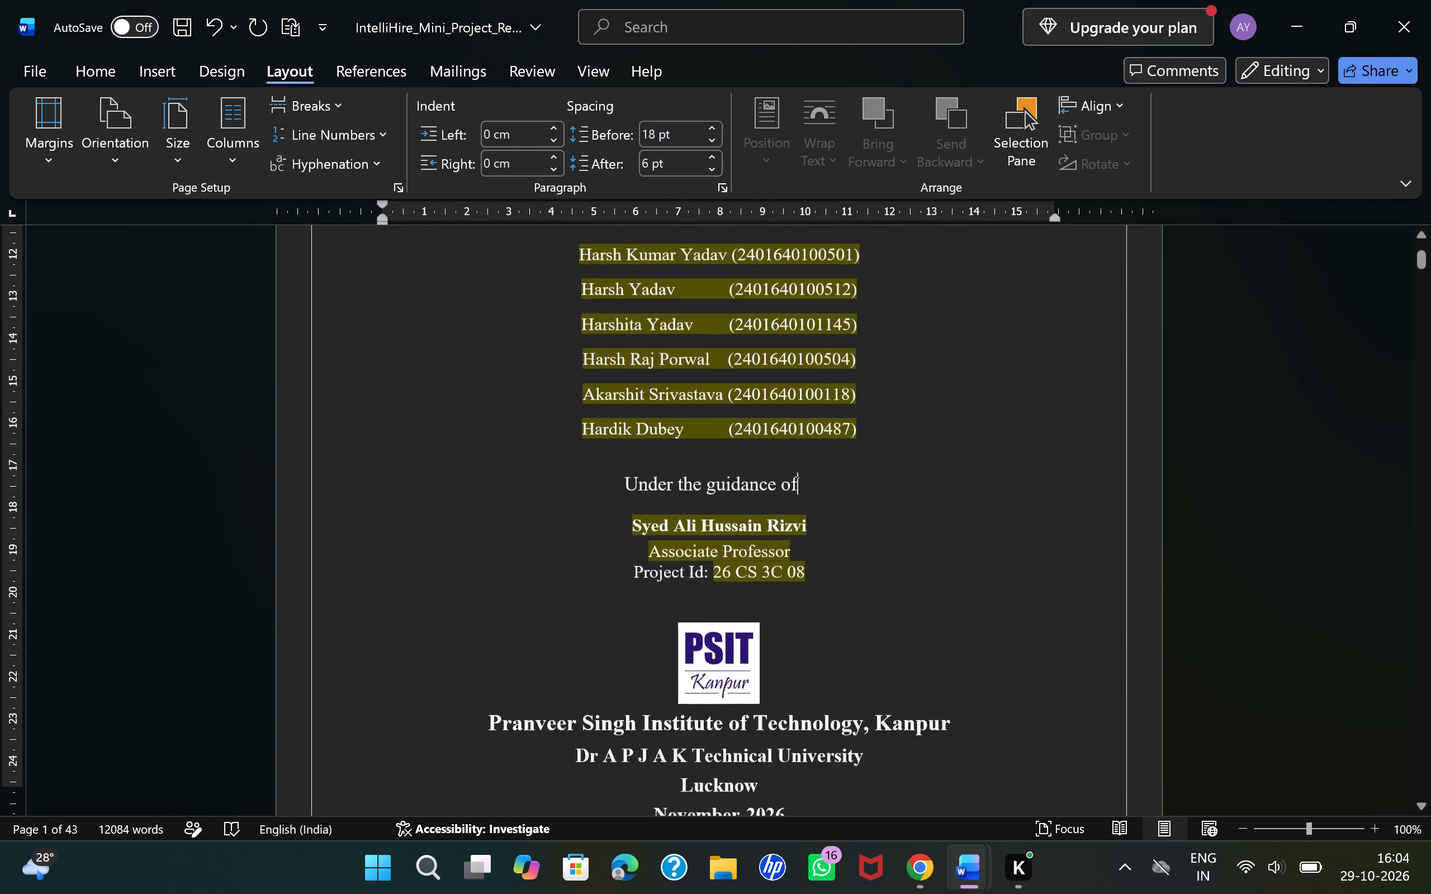
# In the RetailIQ report, apply the List Paragraph style to the guide's name, Assistant Professor and Project Id lines and centre them.
pyautogui.hotkey('alt', 'Tab')
pyautogui.moveTo(612, 475); pyautogui.dragTo(833, 539)
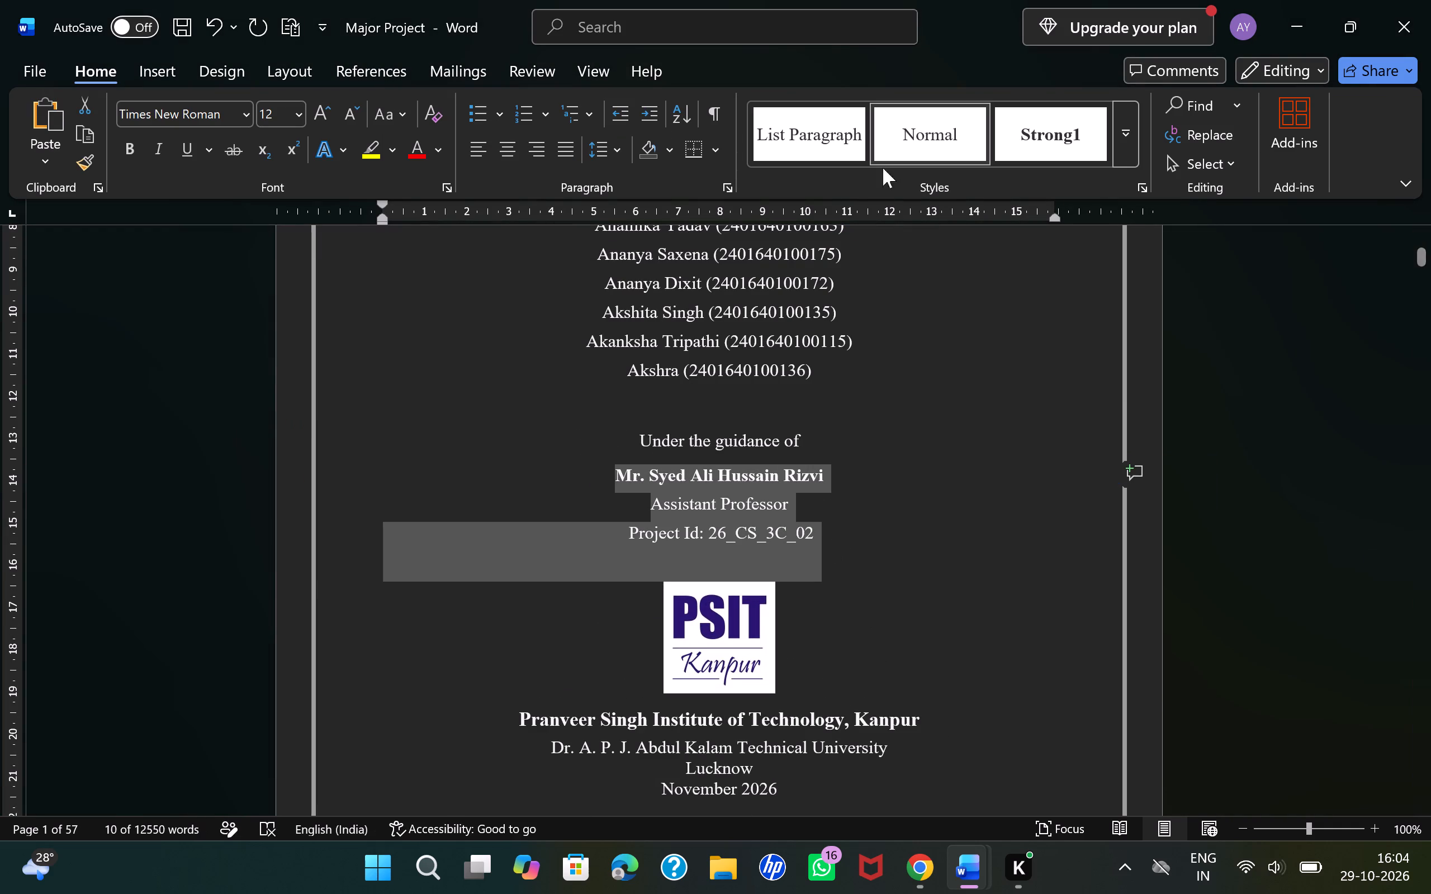
pyautogui.click(908, 133)
pyautogui.click(825, 130)
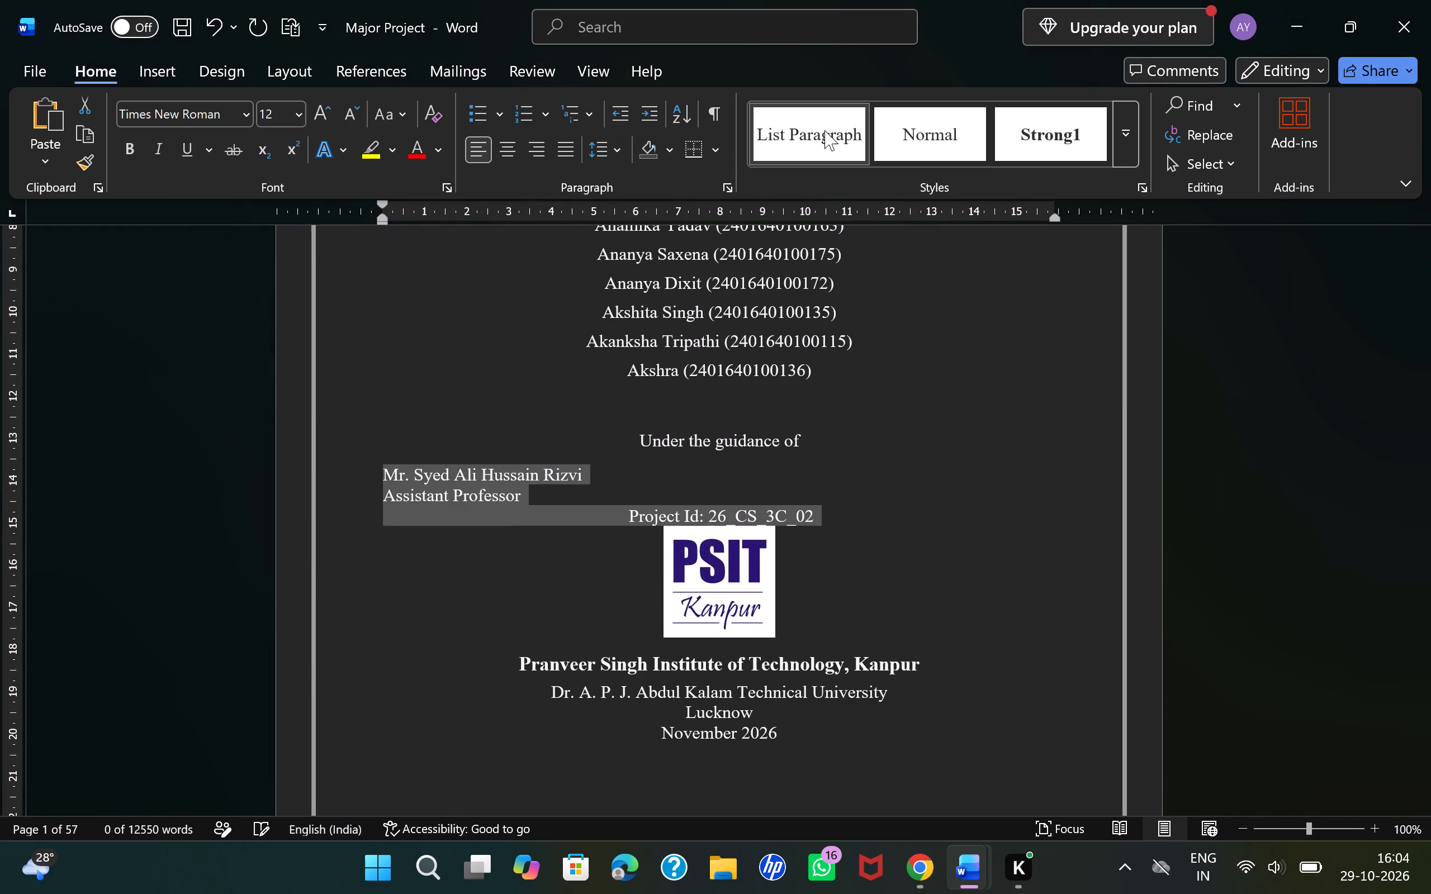
pyautogui.click(513, 141)
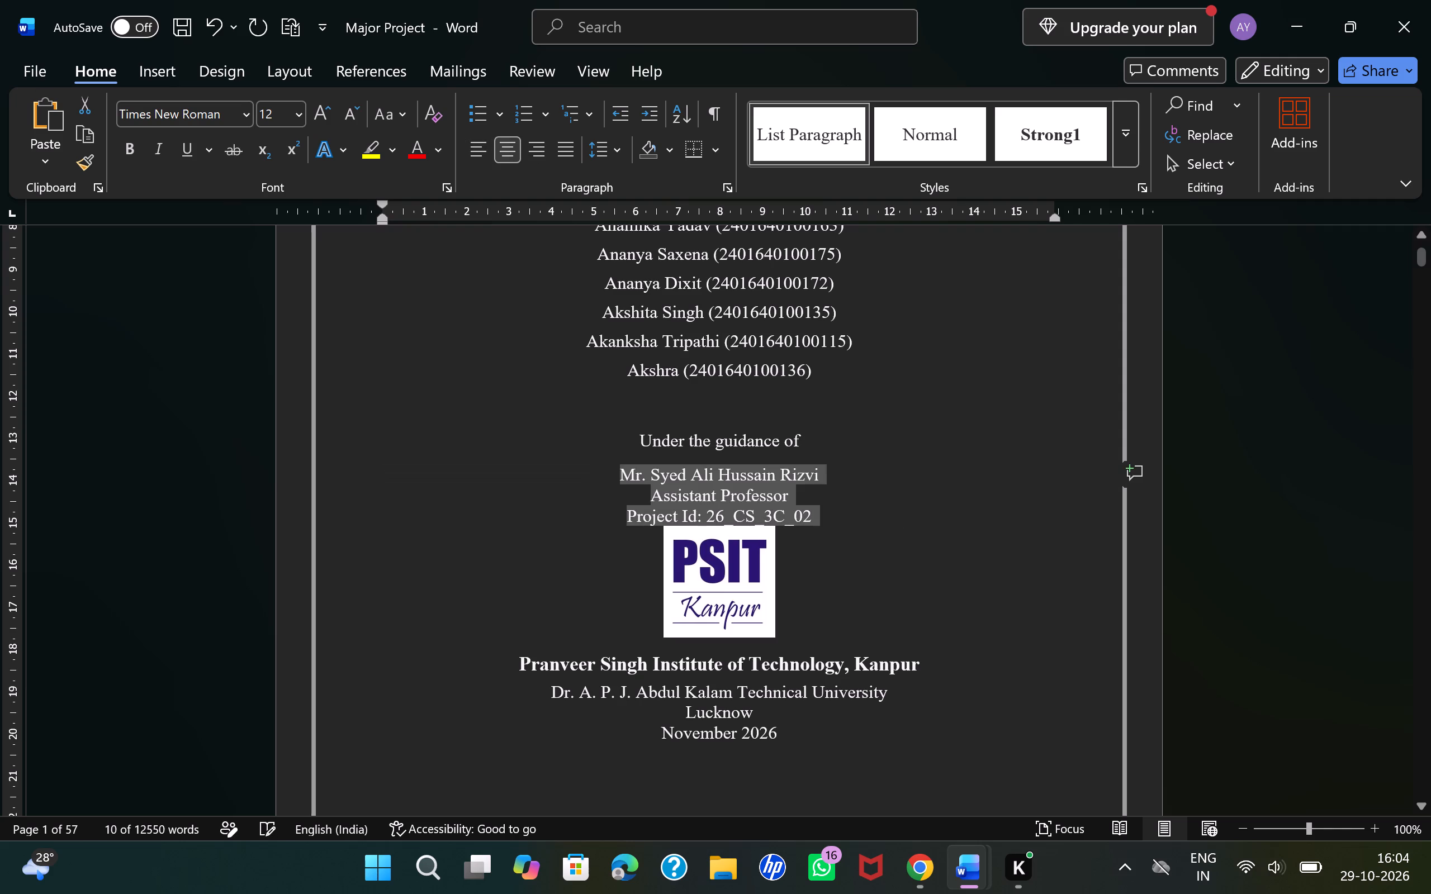
pyautogui.click(911, 529)
# Bold the guide's name under "Under the guidance of" on the RetailIQ cover page.
pyautogui.hotkey('alt', 'Tab')
pyautogui.hotkey('alt', 'Tab')
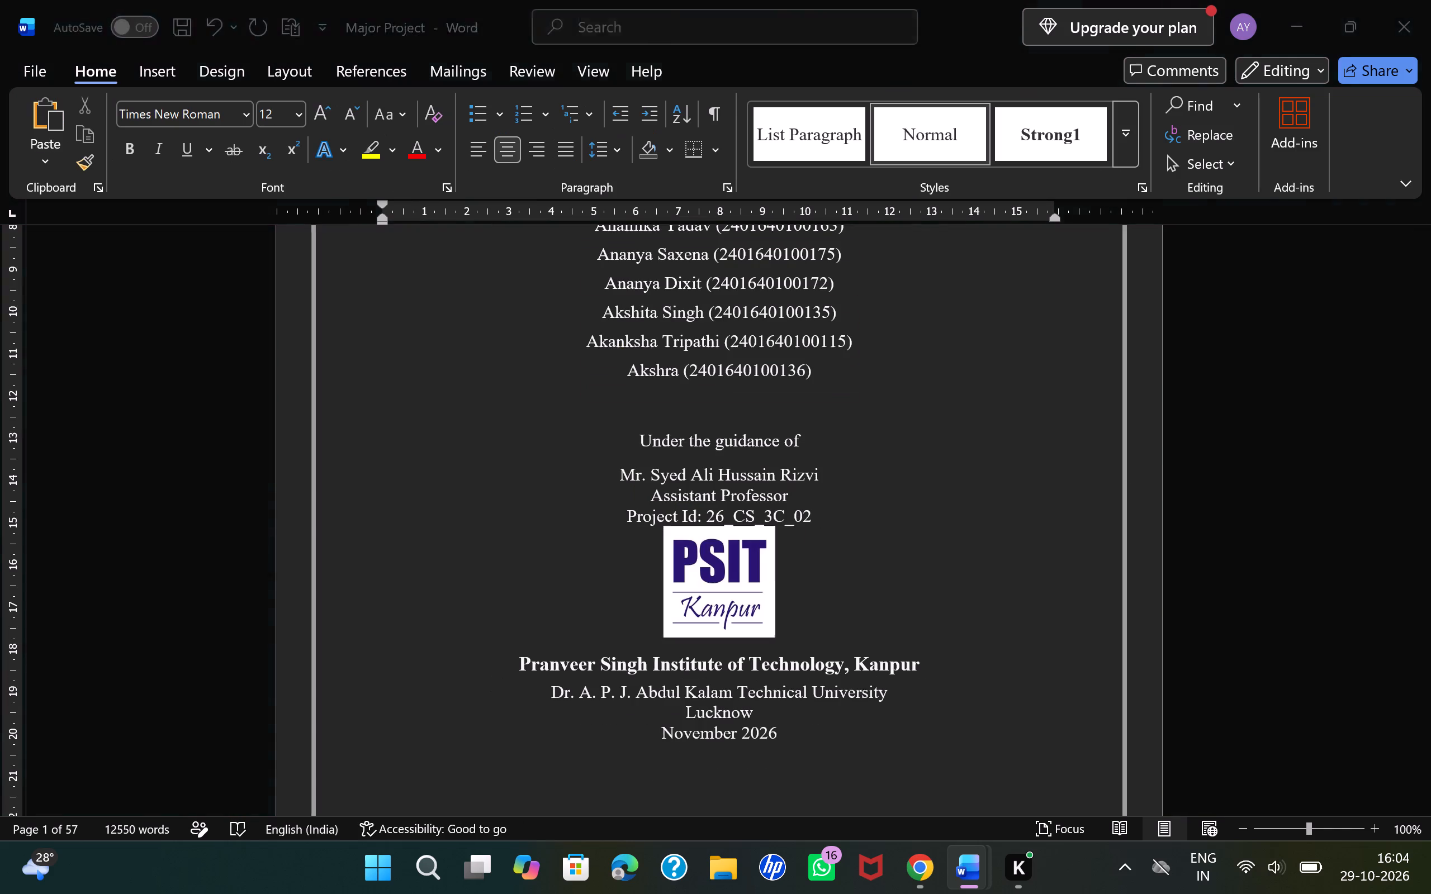
pyautogui.moveTo(622, 472); pyautogui.dragTo(746, 470)
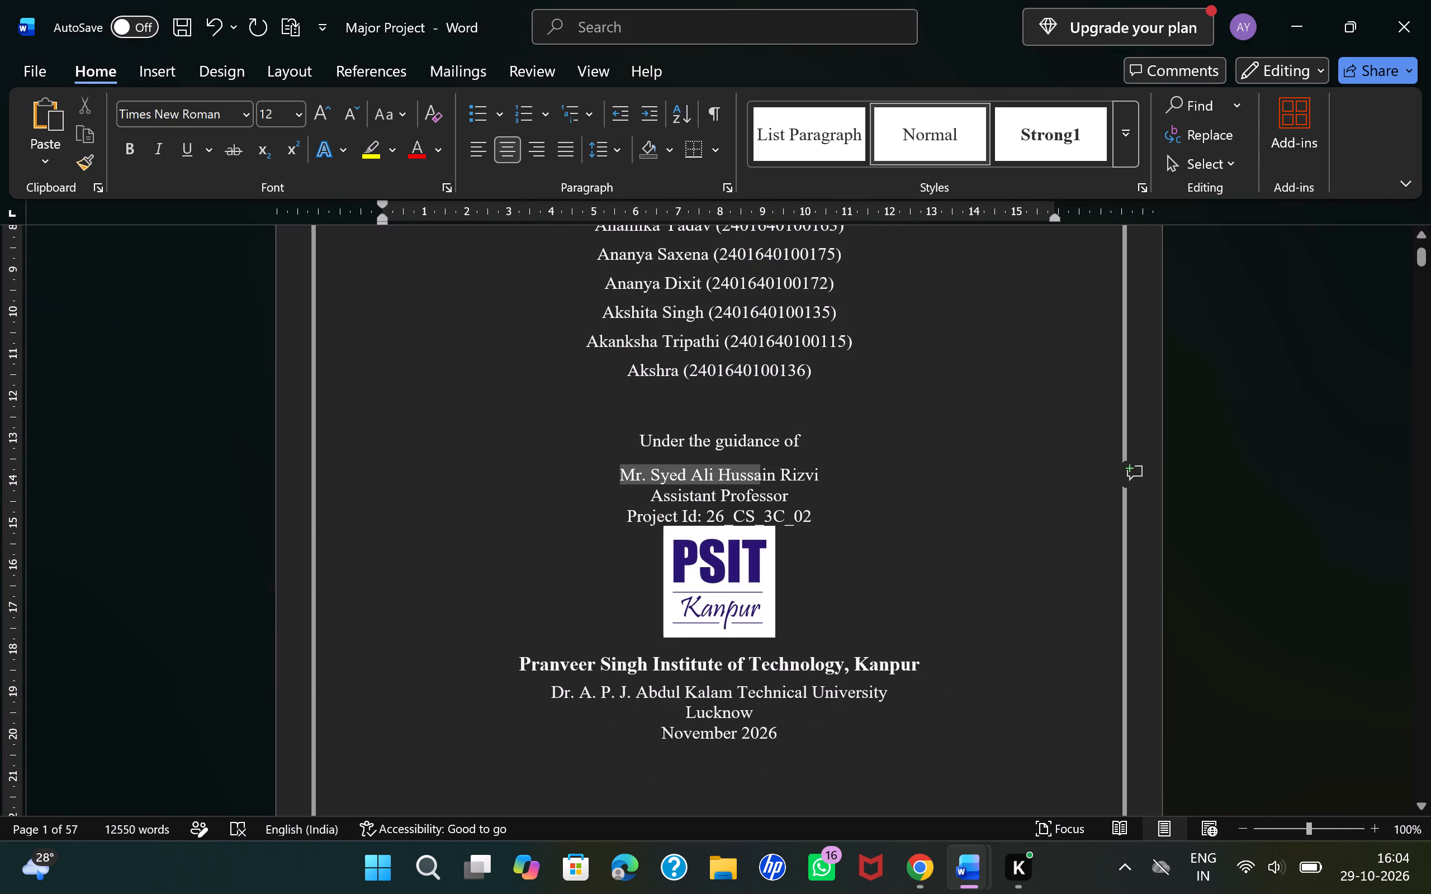
pyautogui.moveTo(746, 470); pyautogui.dragTo(814, 473)
pyautogui.click(835, 430)
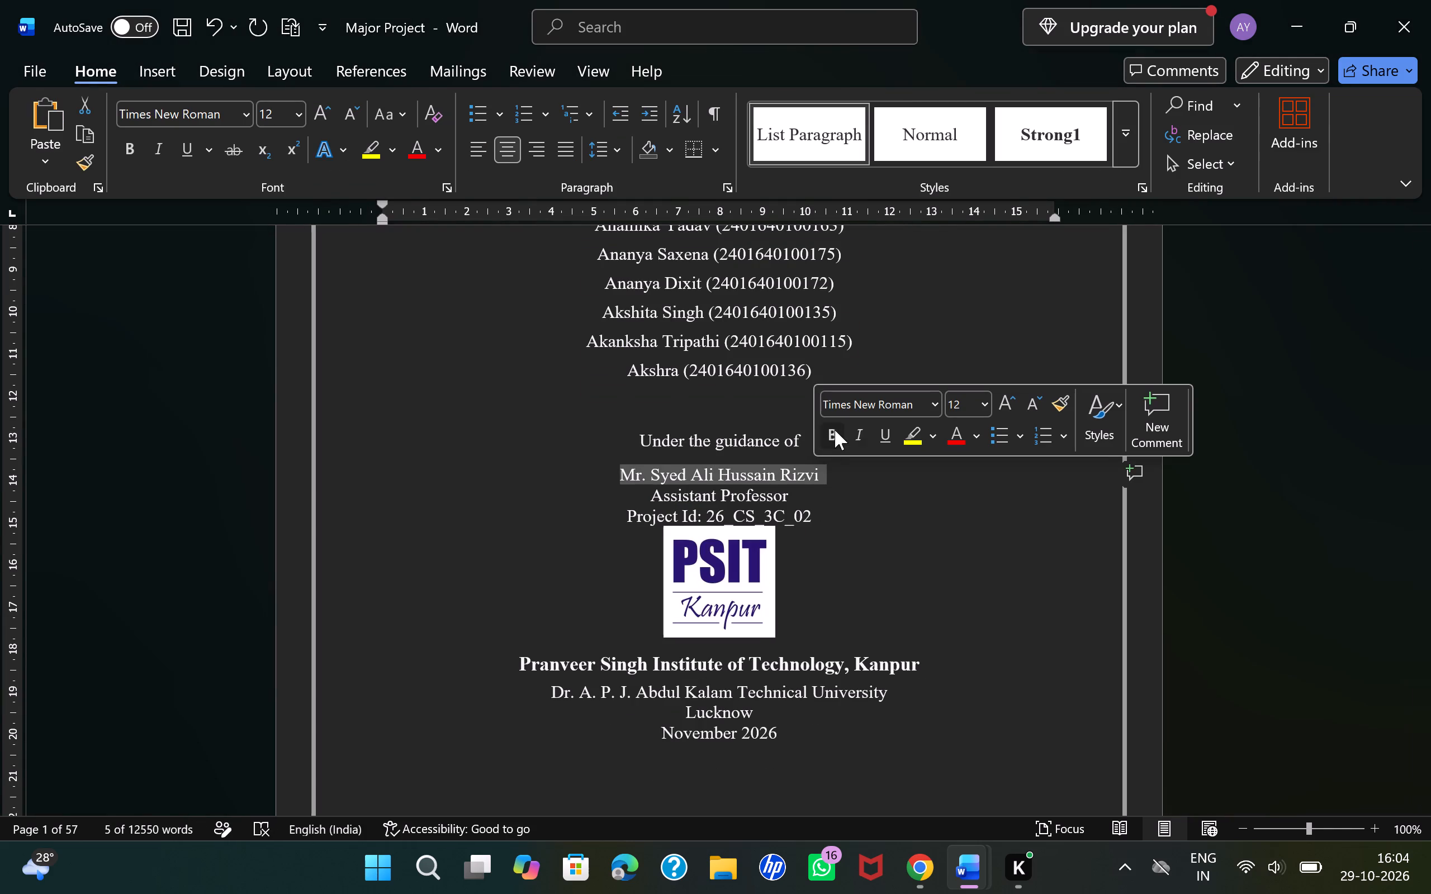
# Insert a blank line between the Project Id line and the PSIT logo.
pyautogui.click(894, 506)
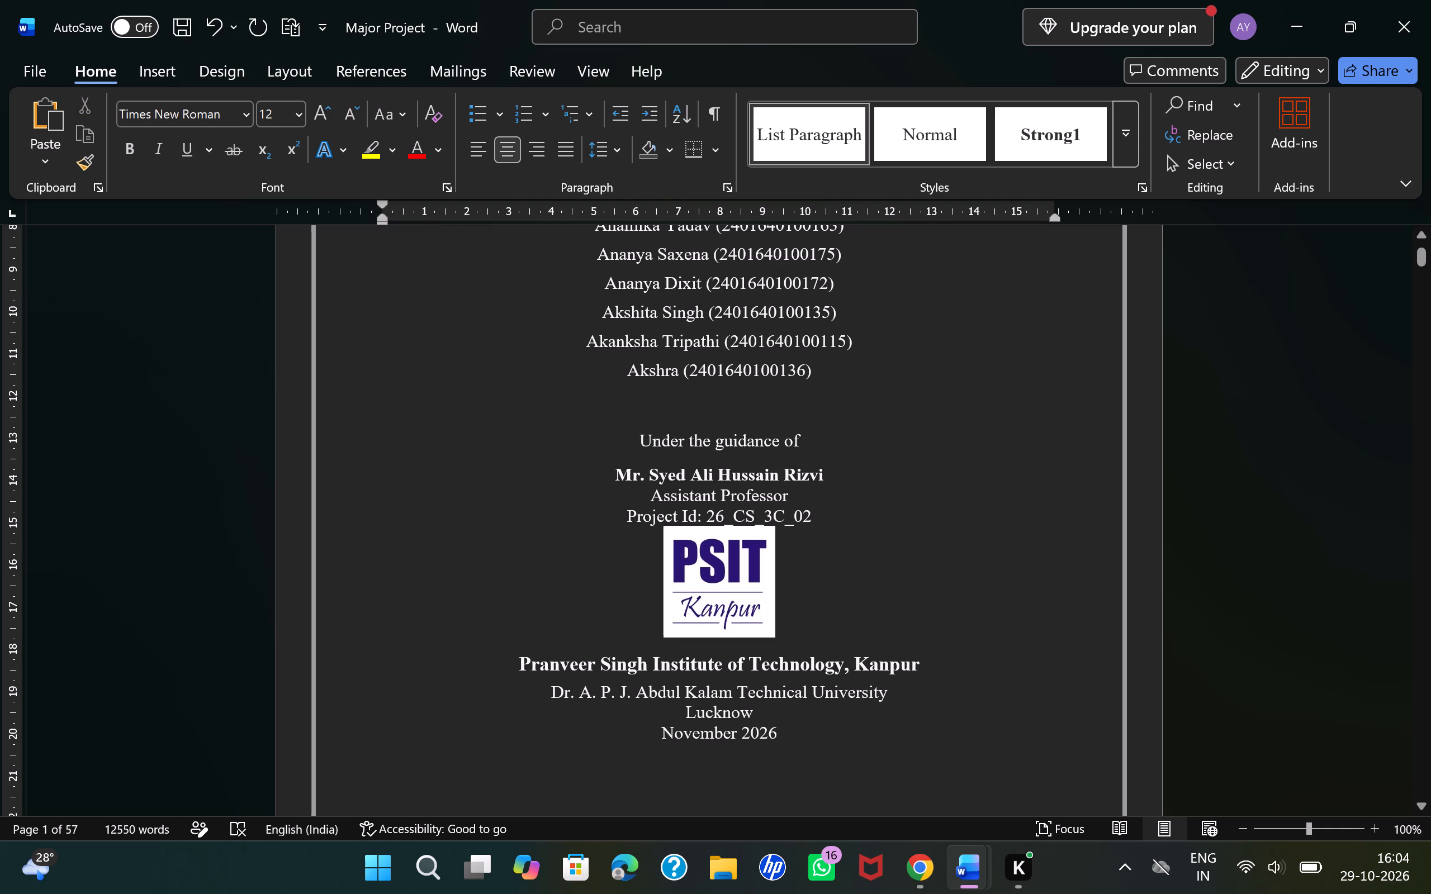
pyautogui.press('Return')
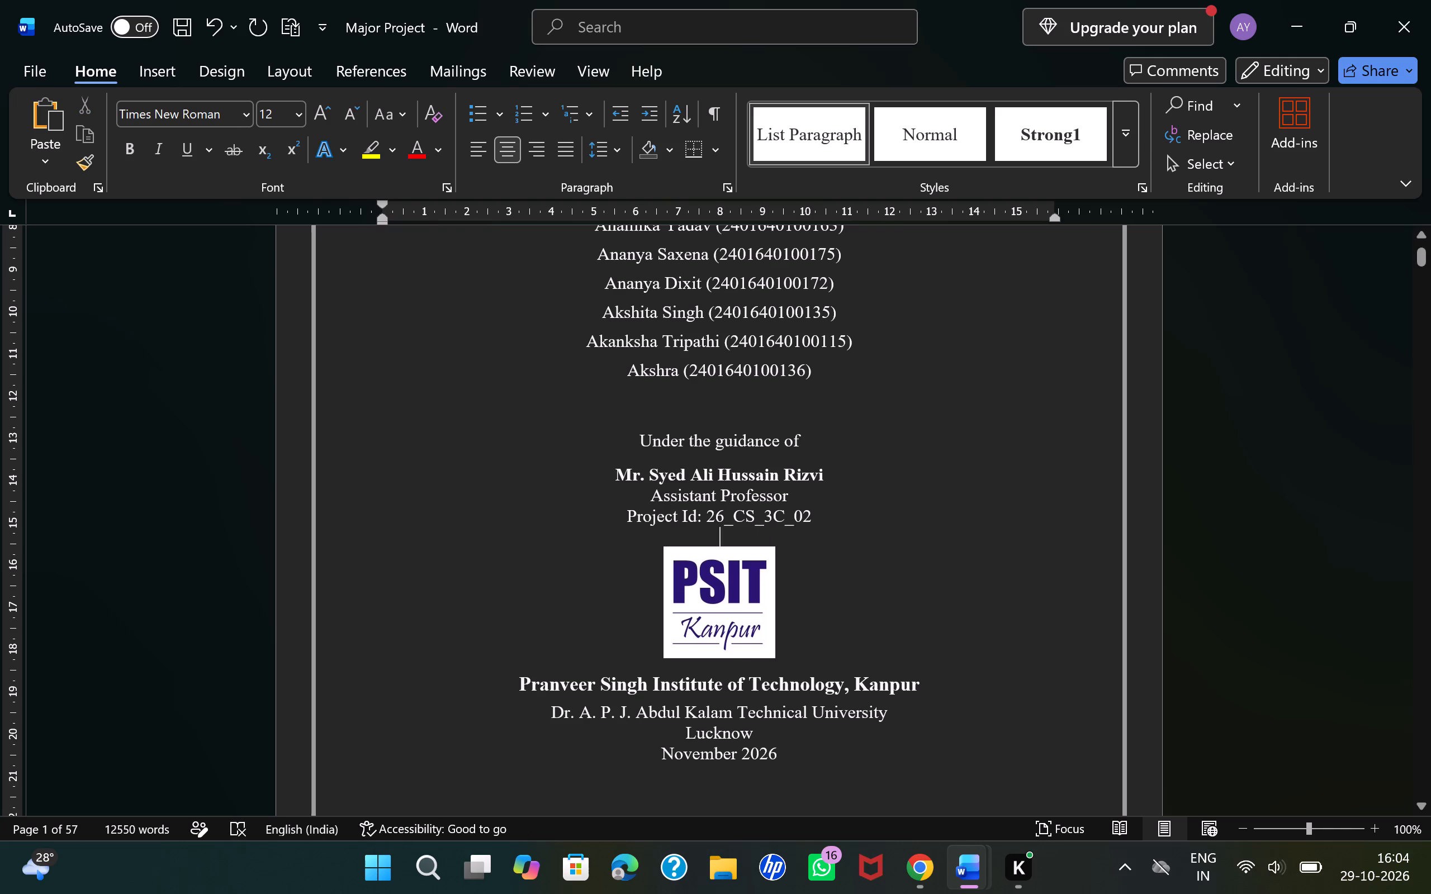
# Following the IntelliHire cover page, bold the technical university, Lucknow and November 2026 lines of the RetailIQ cover.
pyautogui.hotkey('alt', 'Tab')
pyautogui.scroll(-1, 883, 564)
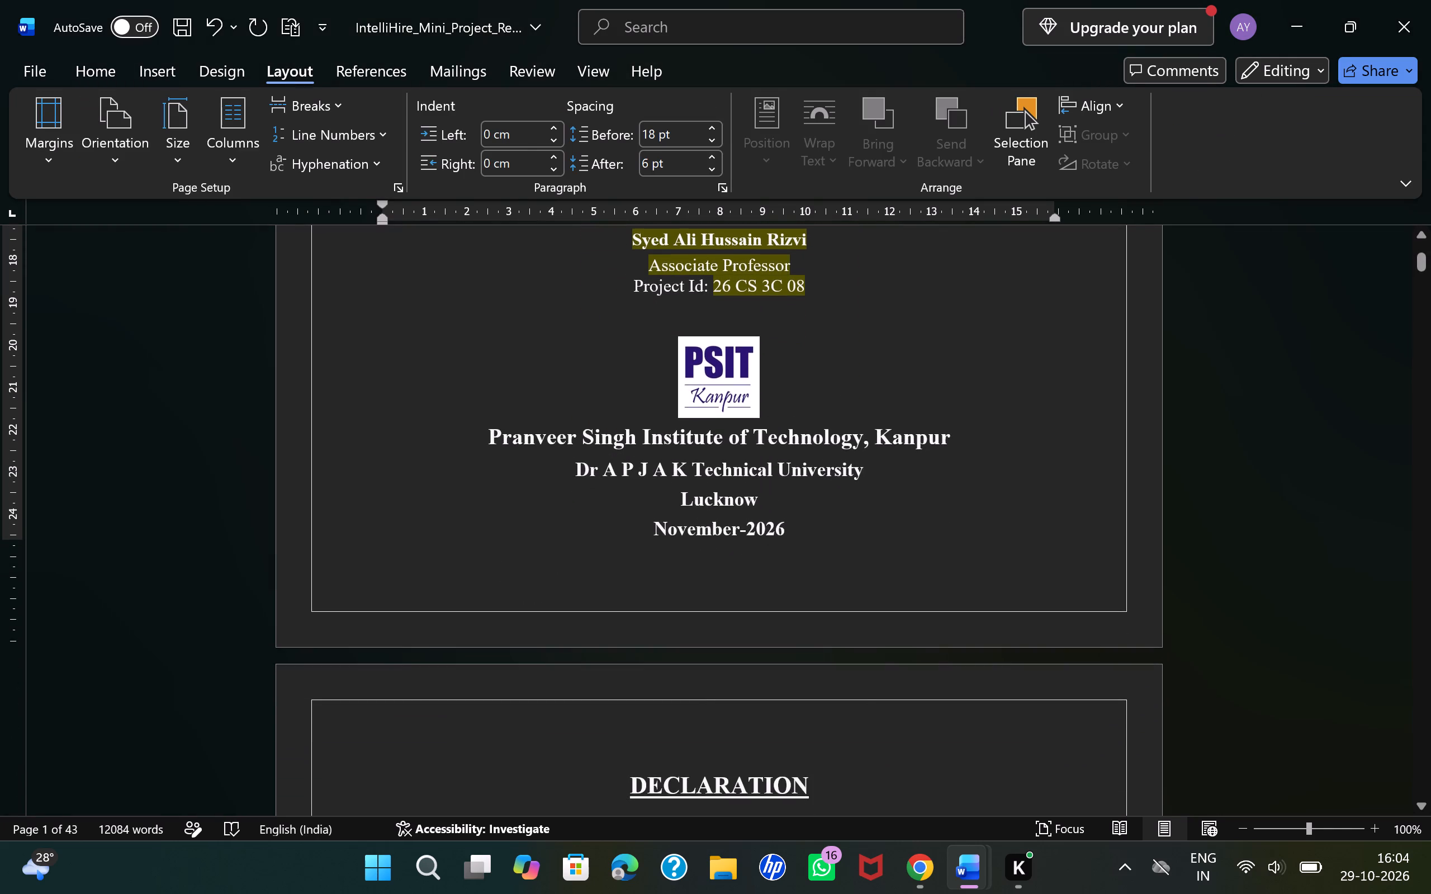
pyautogui.hotkey('alt', 'Tab')
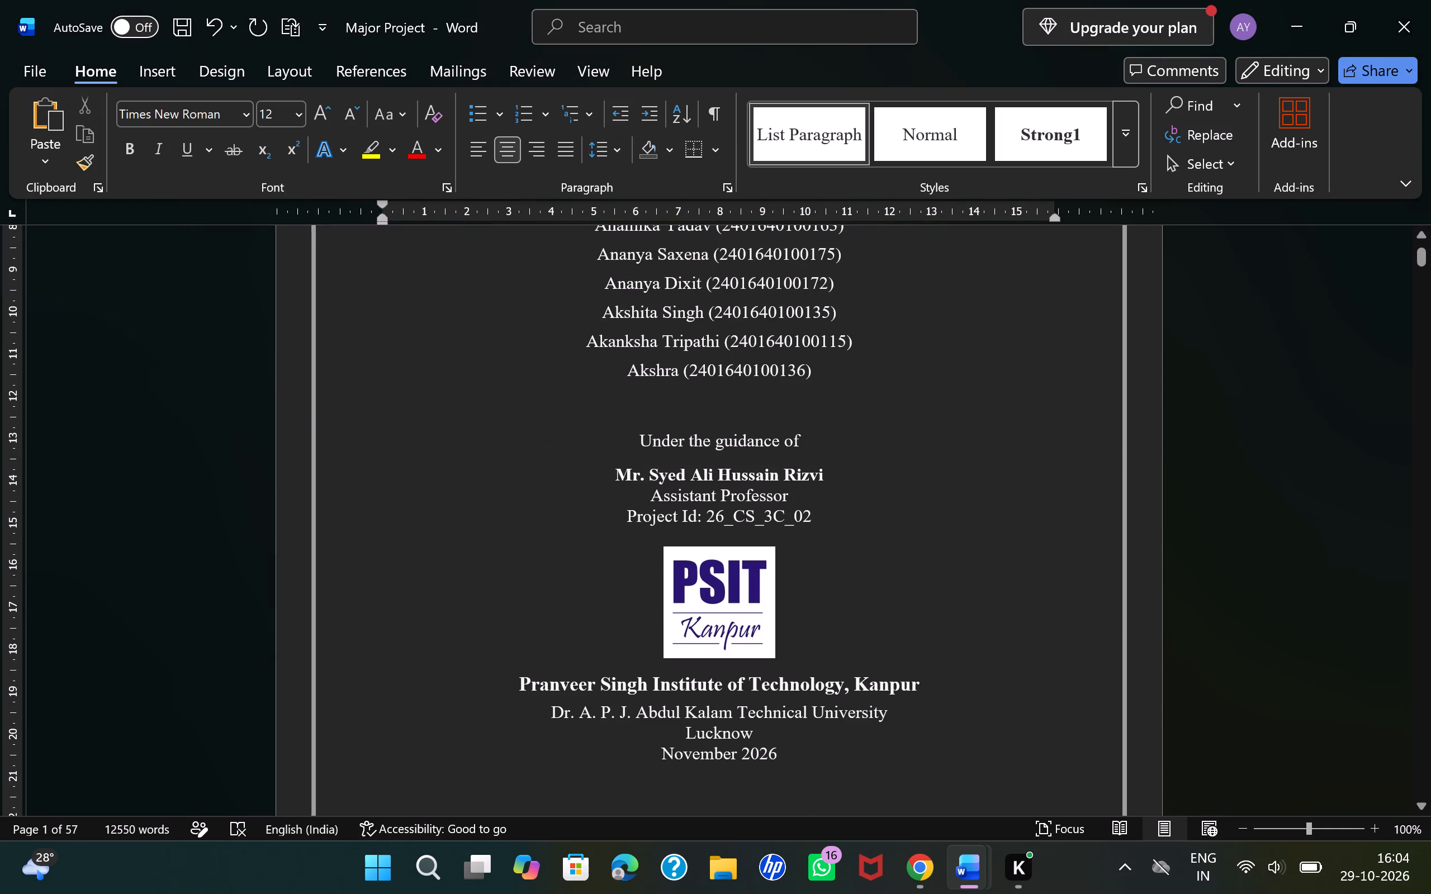
pyautogui.moveTo(548, 712); pyautogui.dragTo(787, 752)
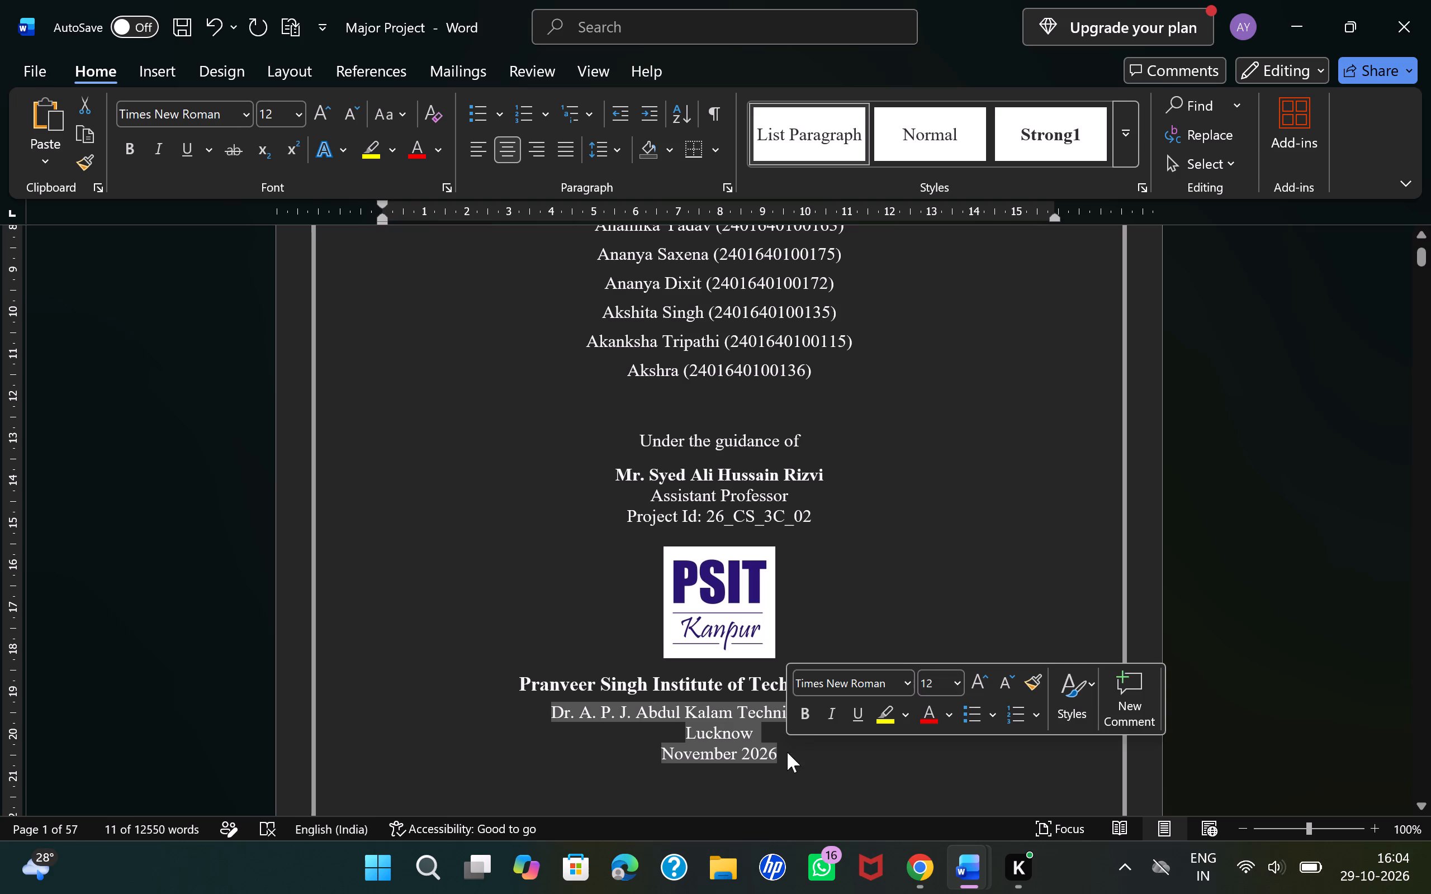
pyautogui.click(807, 716)
pyautogui.click(887, 593)
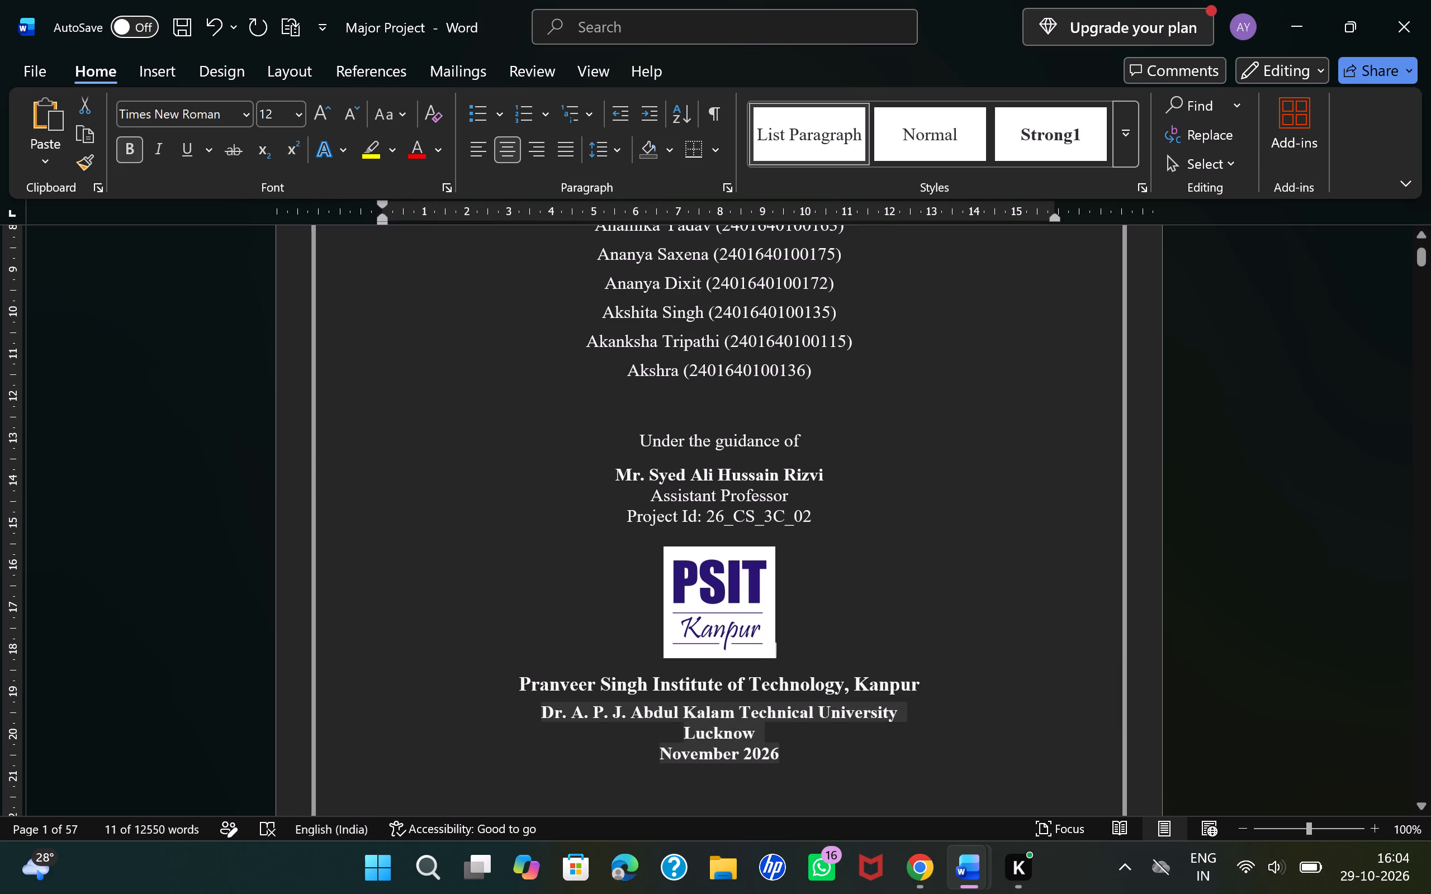
# Insert four blank lines between the PSIT logo and the institute name.
pyautogui.scroll(-1, 887, 593)
pyautogui.click(808, 469)
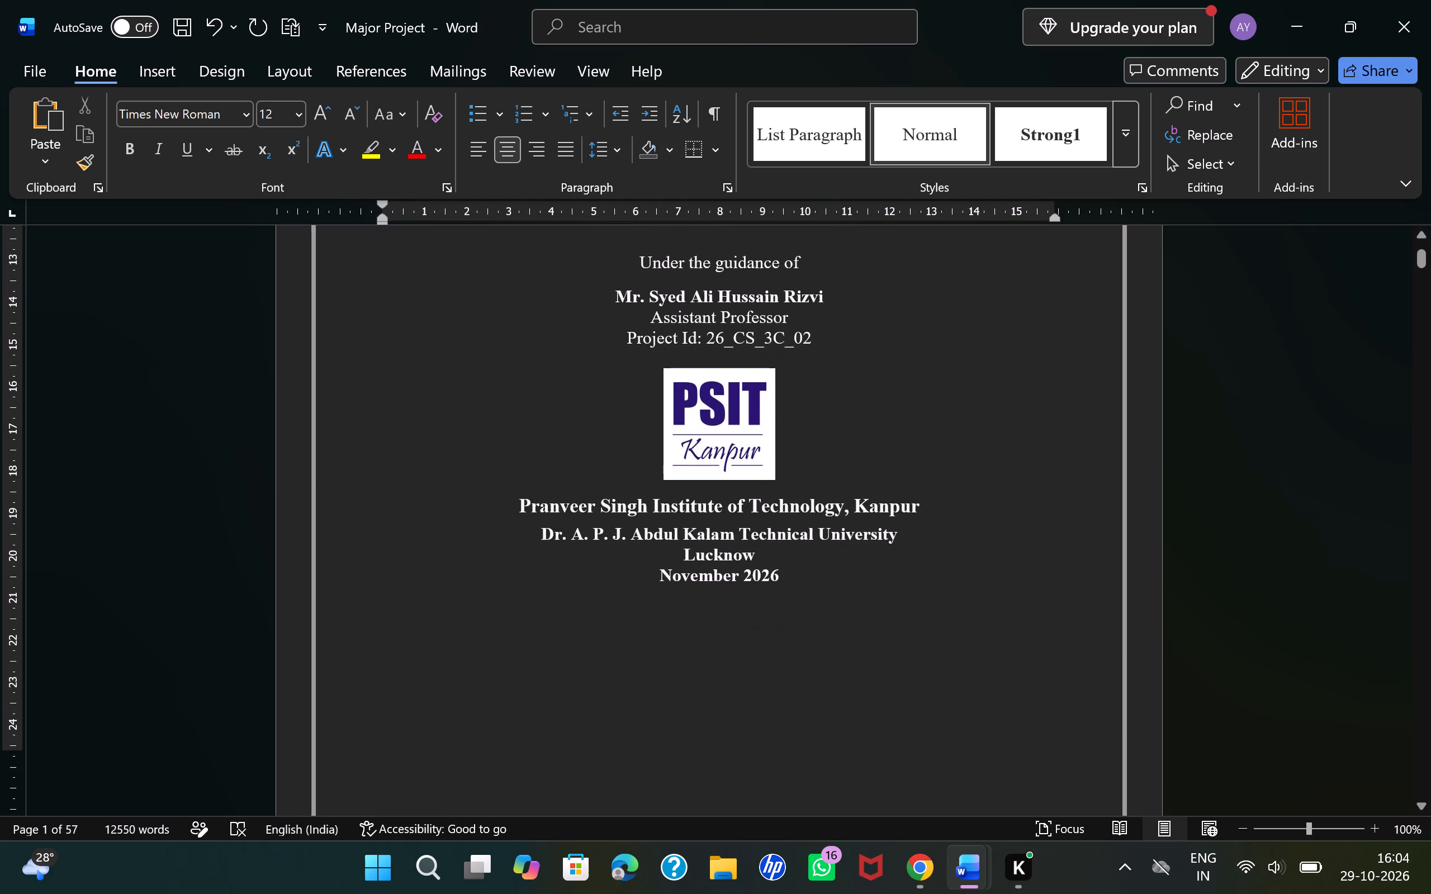
pyautogui.press('Return')
pyautogui.scroll(-1, 808, 469)
pyautogui.press('Return')
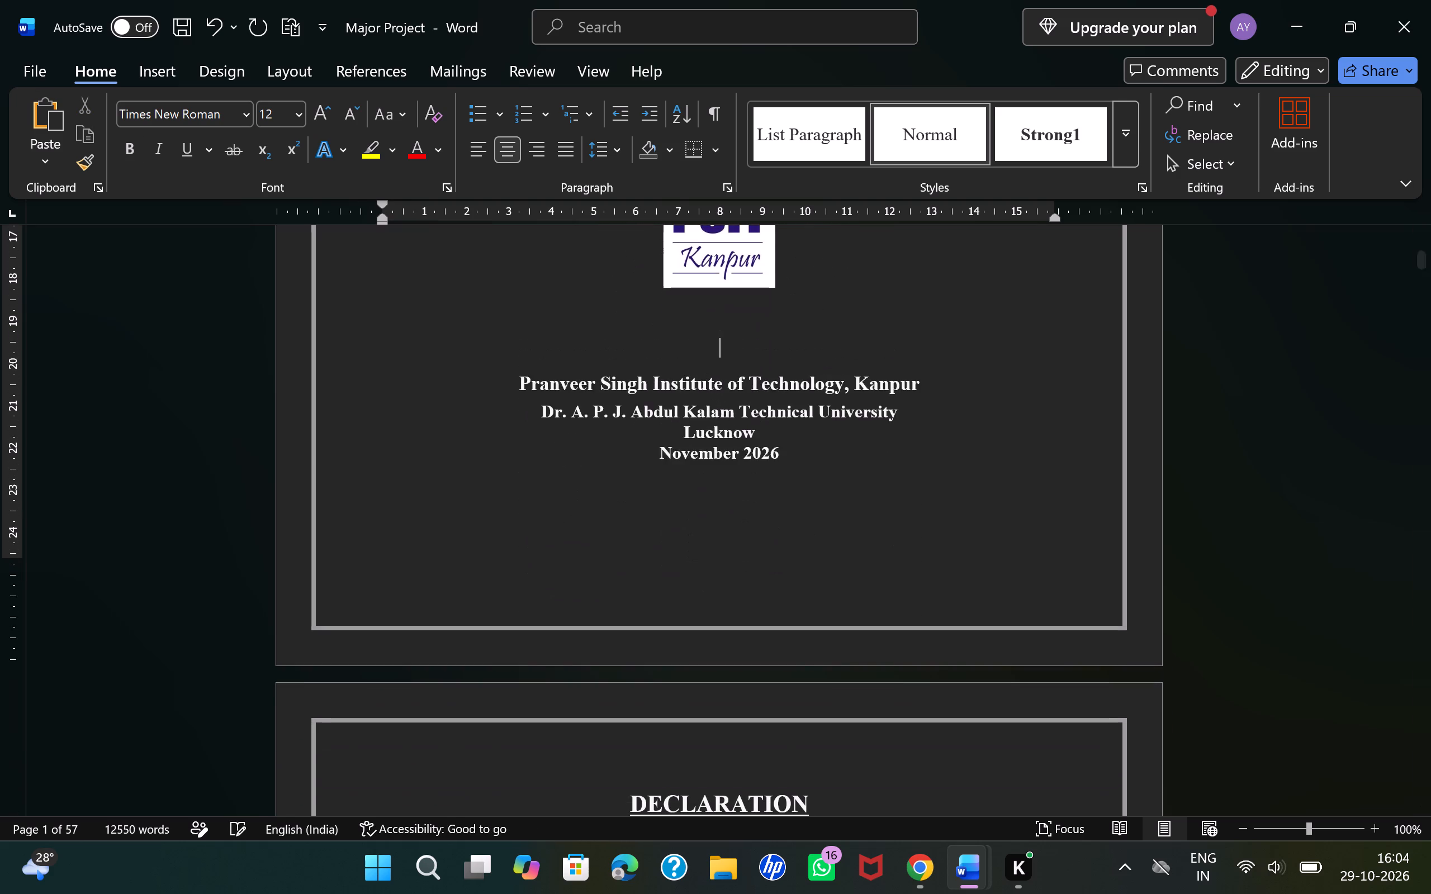
pyautogui.press('Return')
pyautogui.press('Return')
pyautogui.press('Return')
pyautogui.press('BackSpace')
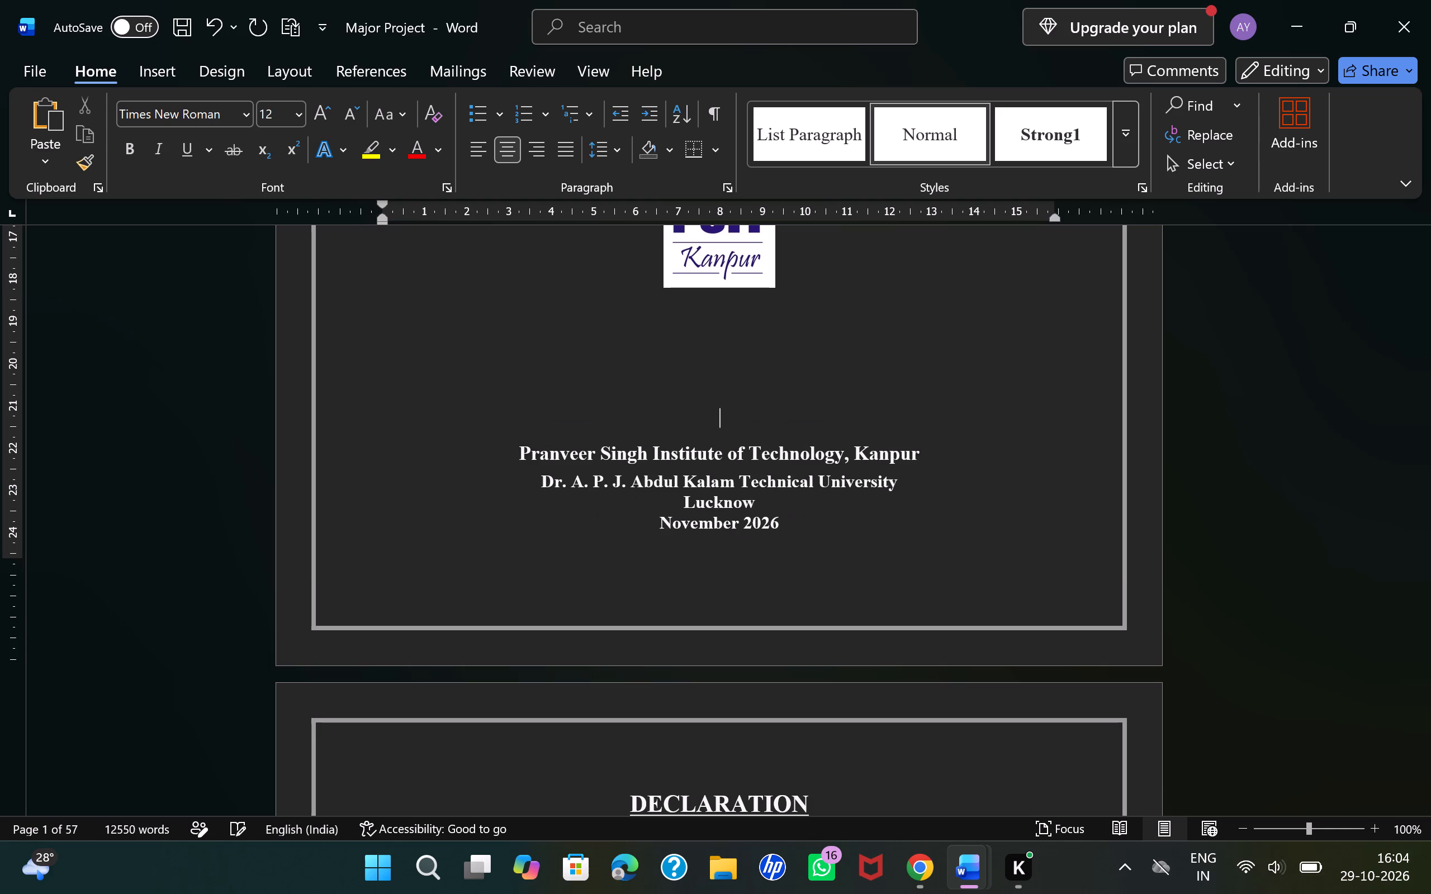
# Increase the gap between the Project Id line and the PSIT logo to two blank lines.
pyautogui.hotkey('alt', 'Tab')
pyautogui.hotkey('alt', 'Tab')
pyautogui.scroll(1, 931, 517)
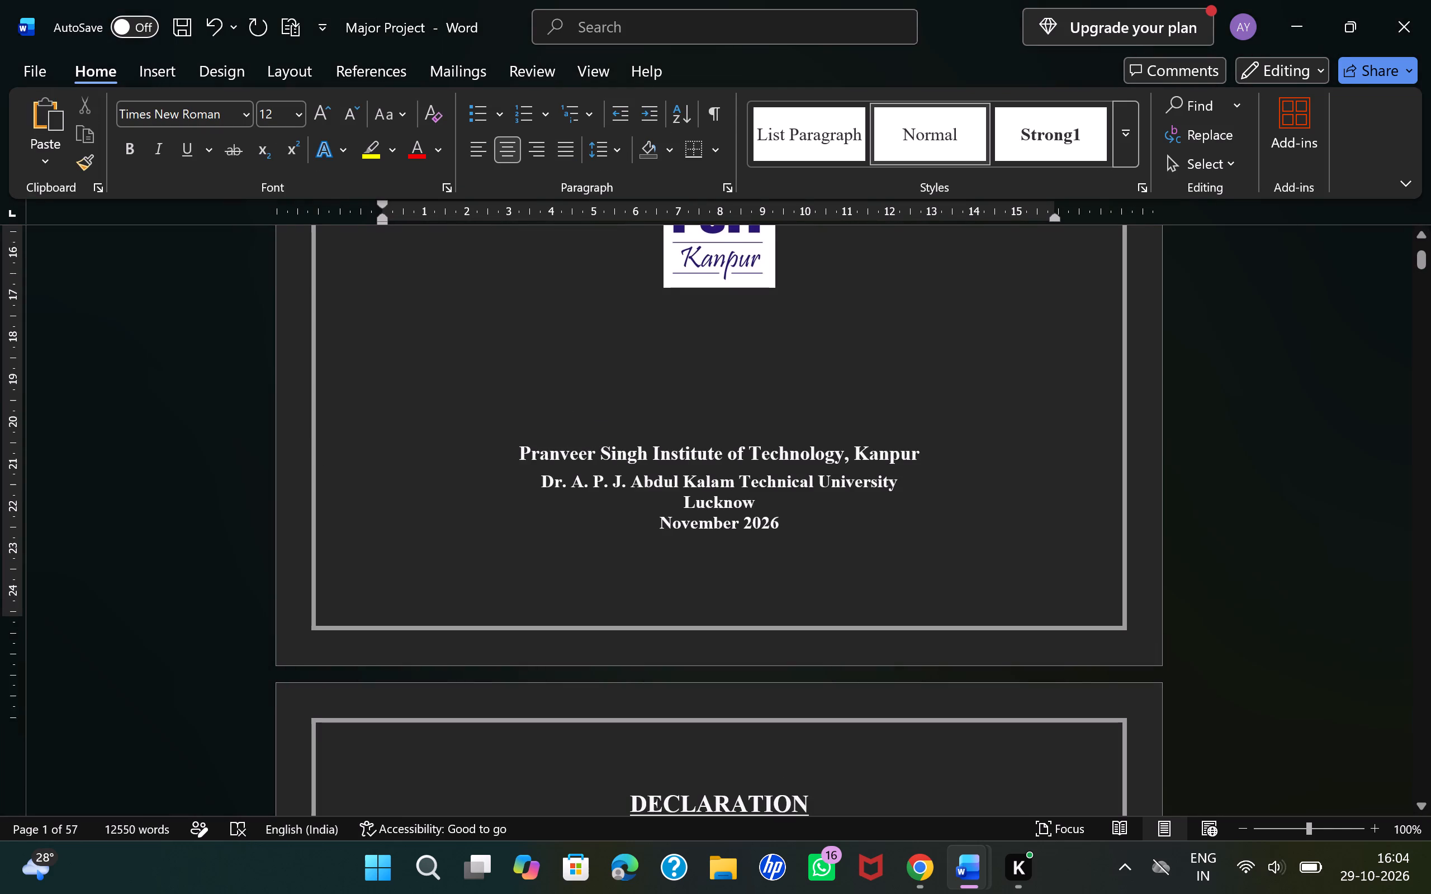
pyautogui.scroll(1, 931, 517)
pyautogui.click(826, 532)
pyautogui.press('Return')
pyautogui.press('Return')
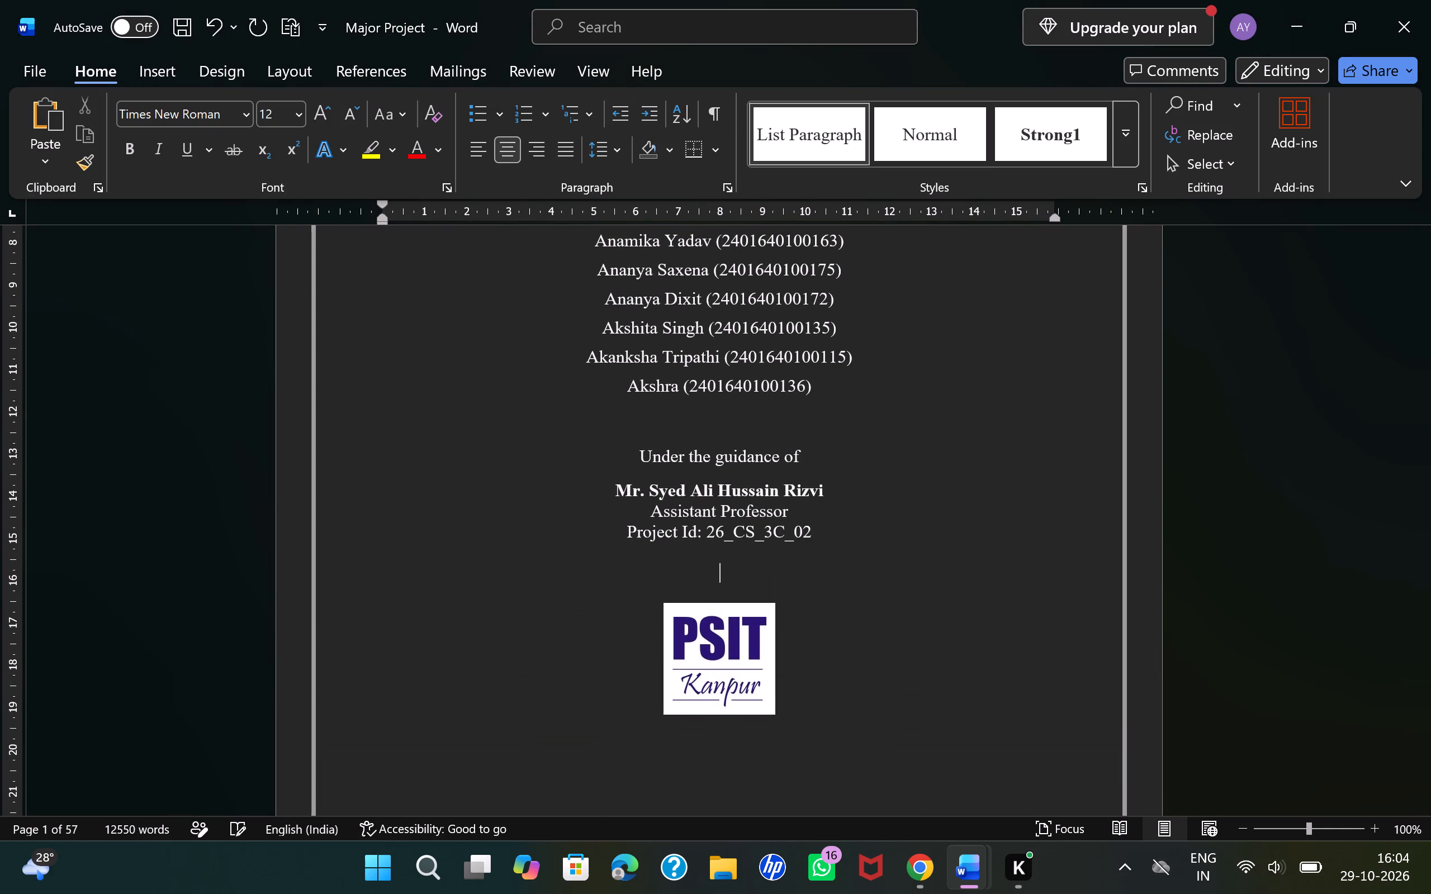
pyautogui.press('Return')
pyautogui.press('Return')
pyautogui.press('Return')
pyautogui.press('Return')
pyautogui.scroll(-1, 826, 532)
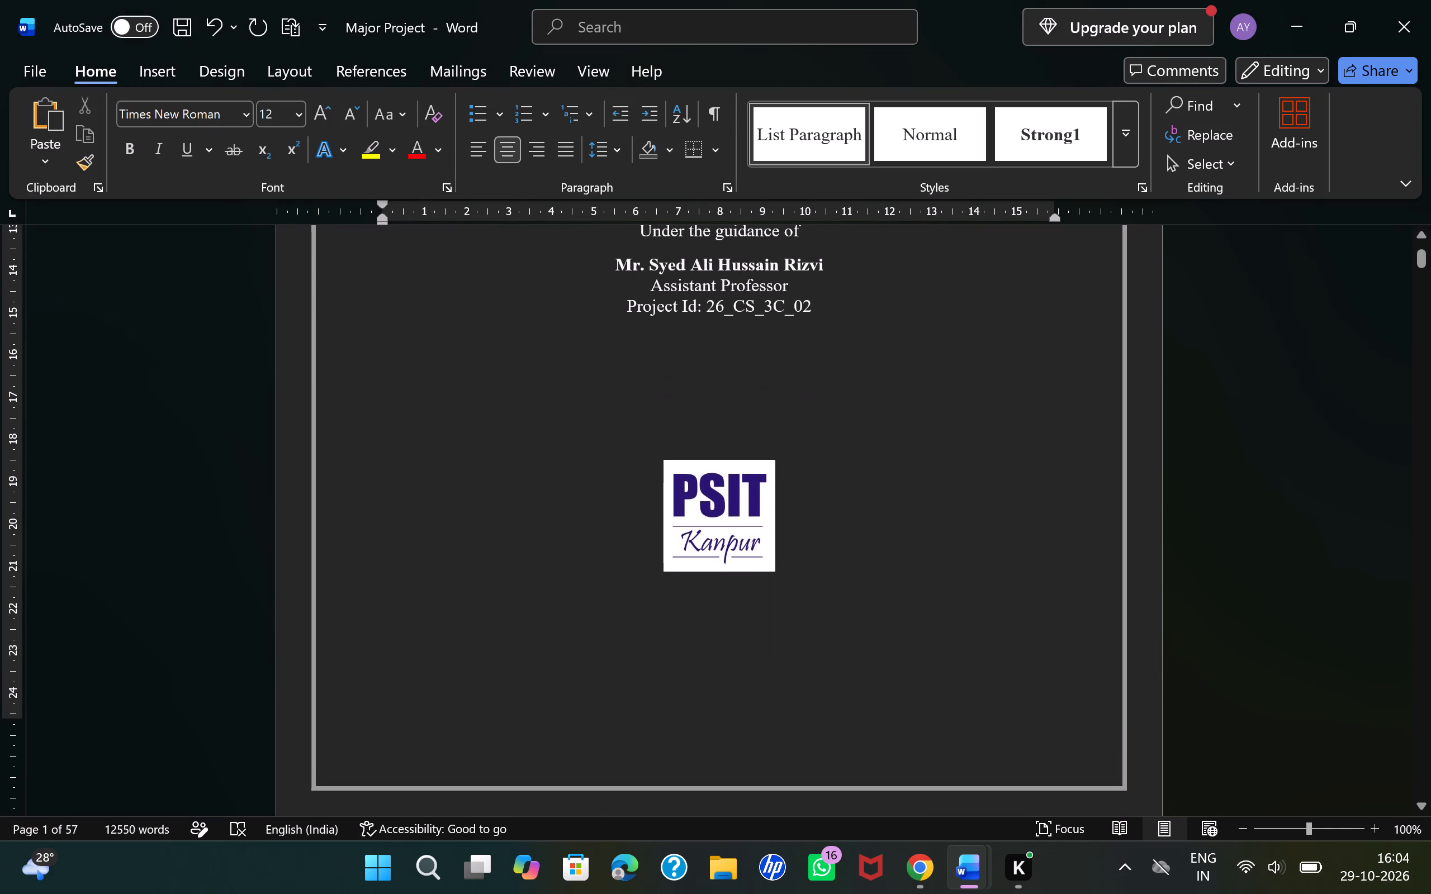
pyautogui.press('BackSpace')
pyautogui.press('BackSpace')
pyautogui.press('BackSpace')
pyautogui.press('BackSpace')
pyautogui.press('BackSpace')
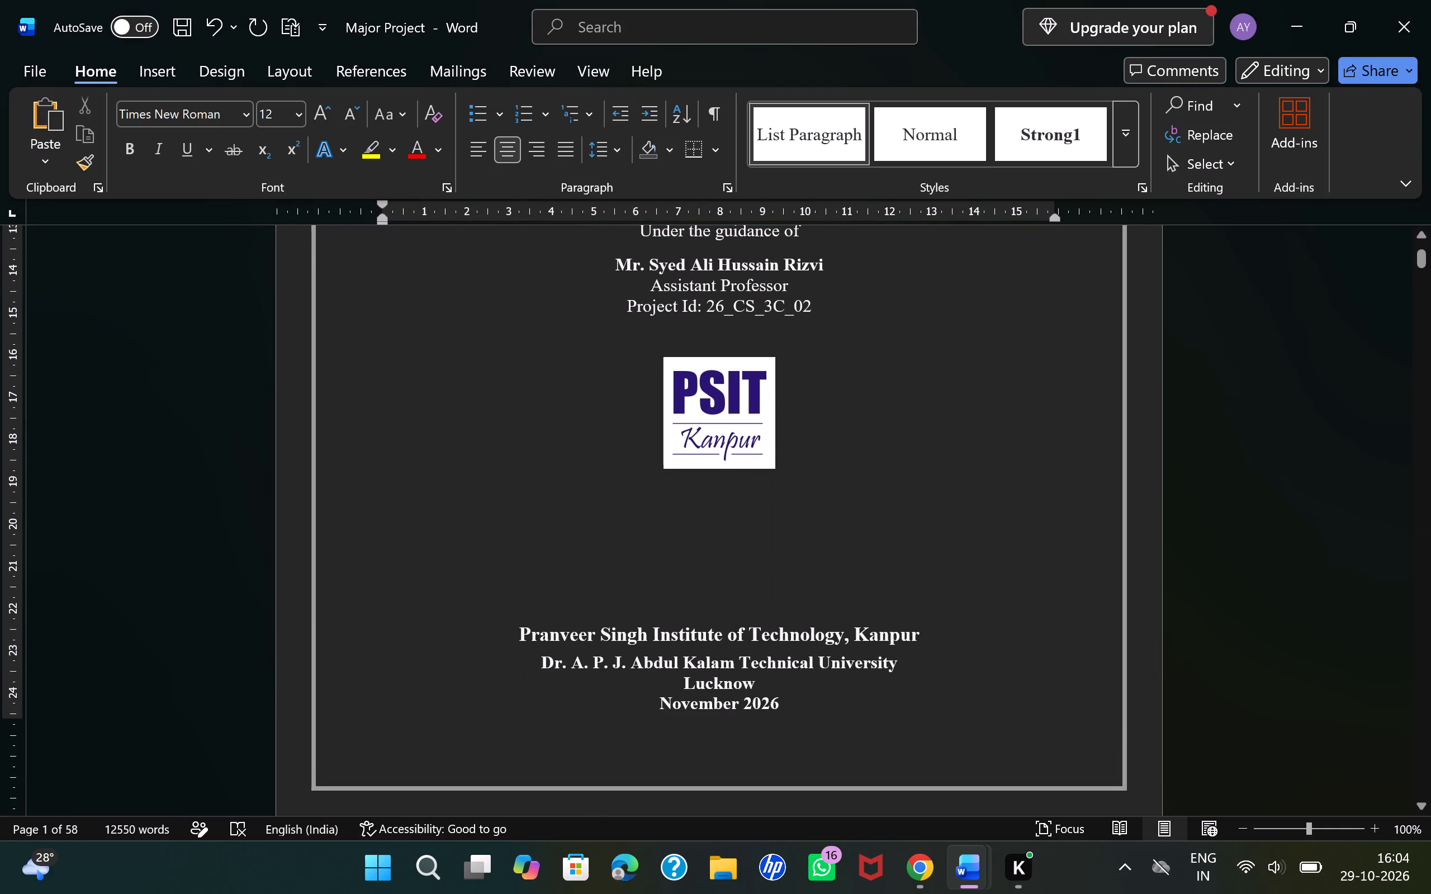
# Remove the extra blank lines between the PSIT logo and the institute name, leaving a single blank line.
pyautogui.click(771, 614)
pyautogui.press('BackSpace')
pyautogui.press('BackSpace')
pyautogui.press('BackSpace')
pyautogui.press('BackSpace')
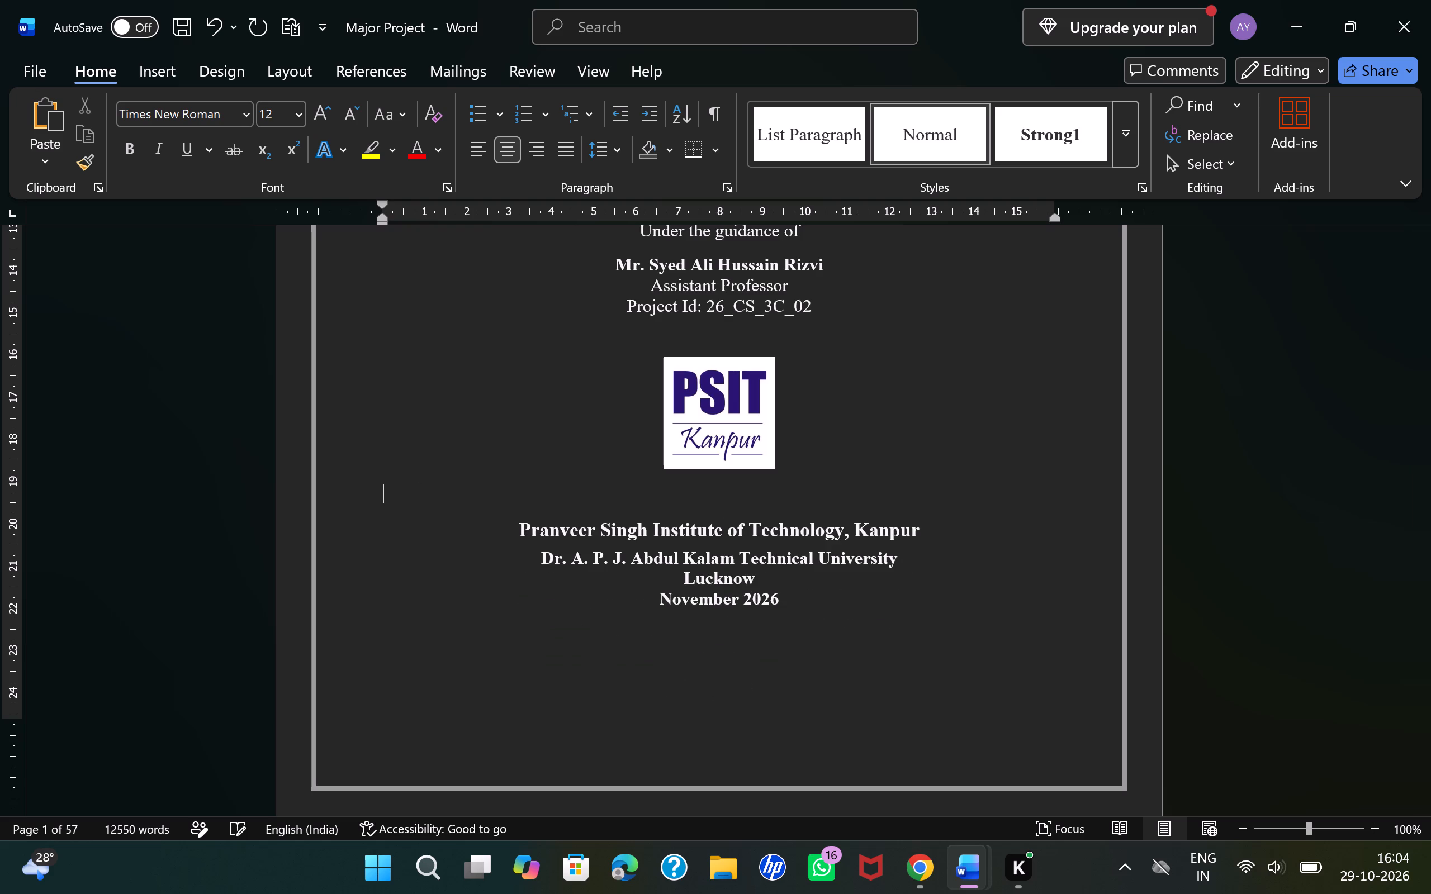
# Using the IntelliHire cover page as reference, set the RetailIQ institute, technical university, Lucknow and November 2026 lines to font size 14.
pyautogui.hotkey('alt', 'Tab')
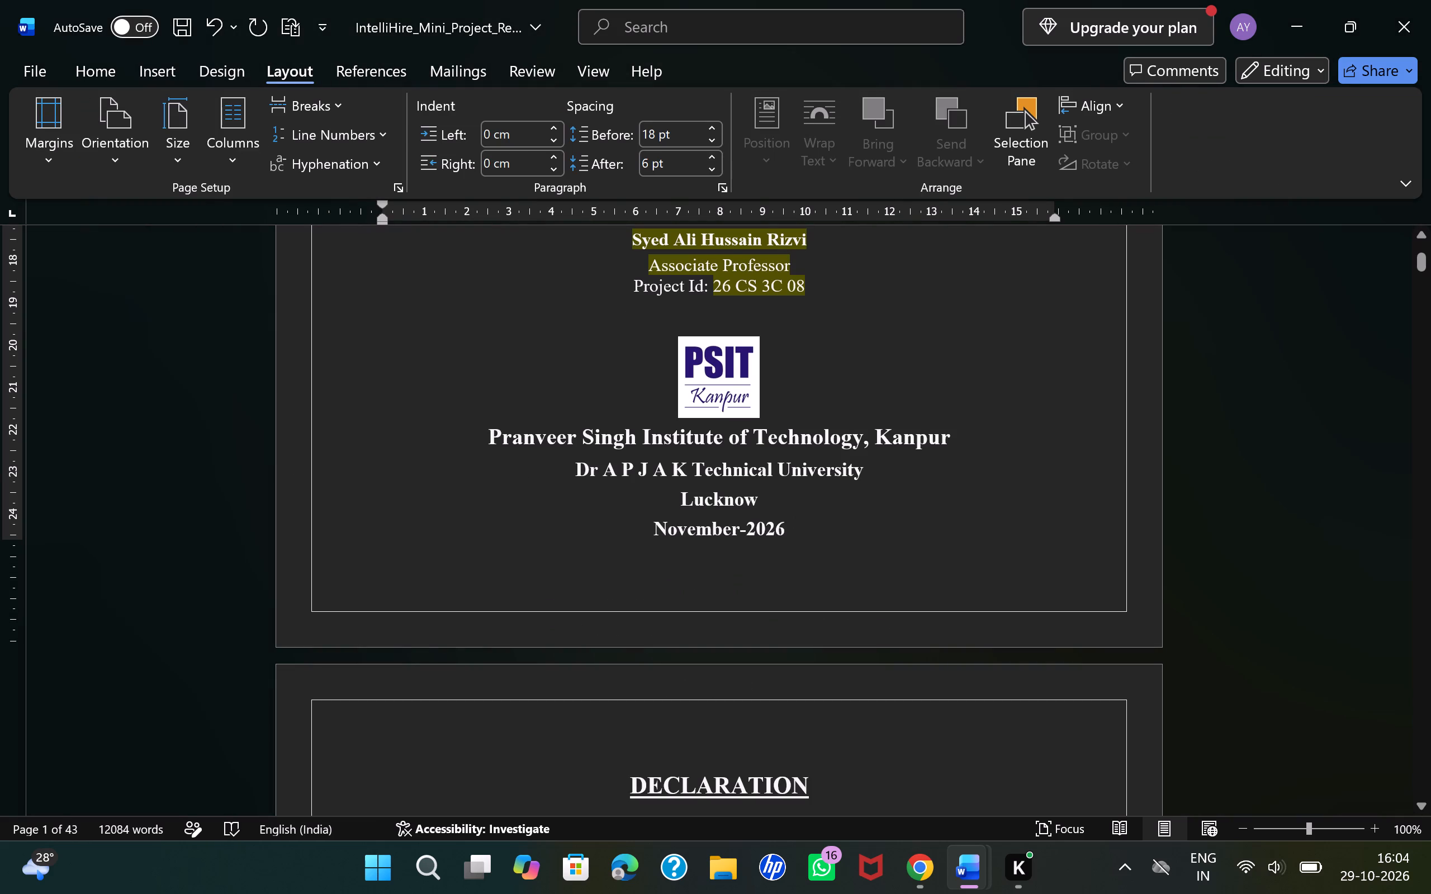
pyautogui.moveTo(487, 438); pyautogui.dragTo(840, 527)
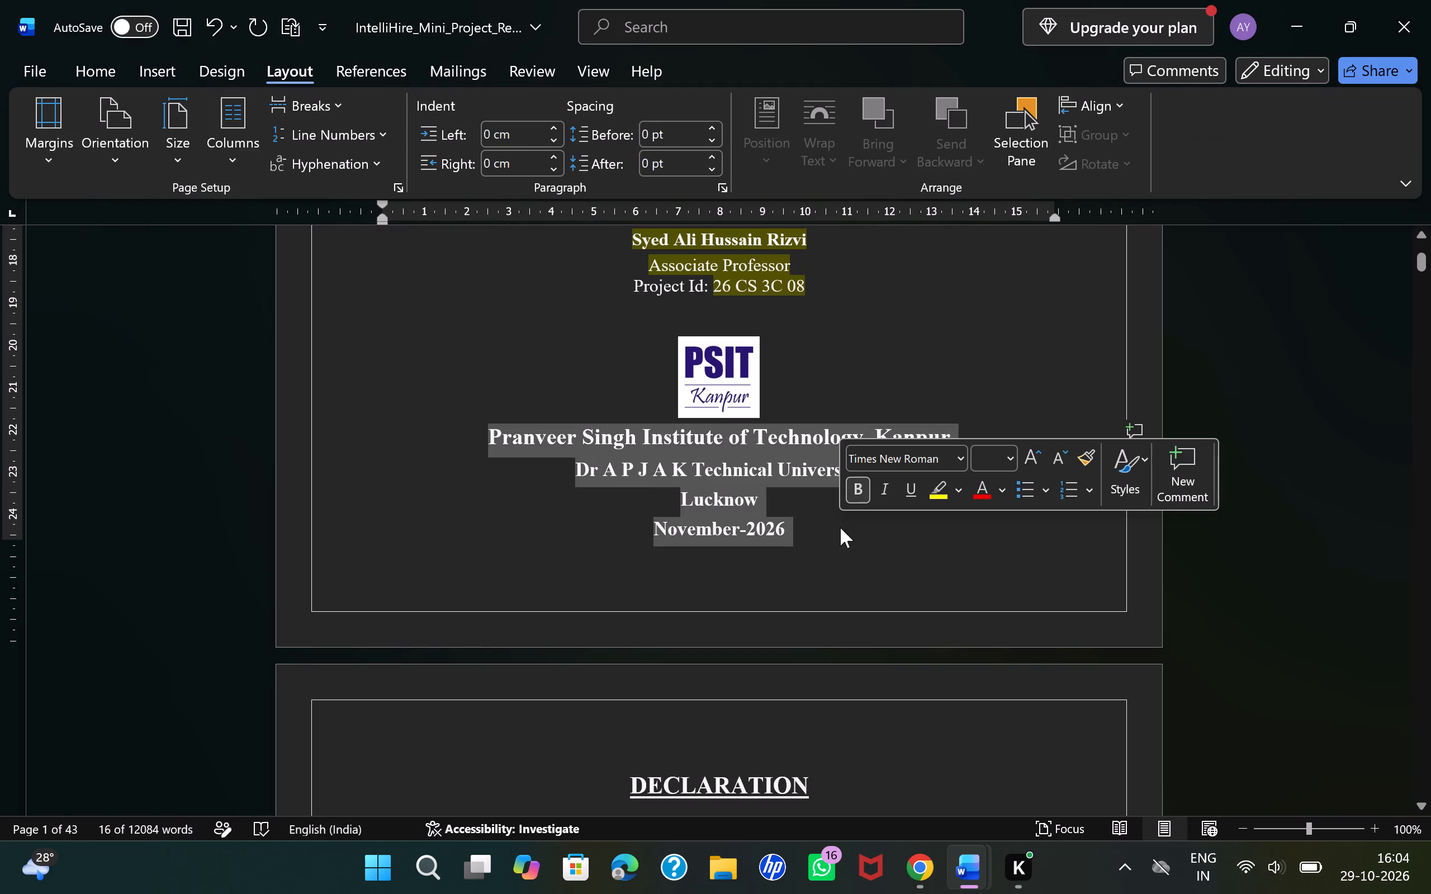
pyautogui.click(904, 565)
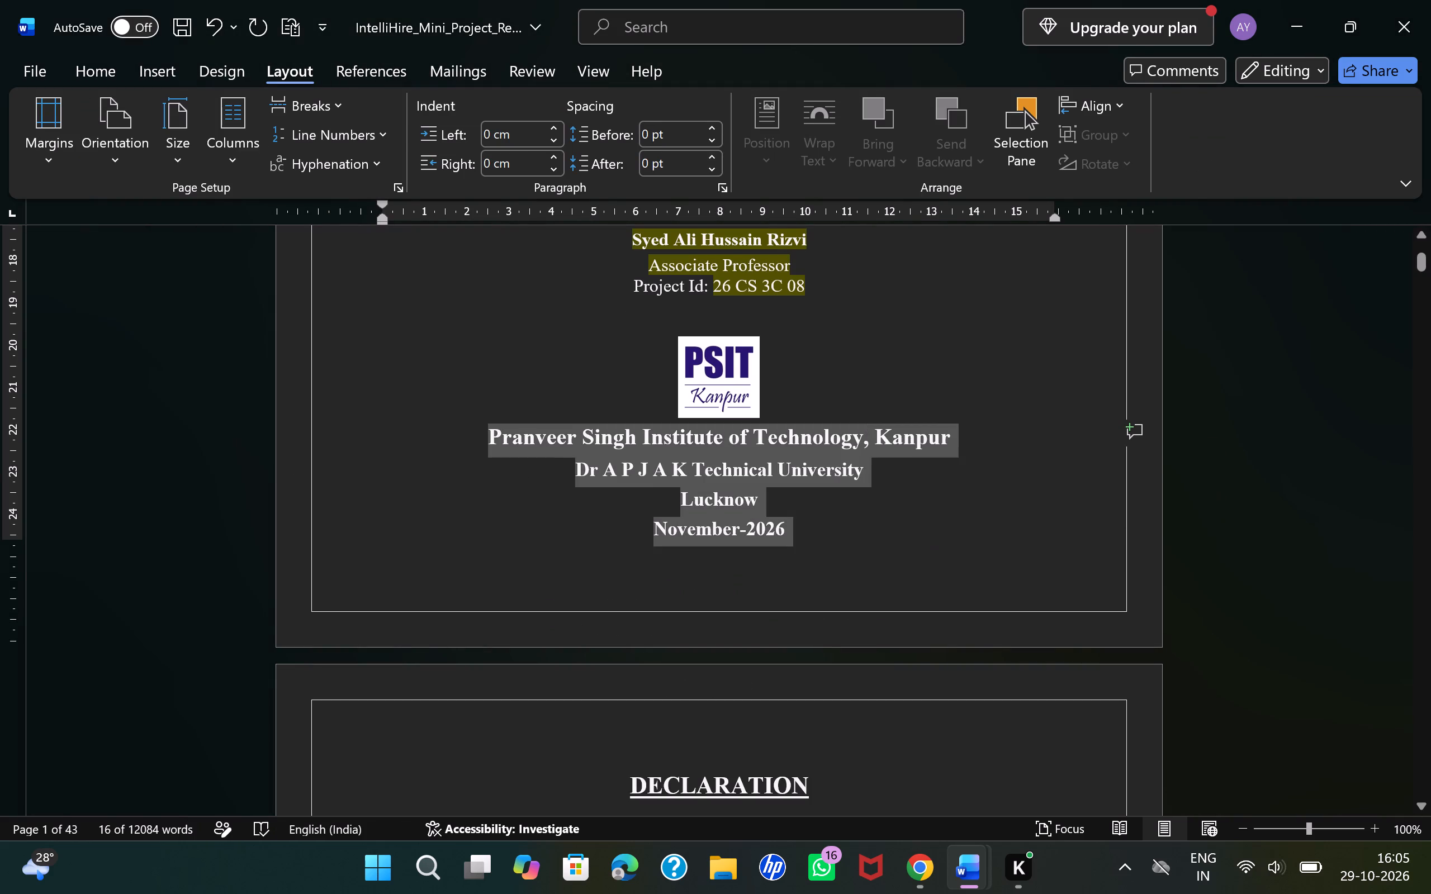
pyautogui.moveTo(620, 449); pyautogui.dragTo(764, 517)
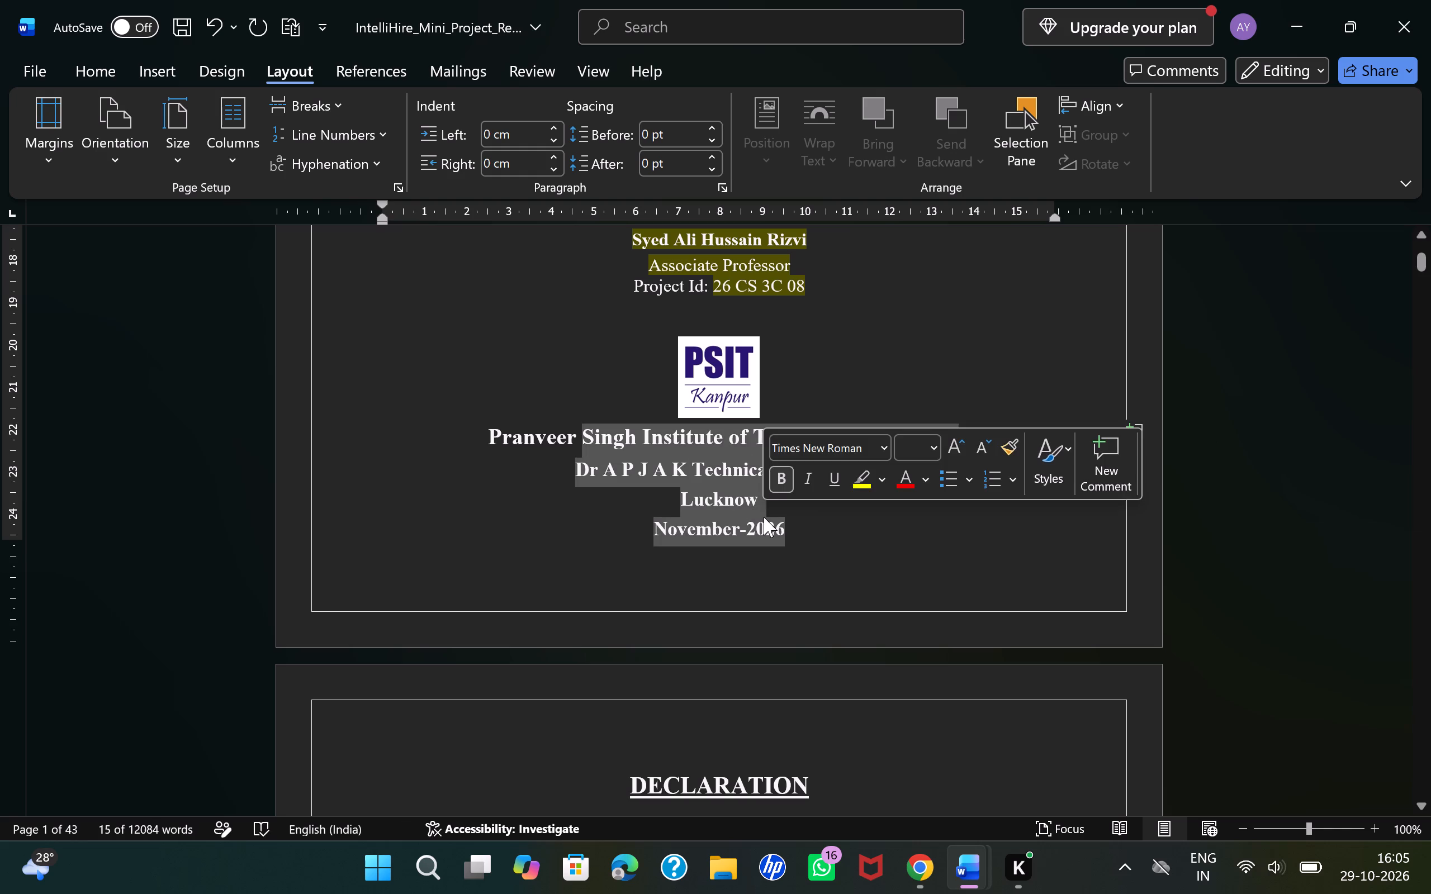
pyautogui.click(764, 517)
pyautogui.moveTo(666, 467); pyautogui.dragTo(741, 469)
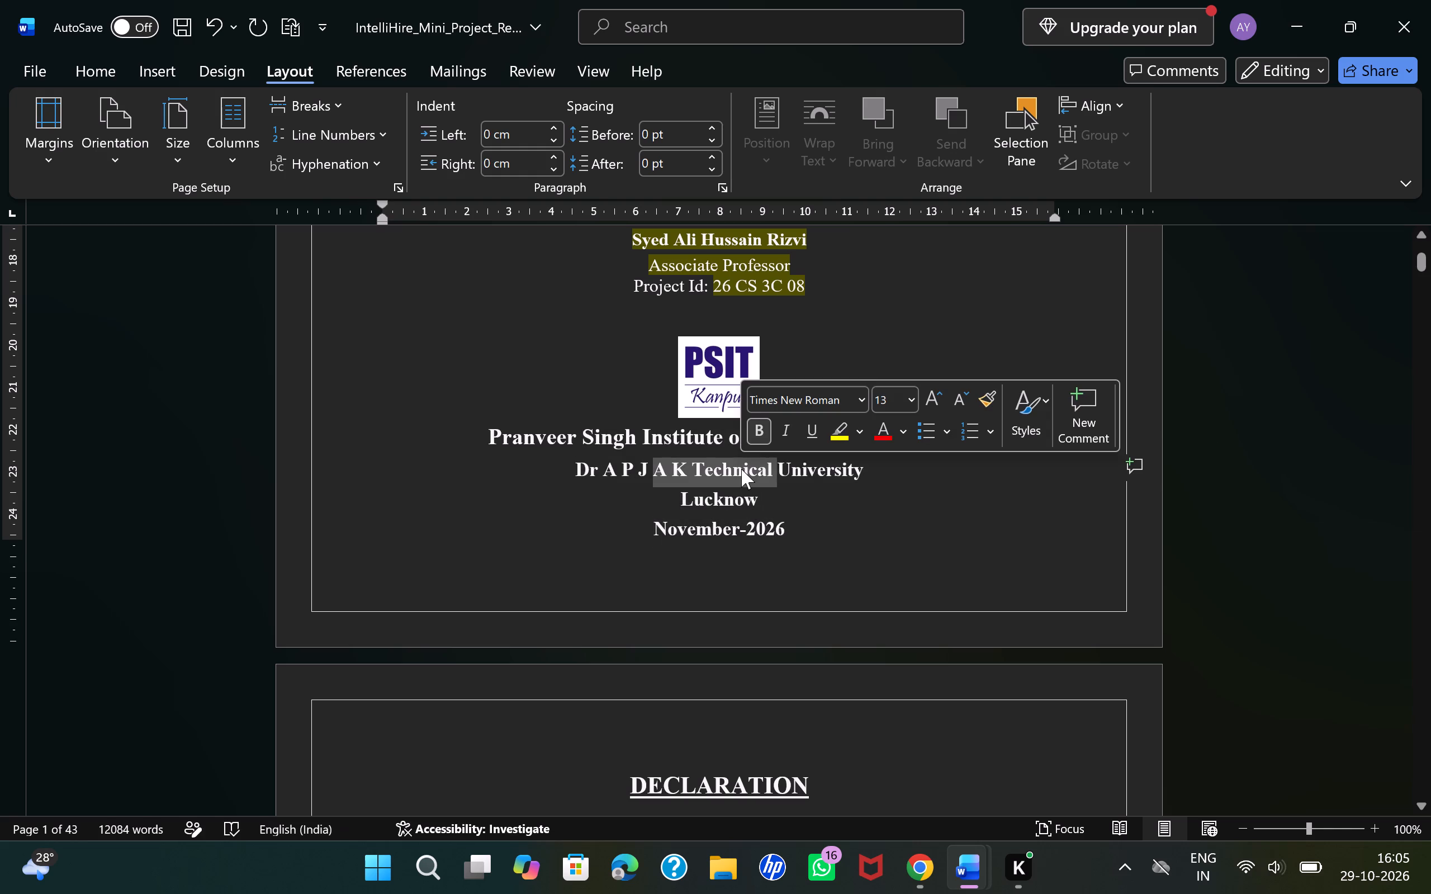
pyautogui.click(737, 495)
pyautogui.hotkey('alt', 'Tab')
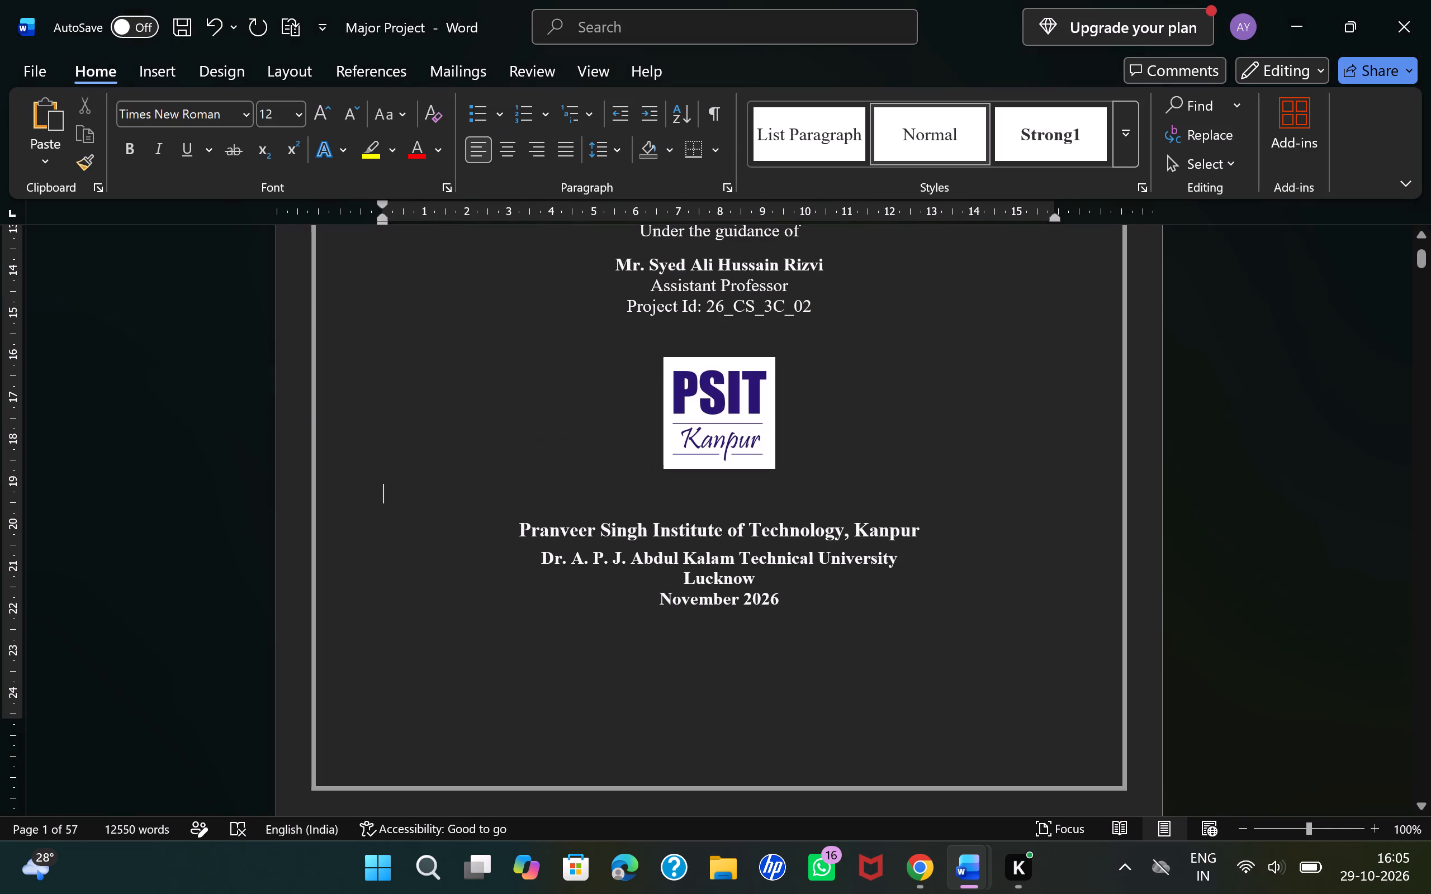
pyautogui.moveTo(522, 529); pyautogui.dragTo(793, 589)
pyautogui.click(961, 529)
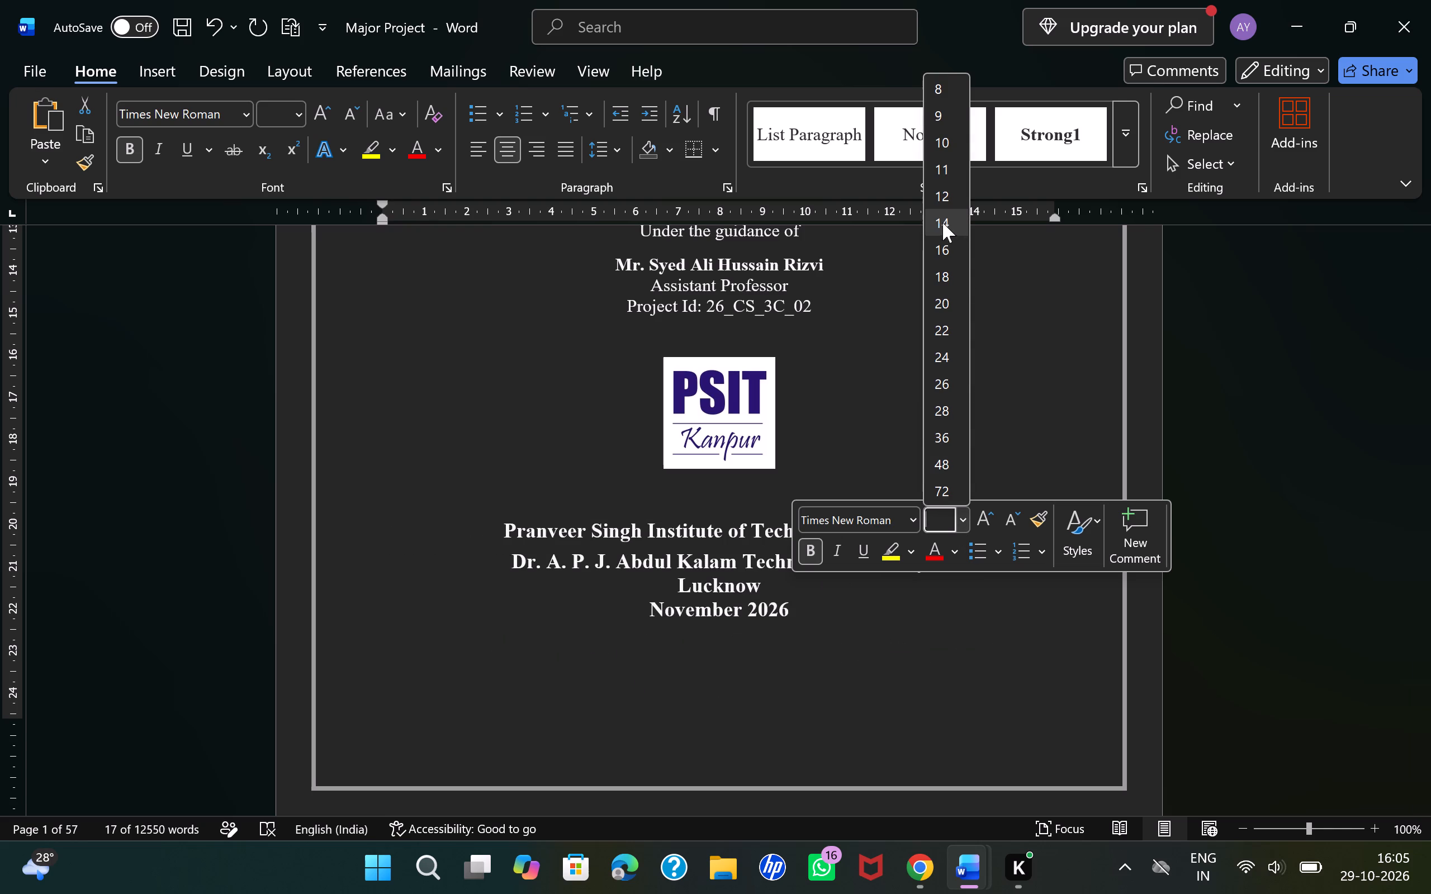
pyautogui.click(934, 513)
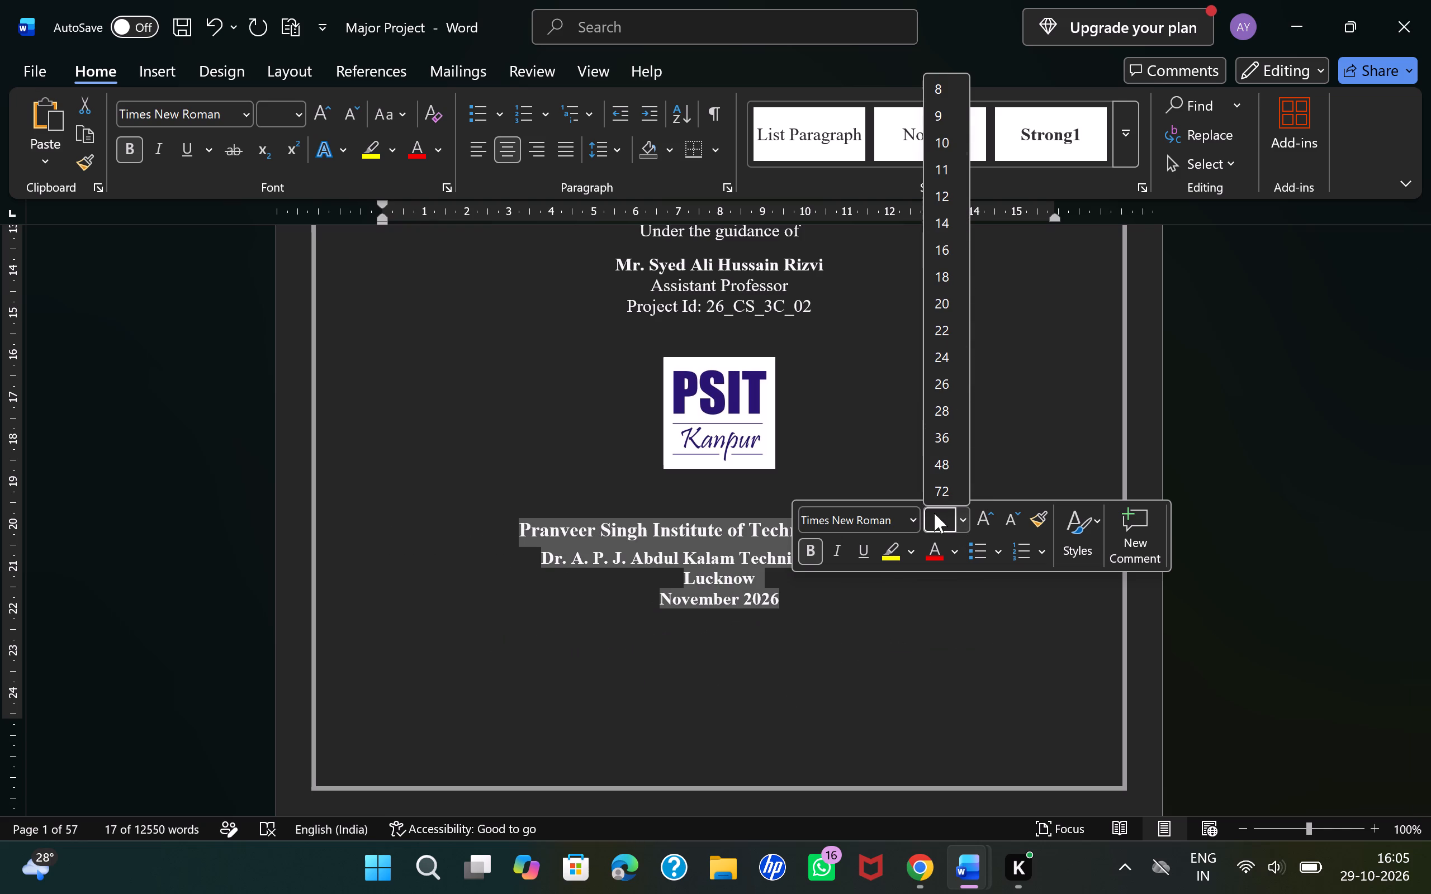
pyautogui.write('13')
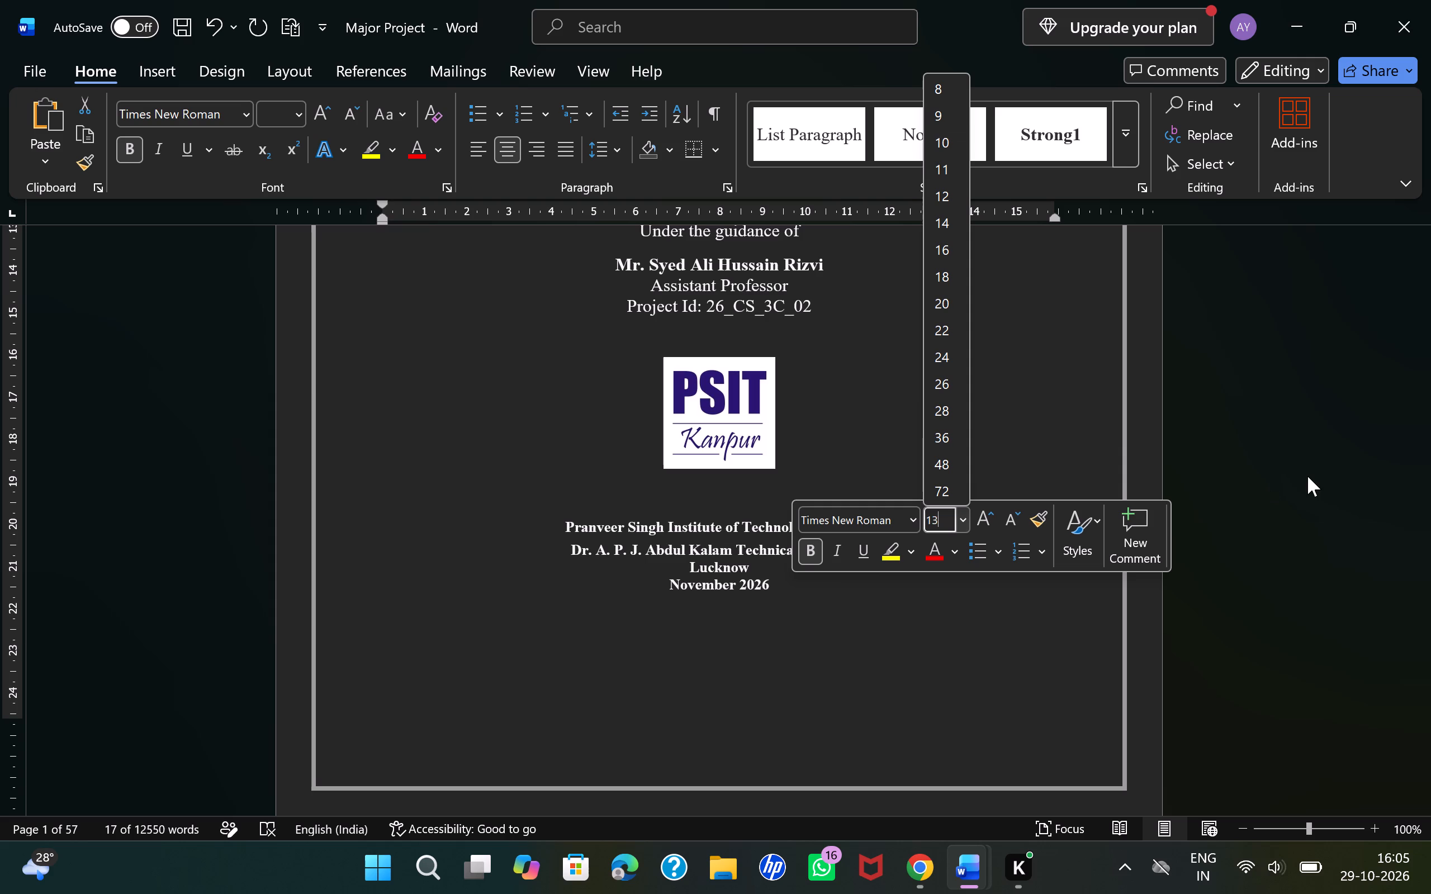
pyautogui.click(946, 231)
pyautogui.click(1275, 441)
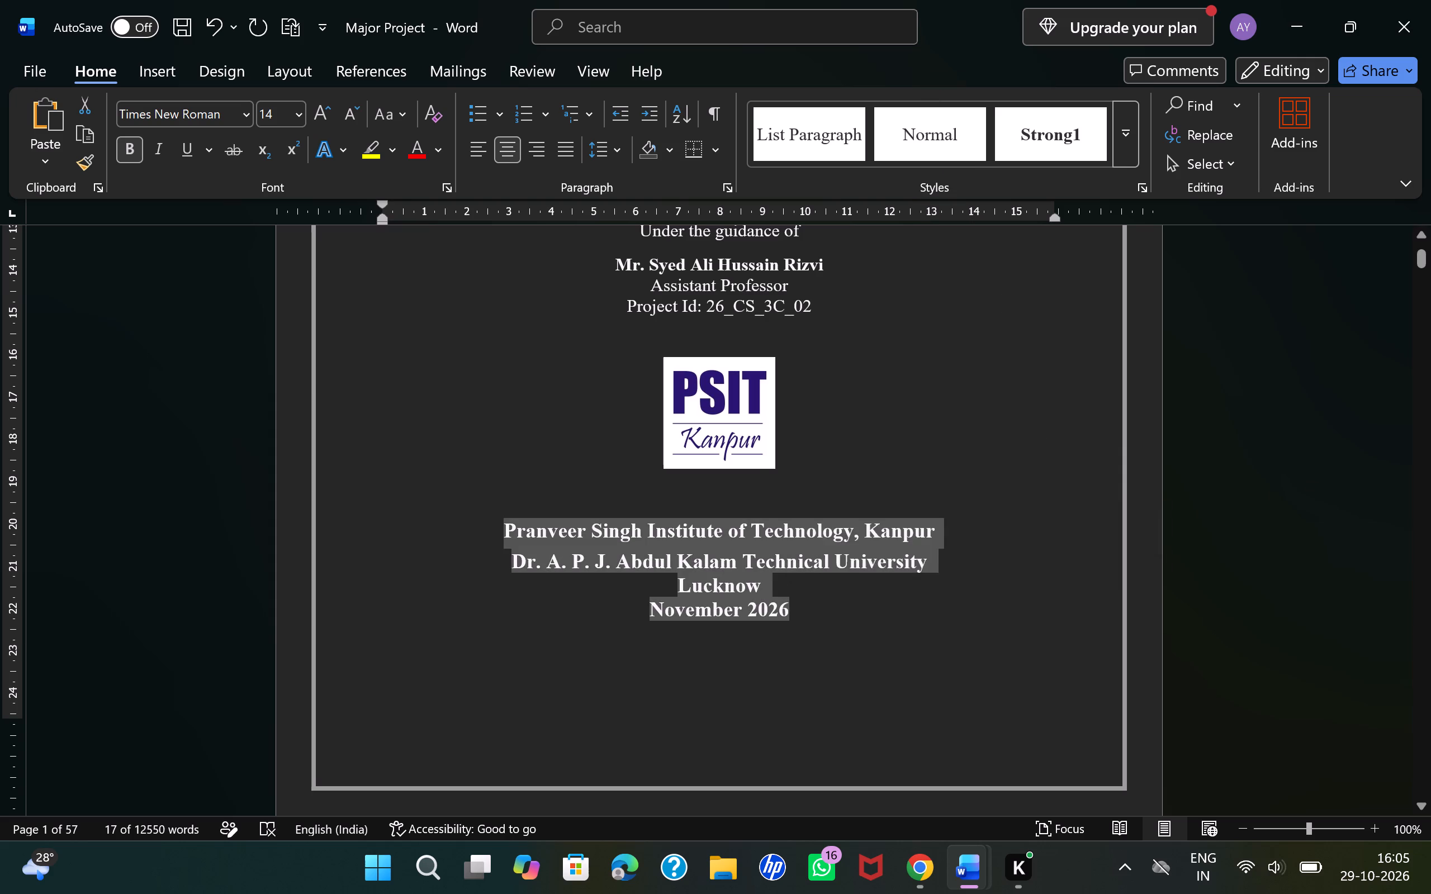
# Review the RetailIQ cover page's text formatting and spacing from the institute lines up to the title.
pyautogui.scroll(1, 874, 485)
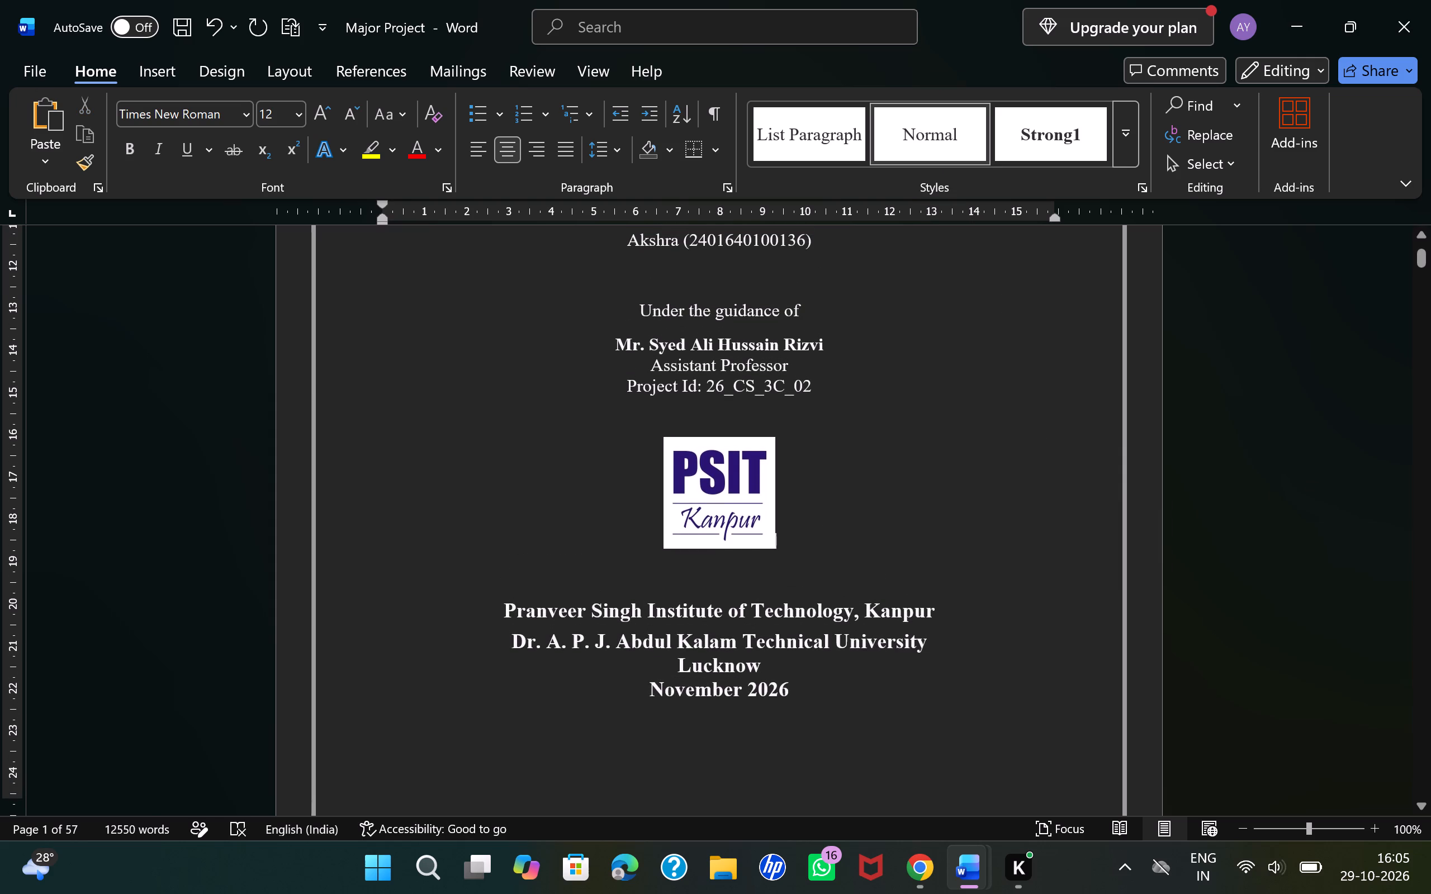
pyautogui.scroll(2, 916, 406)
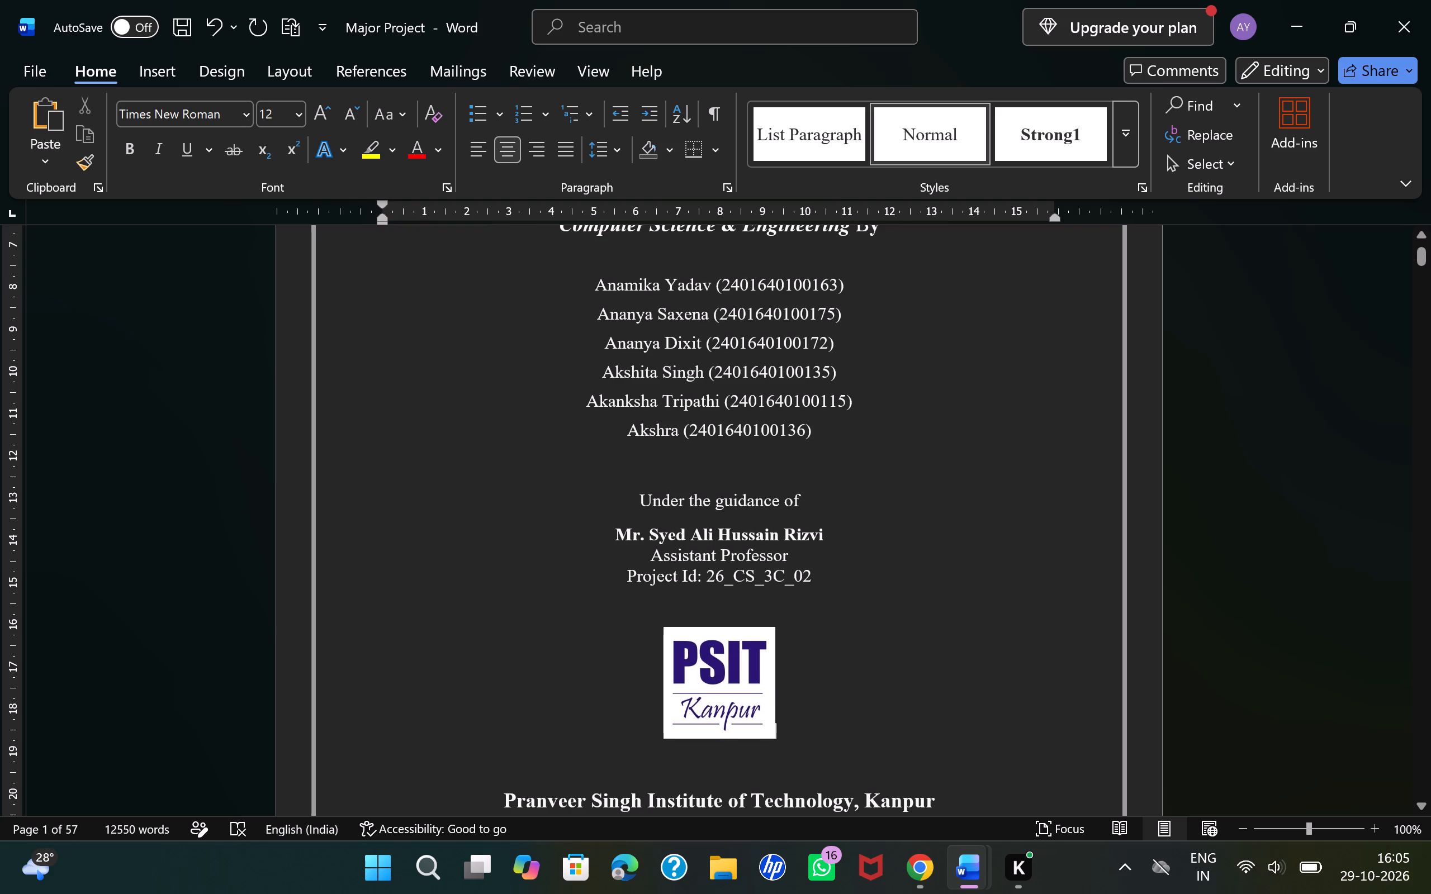
pyautogui.scroll(1, 916, 406)
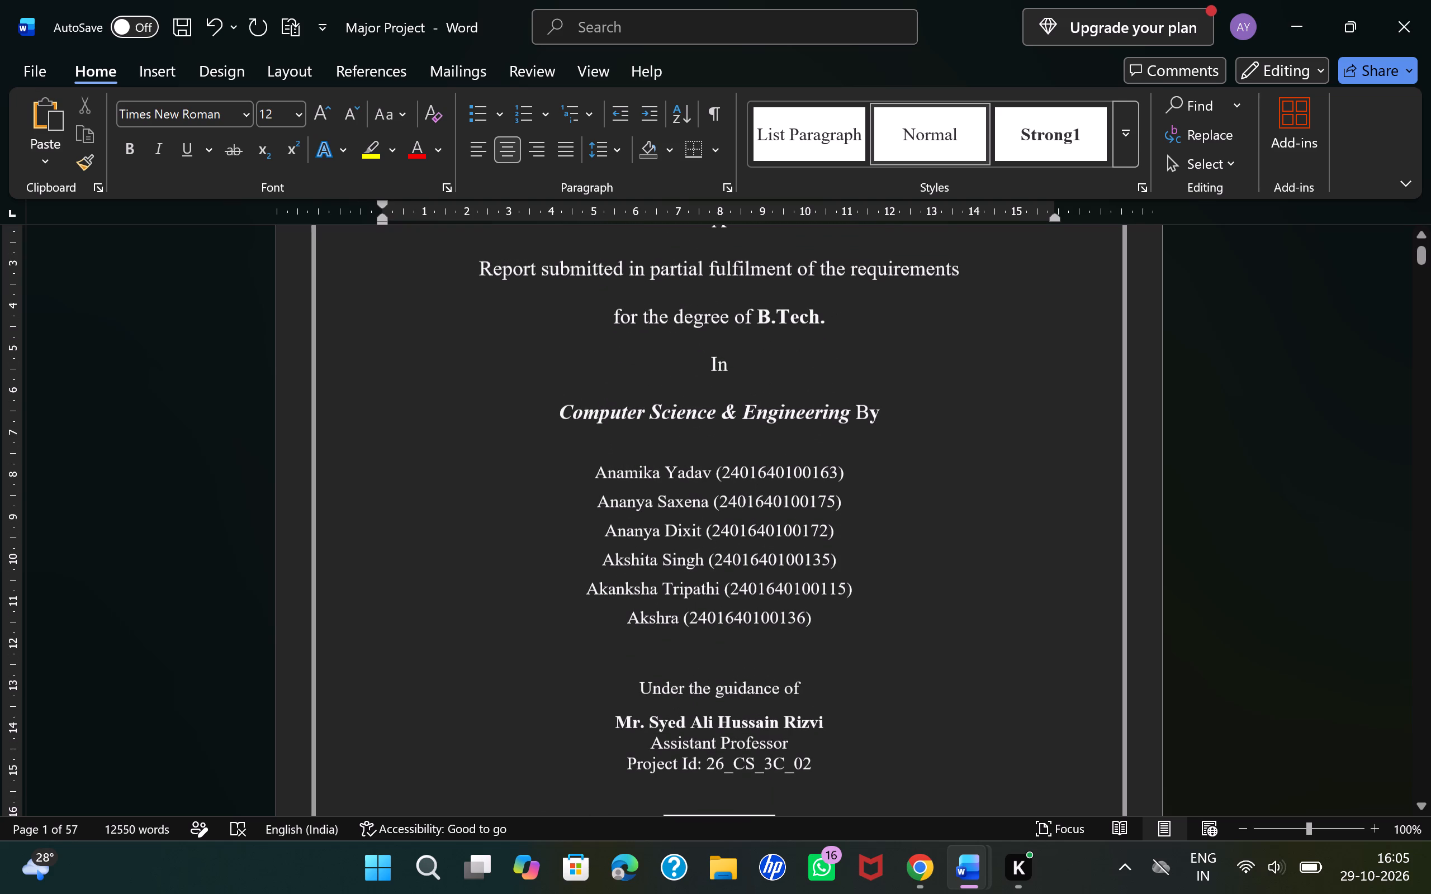
pyautogui.click(814, 693)
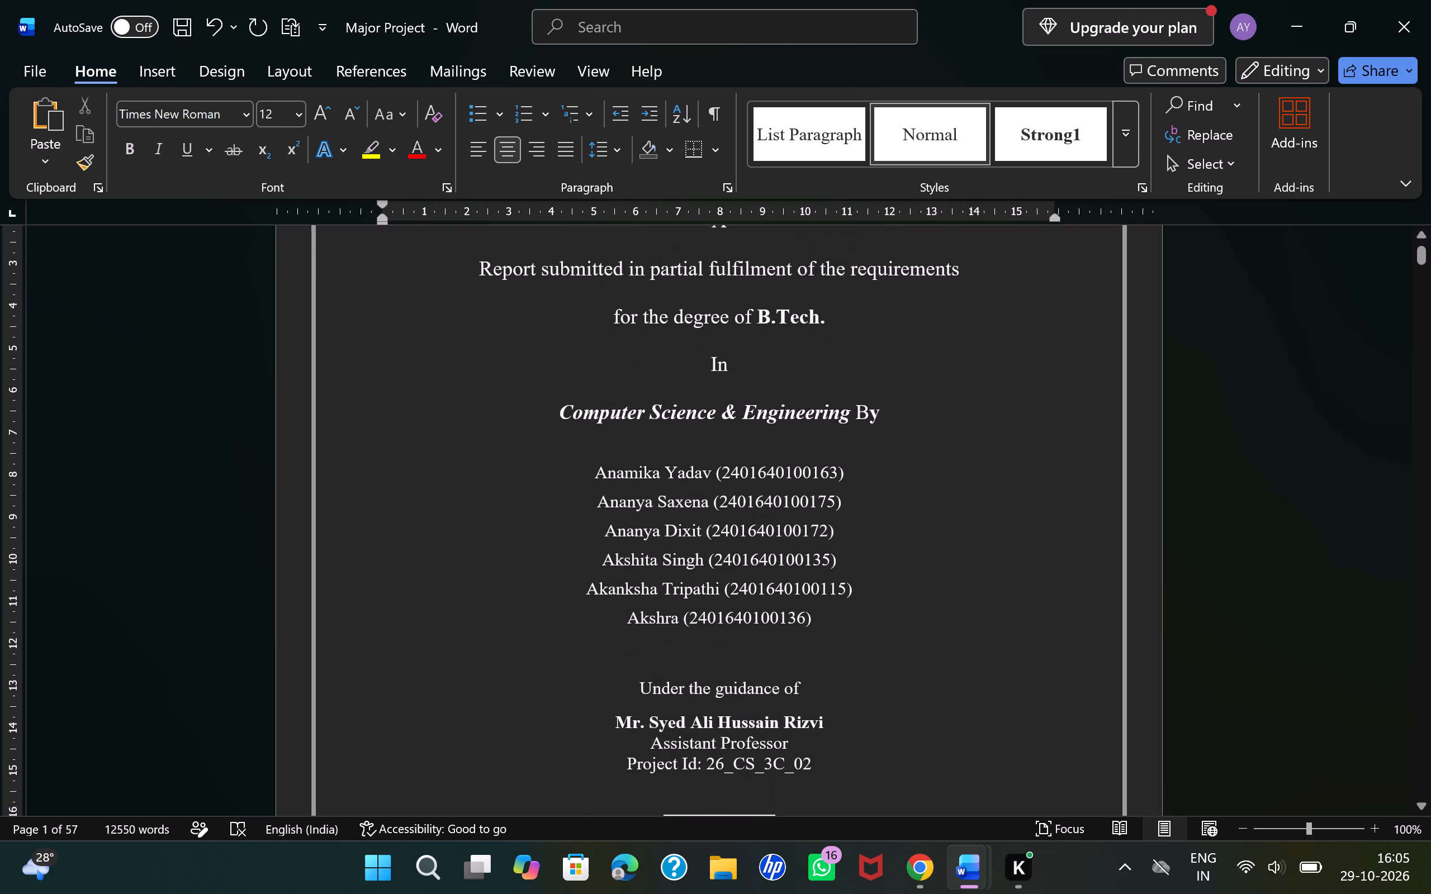
pyautogui.scroll(2, 887, 677)
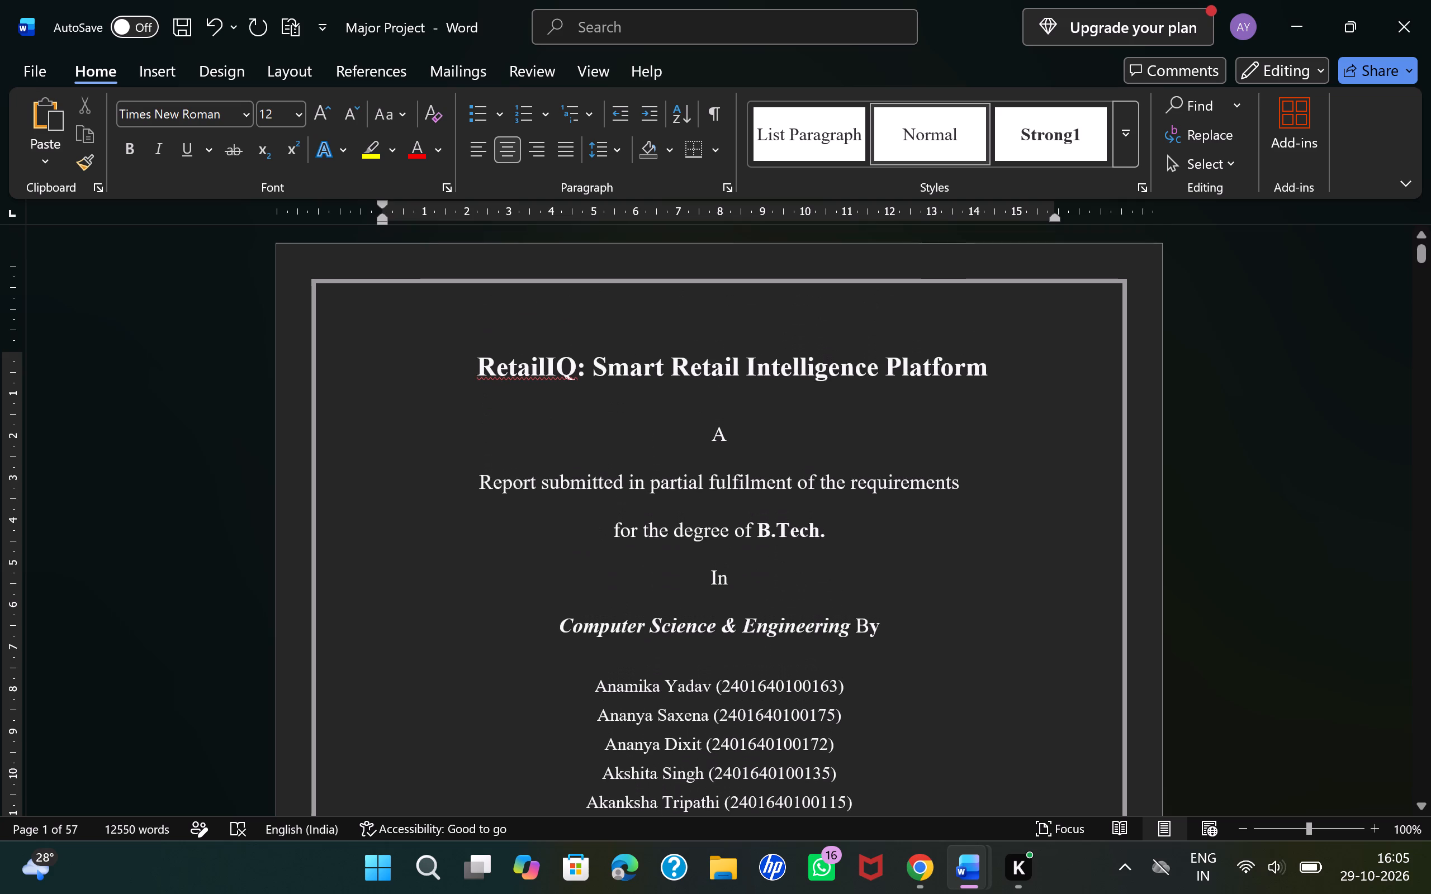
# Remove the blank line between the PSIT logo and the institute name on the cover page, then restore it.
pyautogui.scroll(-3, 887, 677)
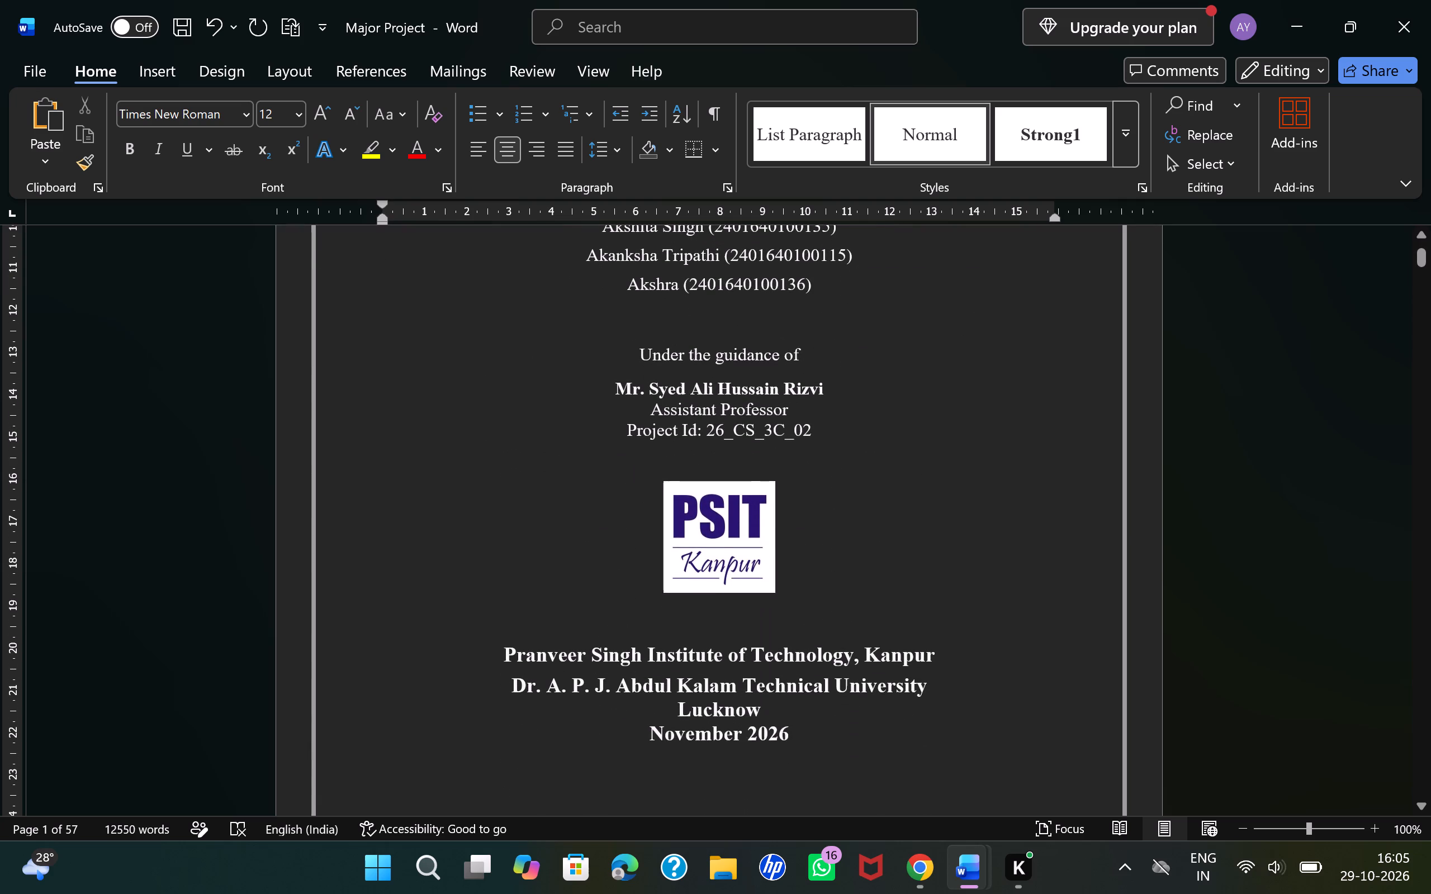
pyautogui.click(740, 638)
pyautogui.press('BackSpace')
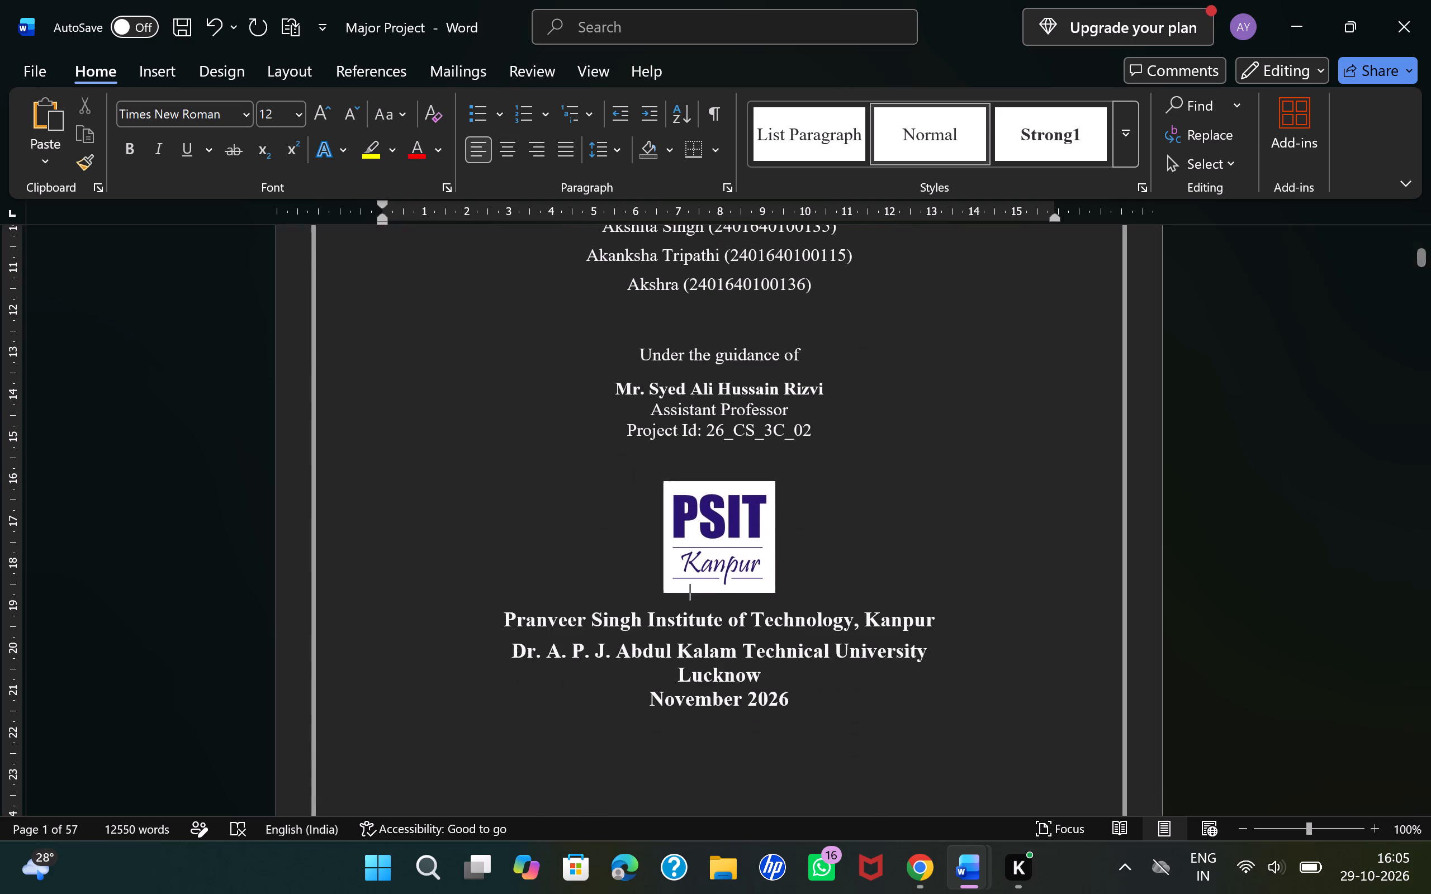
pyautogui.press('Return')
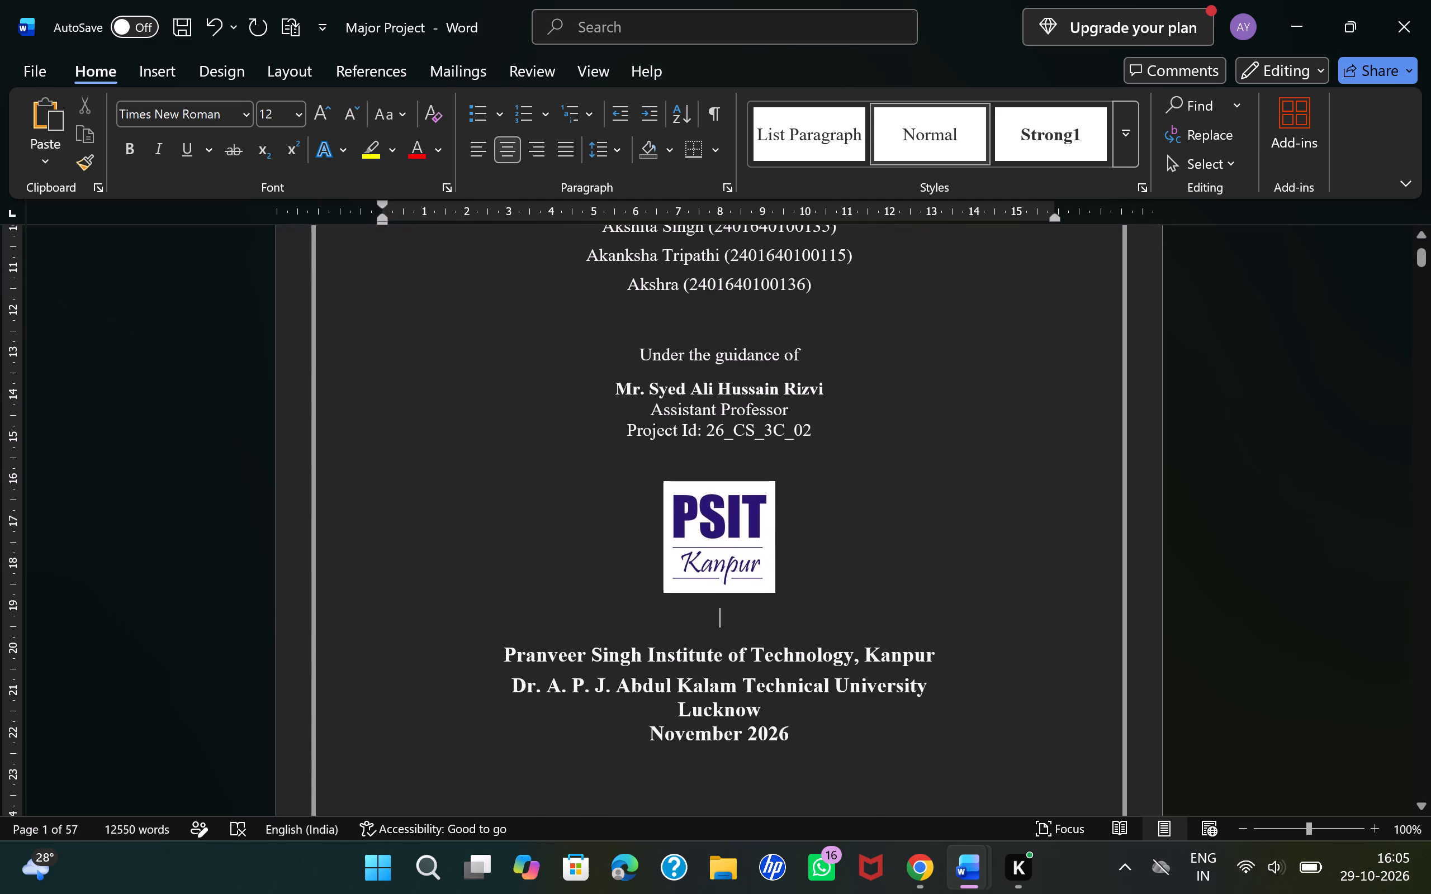
# Review the RetailIQ cover page's spacing and text formatting from the title to the November 2026 line.
pyautogui.click(716, 454)
pyautogui.scroll(-1, 913, 581)
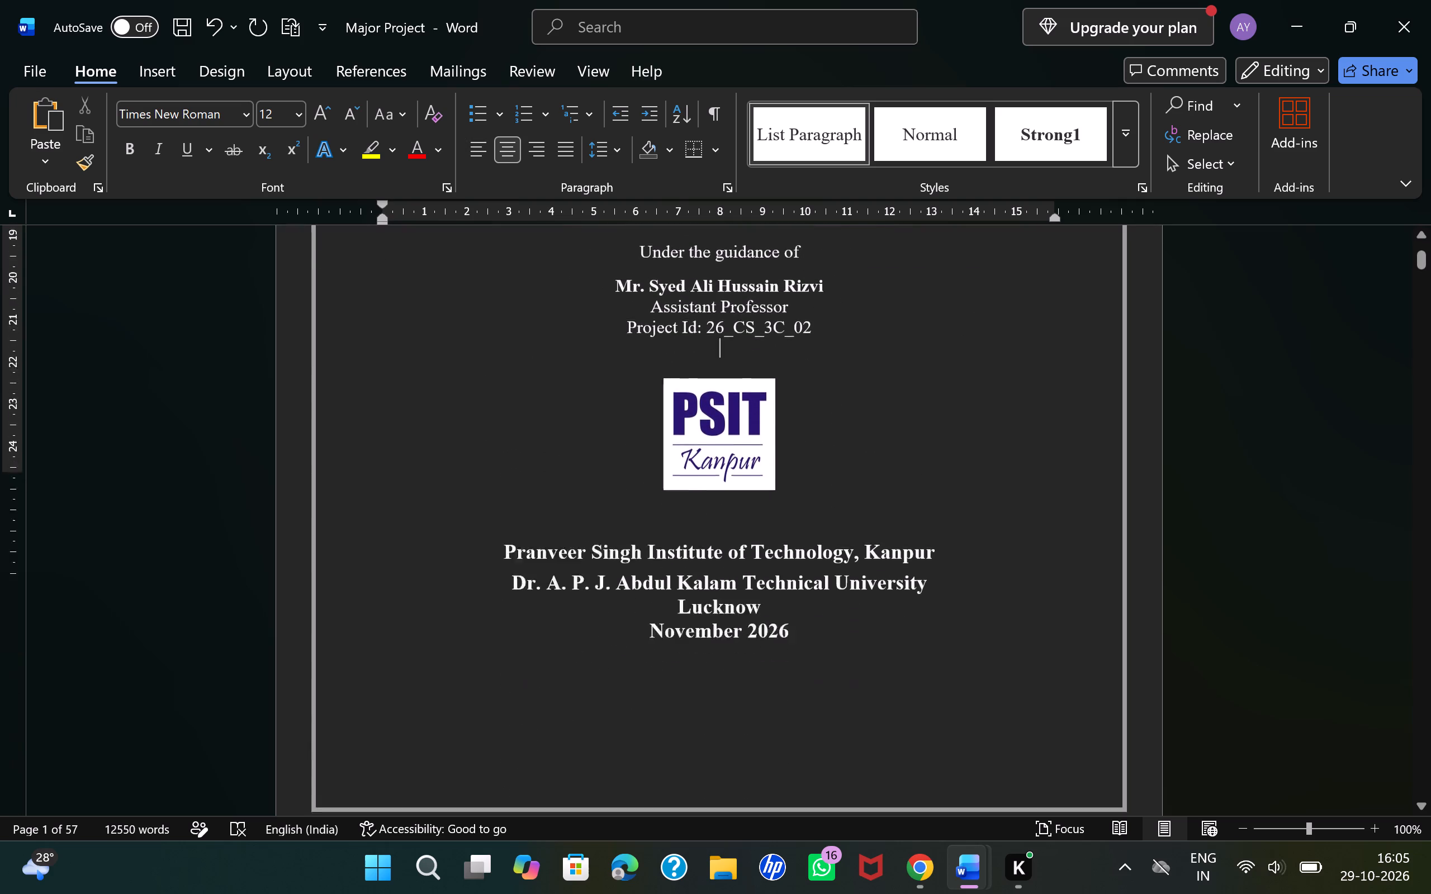
pyautogui.scroll(-2, 913, 581)
pyautogui.scroll(6, 913, 581)
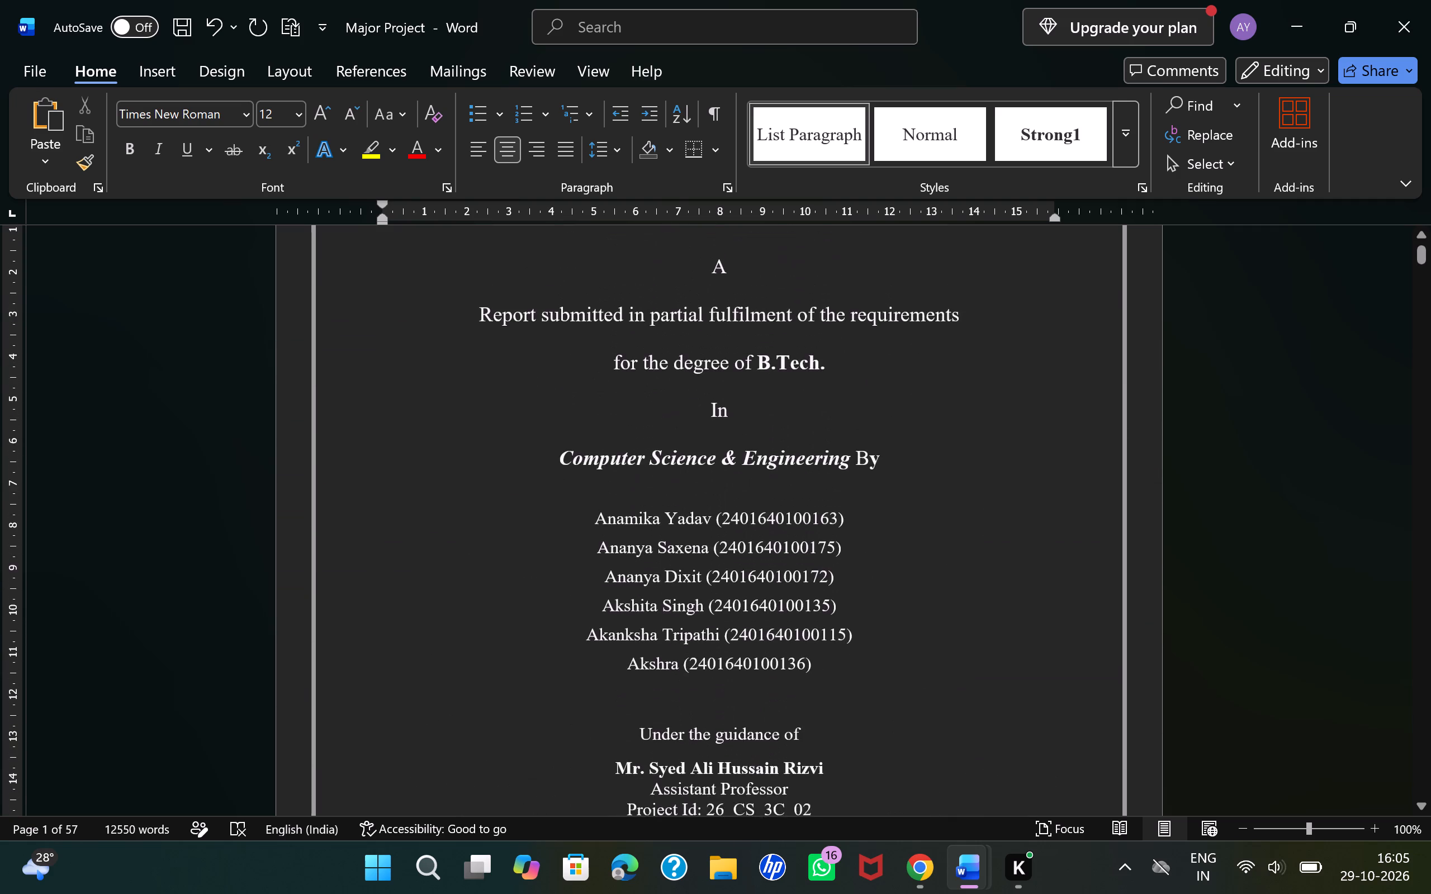
pyautogui.scroll(1, 913, 581)
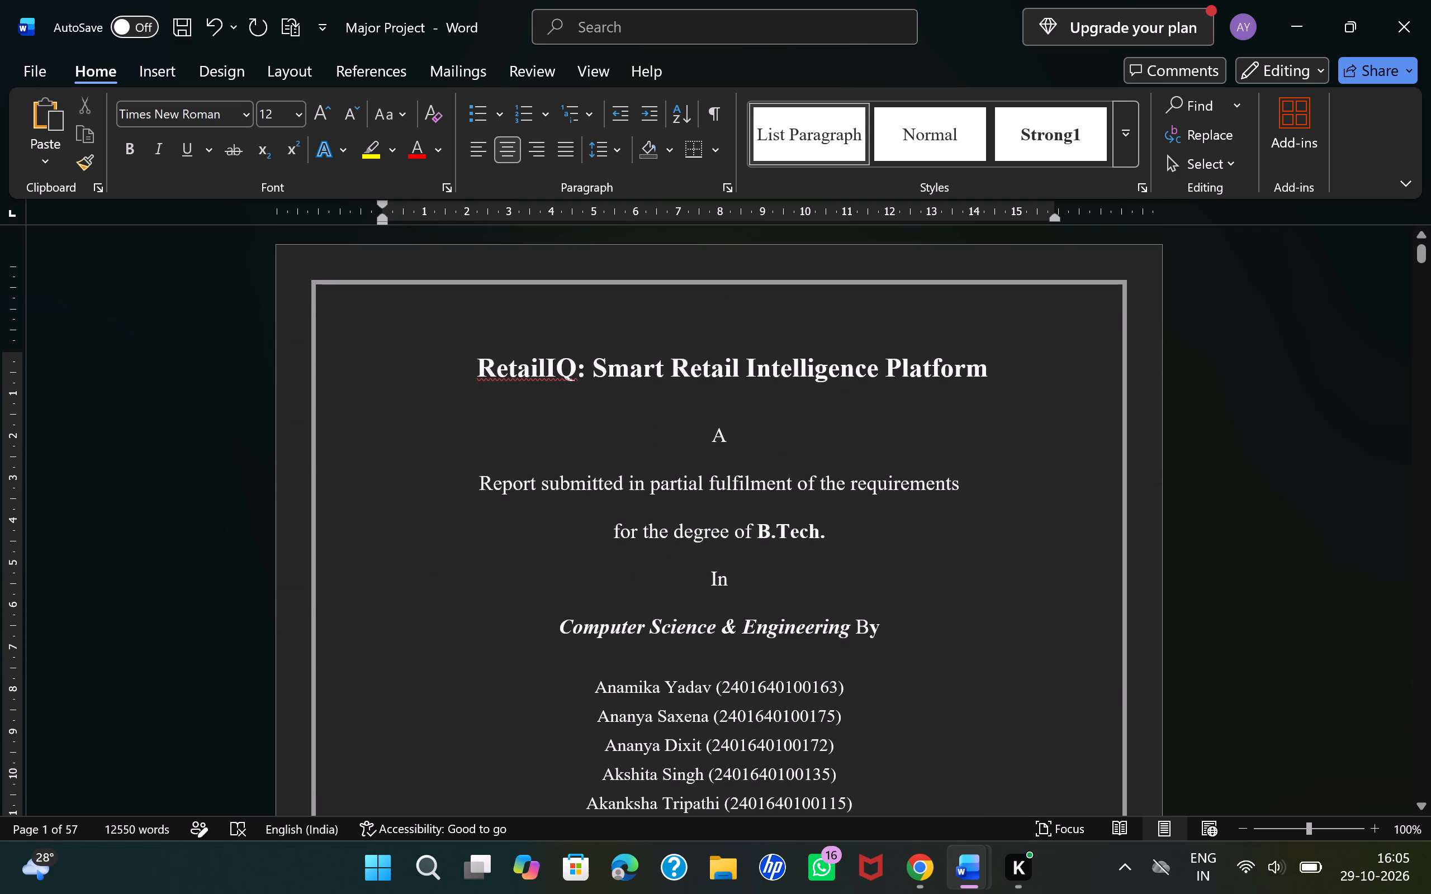
pyautogui.scroll(-2, 913, 581)
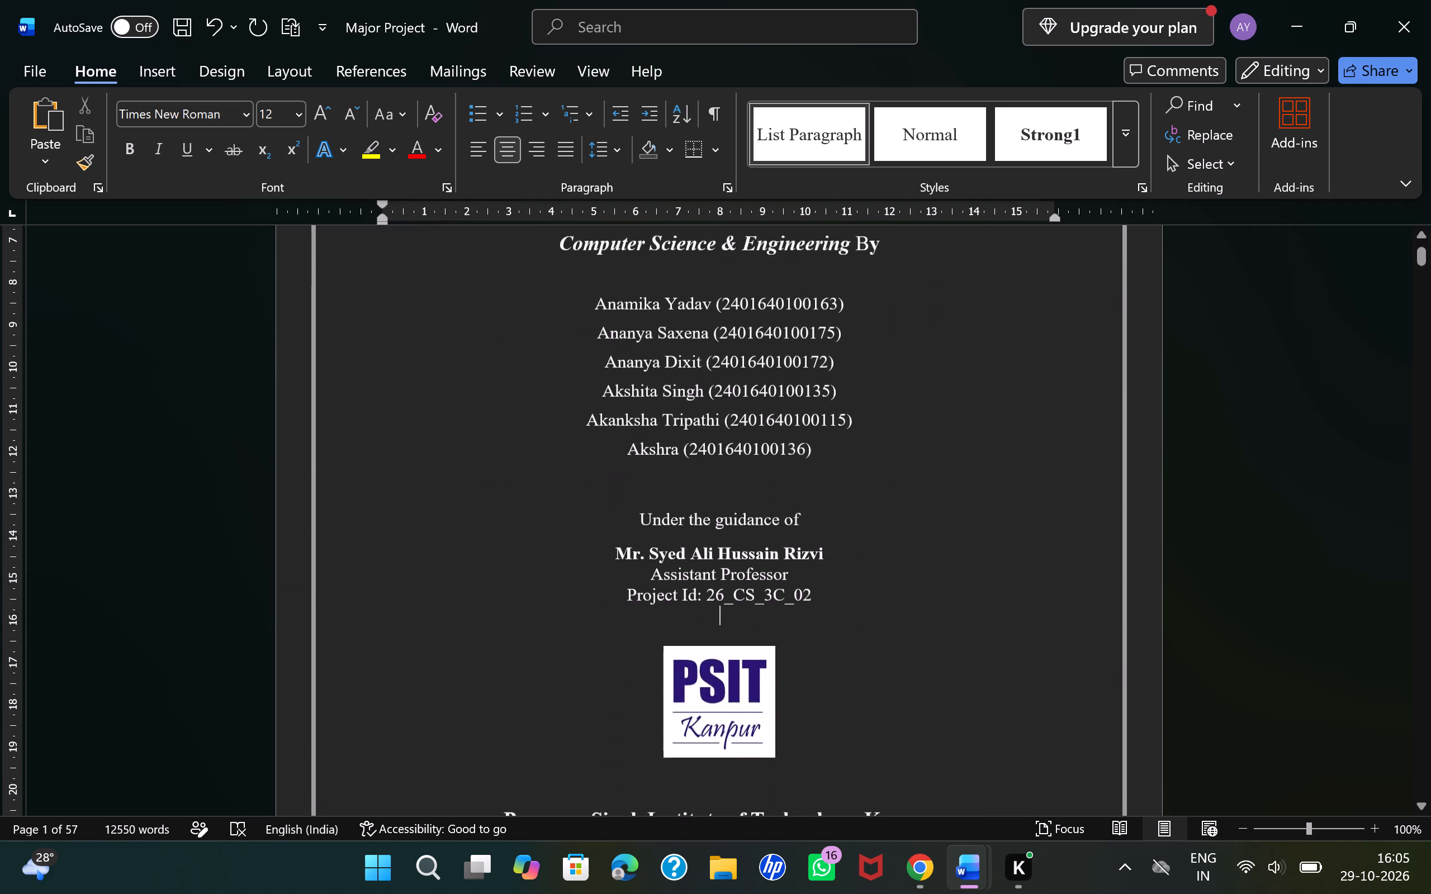
pyautogui.scroll(9, 913, 581)
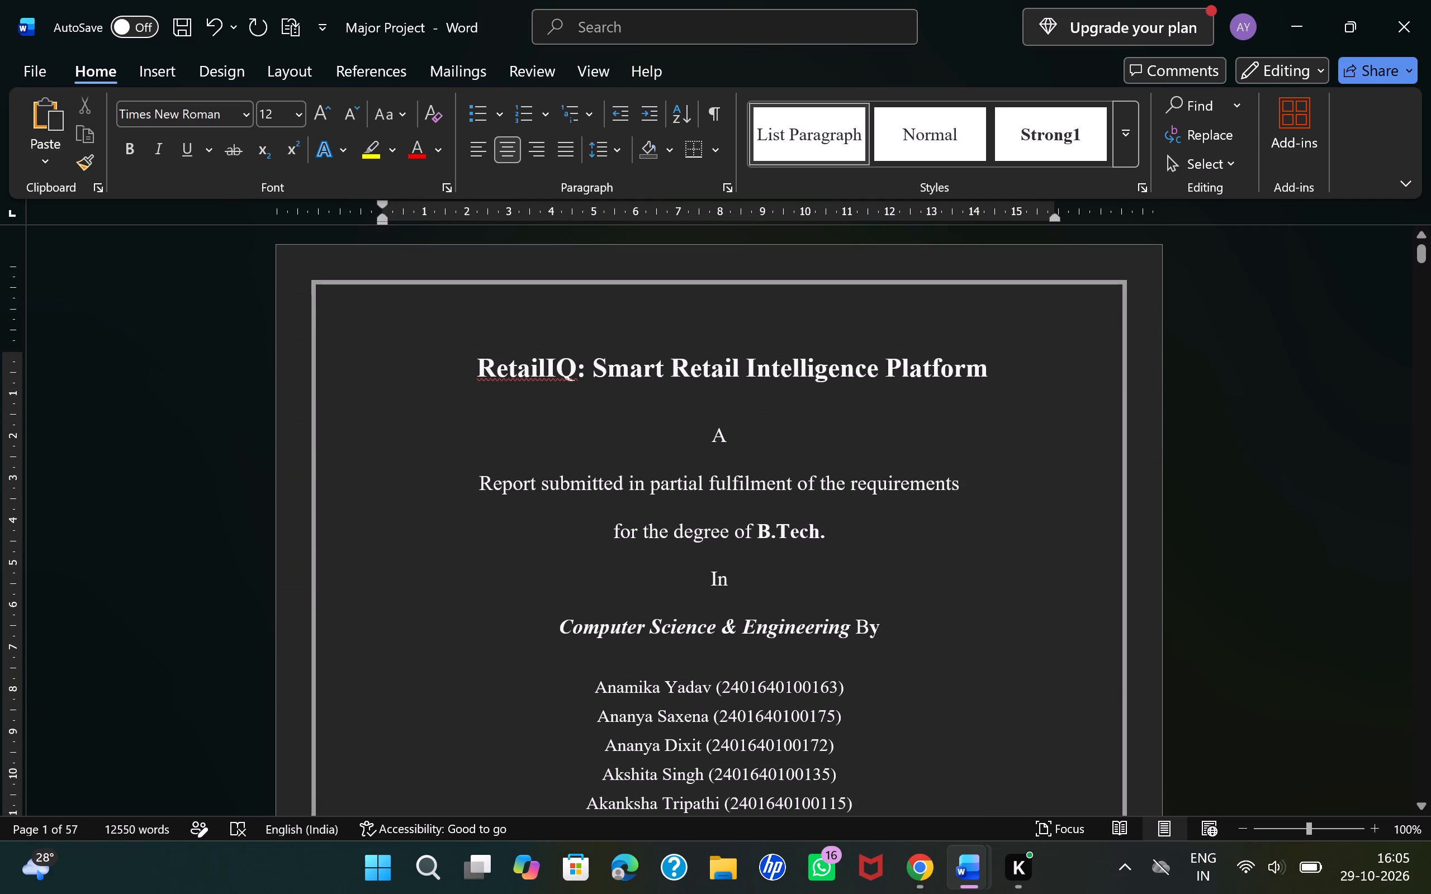
pyautogui.scroll(-1, 913, 581)
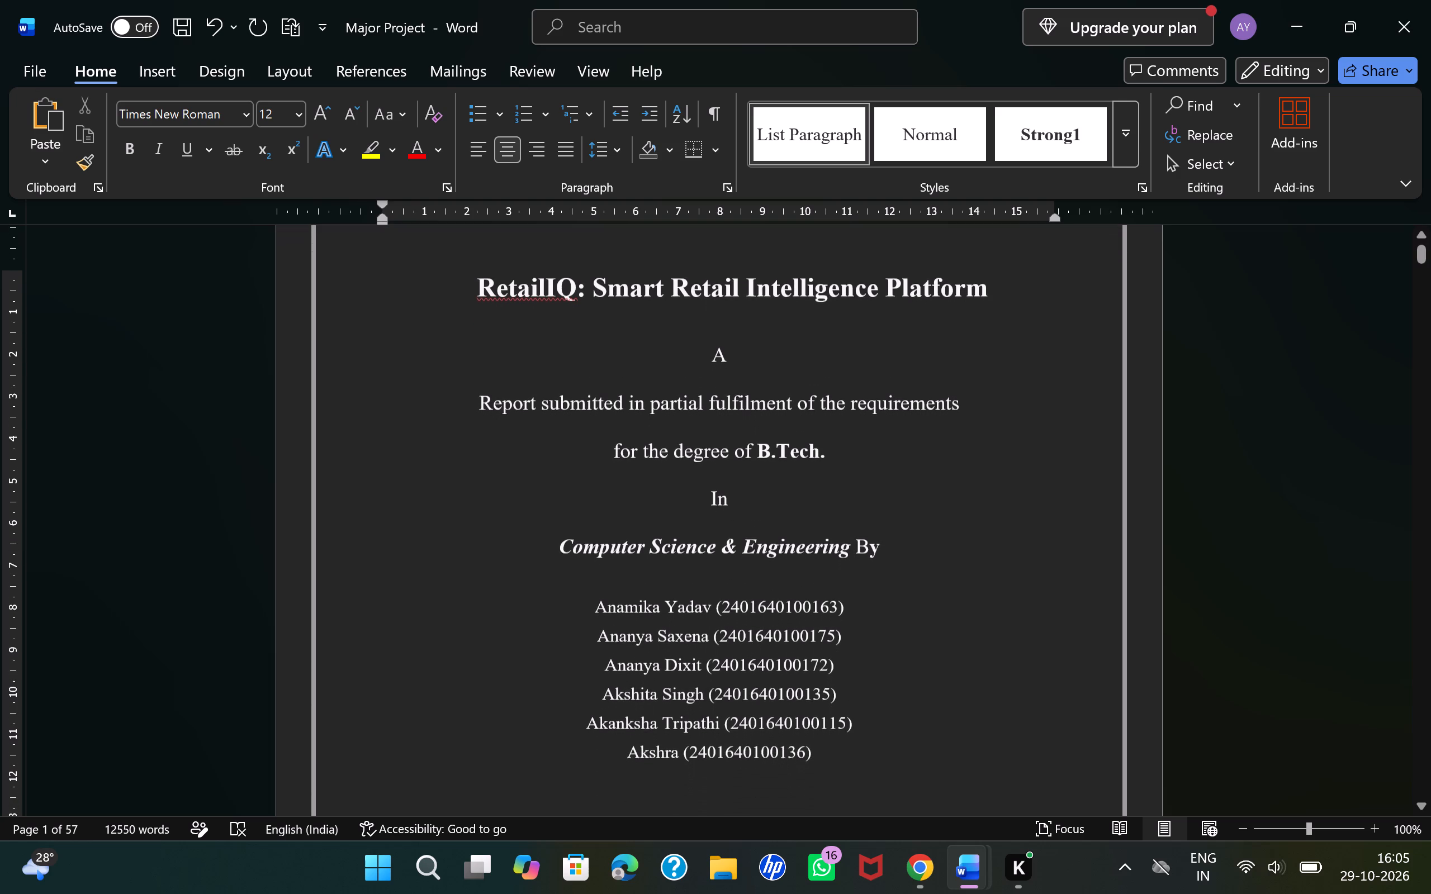
pyautogui.scroll(-1, 913, 581)
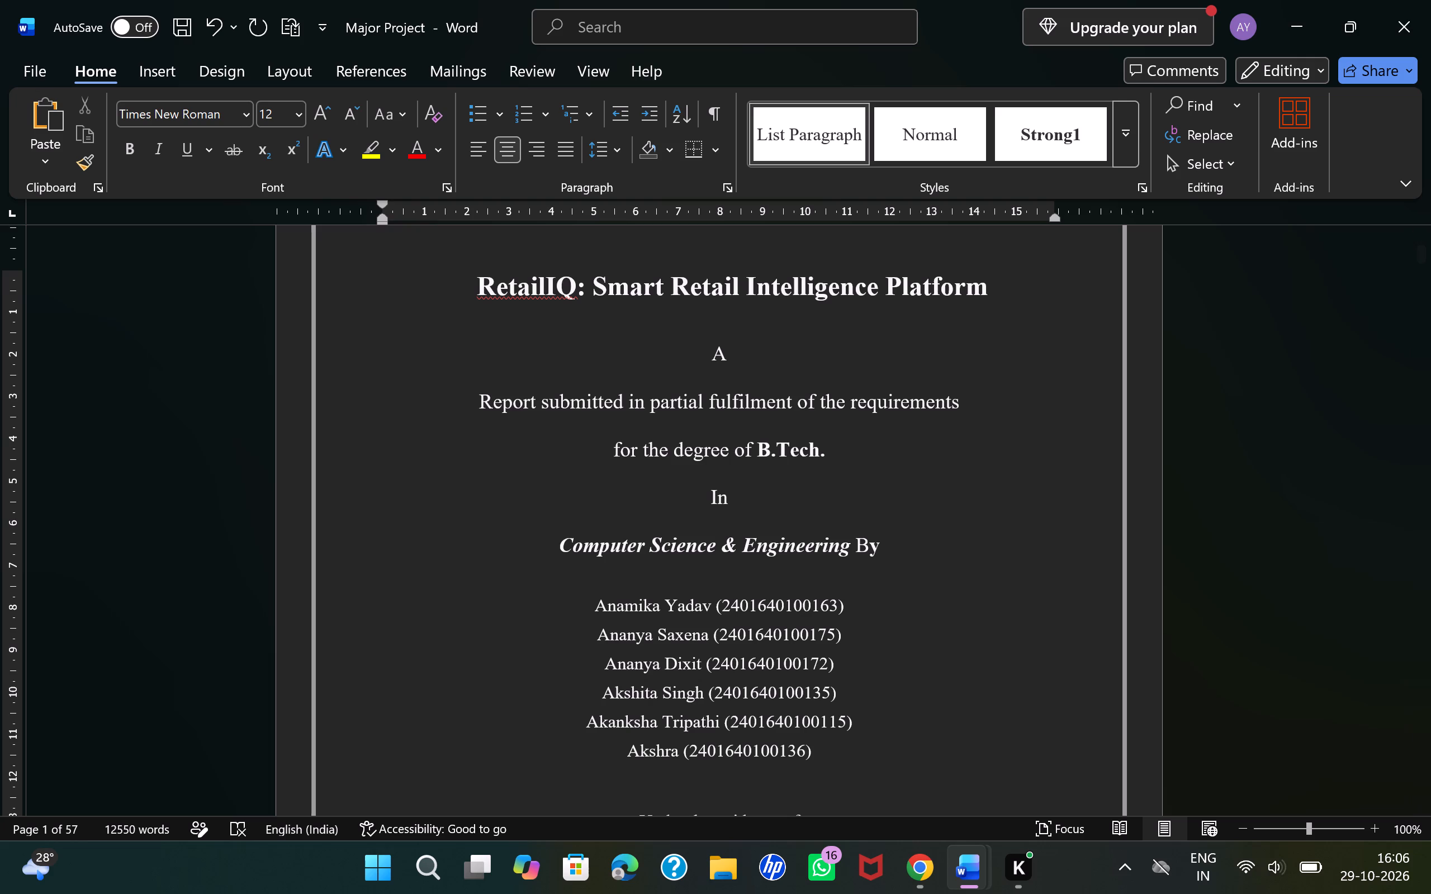
pyautogui.scroll(-6, 498, 760)
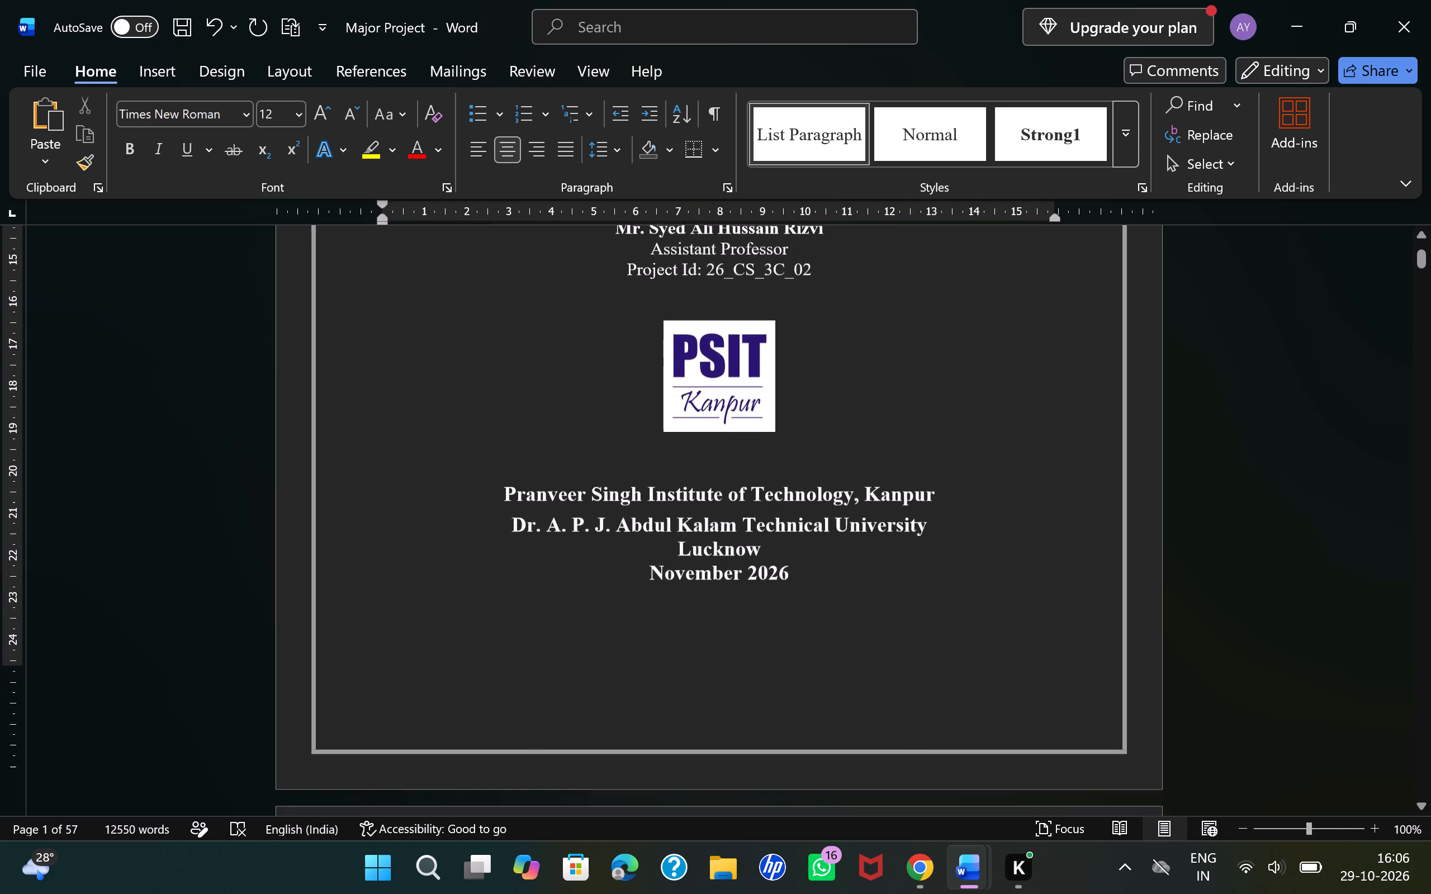
# Delete the "Signature of Students:" heading above the student names on the Declaration page.
pyautogui.scroll(-1, 498, 760)
pyautogui.hscroll(2, 498, 760)
pyautogui.scroll(-1, 498, 760)
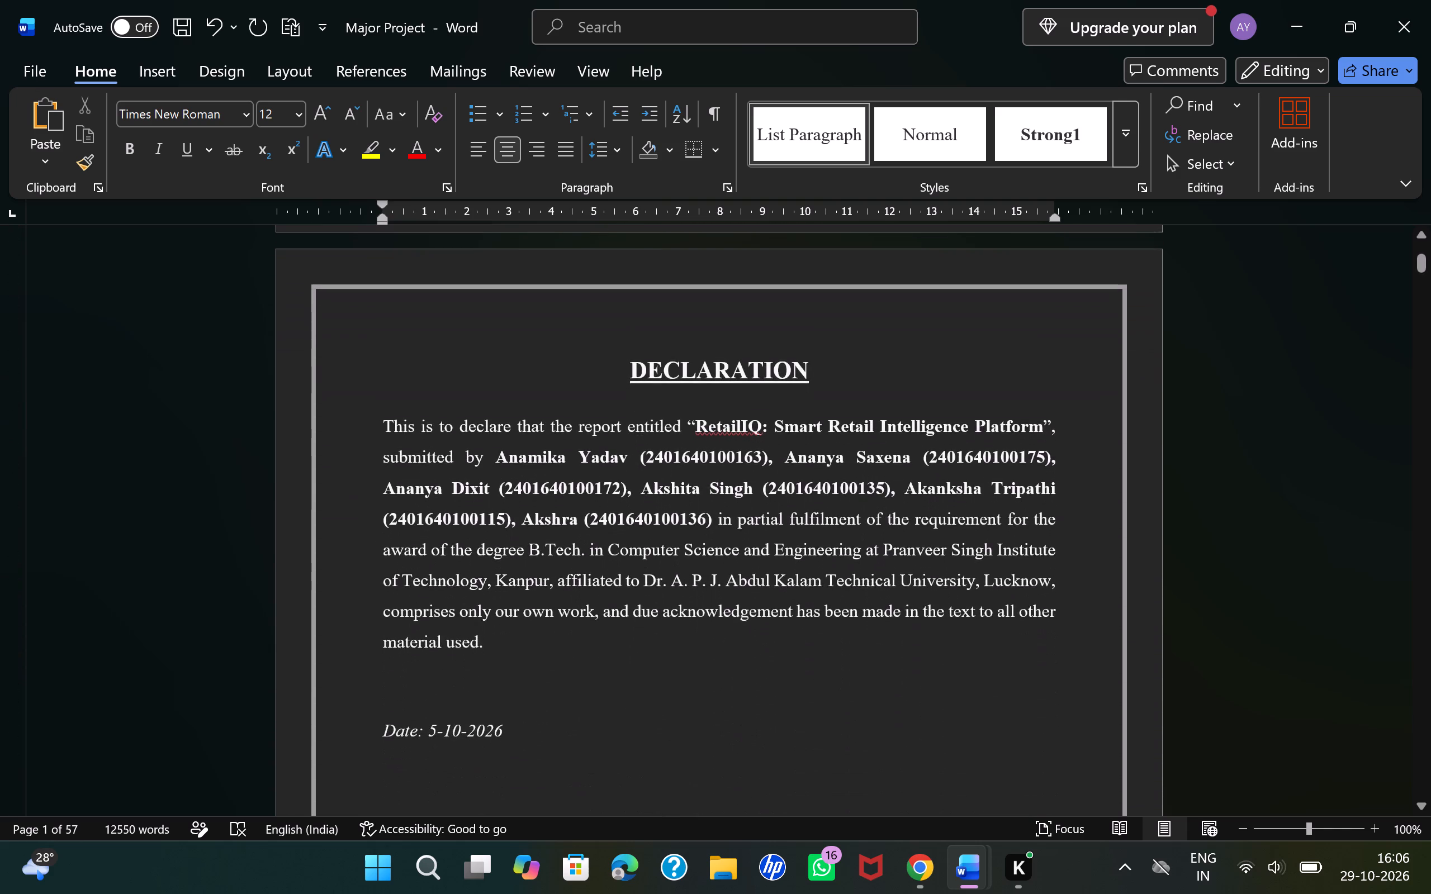
pyautogui.scroll(-3, 498, 760)
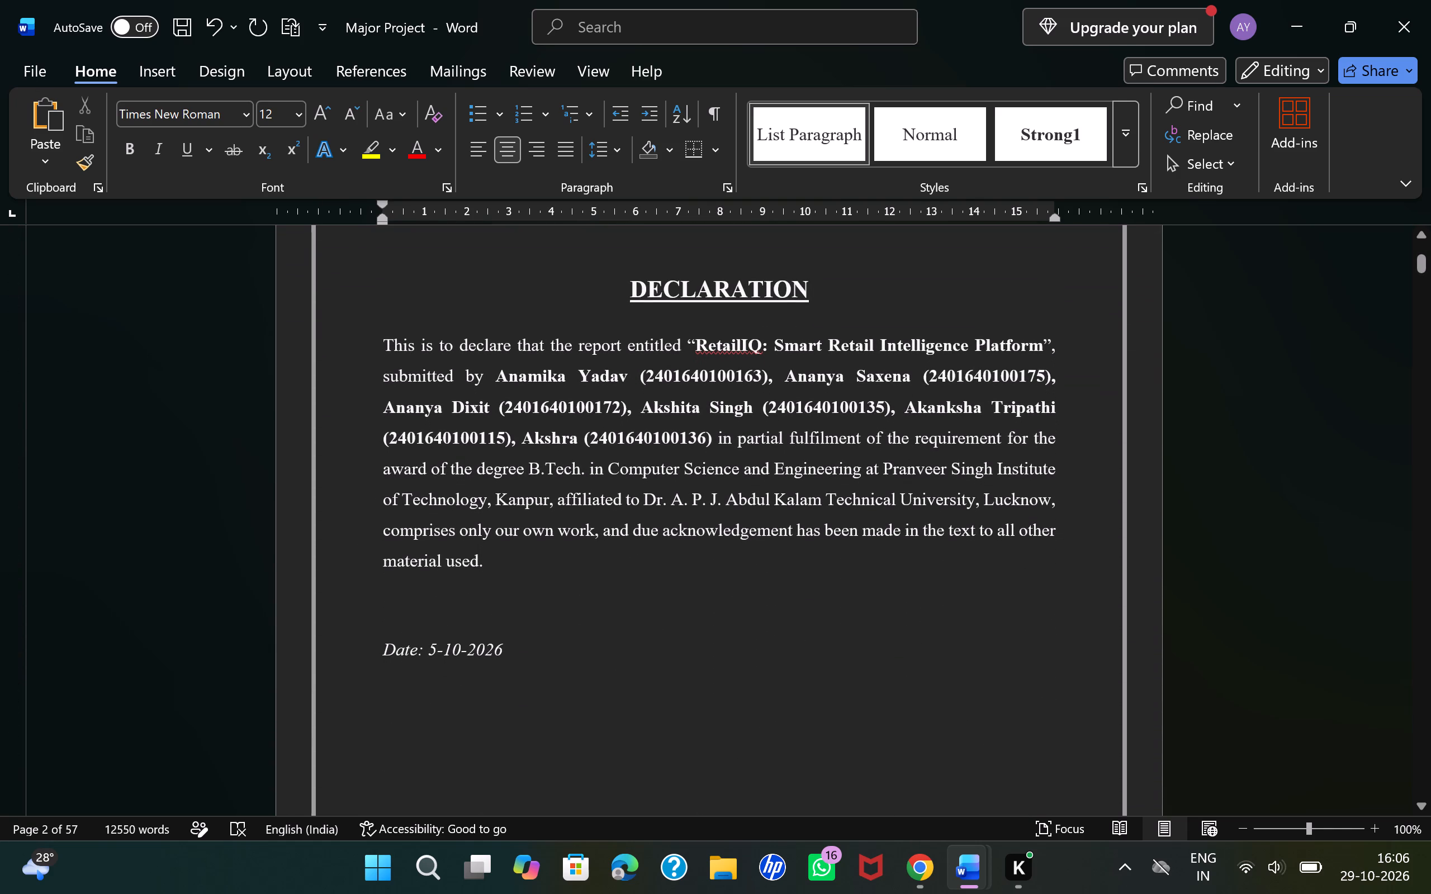
pyautogui.scroll(-2, 498, 760)
pyautogui.scroll(-1, 532, 589)
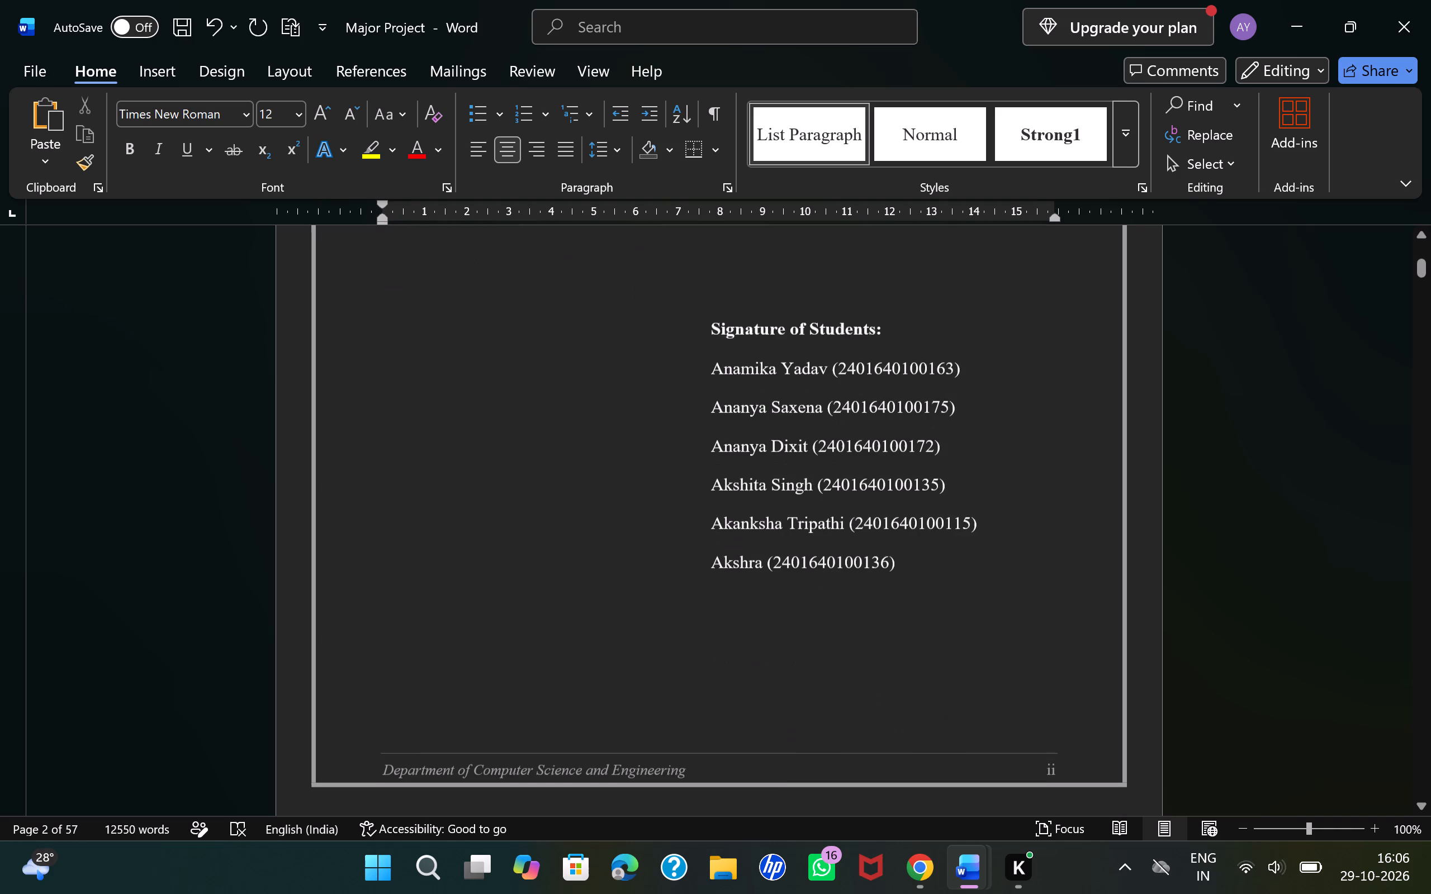
pyautogui.scroll(-1, 532, 589)
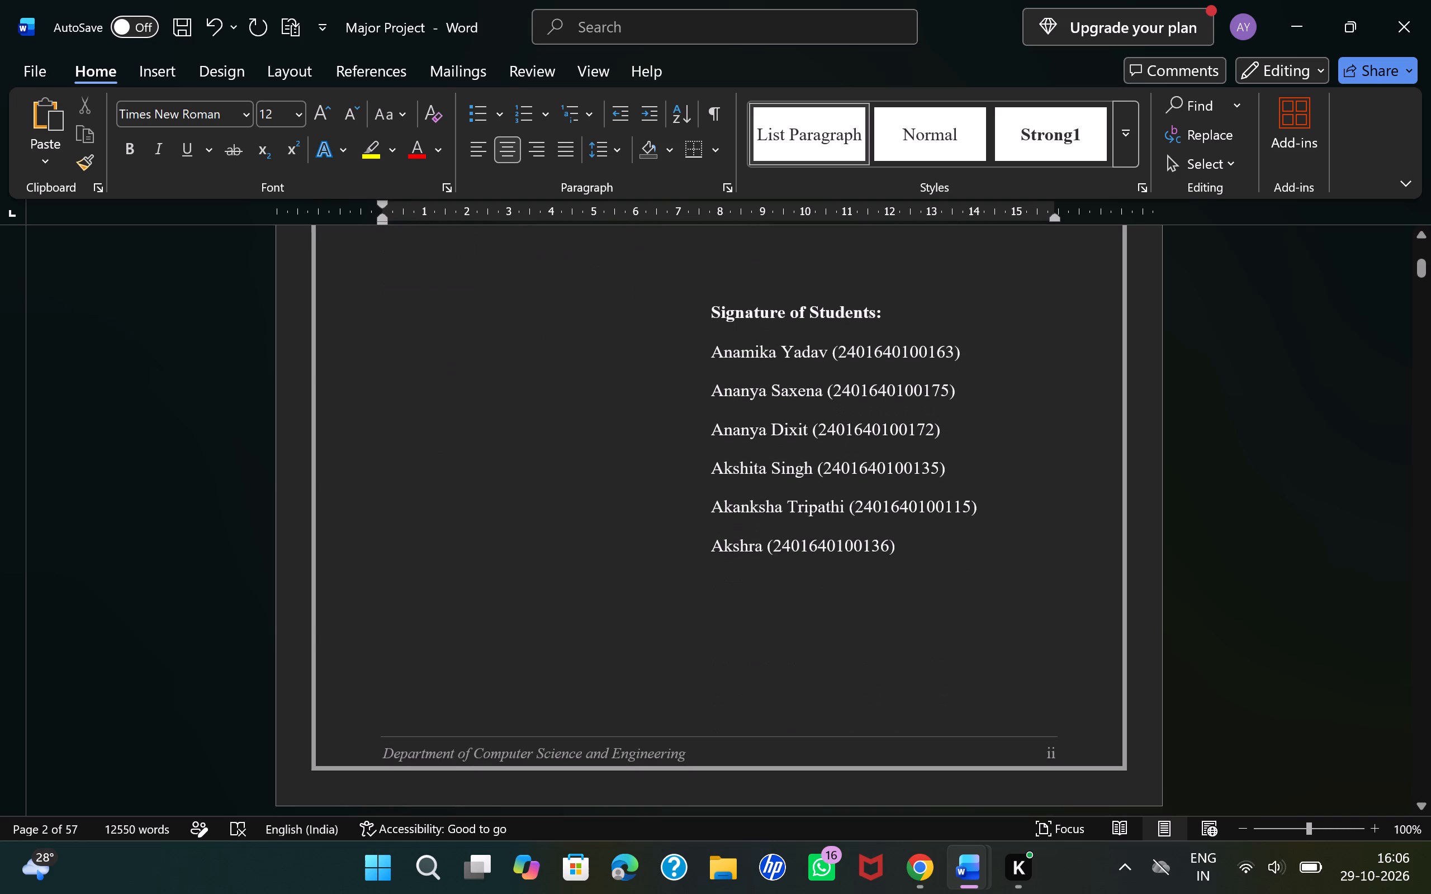
pyautogui.moveTo(898, 308); pyautogui.dragTo(811, 315)
pyautogui.moveTo(811, 315); pyautogui.dragTo(714, 312)
pyautogui.press('BackSpace')
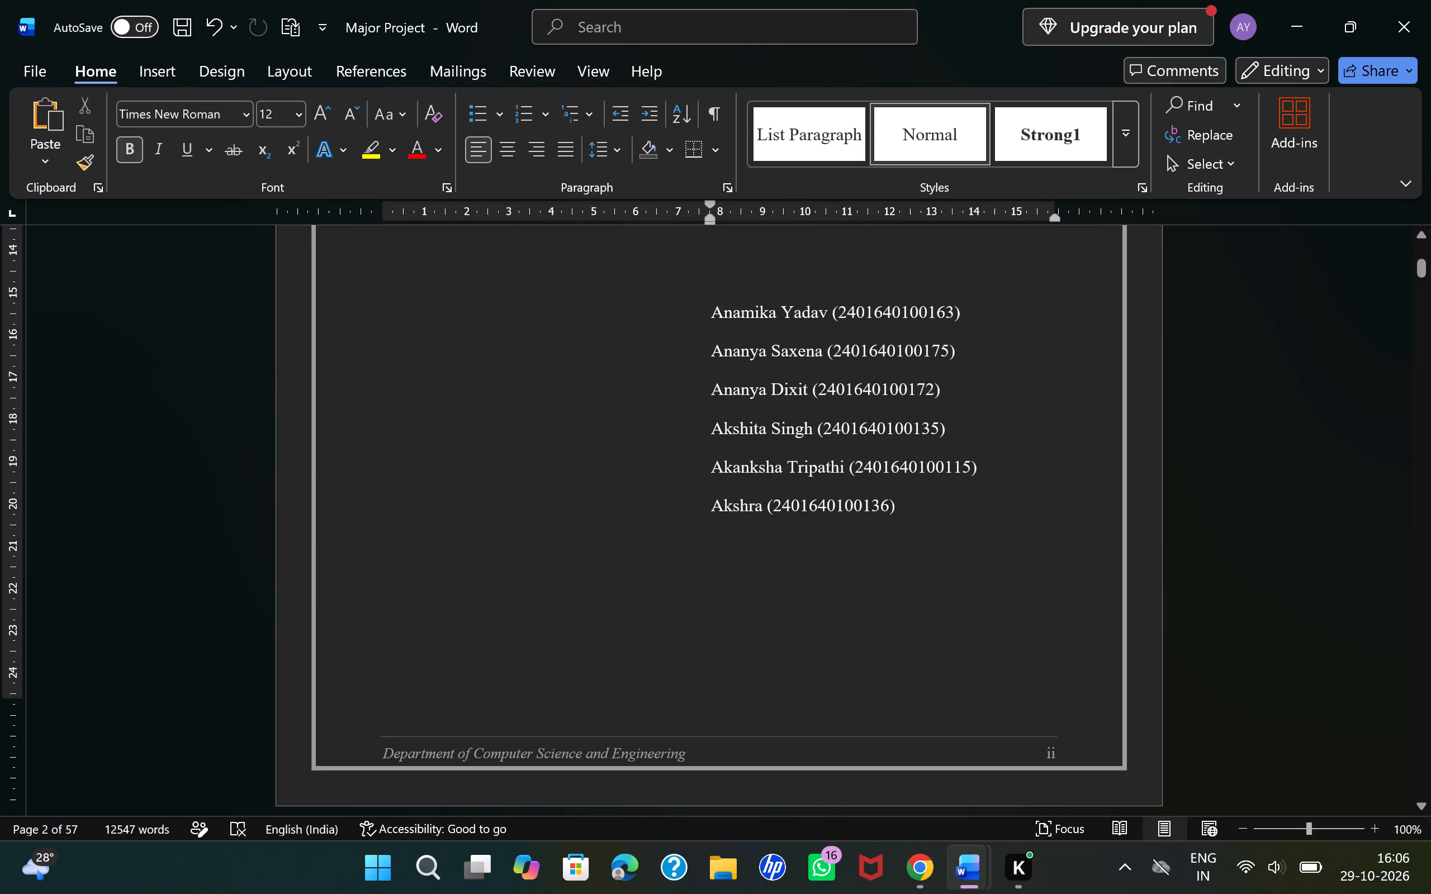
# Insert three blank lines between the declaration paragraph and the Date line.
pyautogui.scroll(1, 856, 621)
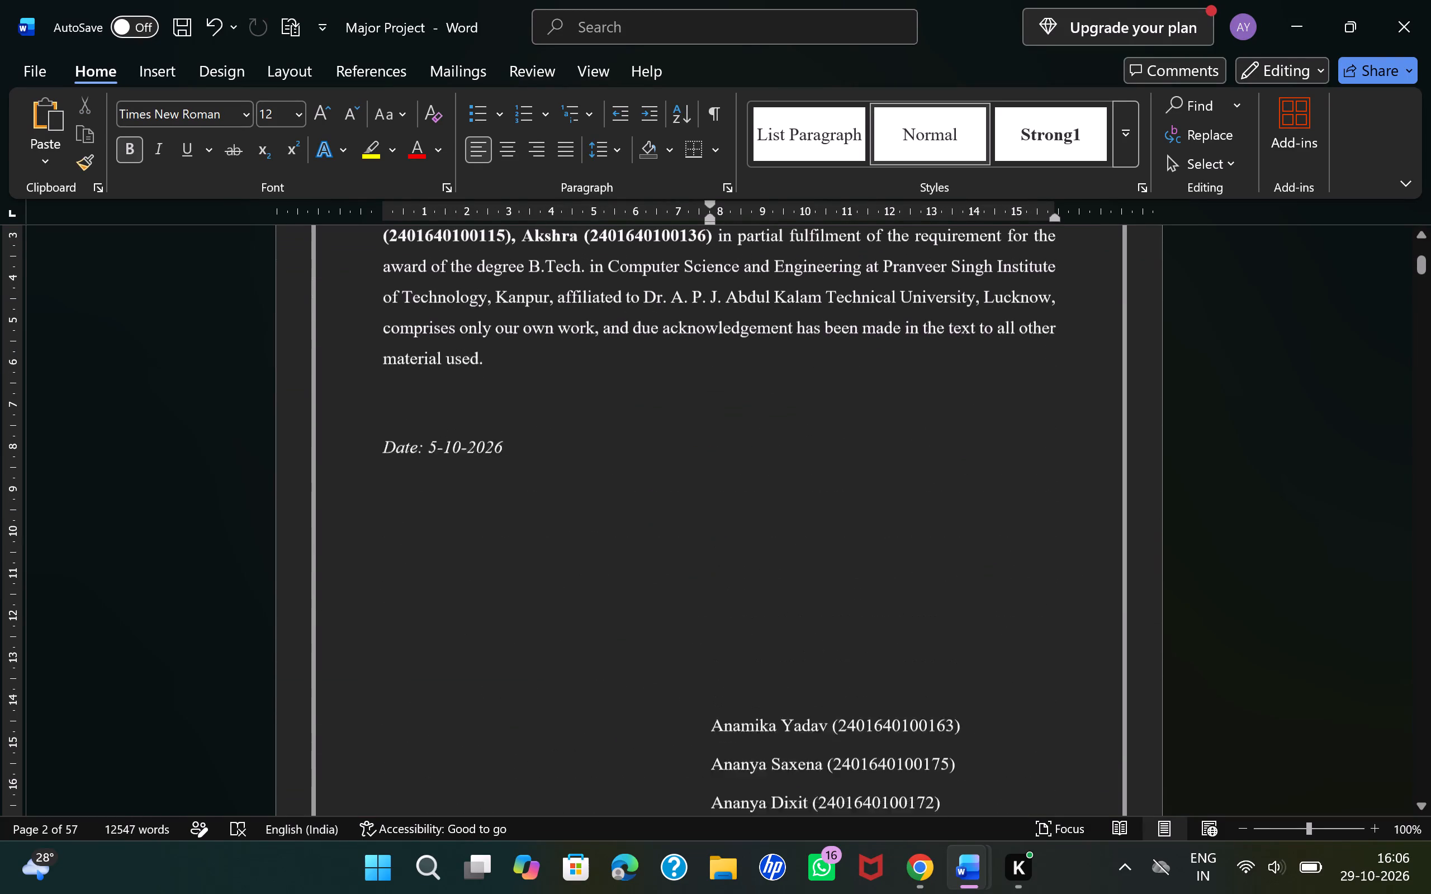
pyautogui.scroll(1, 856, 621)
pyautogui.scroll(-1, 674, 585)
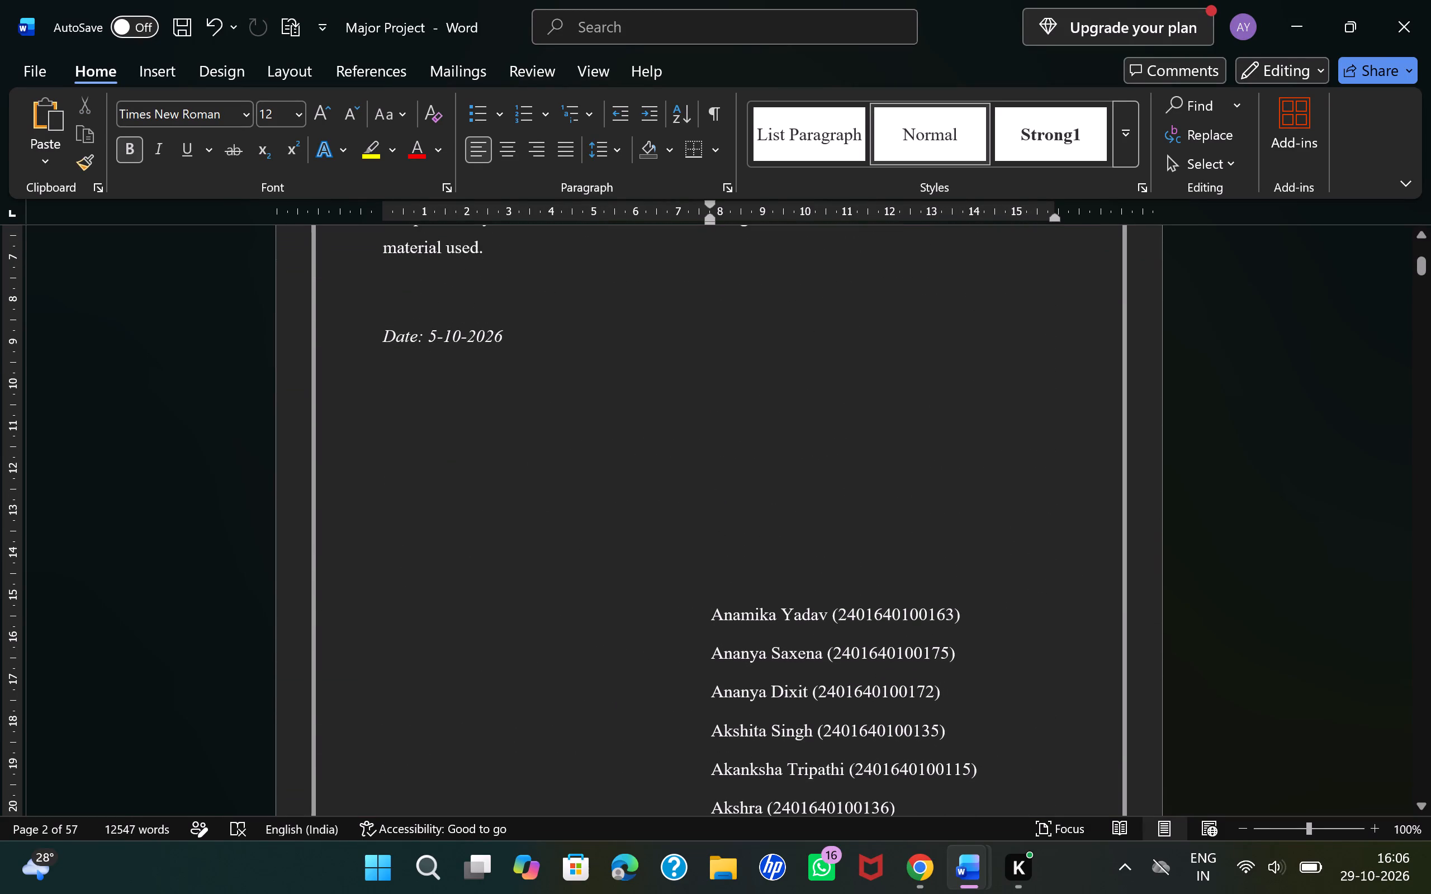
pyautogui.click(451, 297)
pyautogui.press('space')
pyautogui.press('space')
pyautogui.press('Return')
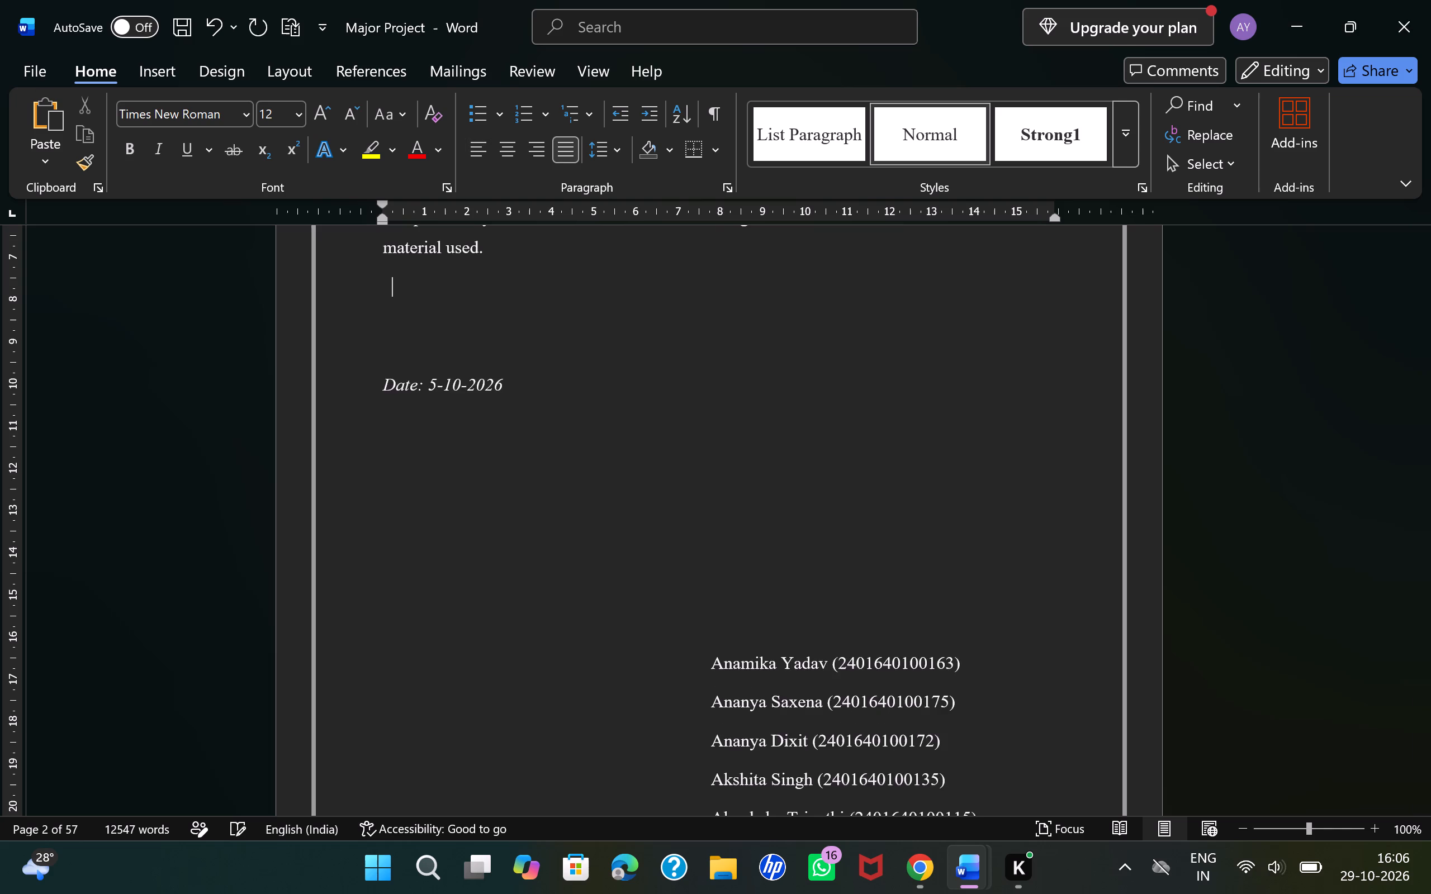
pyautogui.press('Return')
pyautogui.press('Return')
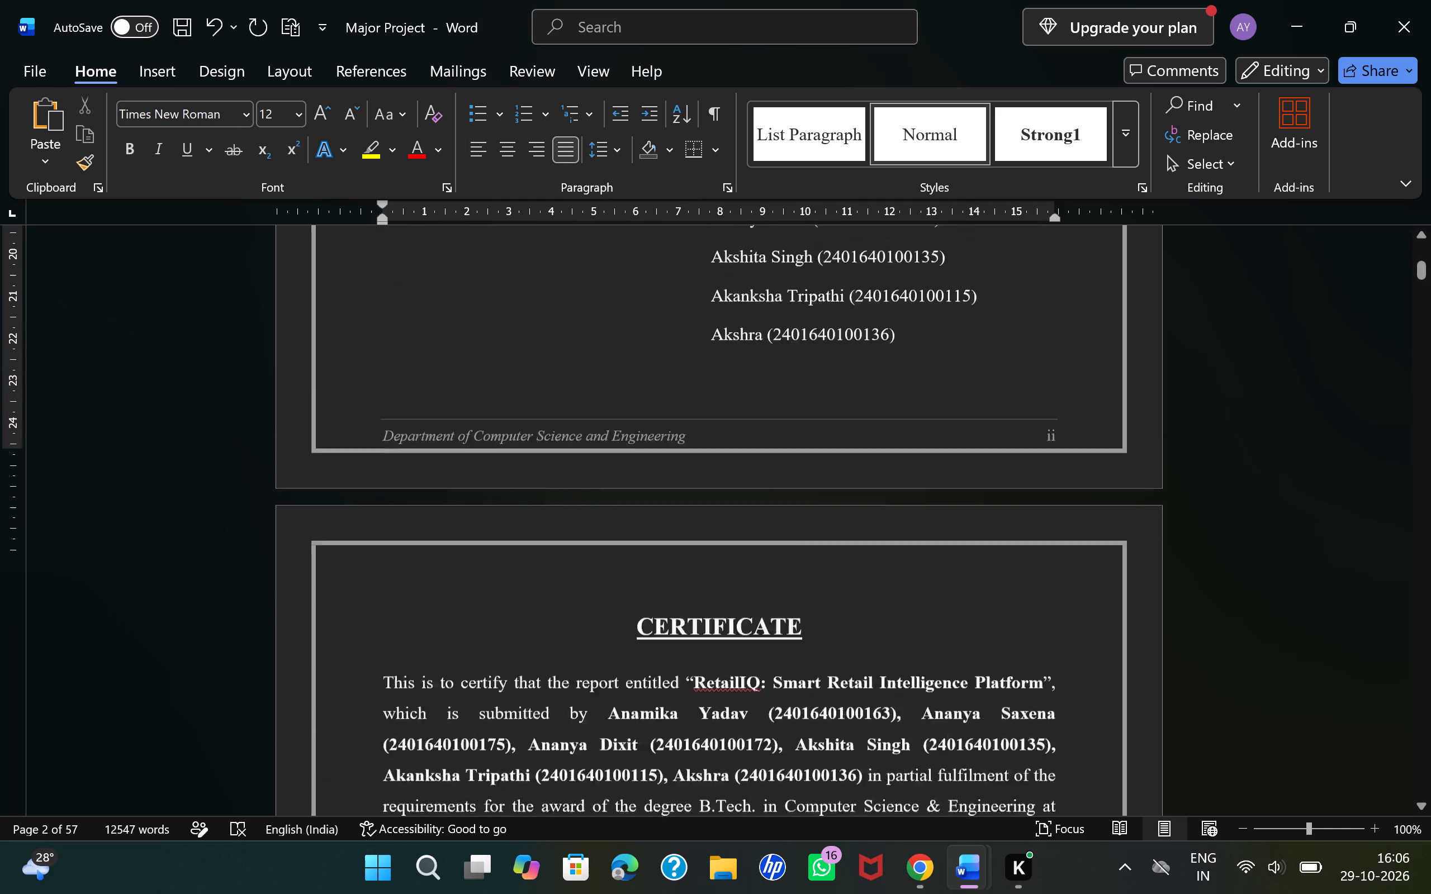
# Reduce the gap above the student names on the Declaration page by one blank line.
pyautogui.click(714, 465)
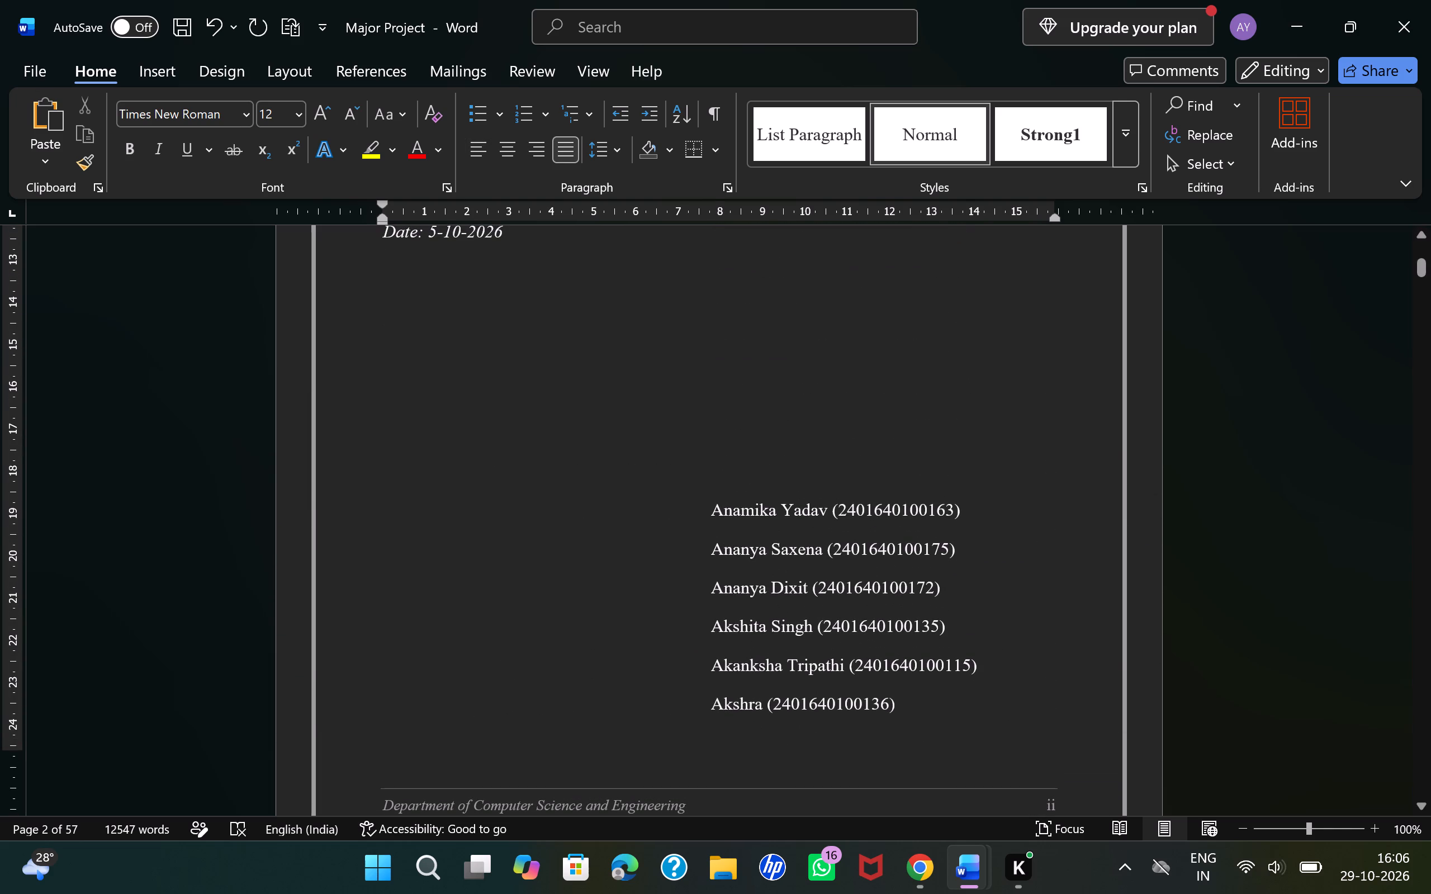
pyautogui.press('BackSpace')
pyautogui.press('BackSpace')
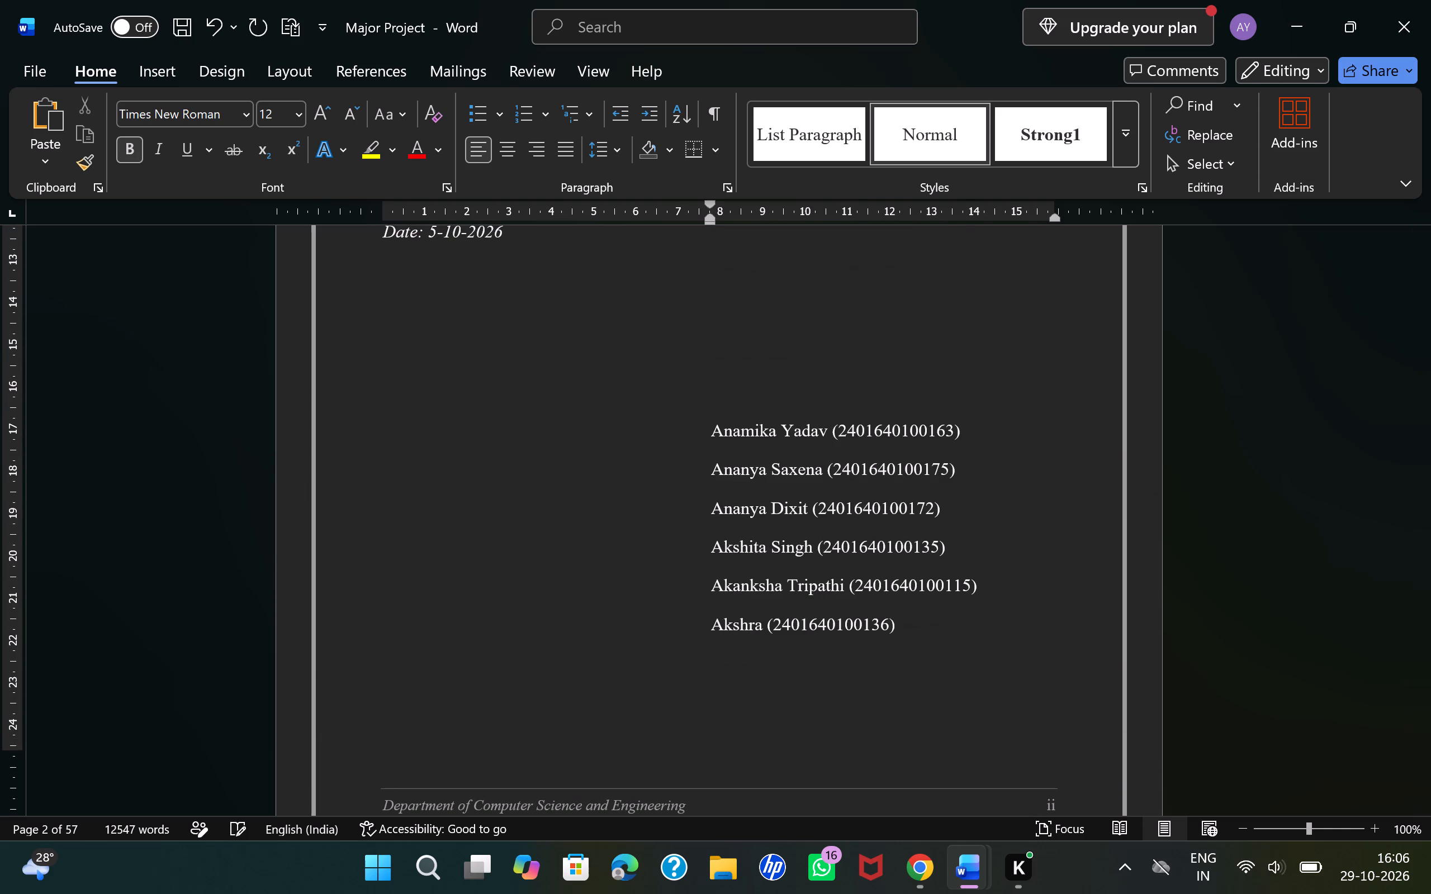
pyautogui.press('Return')
pyautogui.scroll(1, 714, 465)
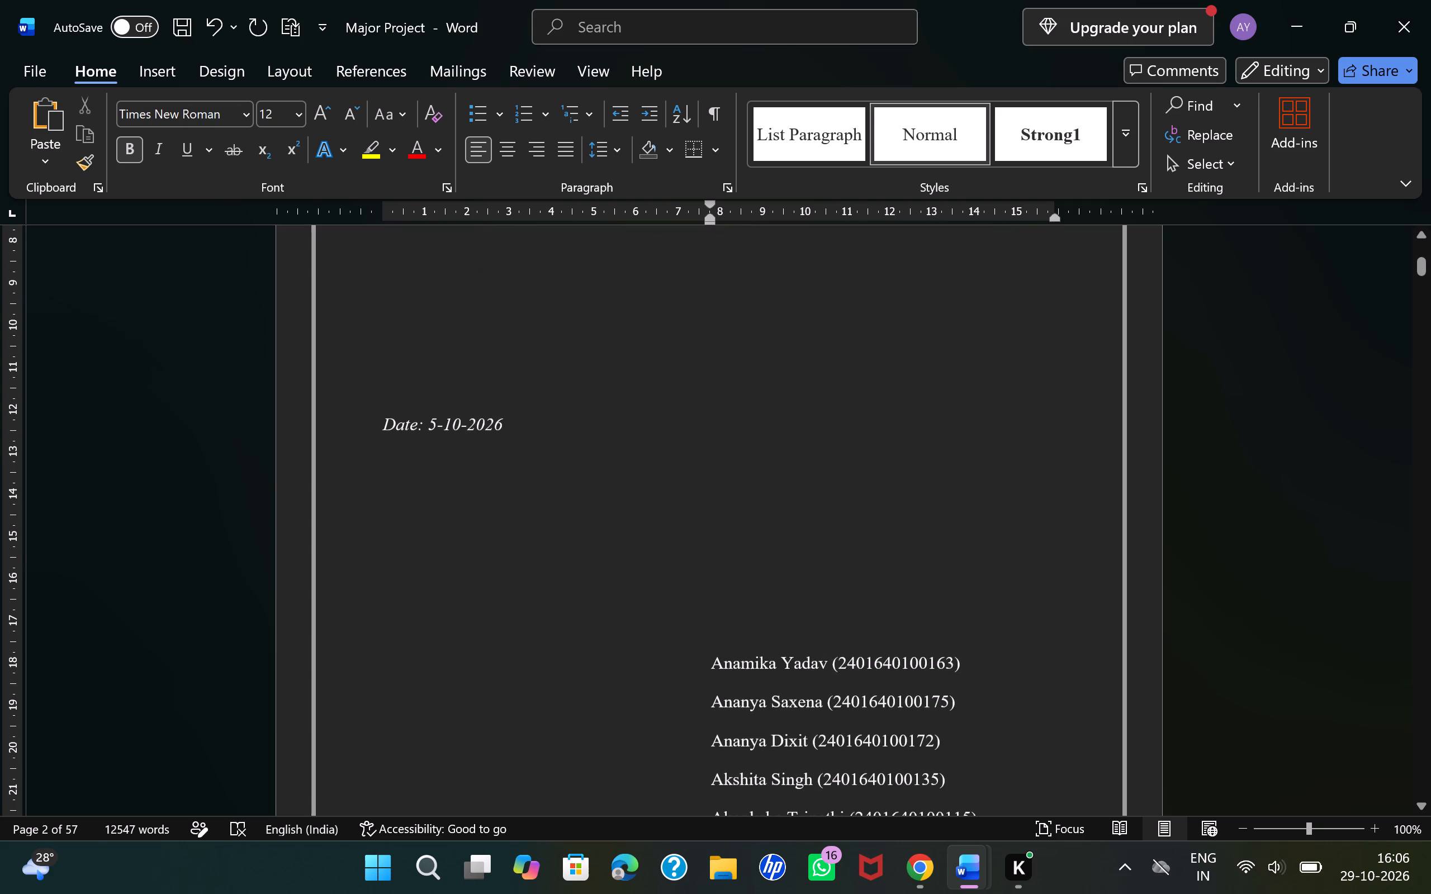
pyautogui.scroll(1, 590, 380)
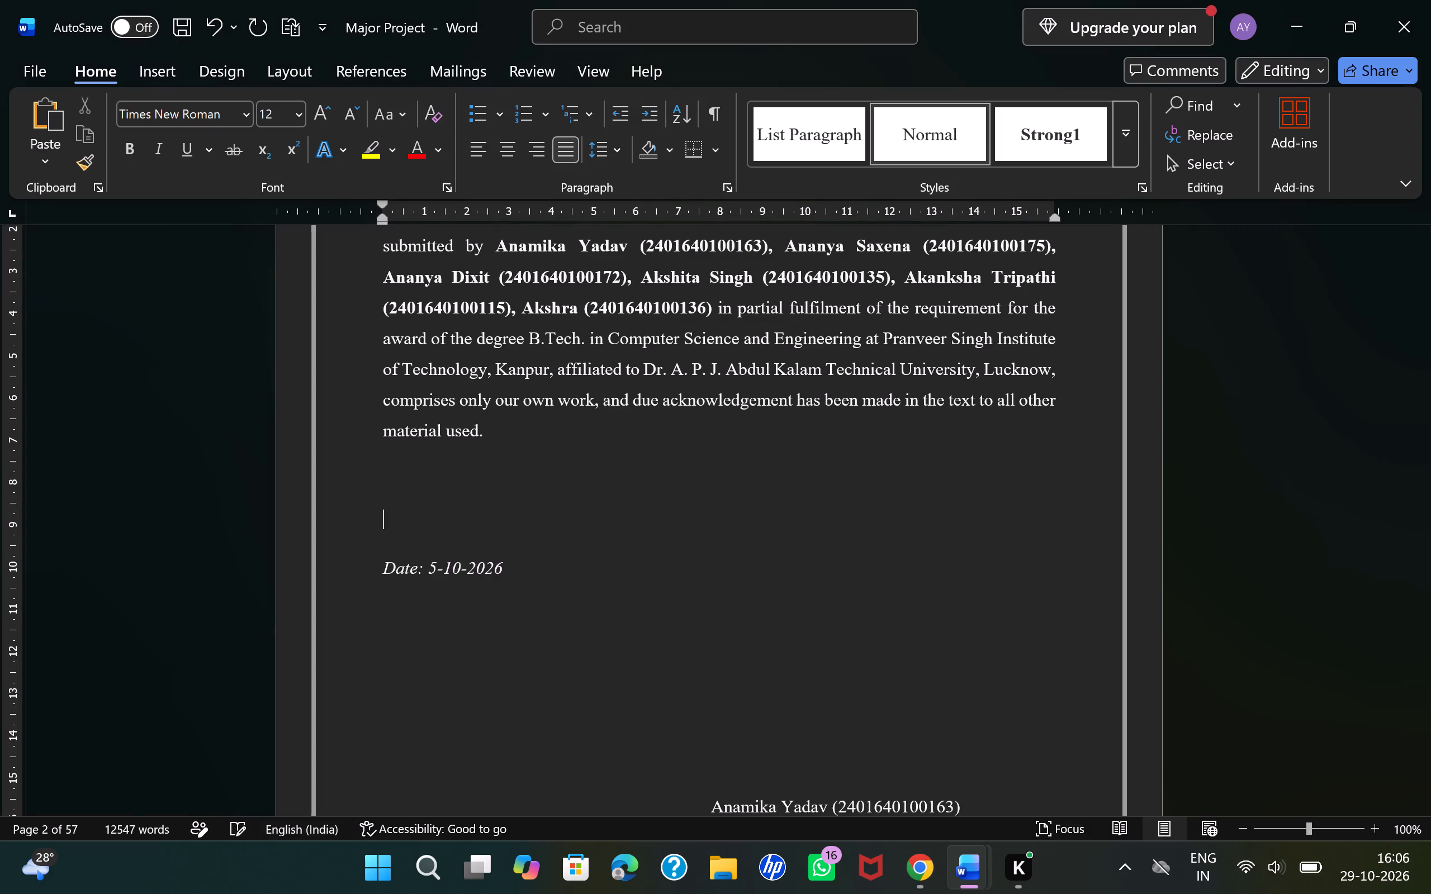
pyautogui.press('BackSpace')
# Remove the extra blank lines between the Date line and the student names on the Declaration page.
pyautogui.click(747, 724)
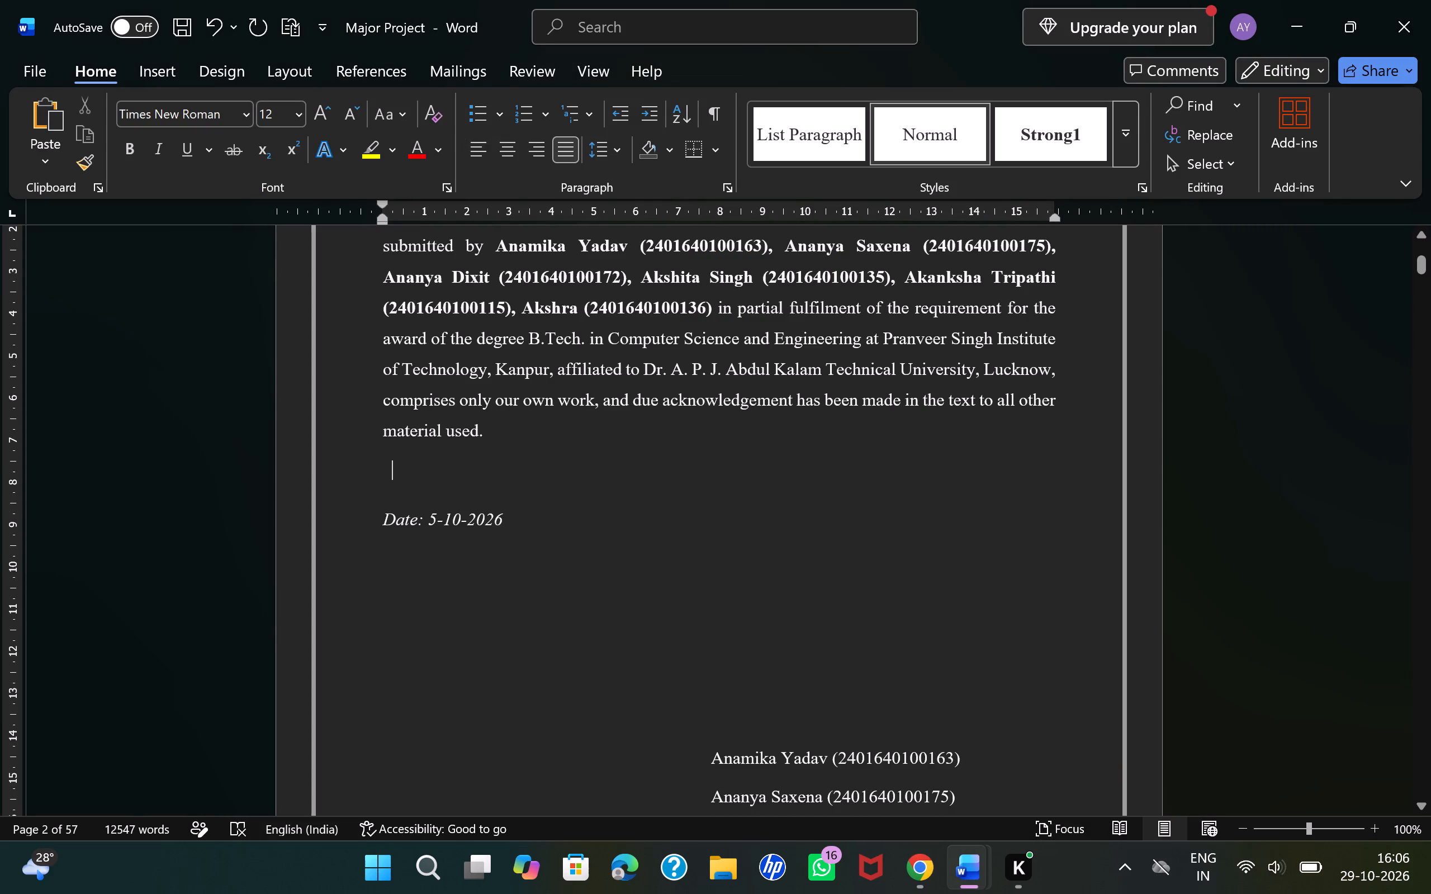
pyautogui.press('BackSpace')
pyautogui.press('BackSpace')
pyautogui.press('BackSpace')
pyautogui.press('BackSpace')
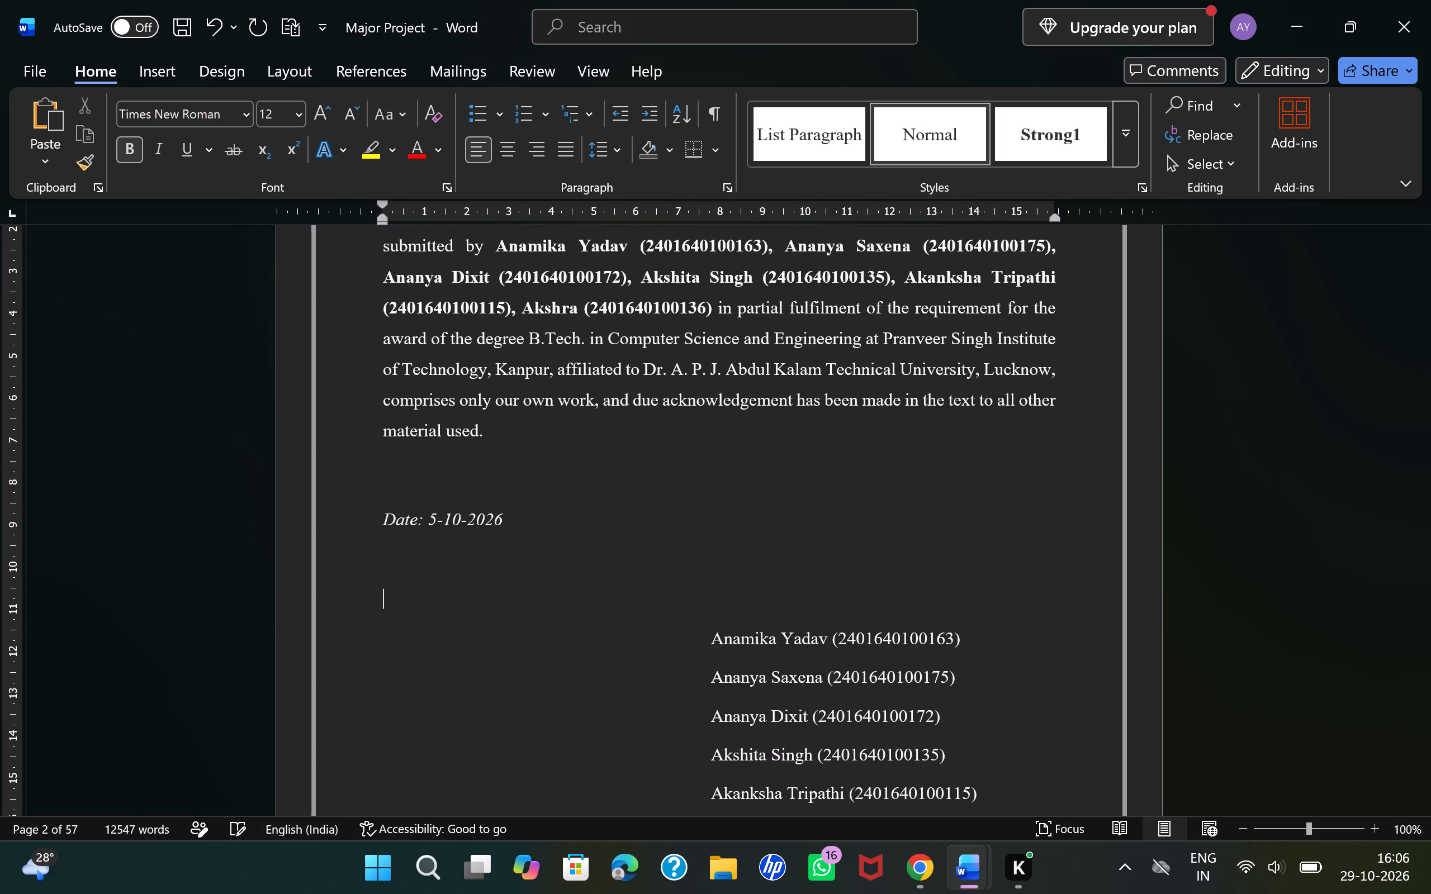
pyautogui.scroll(-1, 1112, 655)
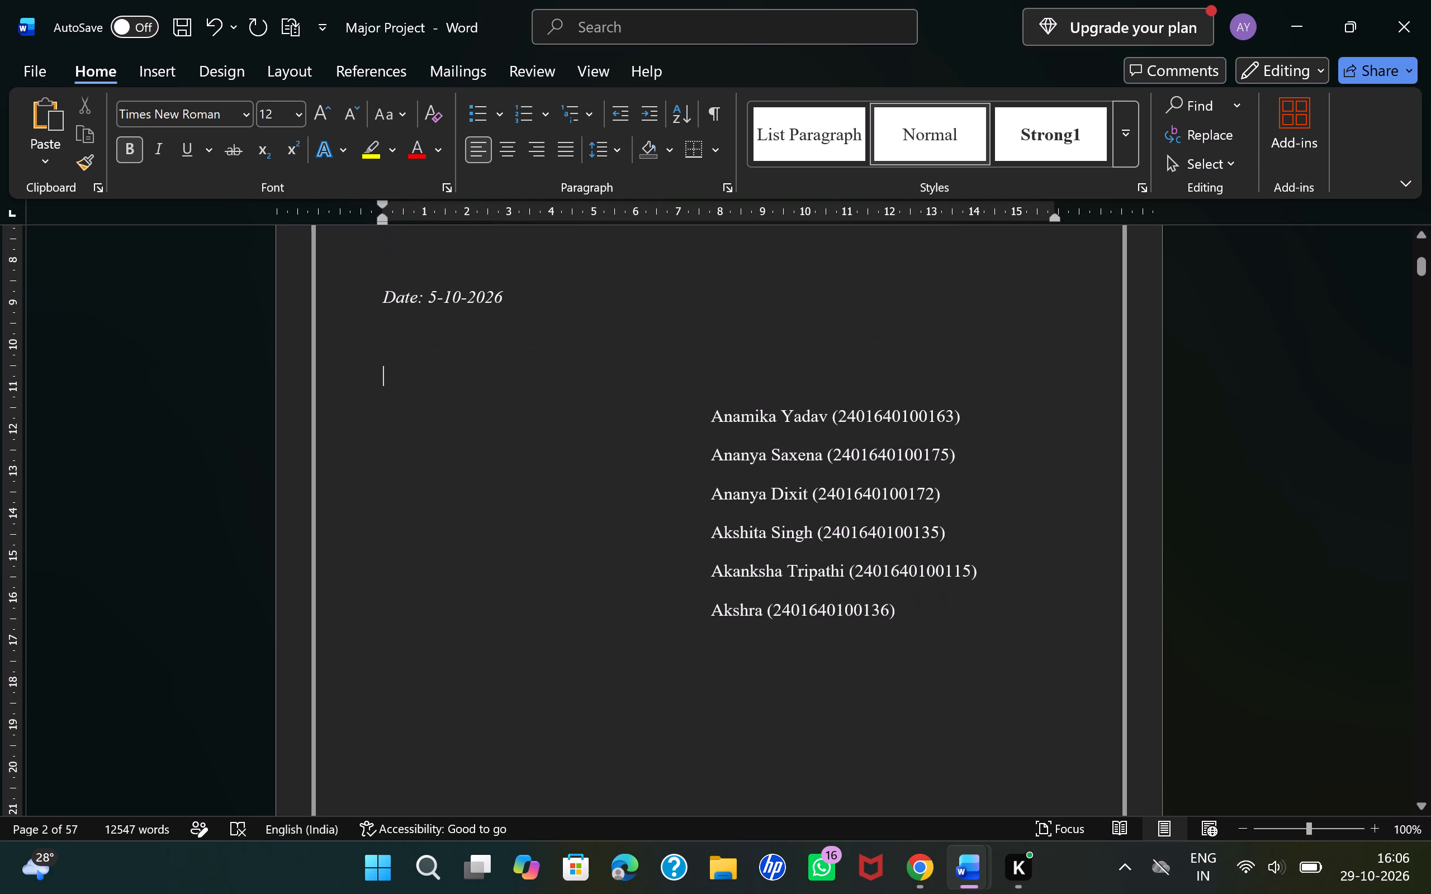
pyautogui.press('BackSpace')
# Review the pages after the Declaration, from the Certificate through the front matter and lists into Chapter 1, to check their layout.
pyautogui.scroll(-1, 931, 669)
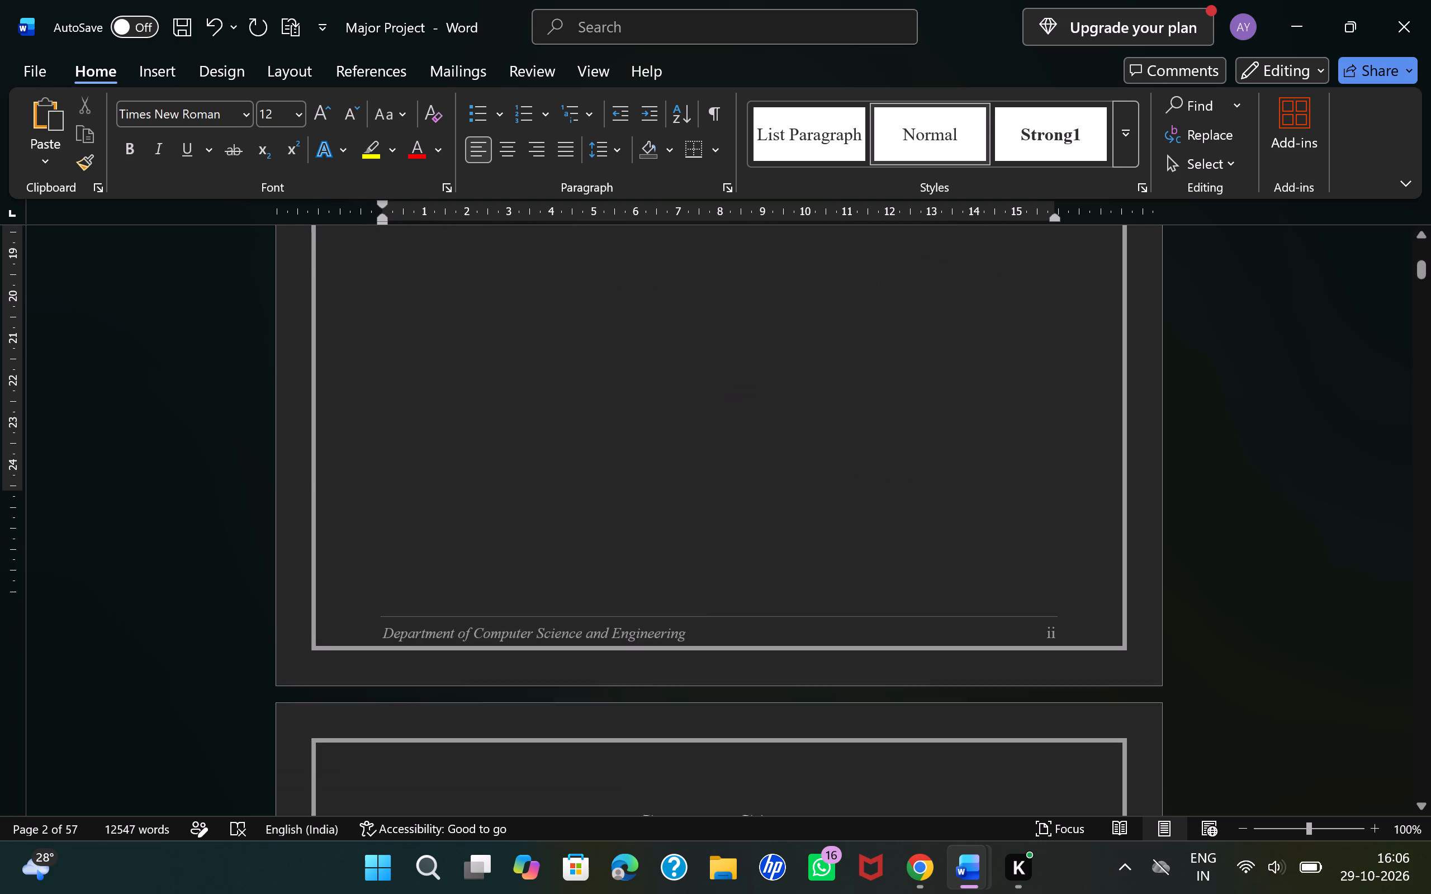
pyautogui.scroll(-5, 931, 669)
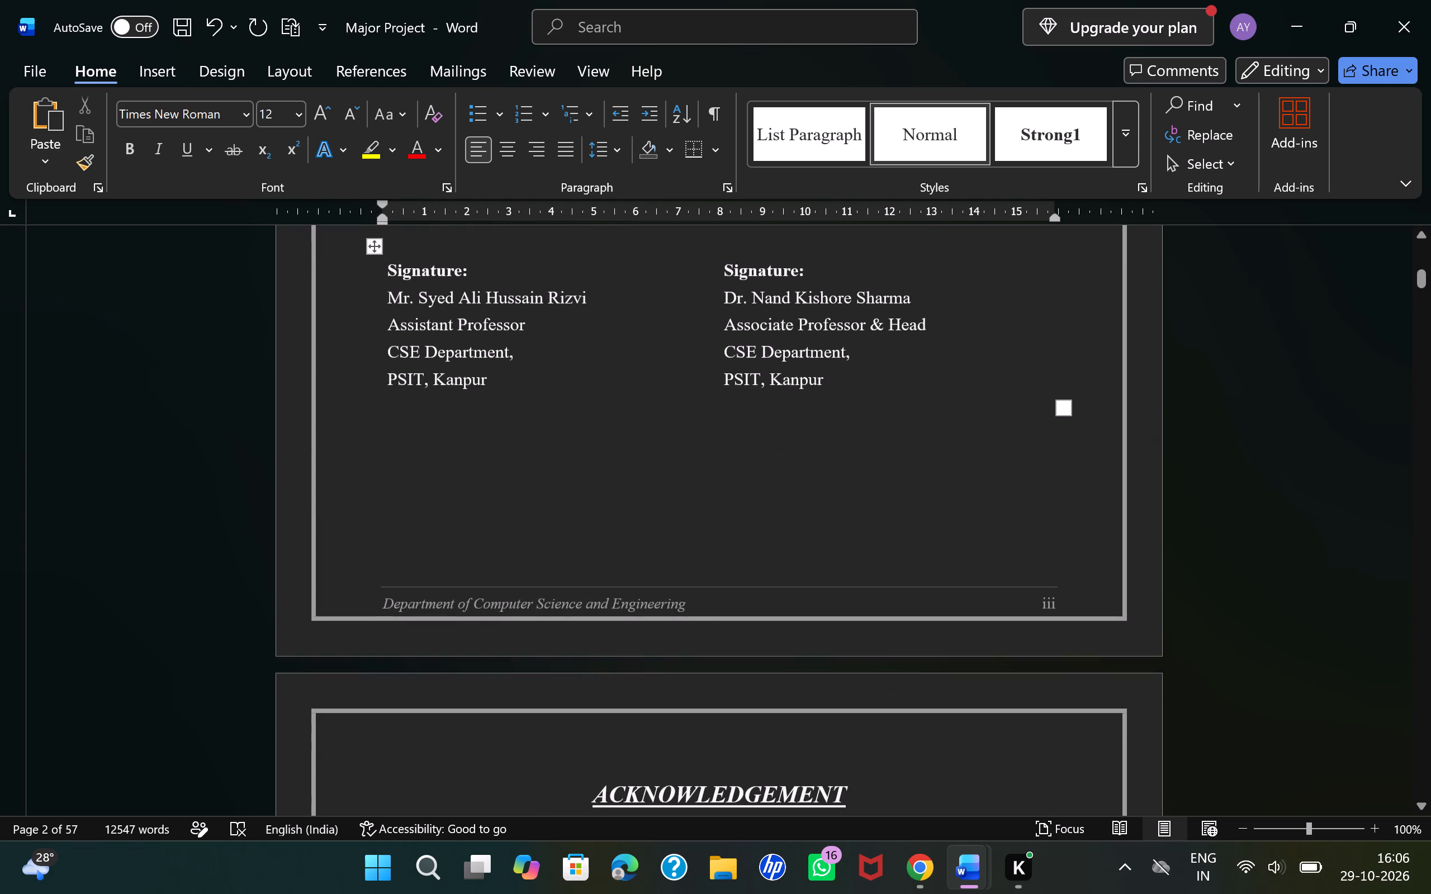
pyautogui.scroll(-4, 931, 669)
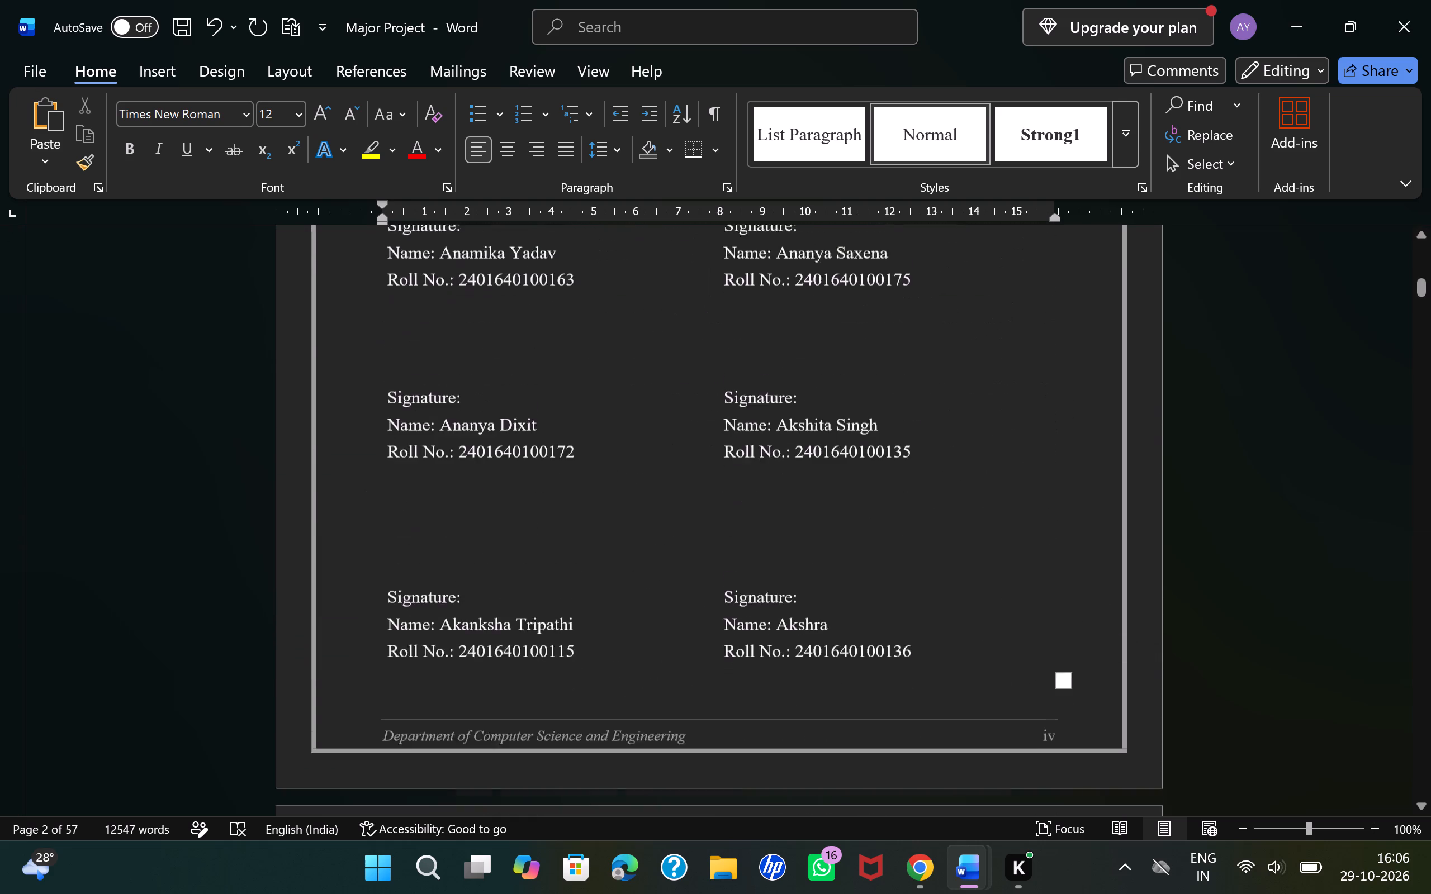
pyautogui.scroll(-4, 931, 669)
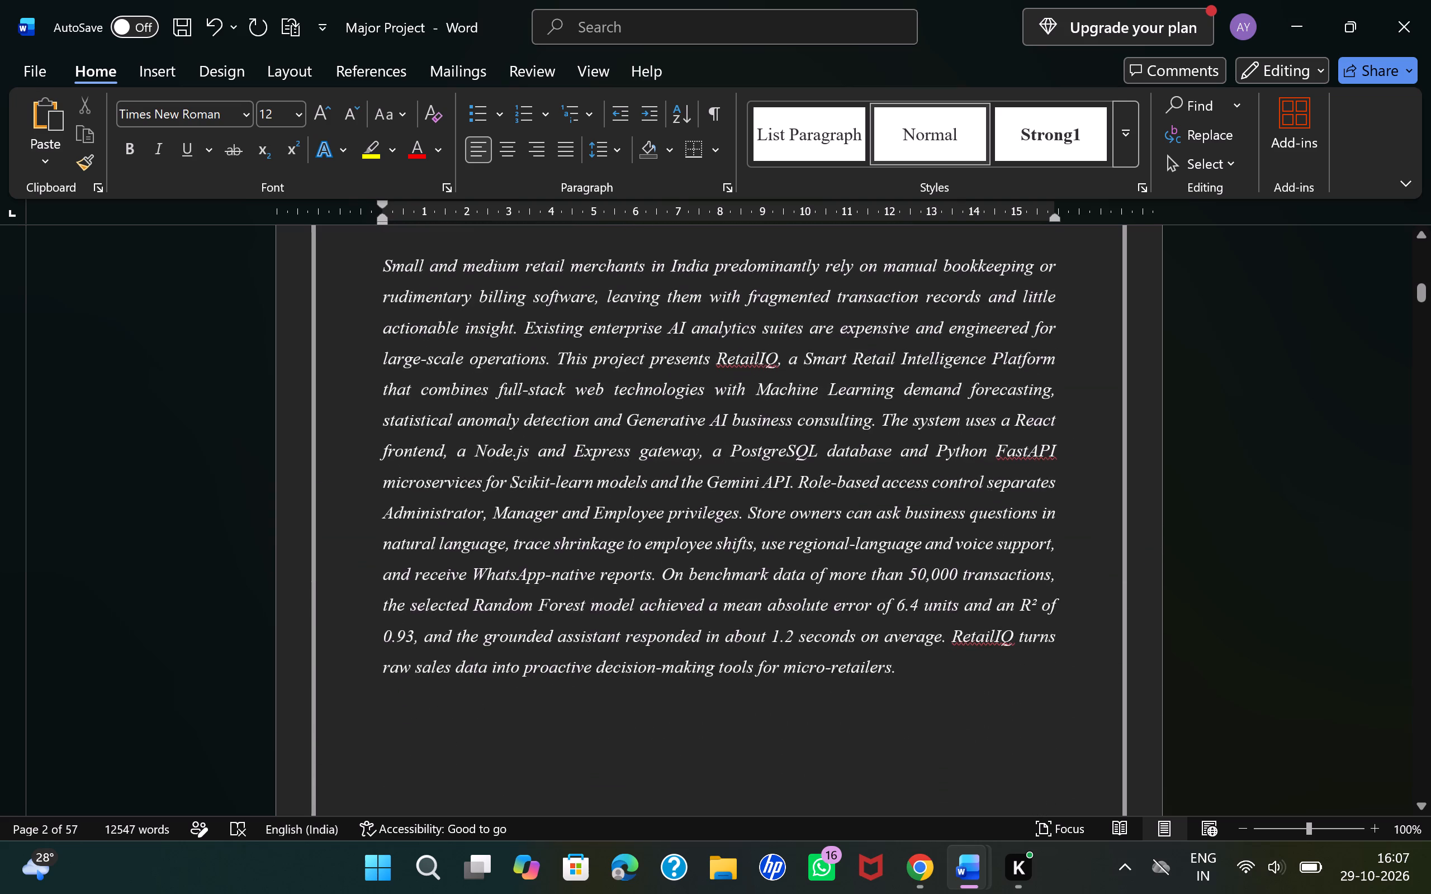
pyautogui.scroll(-4, 931, 669)
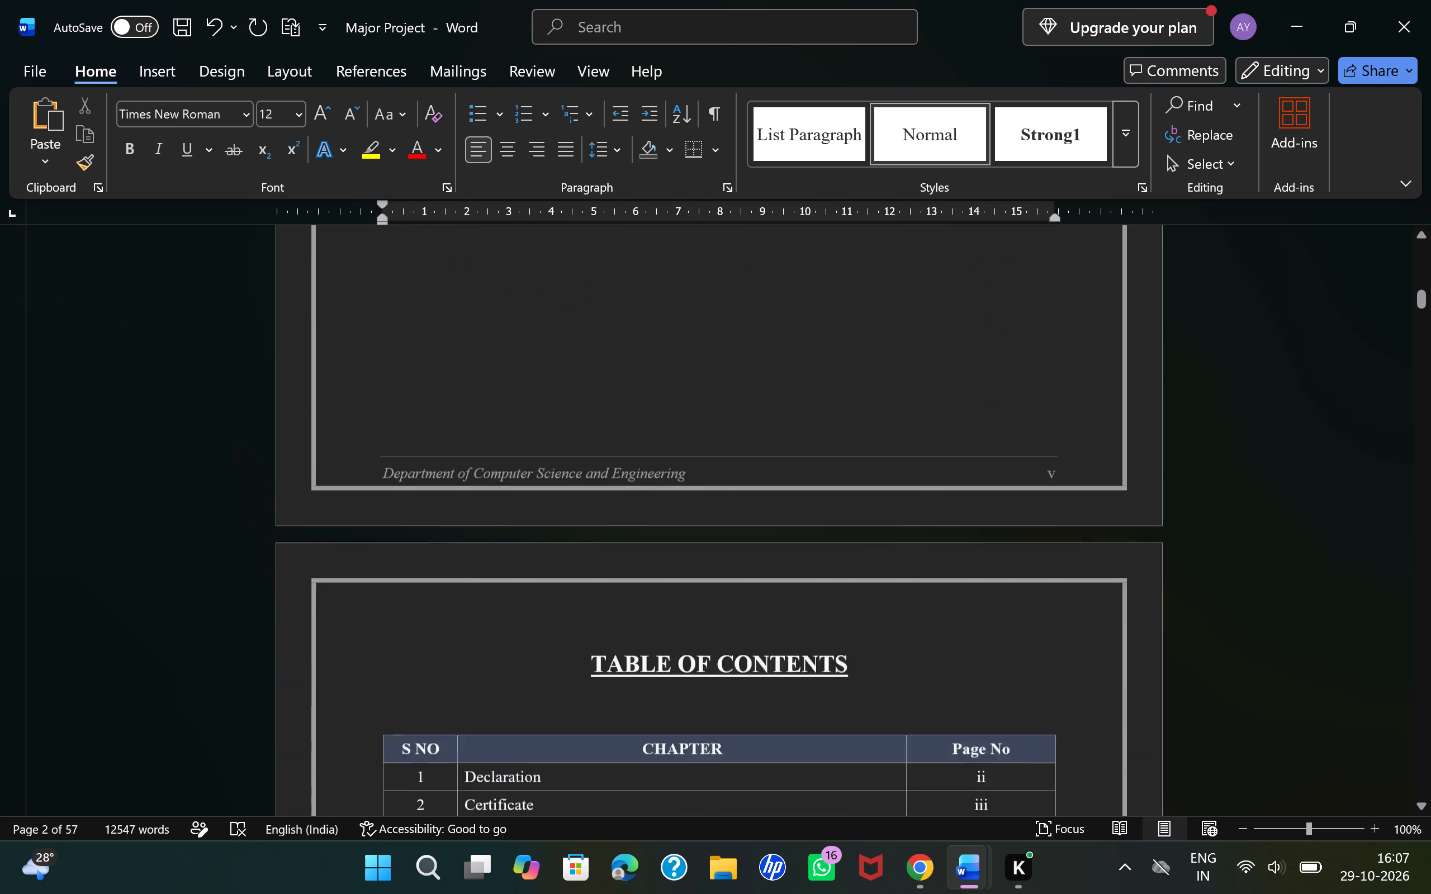
pyautogui.scroll(-2, 931, 669)
pyautogui.scroll(-20, 931, 669)
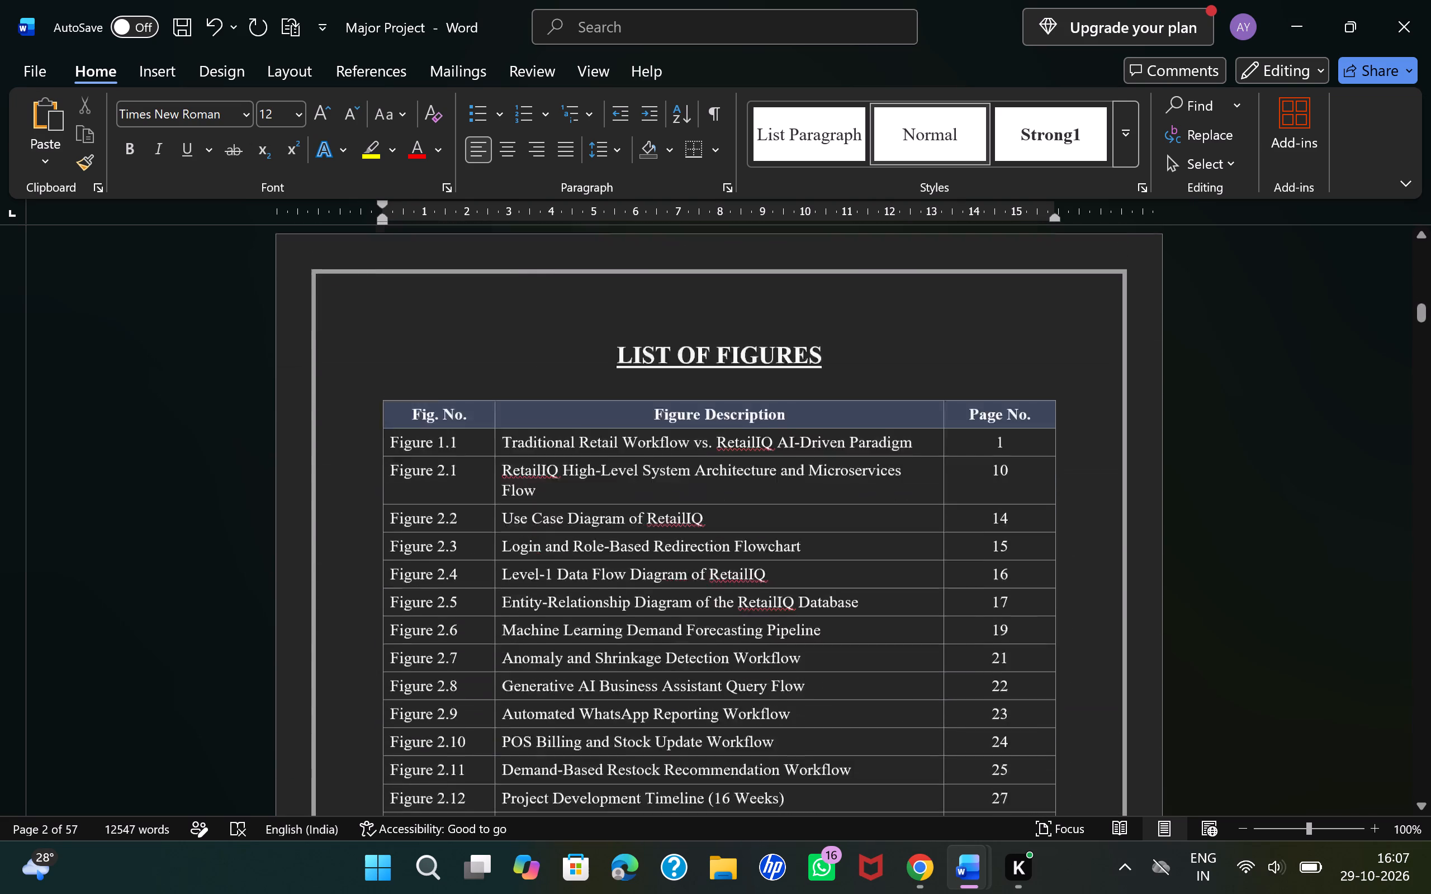
pyautogui.scroll(-11, 931, 669)
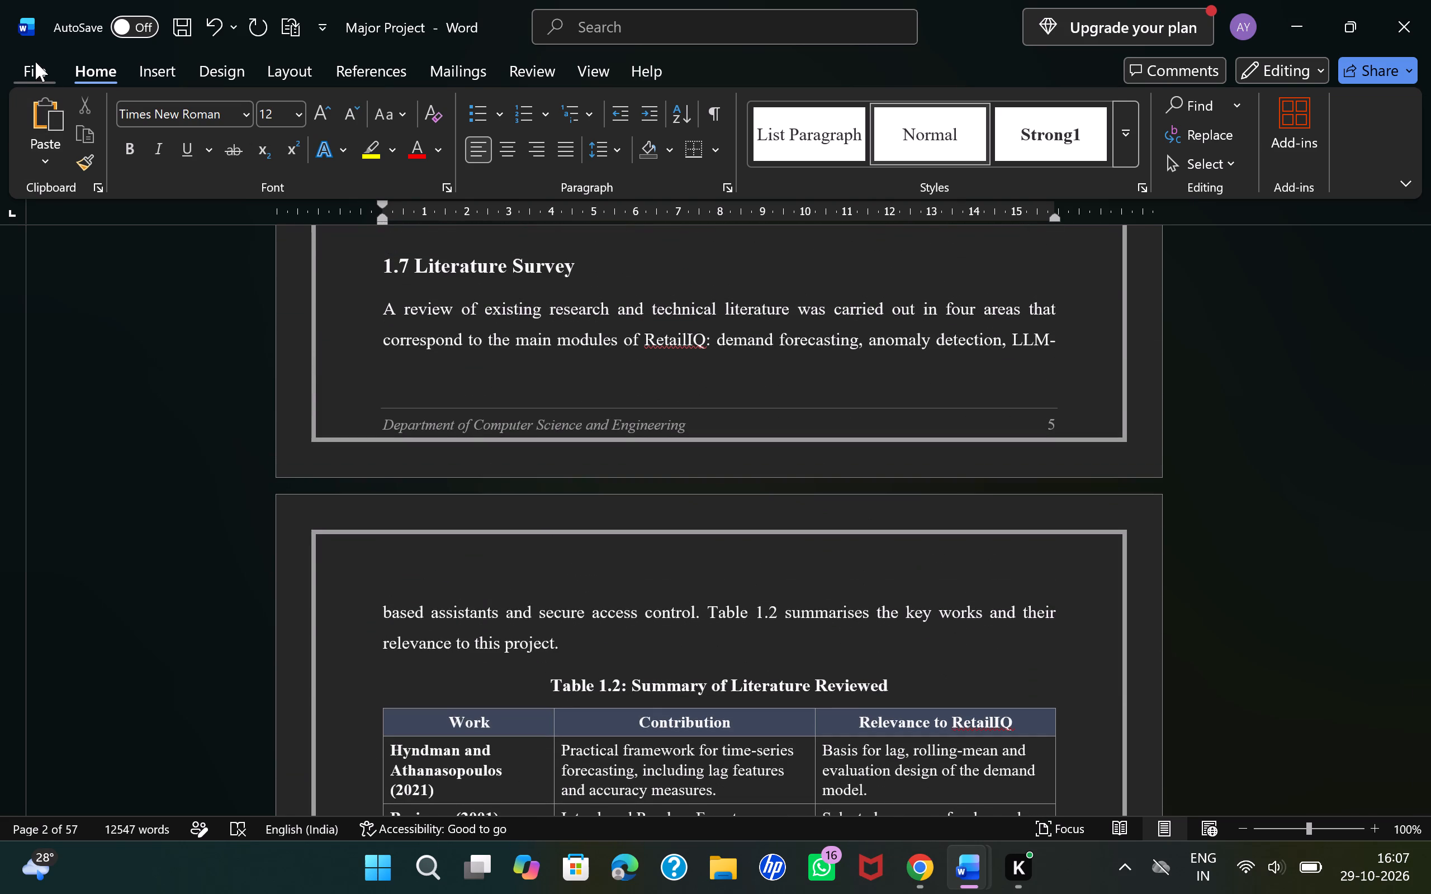
# Save a copy of the report as a Word document named Mini Project in the Downloads folder.
pyautogui.click(35, 61)
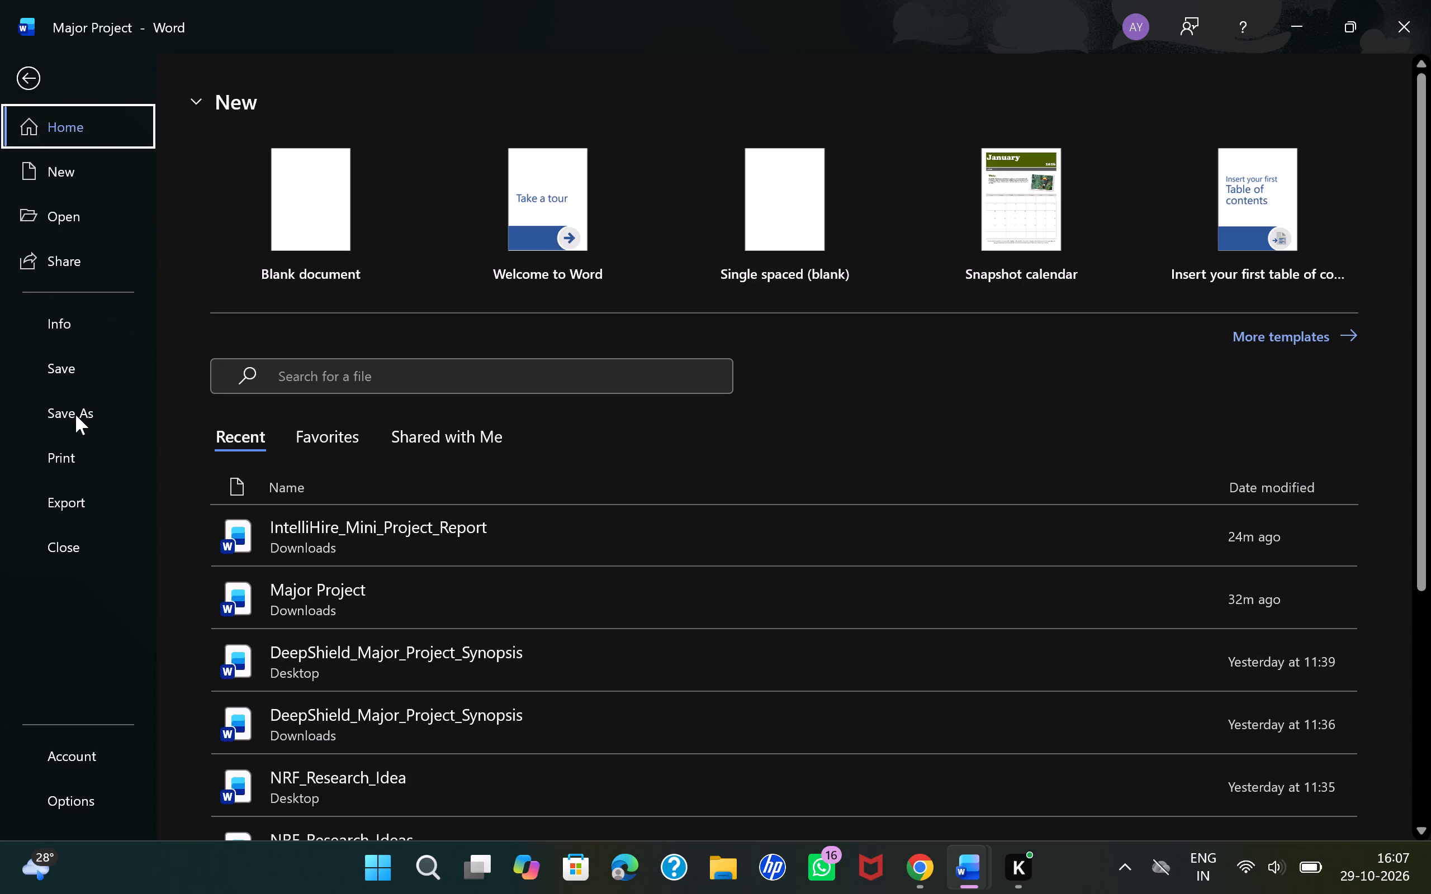
pyautogui.click(75, 415)
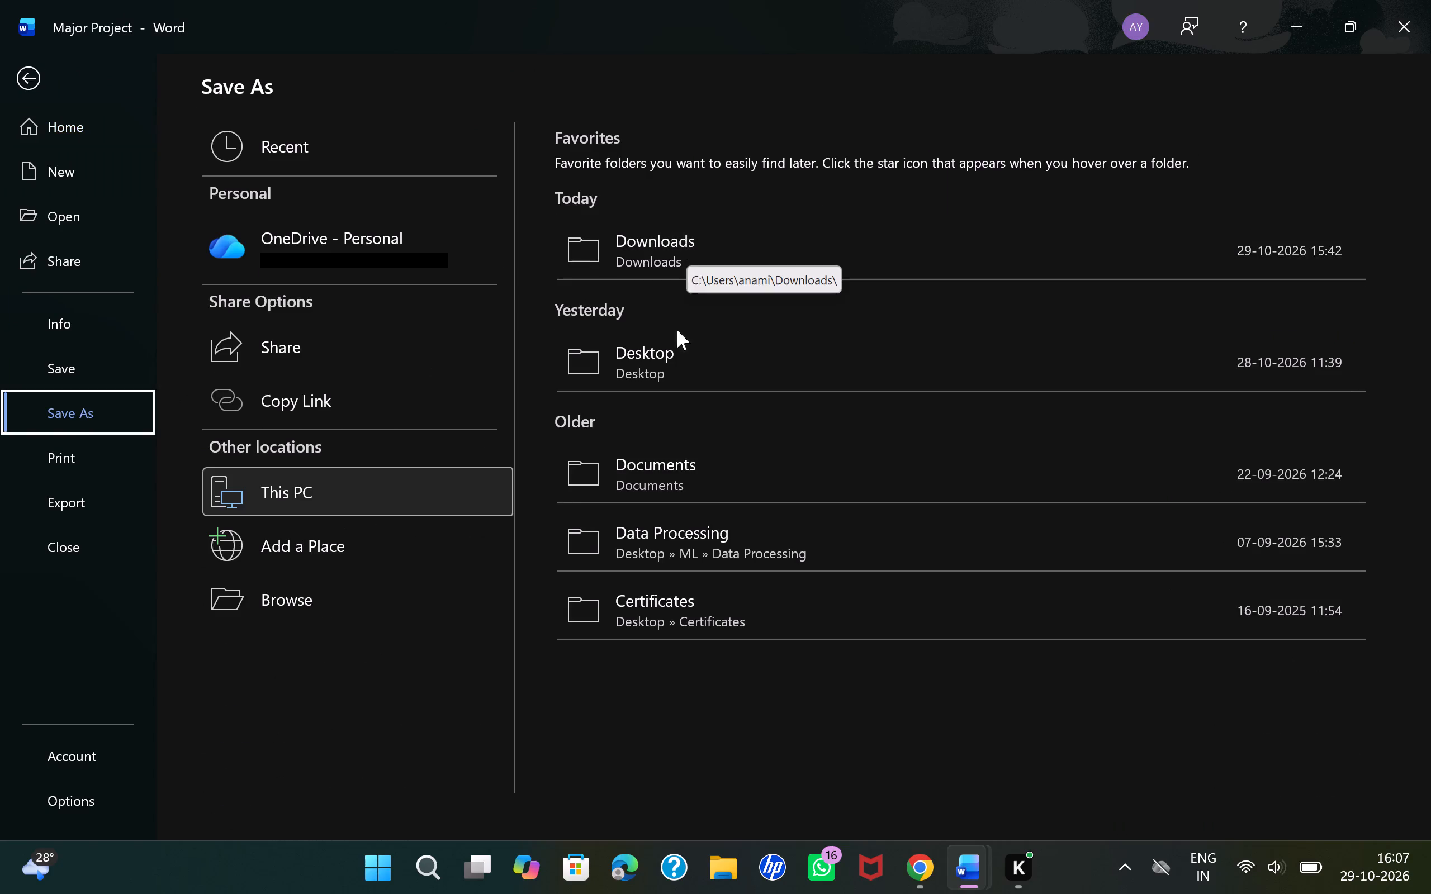
pyautogui.click(696, 245)
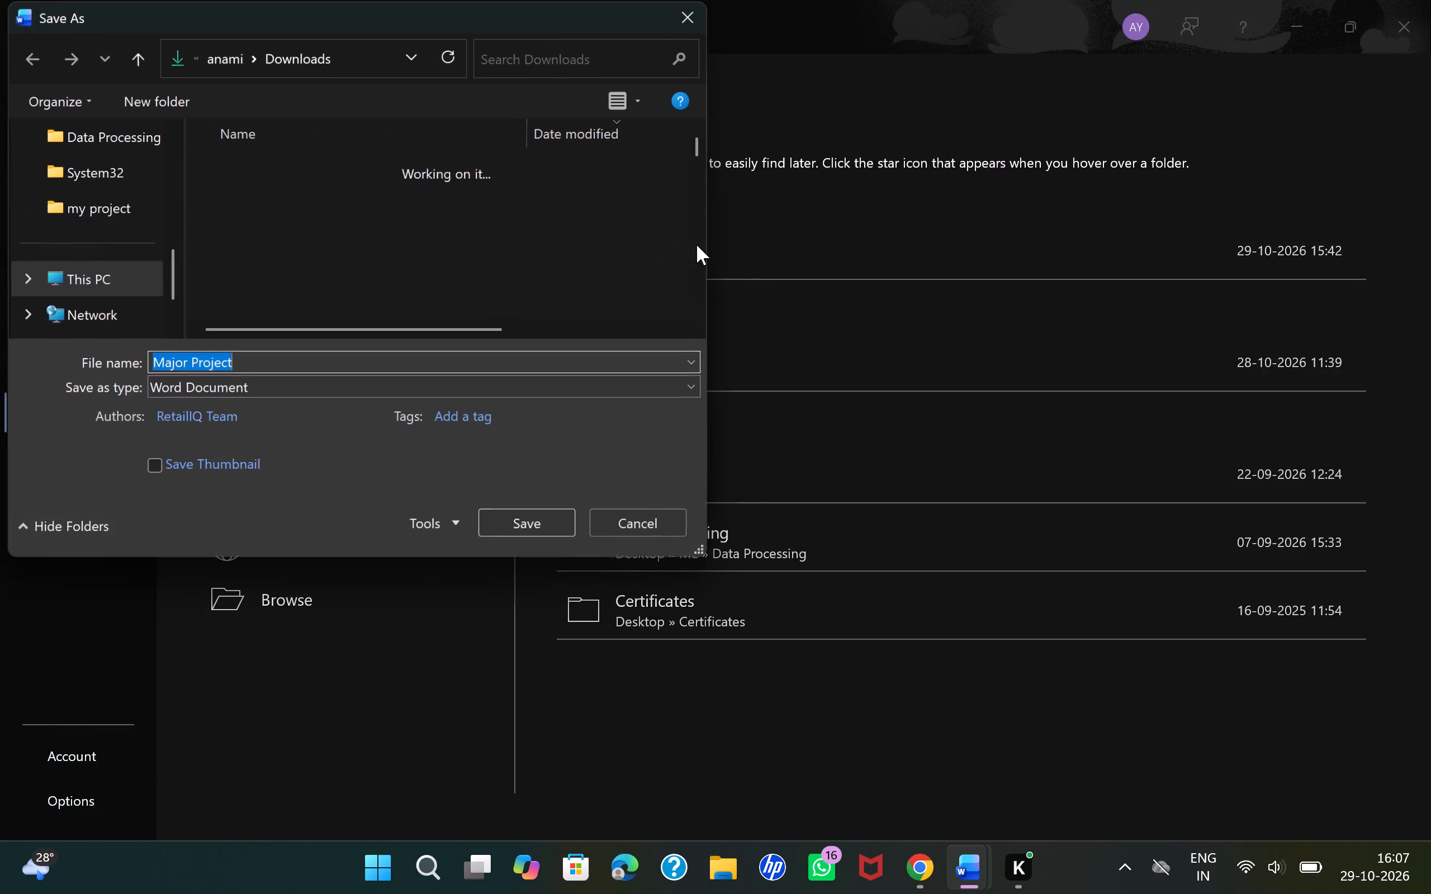
pyautogui.press('Right')
pyautogui.press('BackSpace')
pyautogui.press('BackSpace')
pyautogui.press('BackSpace')
pyautogui.press('BackSpace')
pyautogui.press('BackSpace')
pyautogui.press('BackSpace')
pyautogui.press('BackSpace')
pyautogui.press('BackSpace')
pyautogui.press('BackSpace')
pyautogui.press('BackSpace')
pyautogui.press('BackSpace')
pyautogui.press('BackSpace')
pyautogui.press('BackSpace')
pyautogui.press('BackSpace')
pyautogui.press('BackSpace')
pyautogui.press('BackSpace')
pyautogui.press('BackSpace')
pyautogui.press('BackSpace')
pyautogui.press('BackSpace')
pyautogui.press('BackSpace')
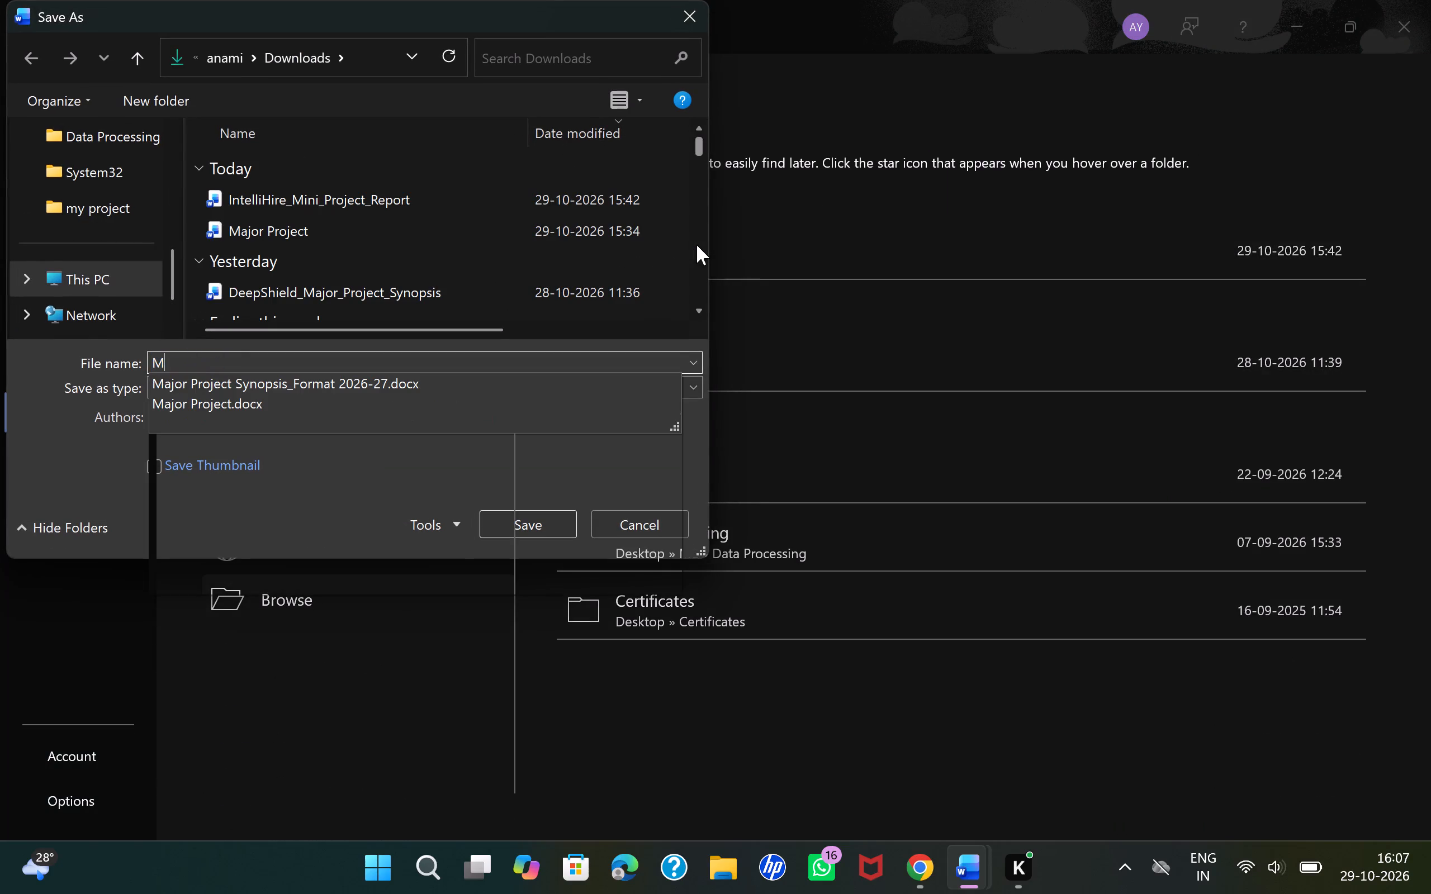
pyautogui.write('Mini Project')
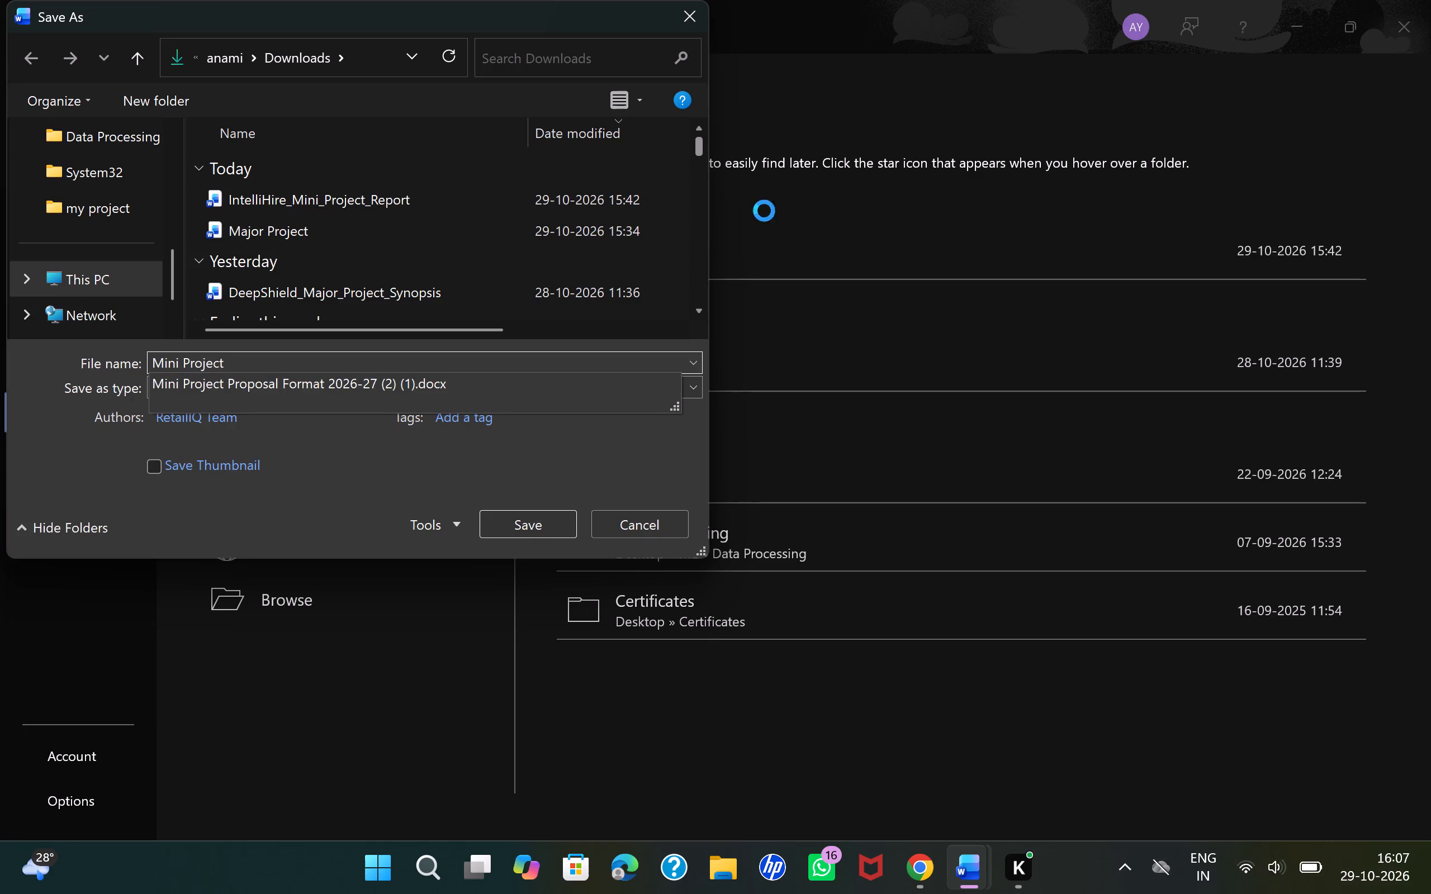
pyautogui.click(541, 518)
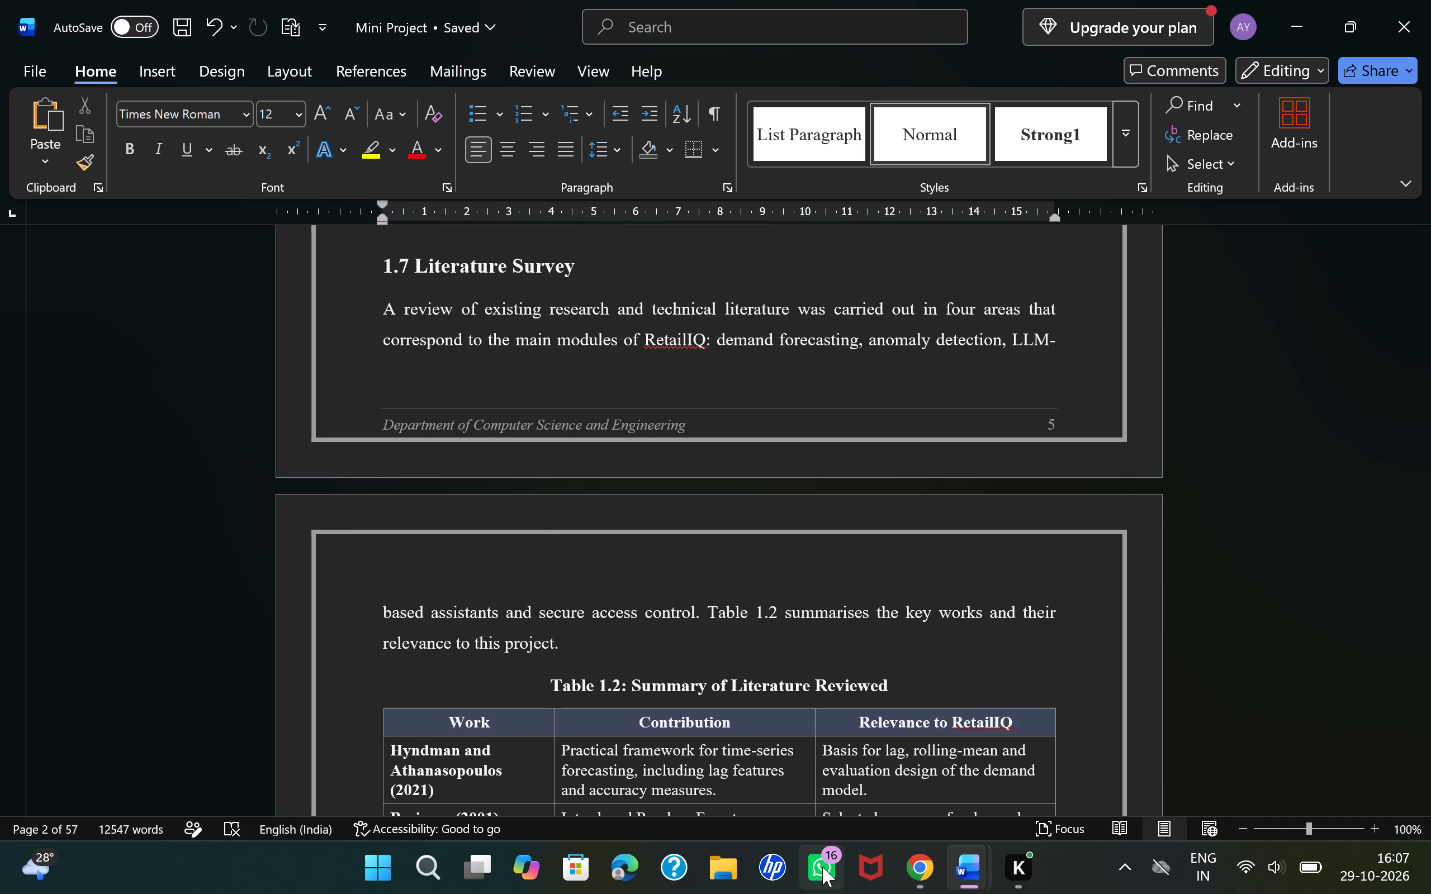
# Share the Mini Project document from the Downloads folder in File Explorer through WhatsApp.
pyautogui.click(726, 881)
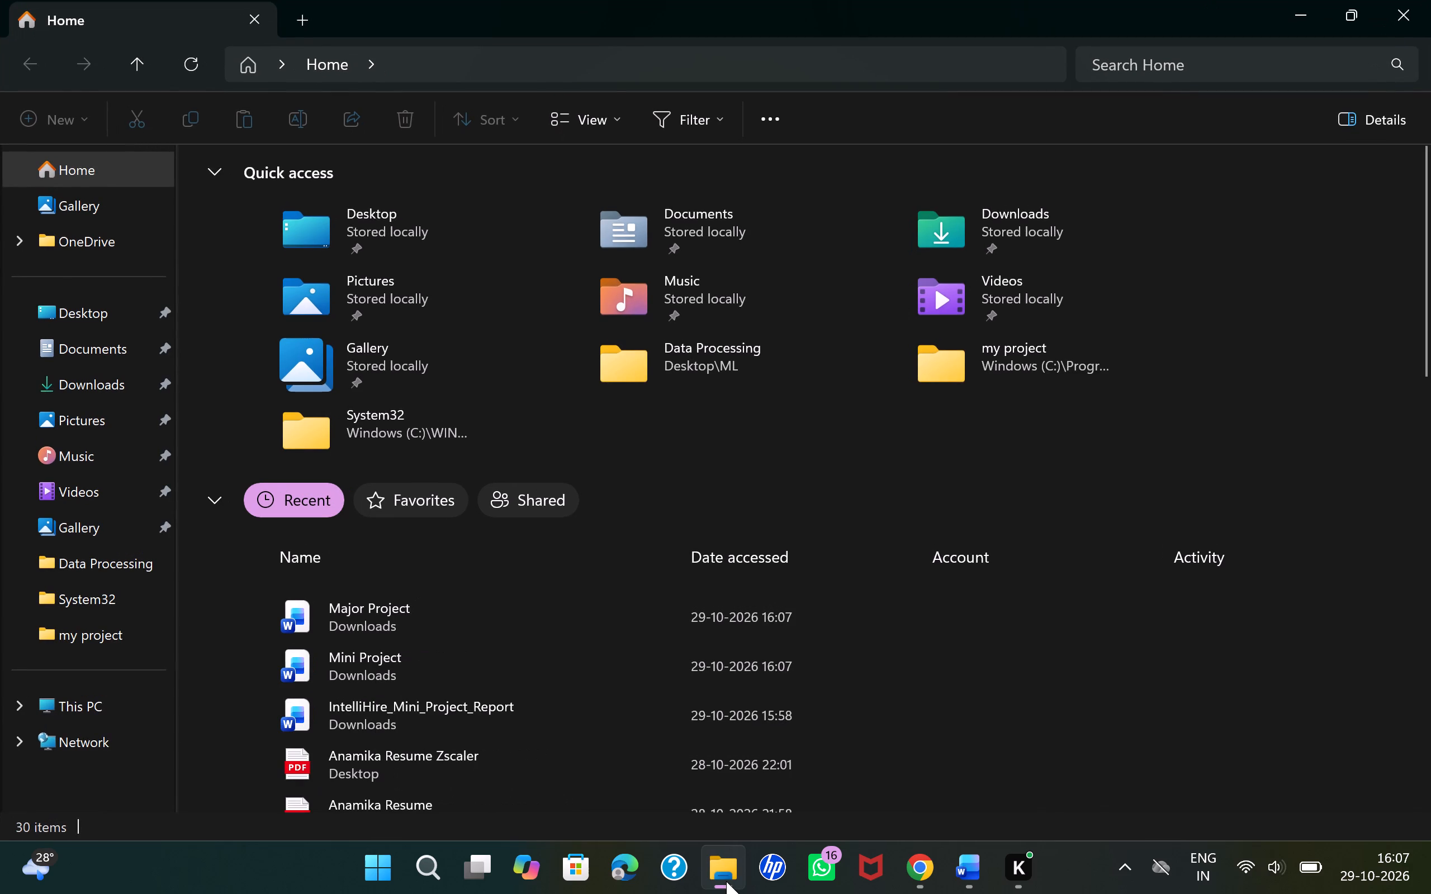
pyautogui.click(89, 383)
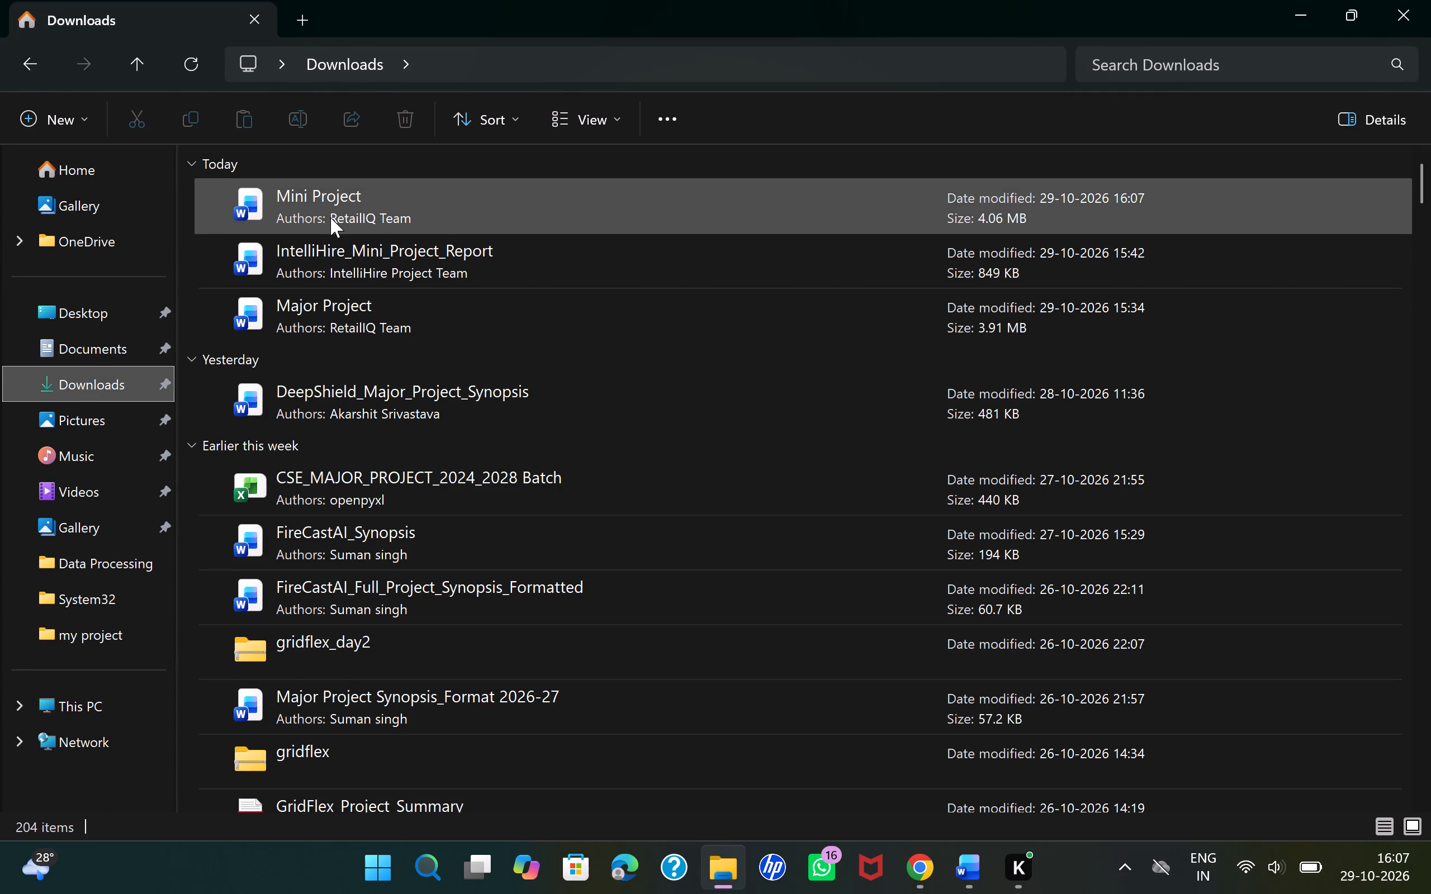
pyautogui.rightClick(330, 217)
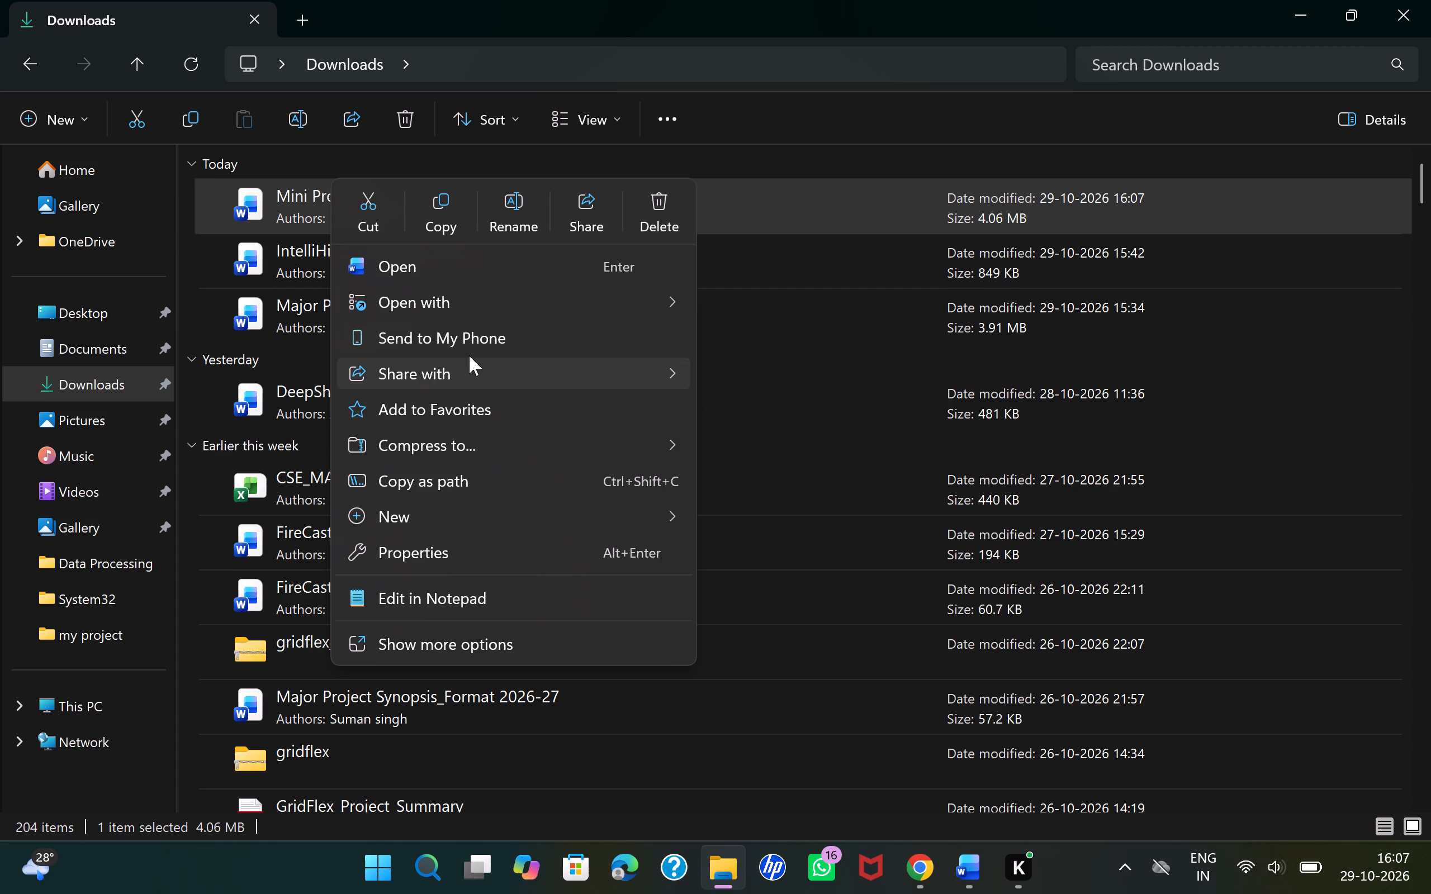
pyautogui.click(747, 374)
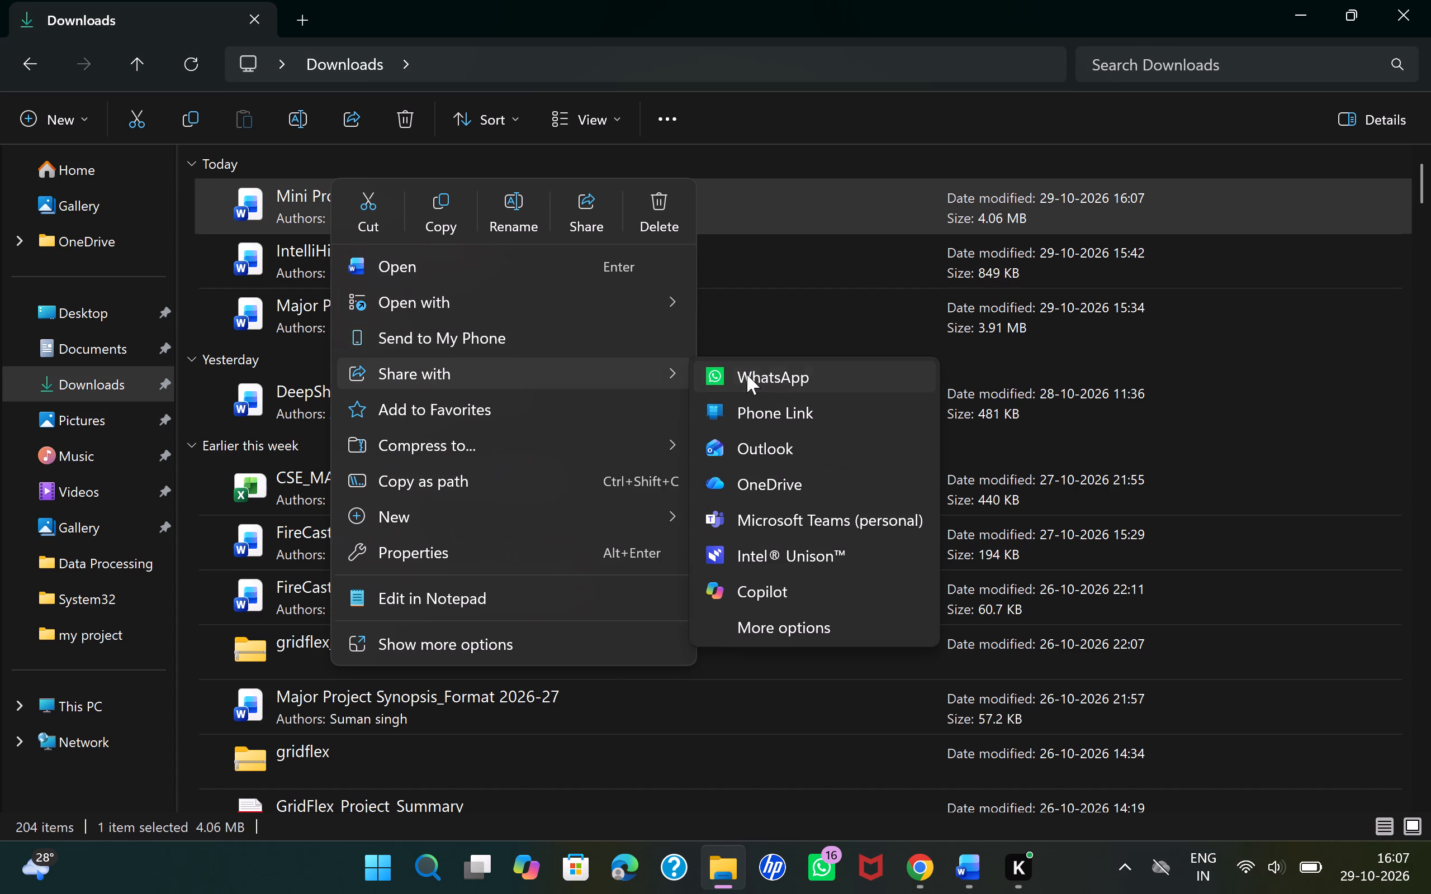
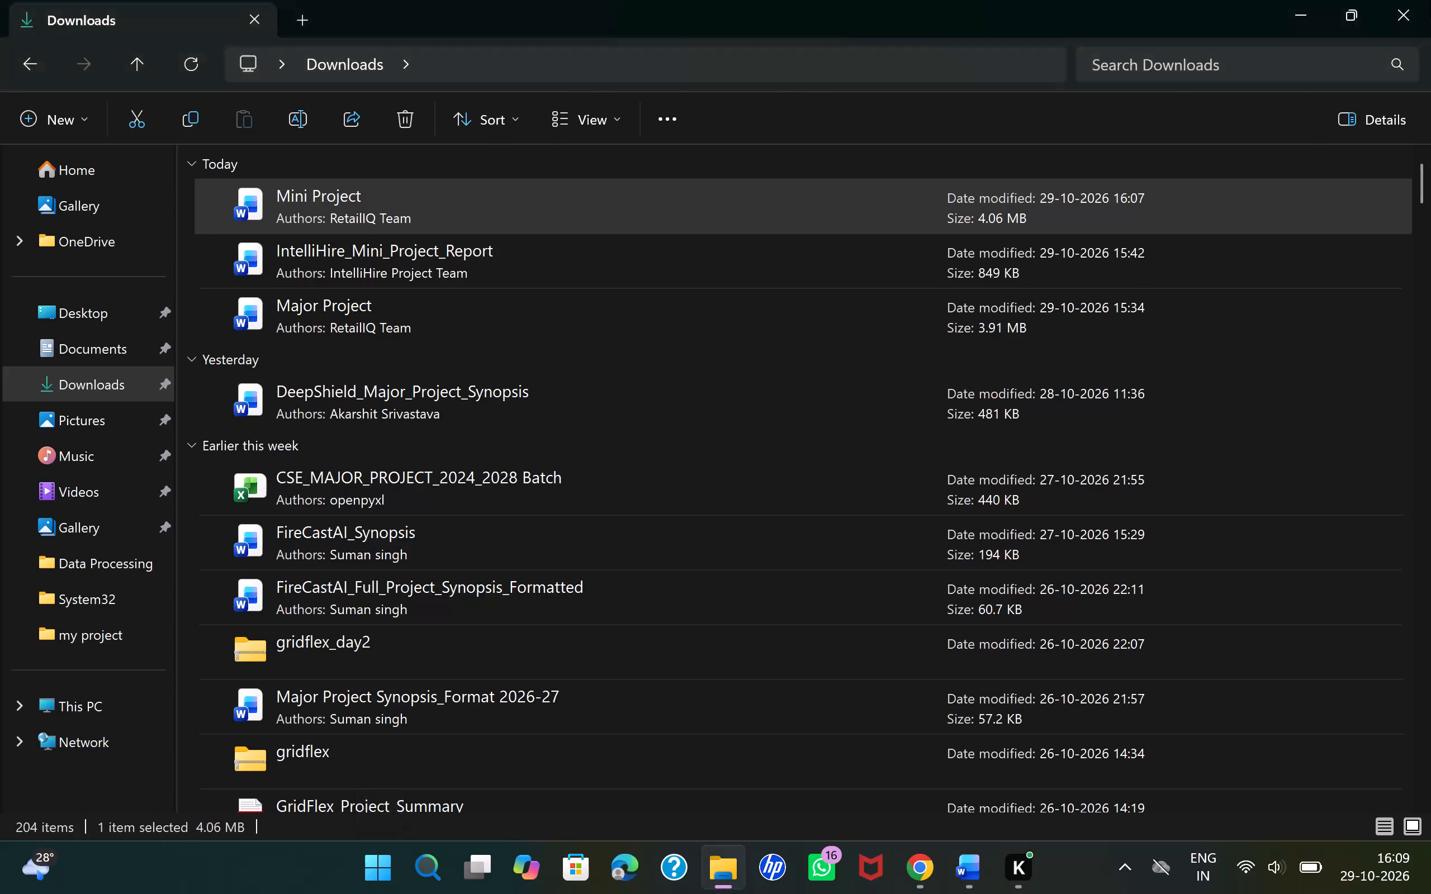
# Close the Mini Project document in Word.
pyautogui.scroll(10, 951, 411)
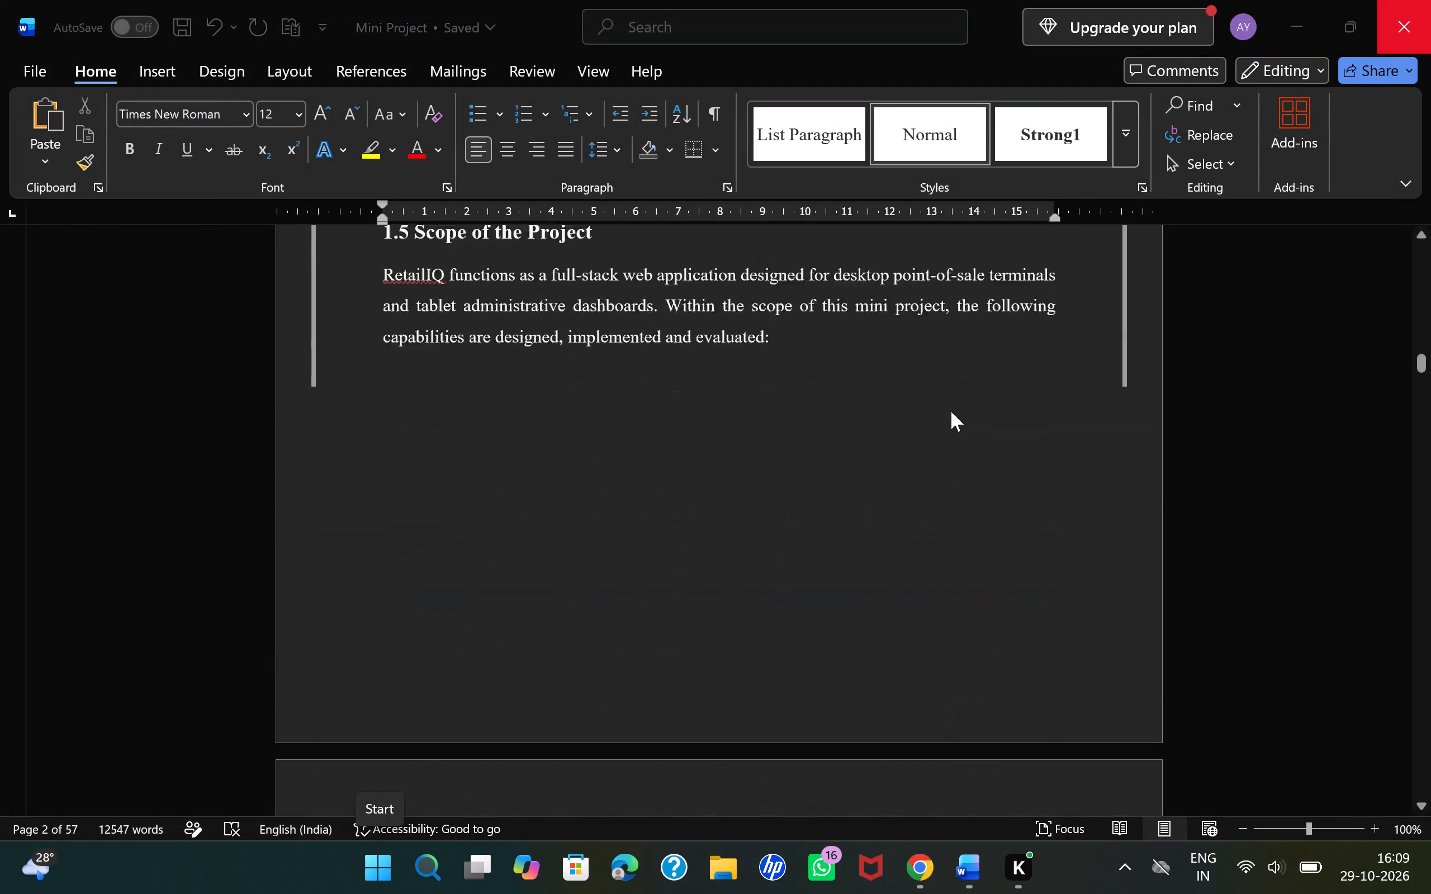
pyautogui.click(1430, 0)
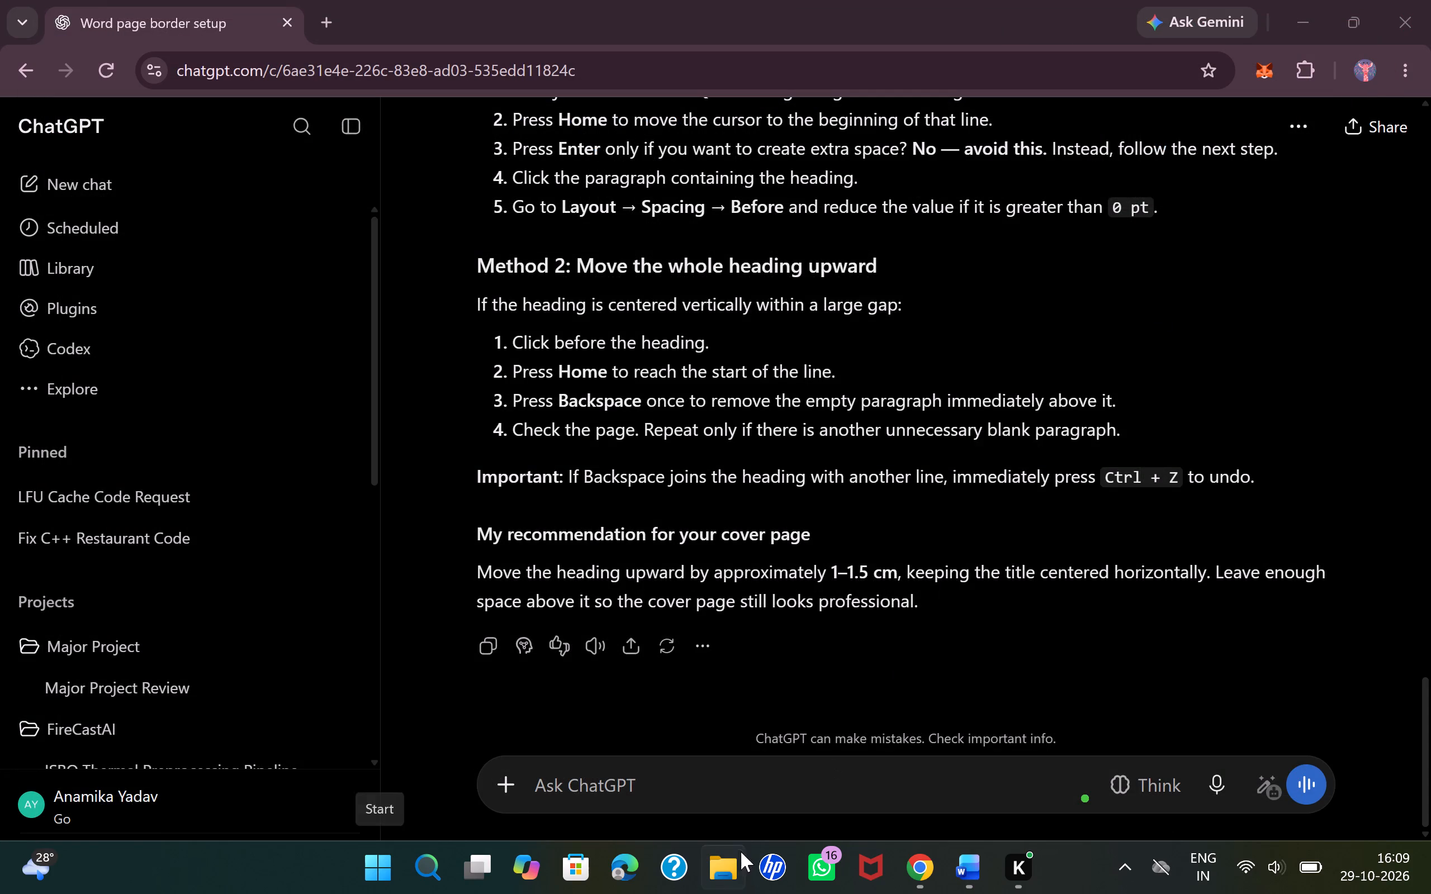
# Delete the Major Project document from the Downloads folder in File Explorer.
pyautogui.click(725, 859)
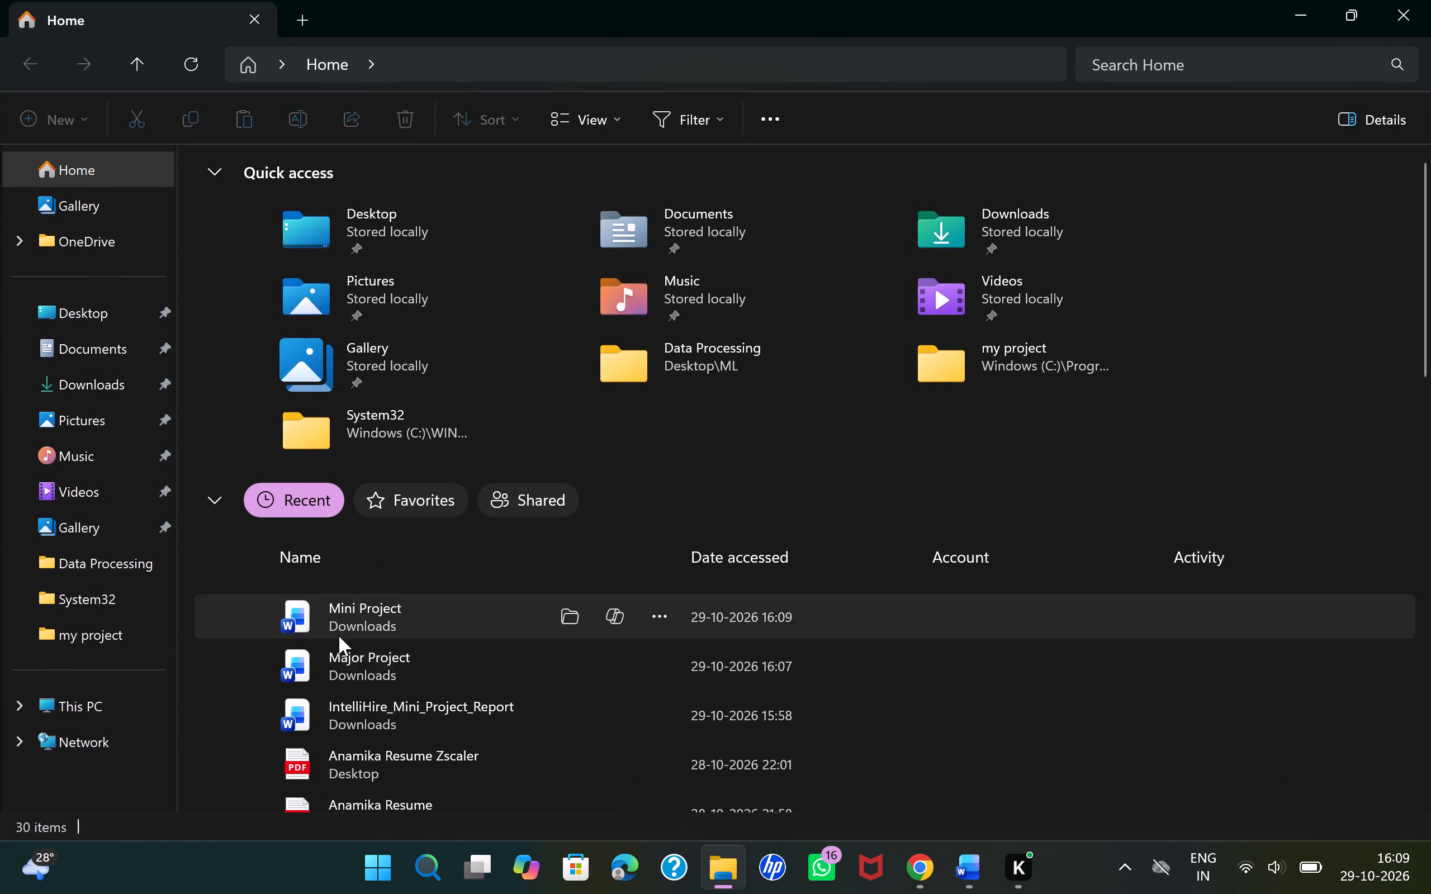
pyautogui.click(120, 353)
pyautogui.click(114, 399)
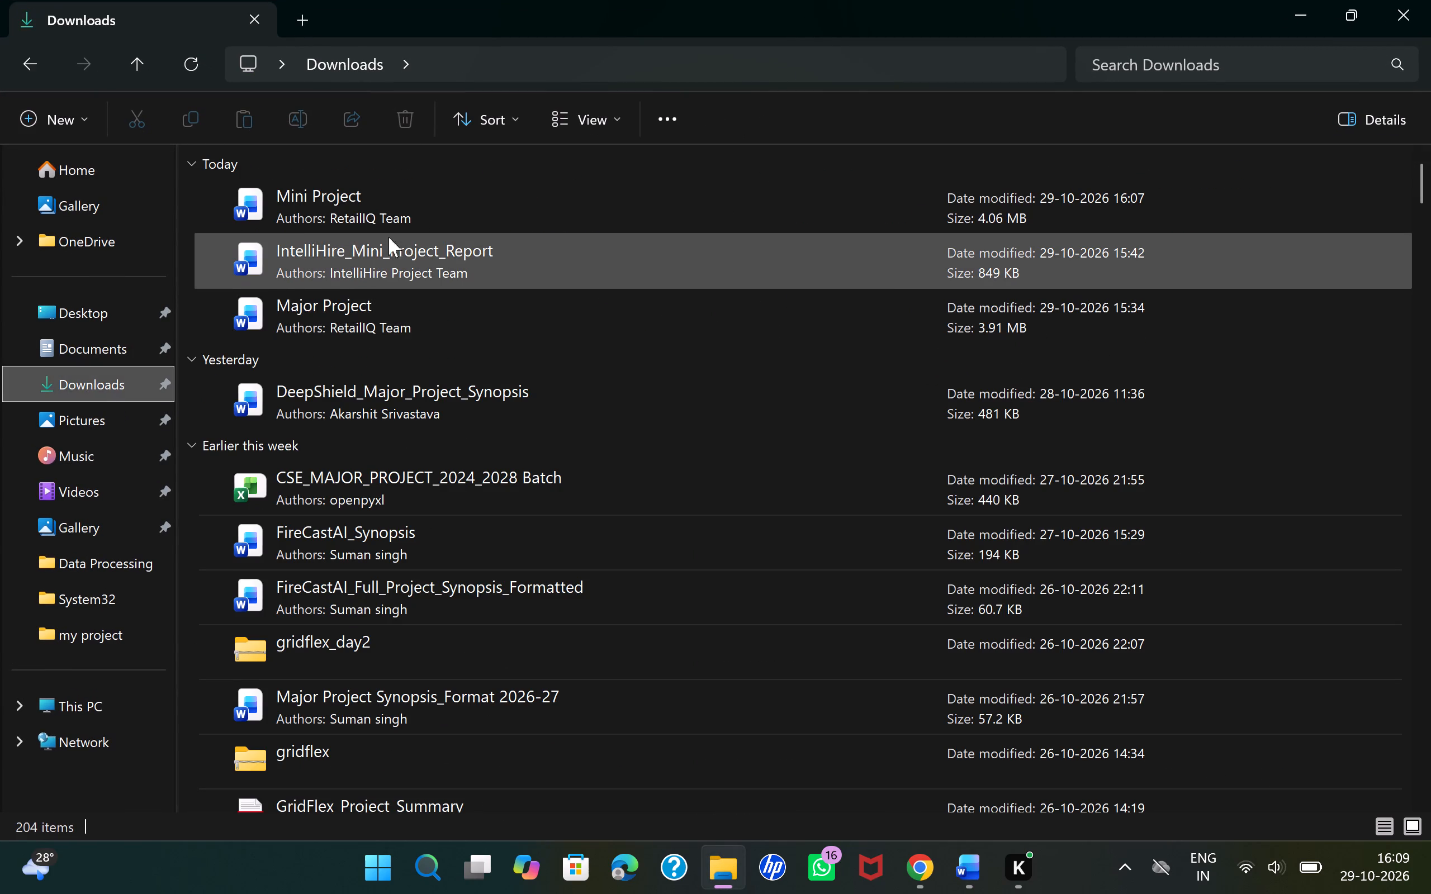
pyautogui.rightClick(402, 314)
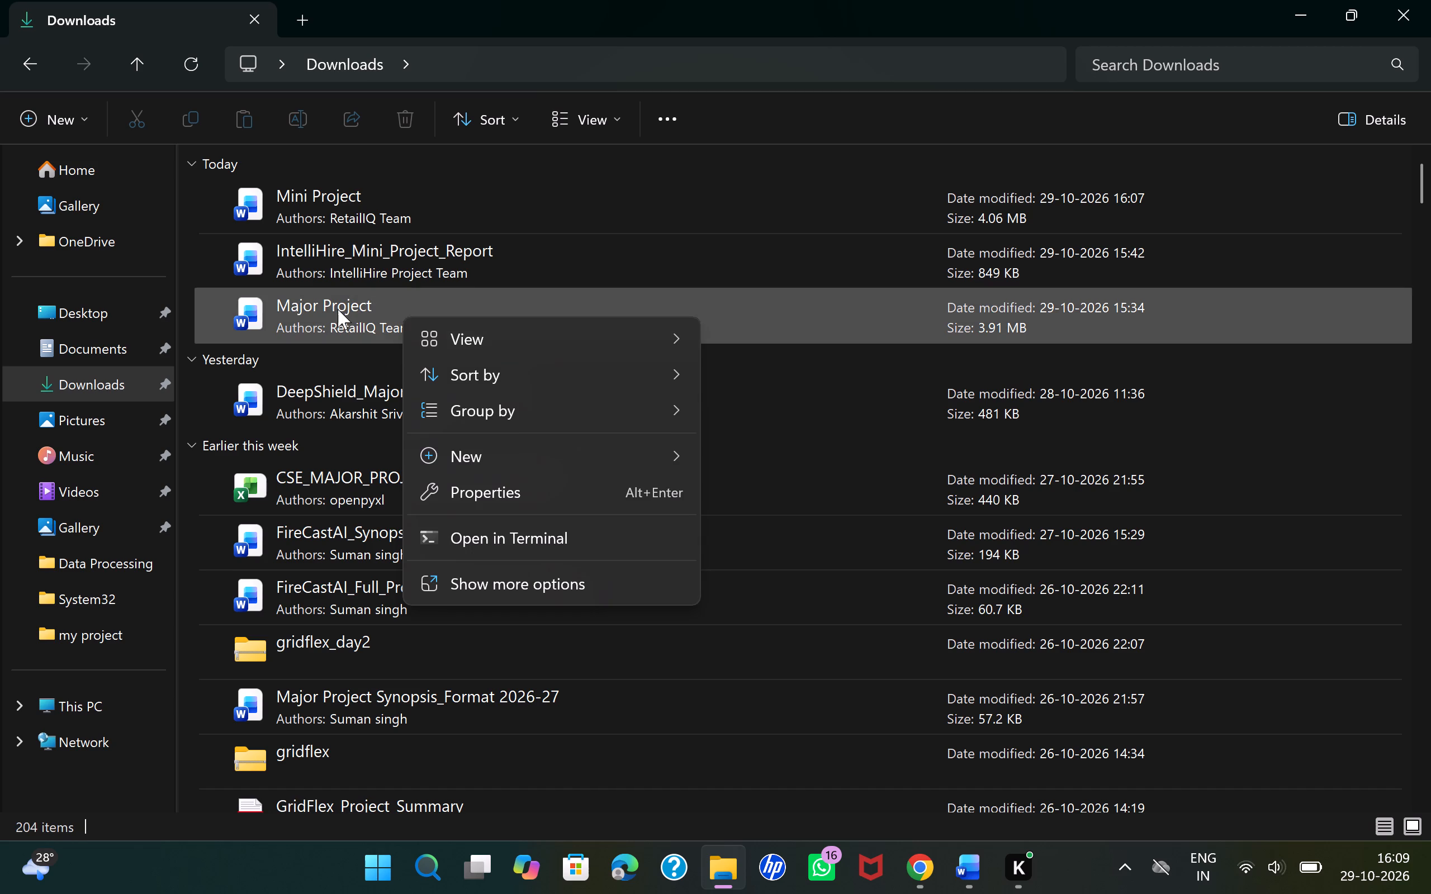
pyautogui.rightClick(338, 309)
pyautogui.click(647, 219)
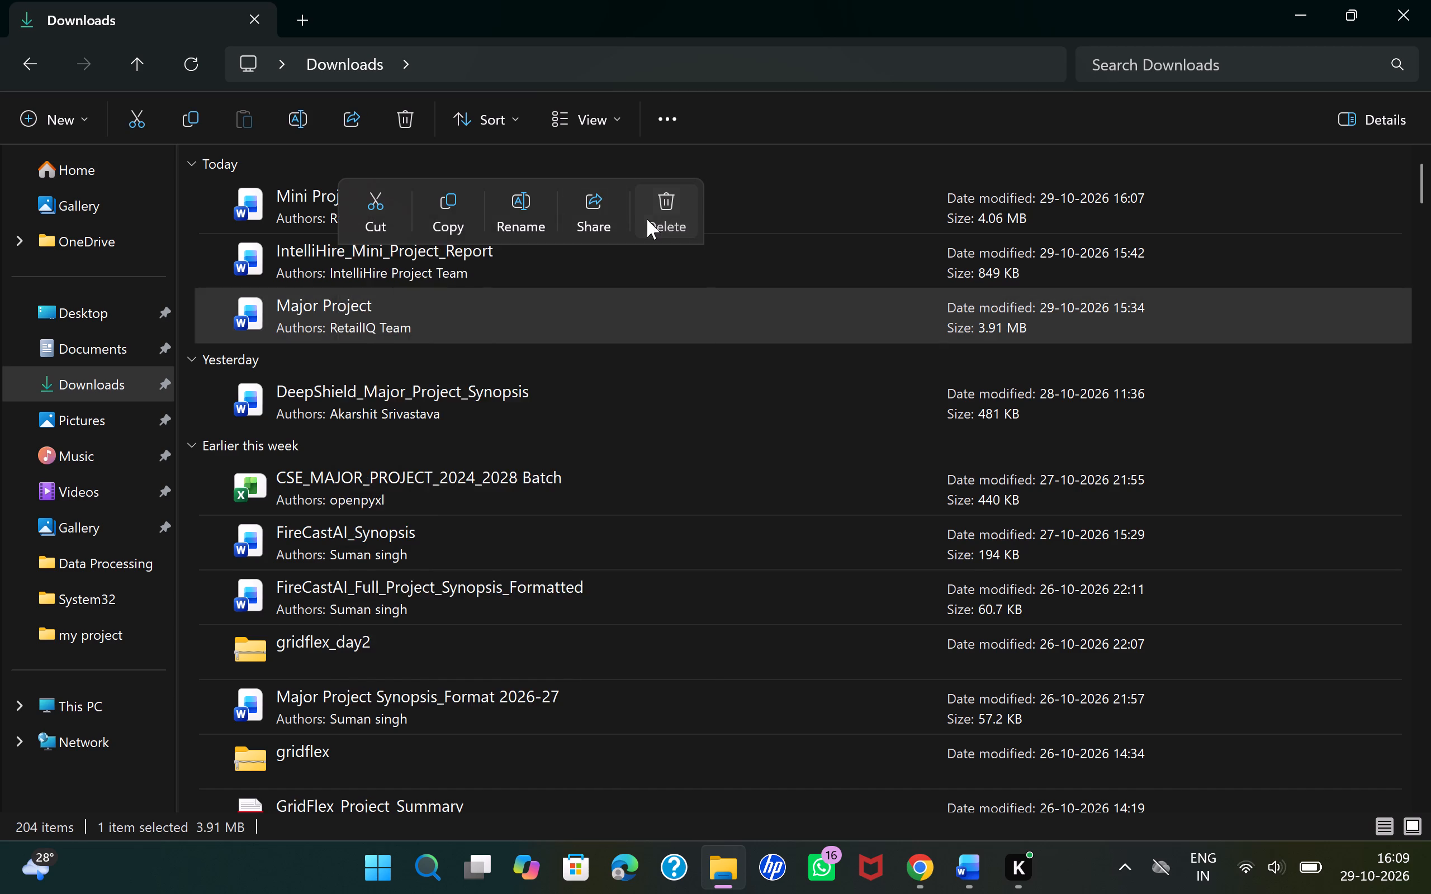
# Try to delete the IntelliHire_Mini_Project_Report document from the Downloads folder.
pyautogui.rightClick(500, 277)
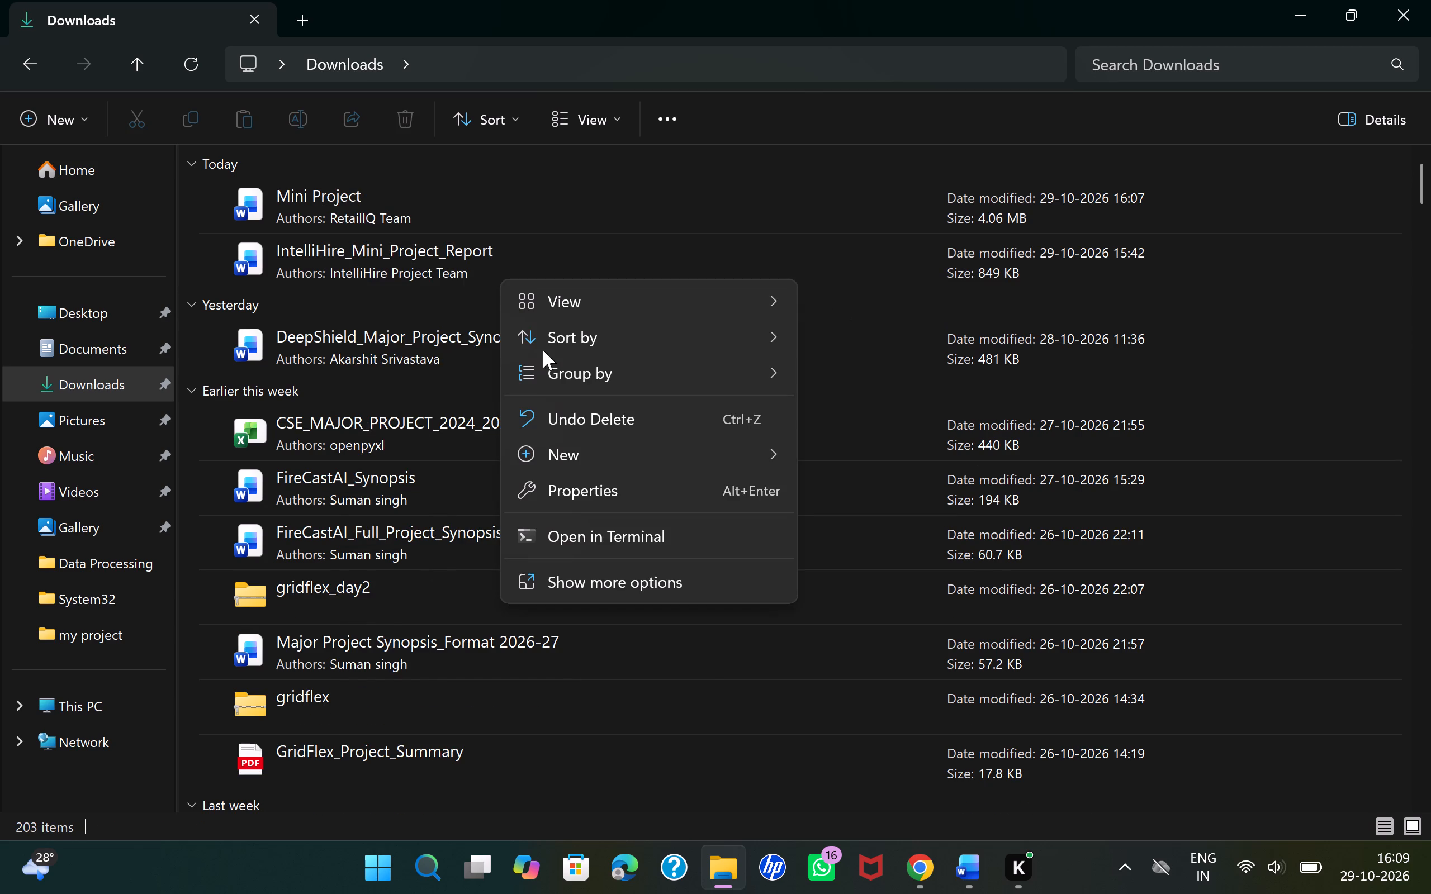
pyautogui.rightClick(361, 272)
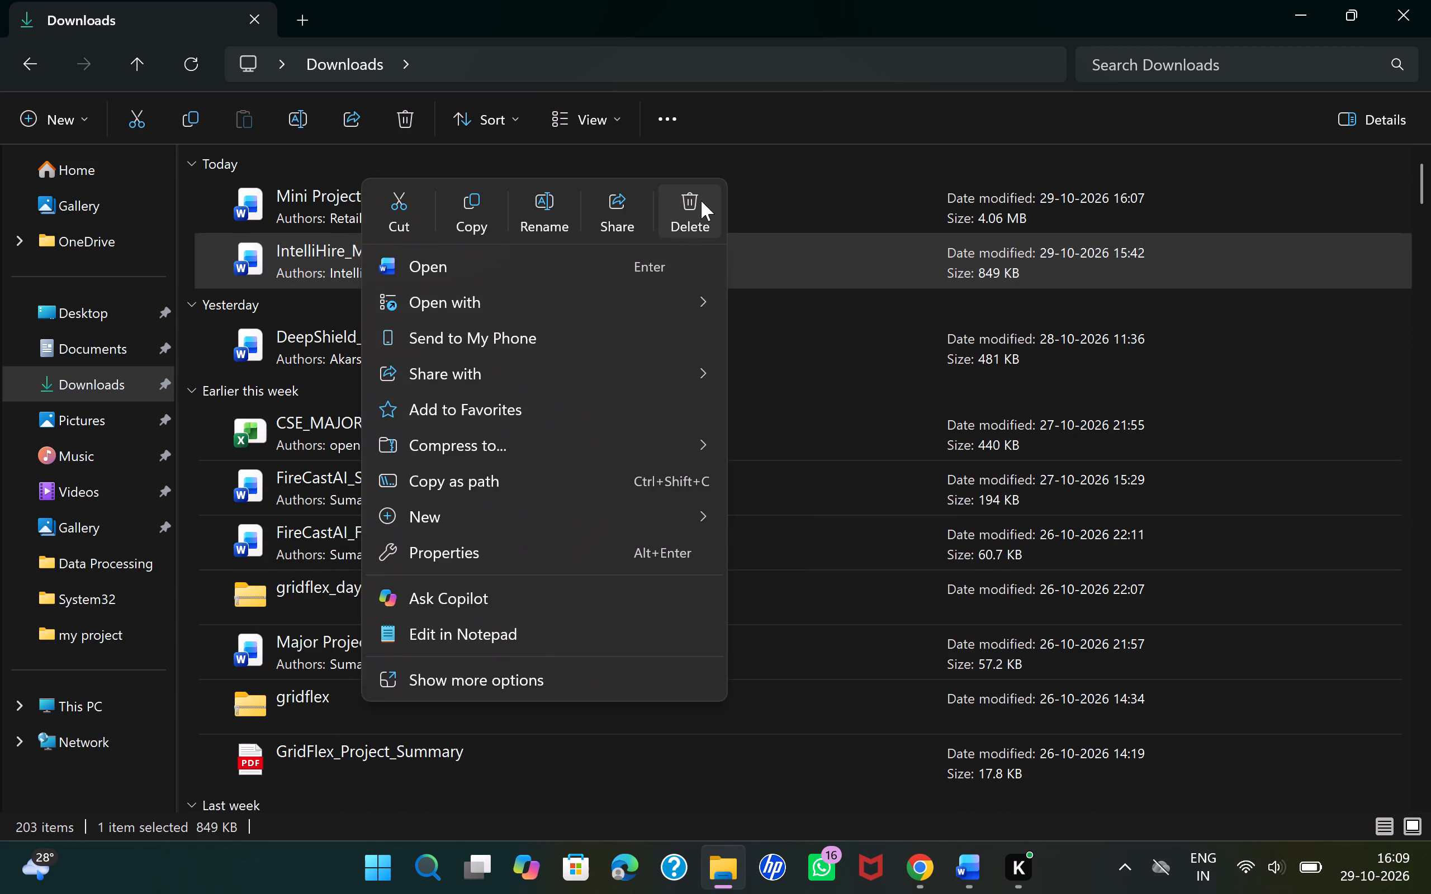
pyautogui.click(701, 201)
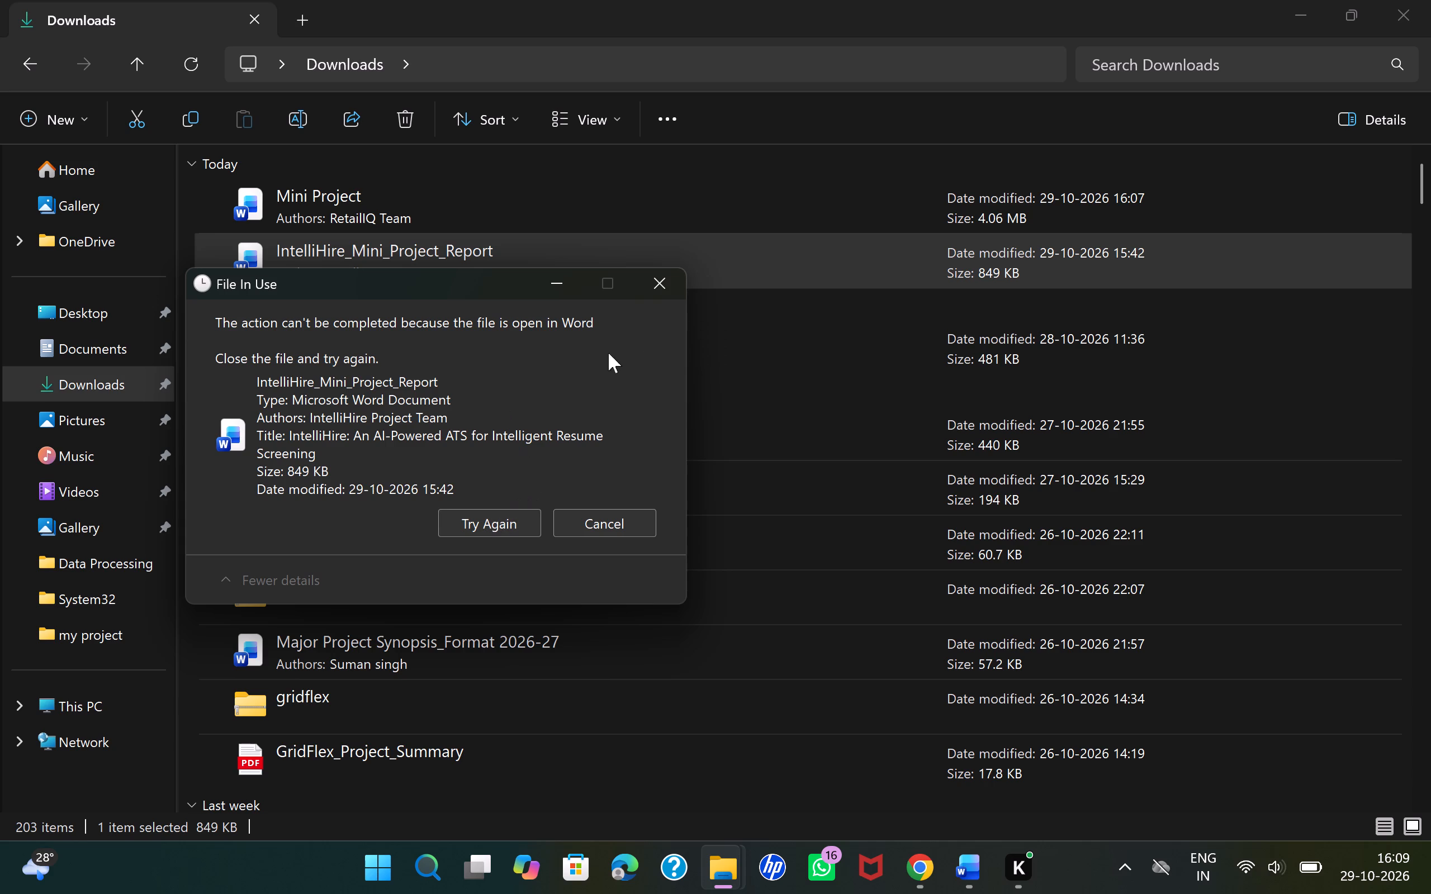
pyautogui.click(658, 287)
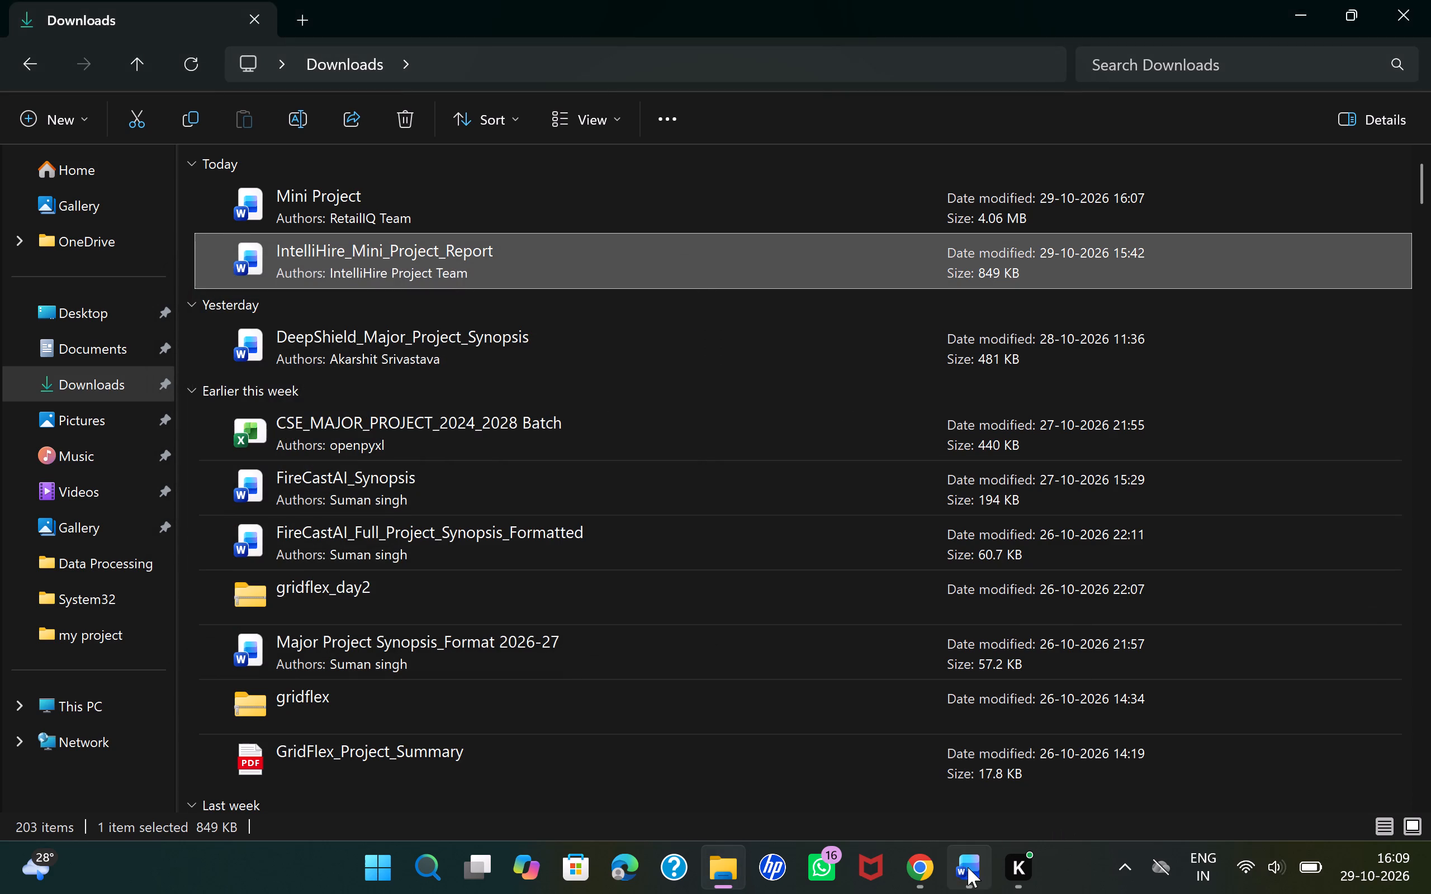
# Switch to Word and close the IntelliHire_Mini_Project_Report document without saving its changes.
pyautogui.click(968, 867)
pyautogui.click(1430, 0)
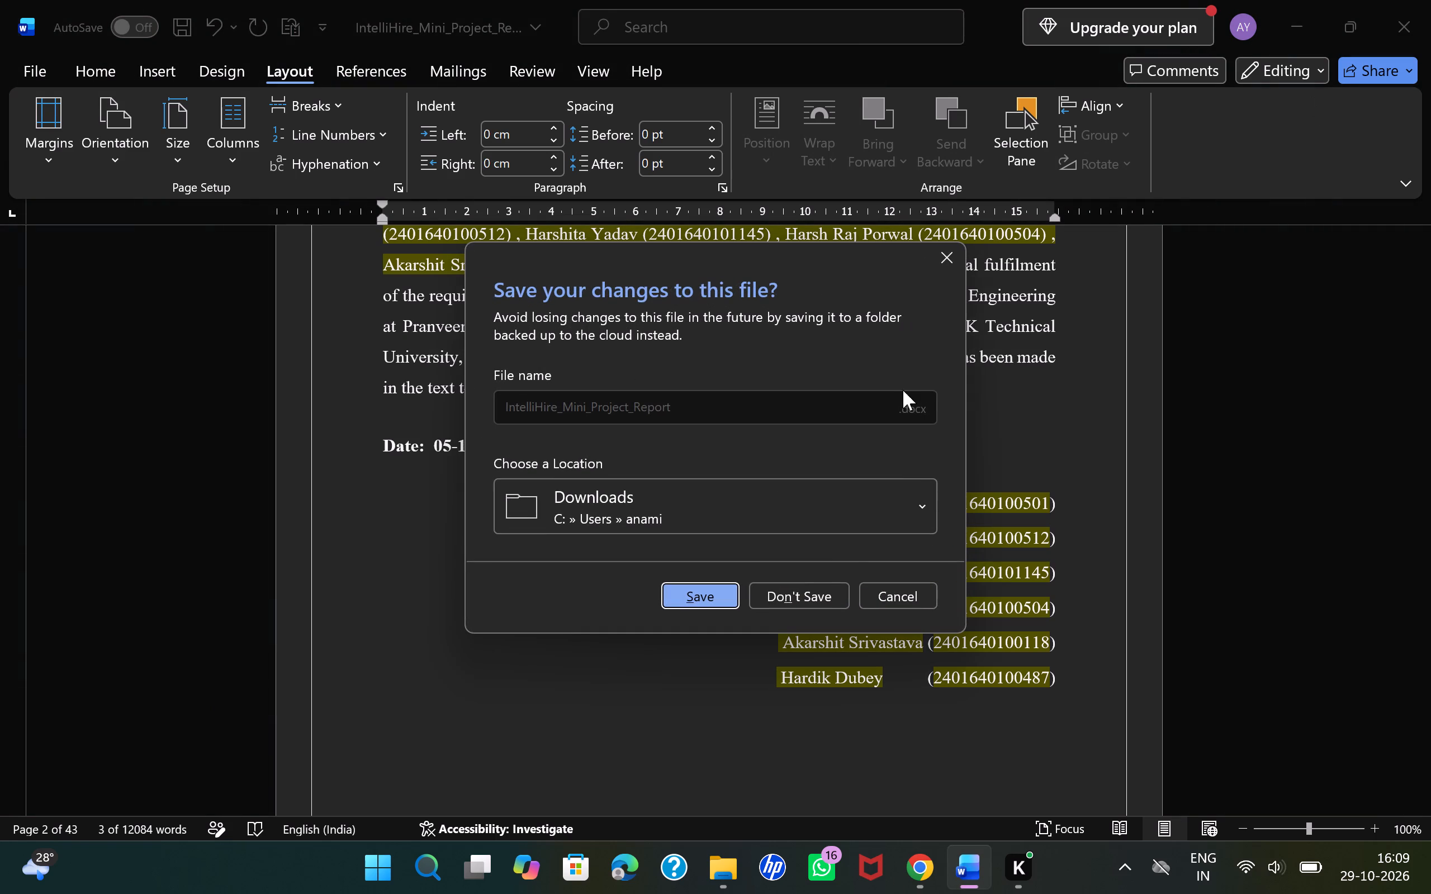
pyautogui.click(799, 582)
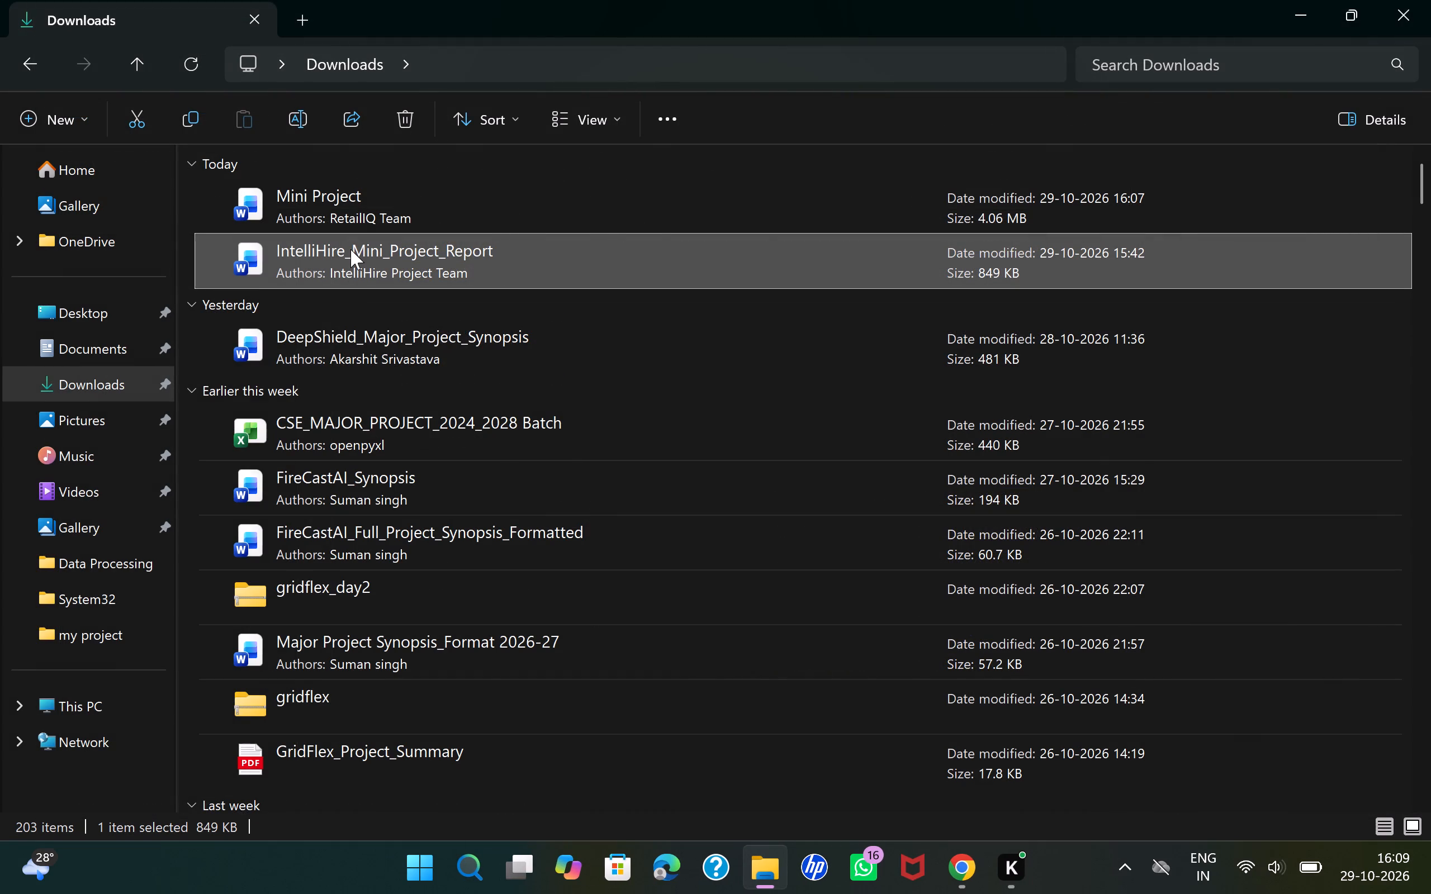
# Delete the IntelliHire_Mini_Project_Report document from the Downloads folder in File Explorer.
pyautogui.rightClick(350, 249)
pyautogui.click(674, 212)
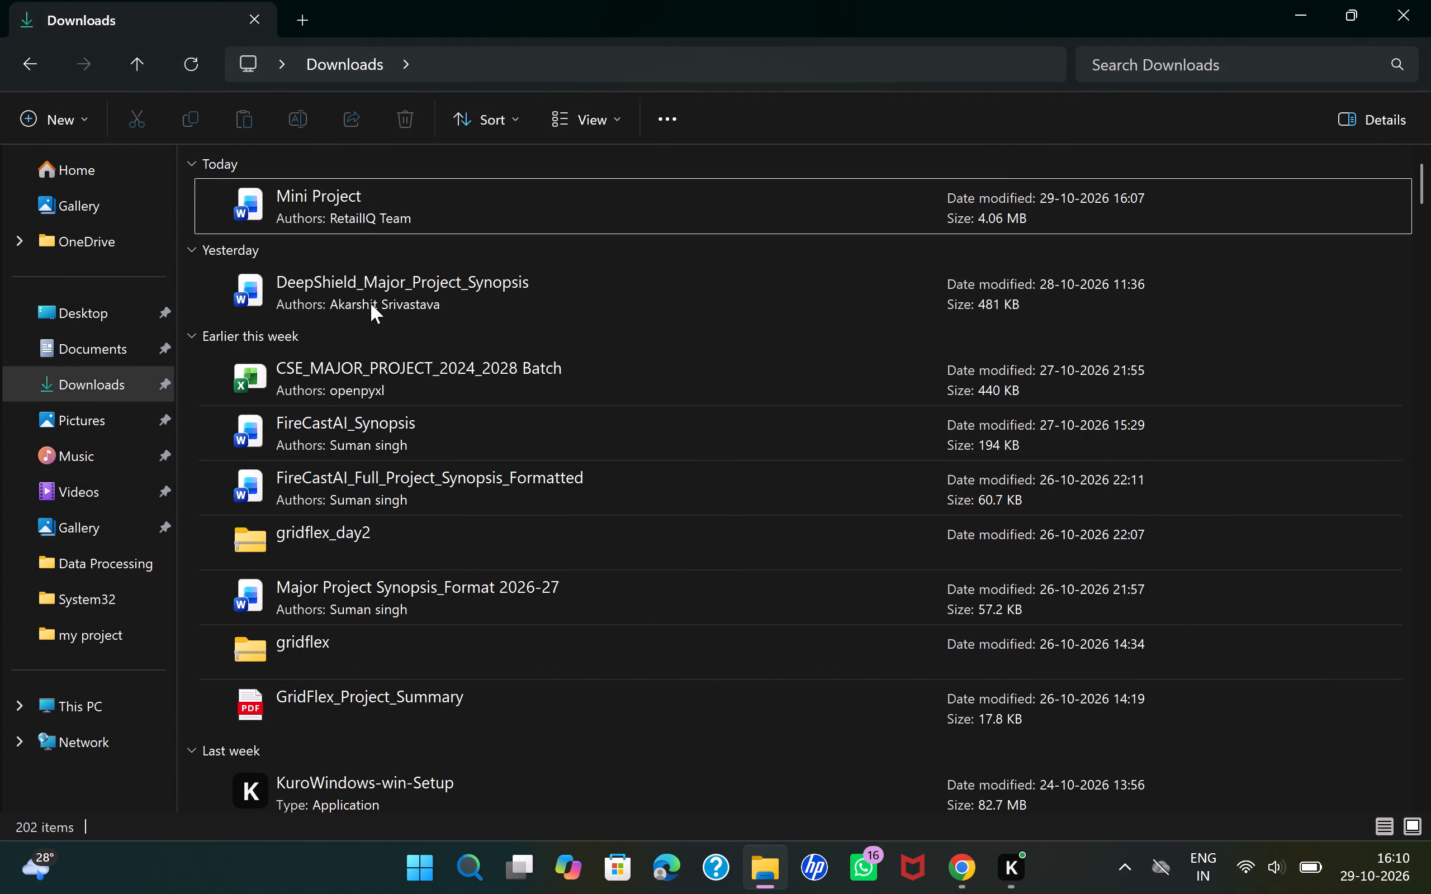
# Delete the DeepShield_Major_Project_Synopsis document from the Downloads folder.
pyautogui.rightClick(371, 303)
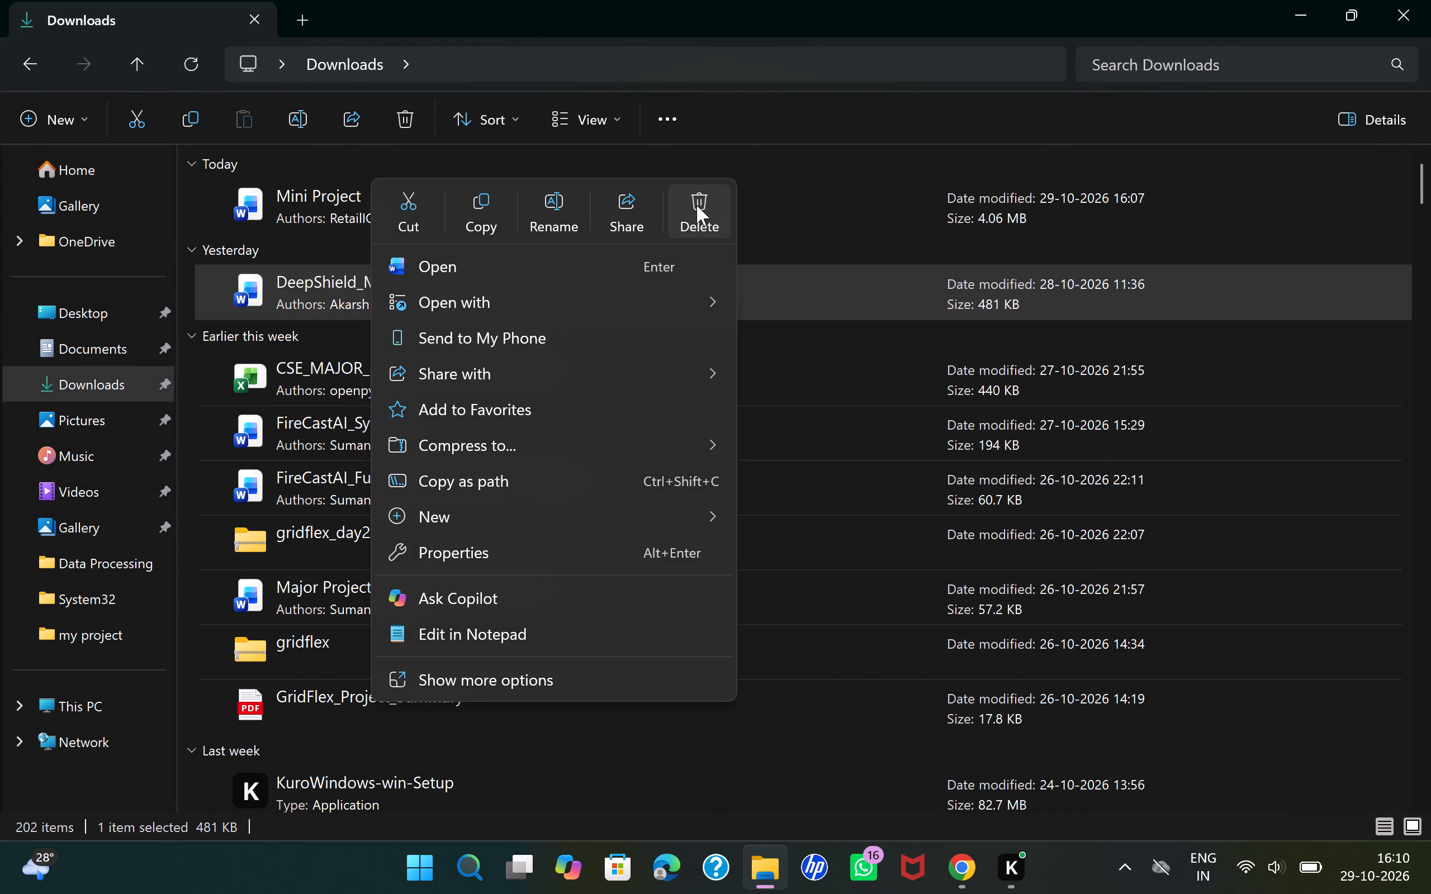
pyautogui.click(821, 204)
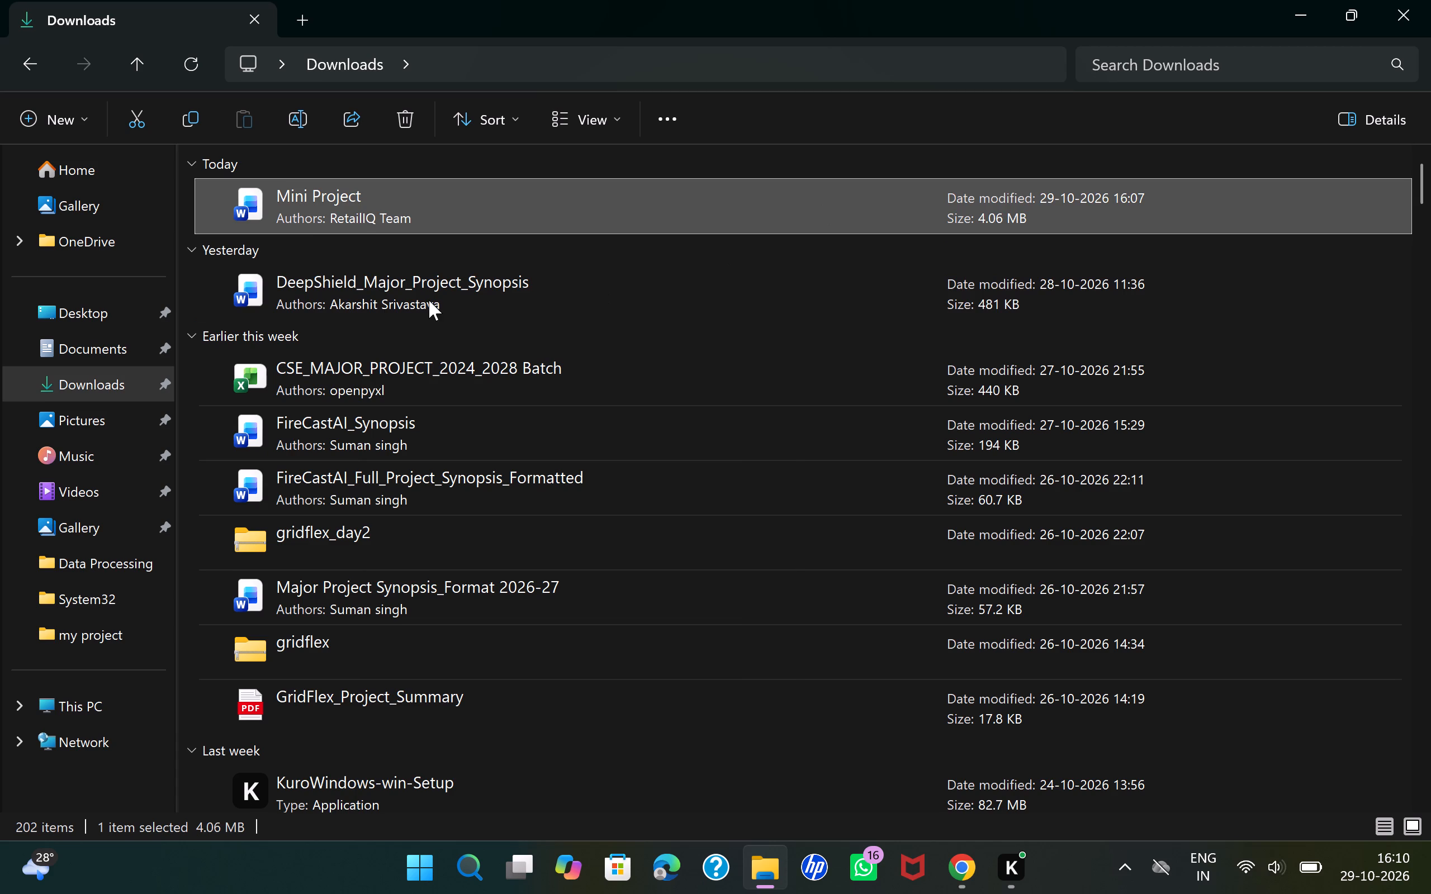
pyautogui.rightClick(429, 300)
pyautogui.click(738, 212)
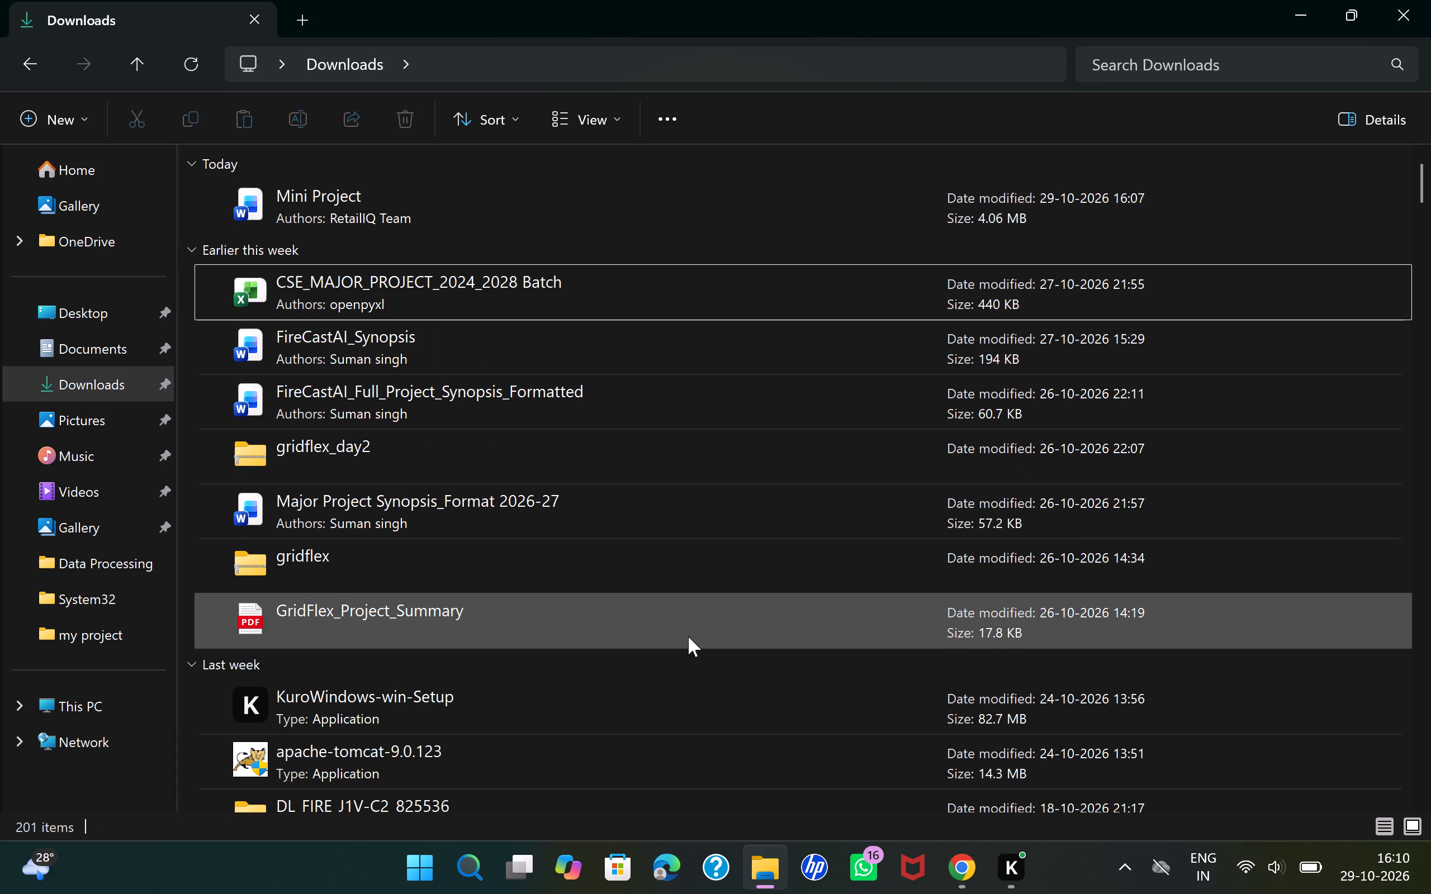
# Delete the two FireCastAI documents, FireCastAI_Full_Project_Synopsis_Formatted and FireCastAI_Synopsis, from the Downloads folder.
pyautogui.rightClick(461, 402)
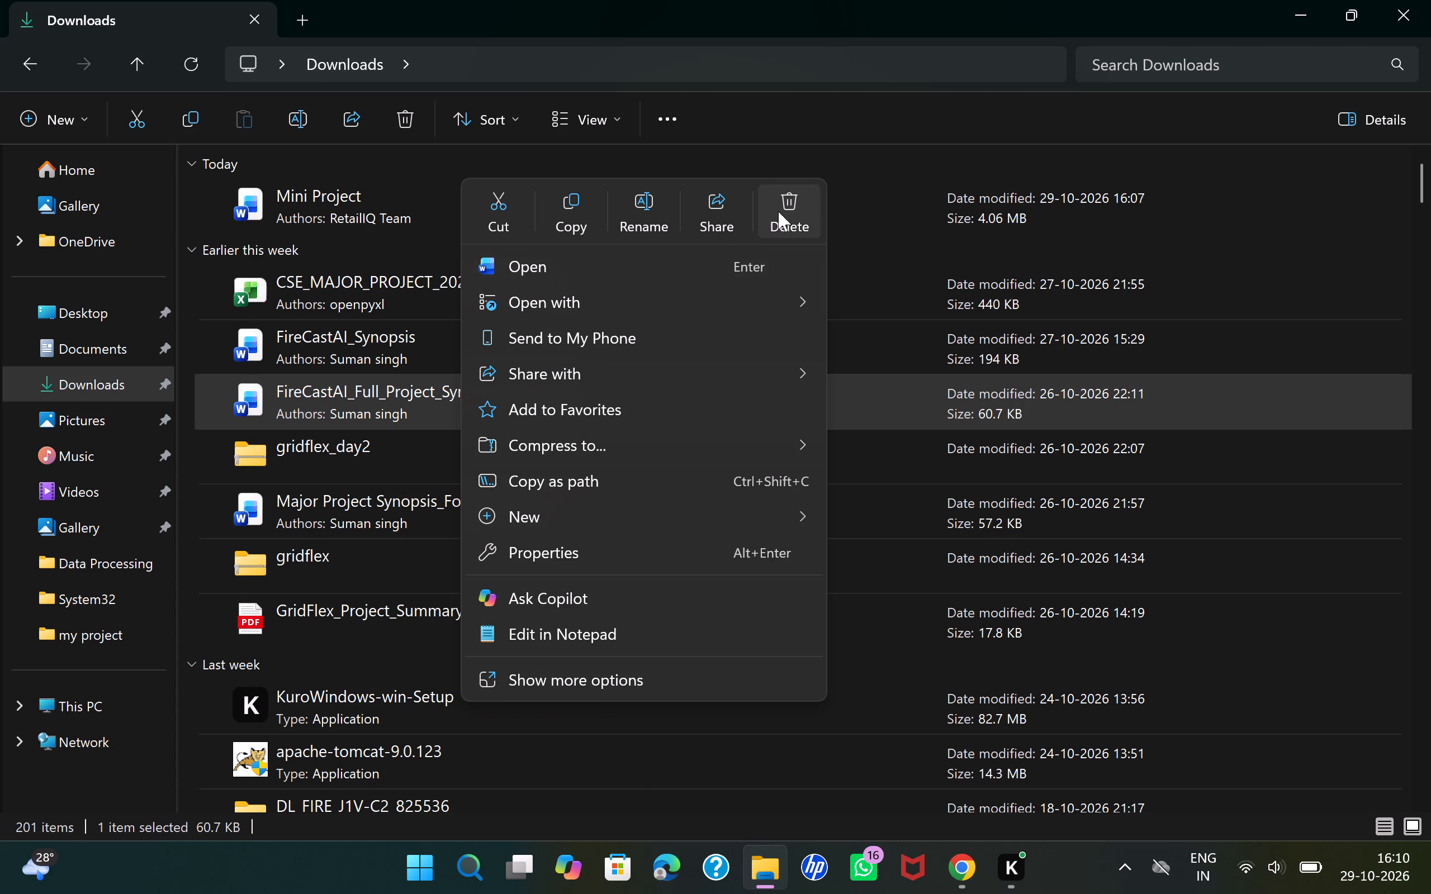
pyautogui.click(778, 211)
pyautogui.rightClick(464, 326)
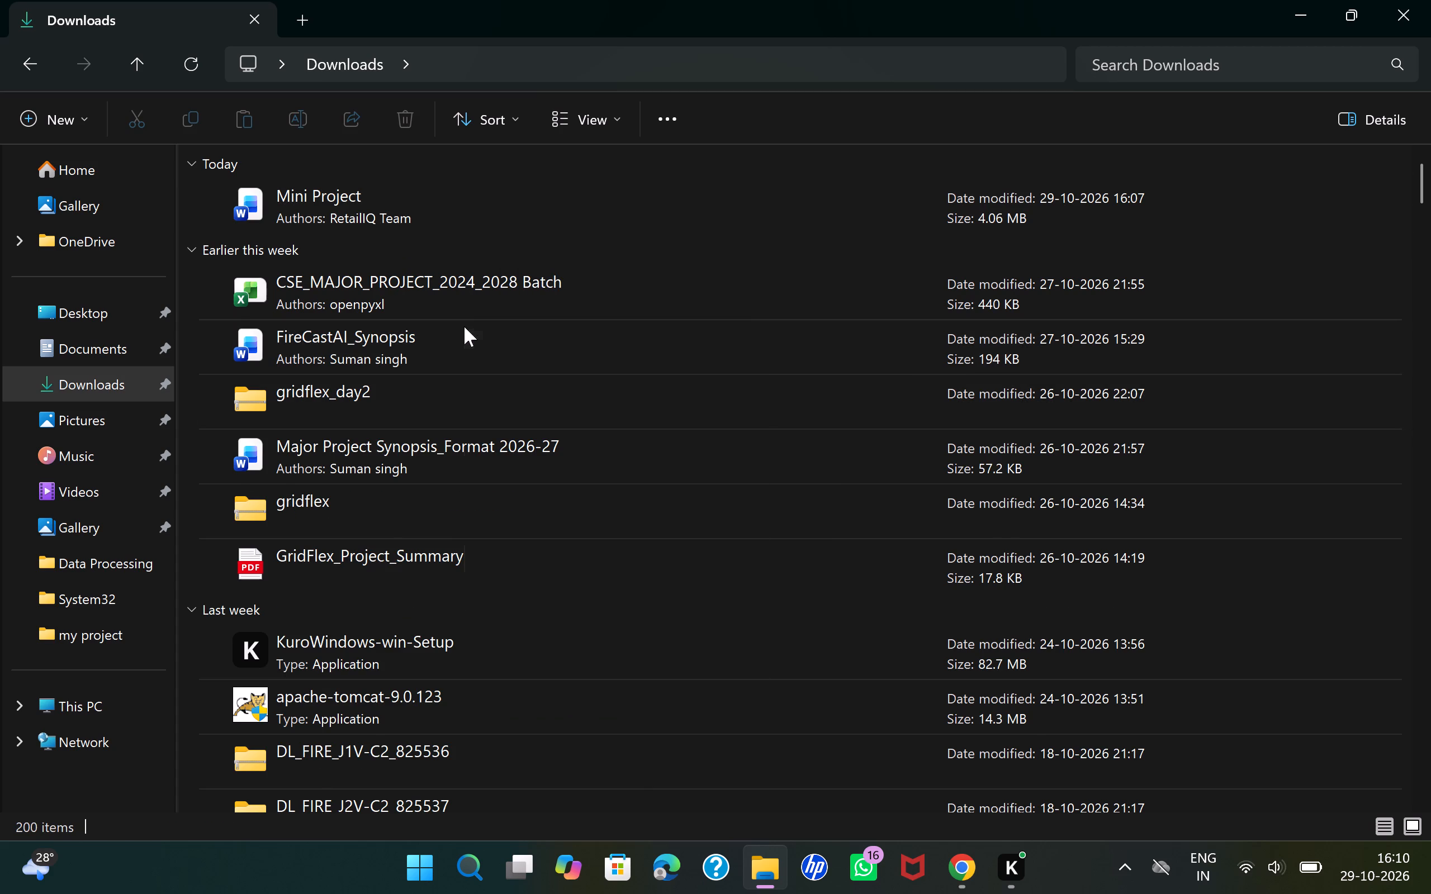
pyautogui.rightClick(314, 347)
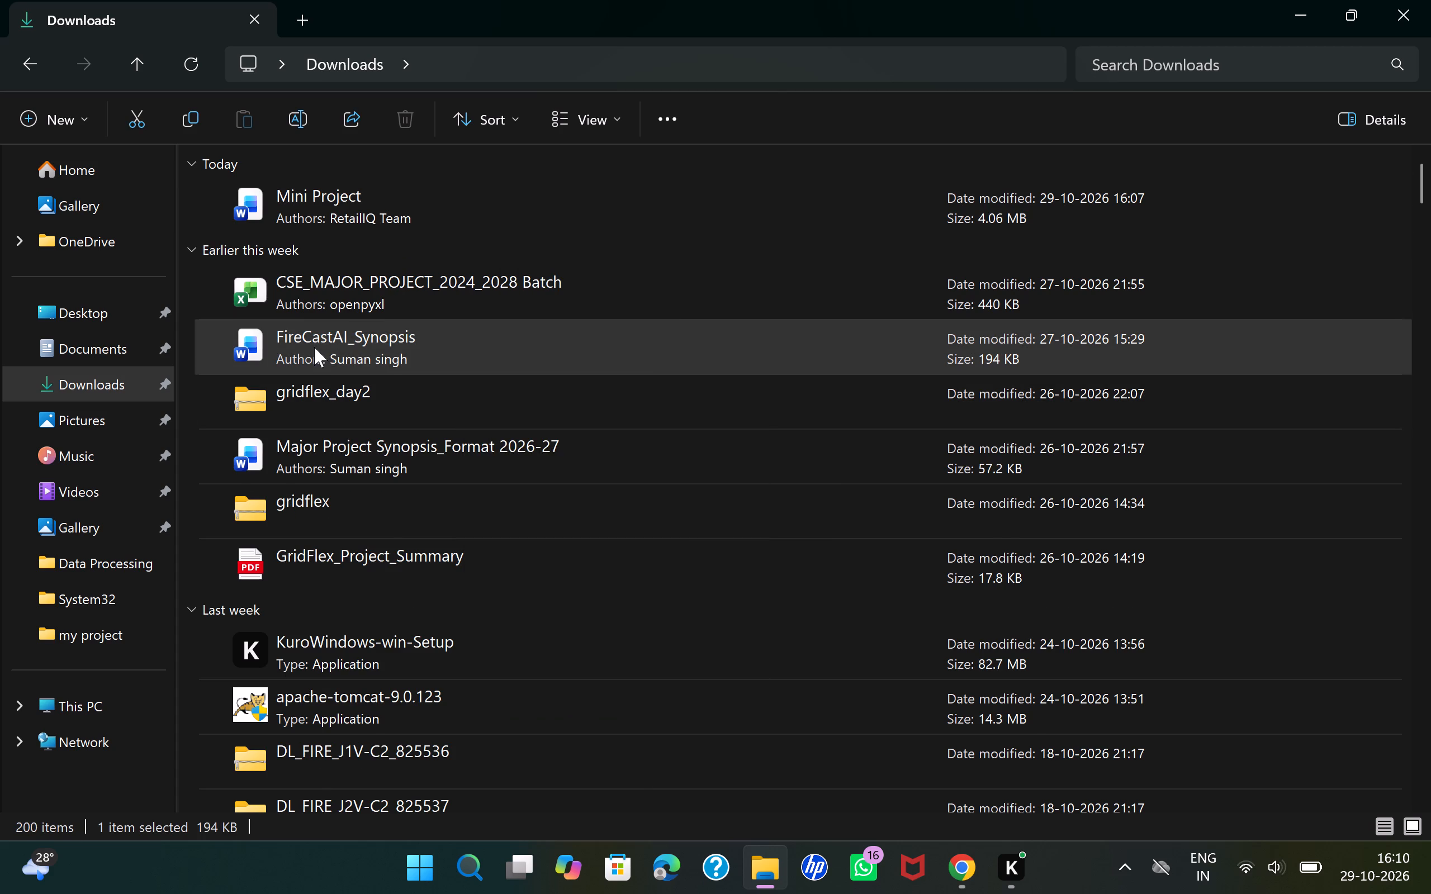
pyautogui.click(654, 192)
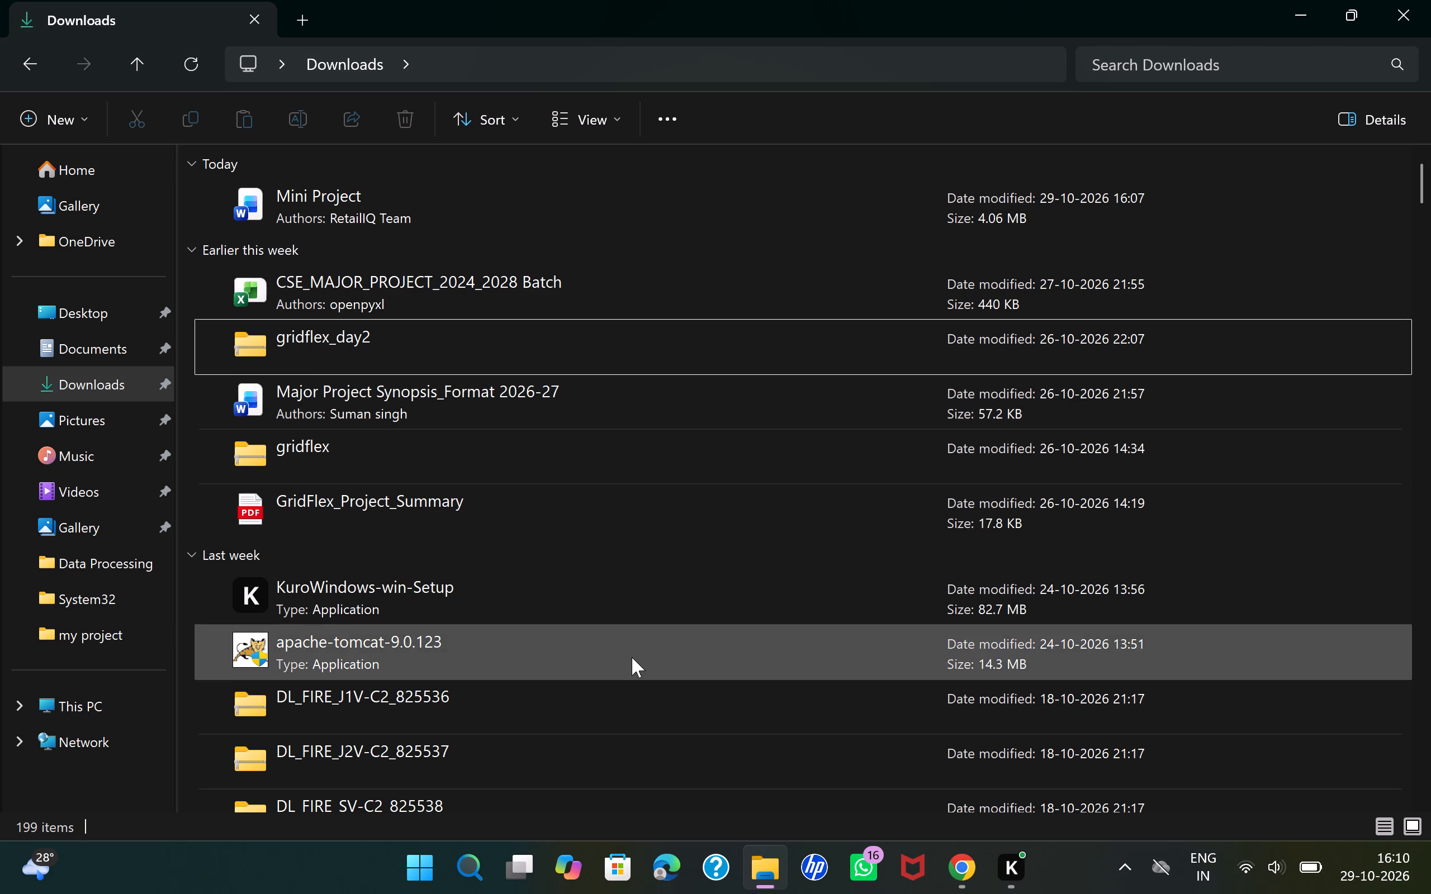
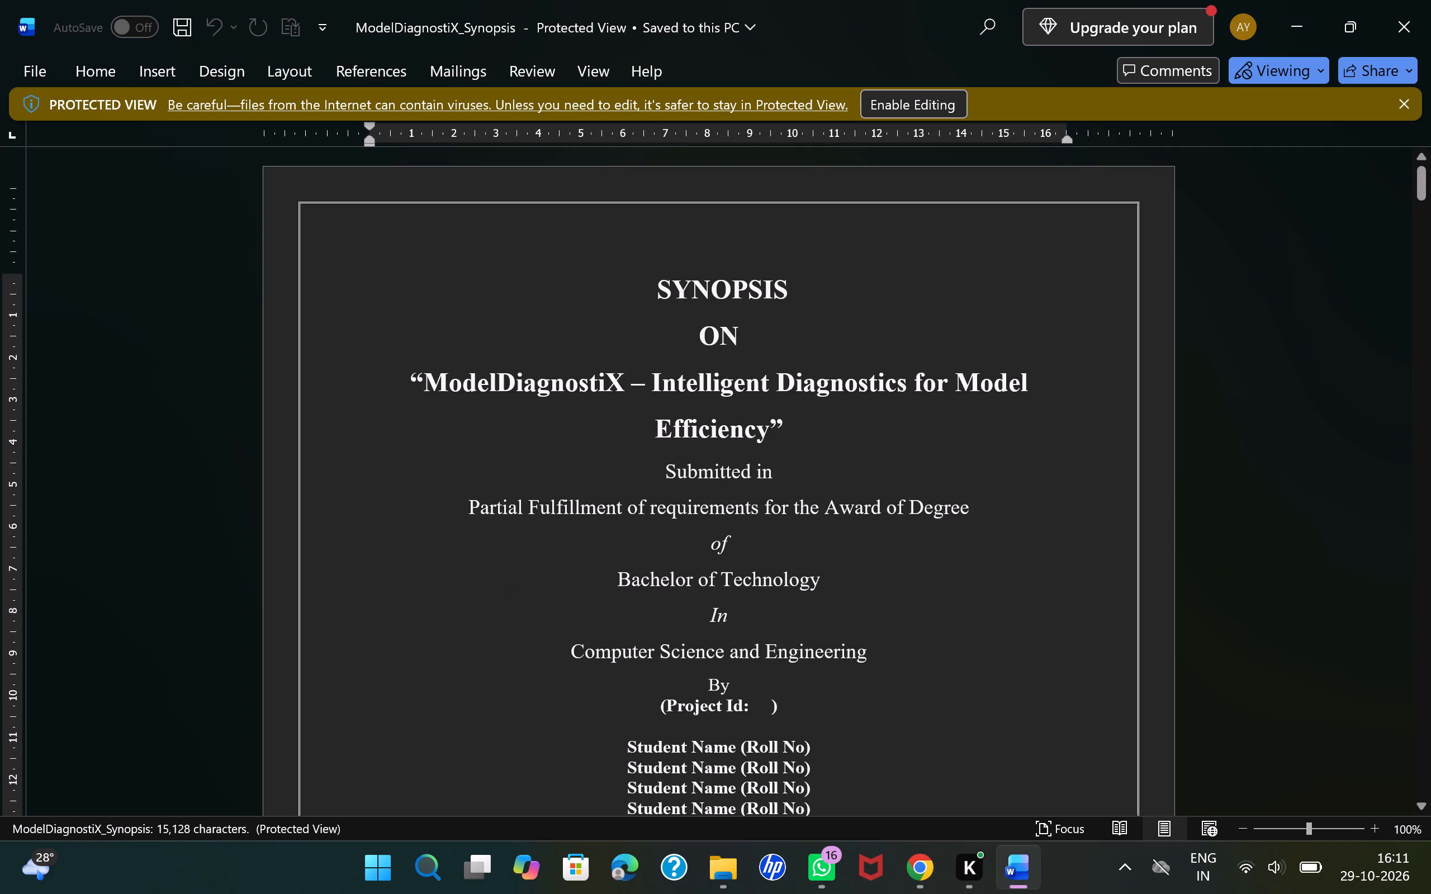
# Enable editing for the protected ModelDiagnostiX_Synopsis document.
pyautogui.click(922, 110)
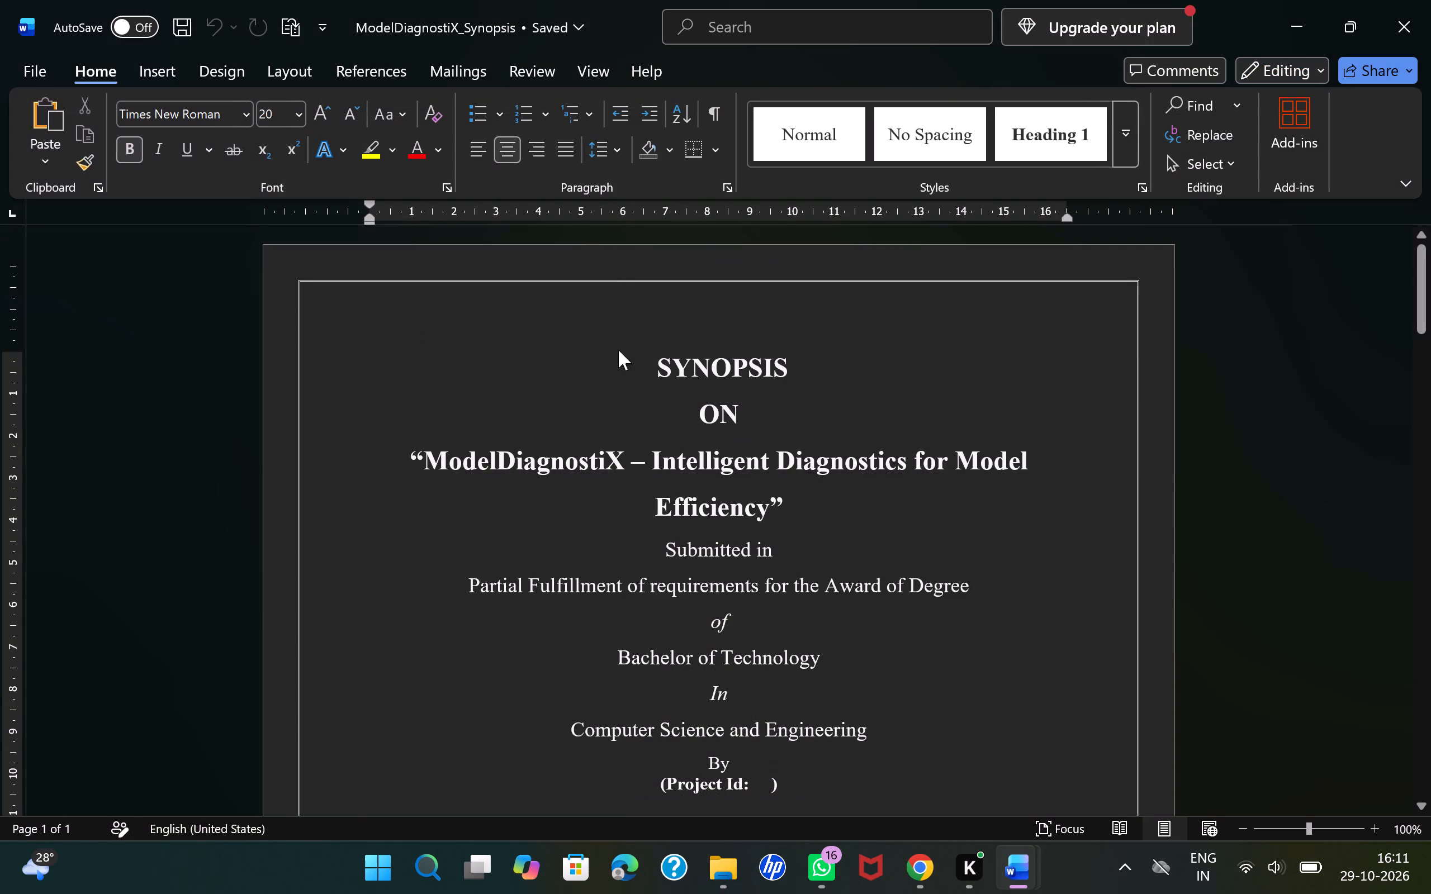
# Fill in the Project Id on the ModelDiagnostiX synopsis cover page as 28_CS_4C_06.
pyautogui.click(610, 460)
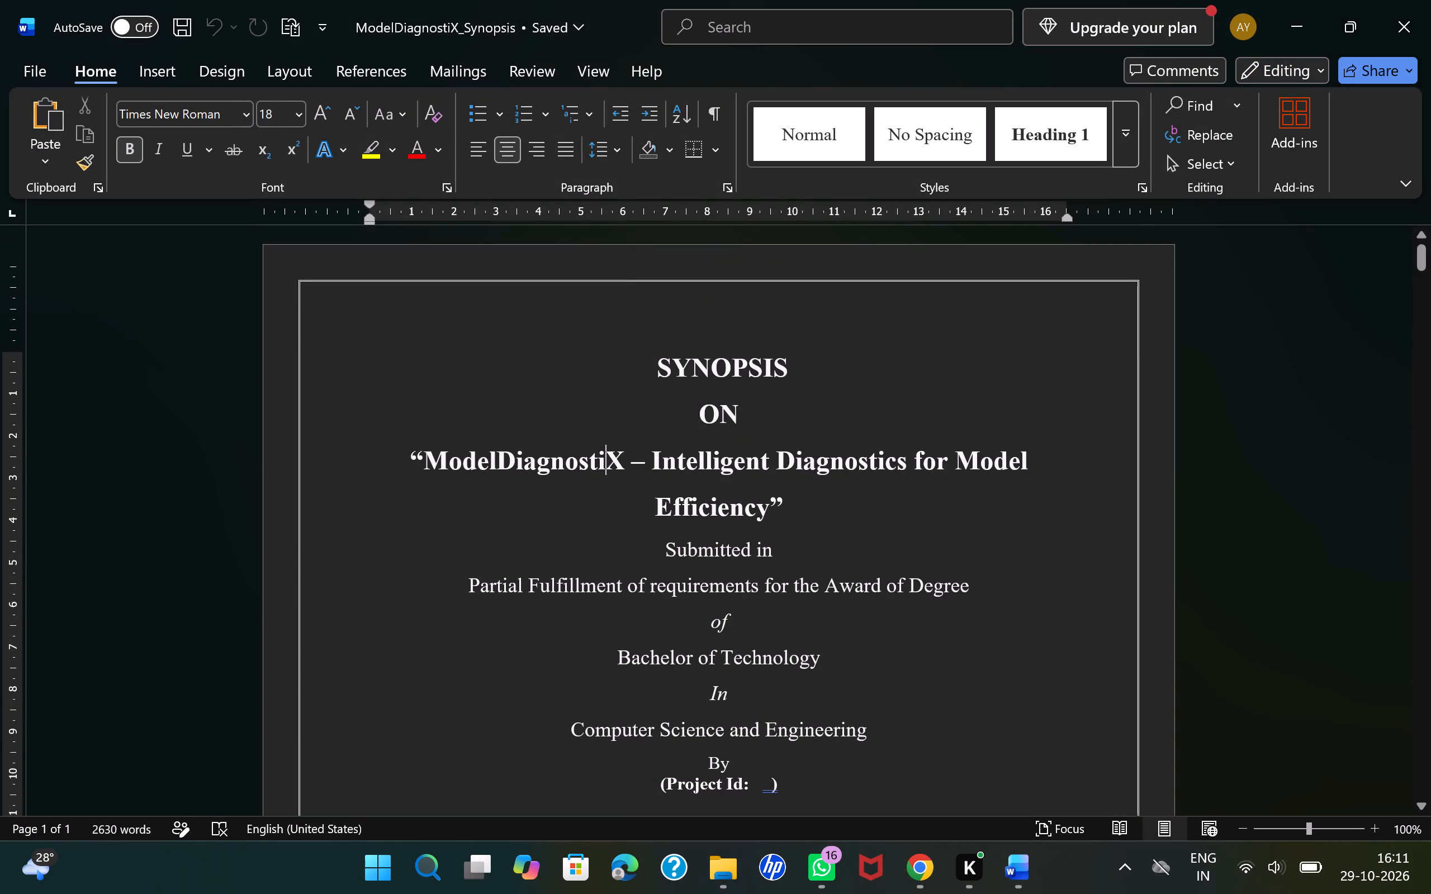
pyautogui.click(805, 495)
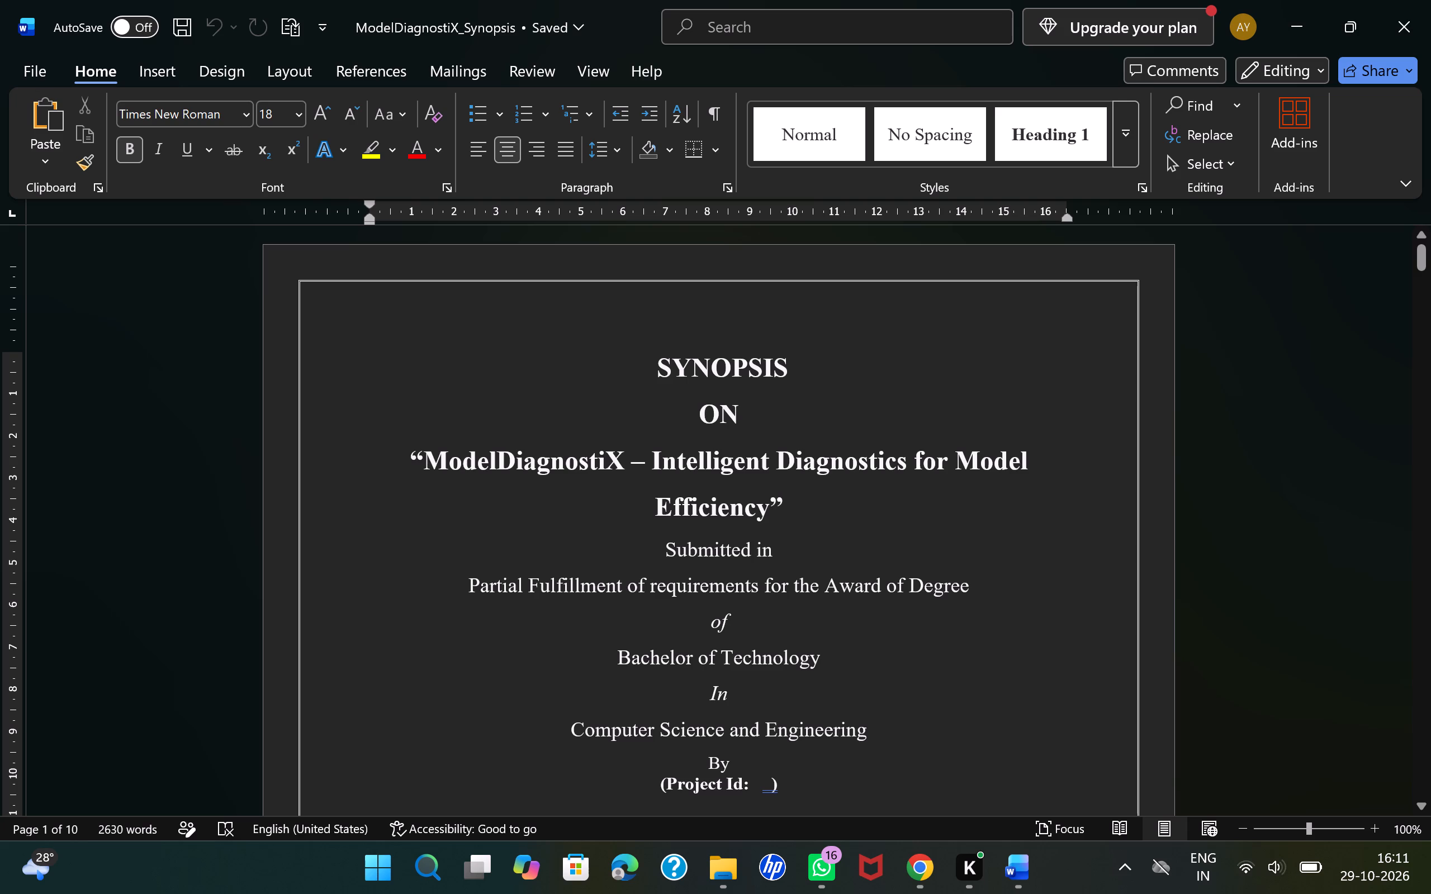
pyautogui.scroll(-1, 692, 588)
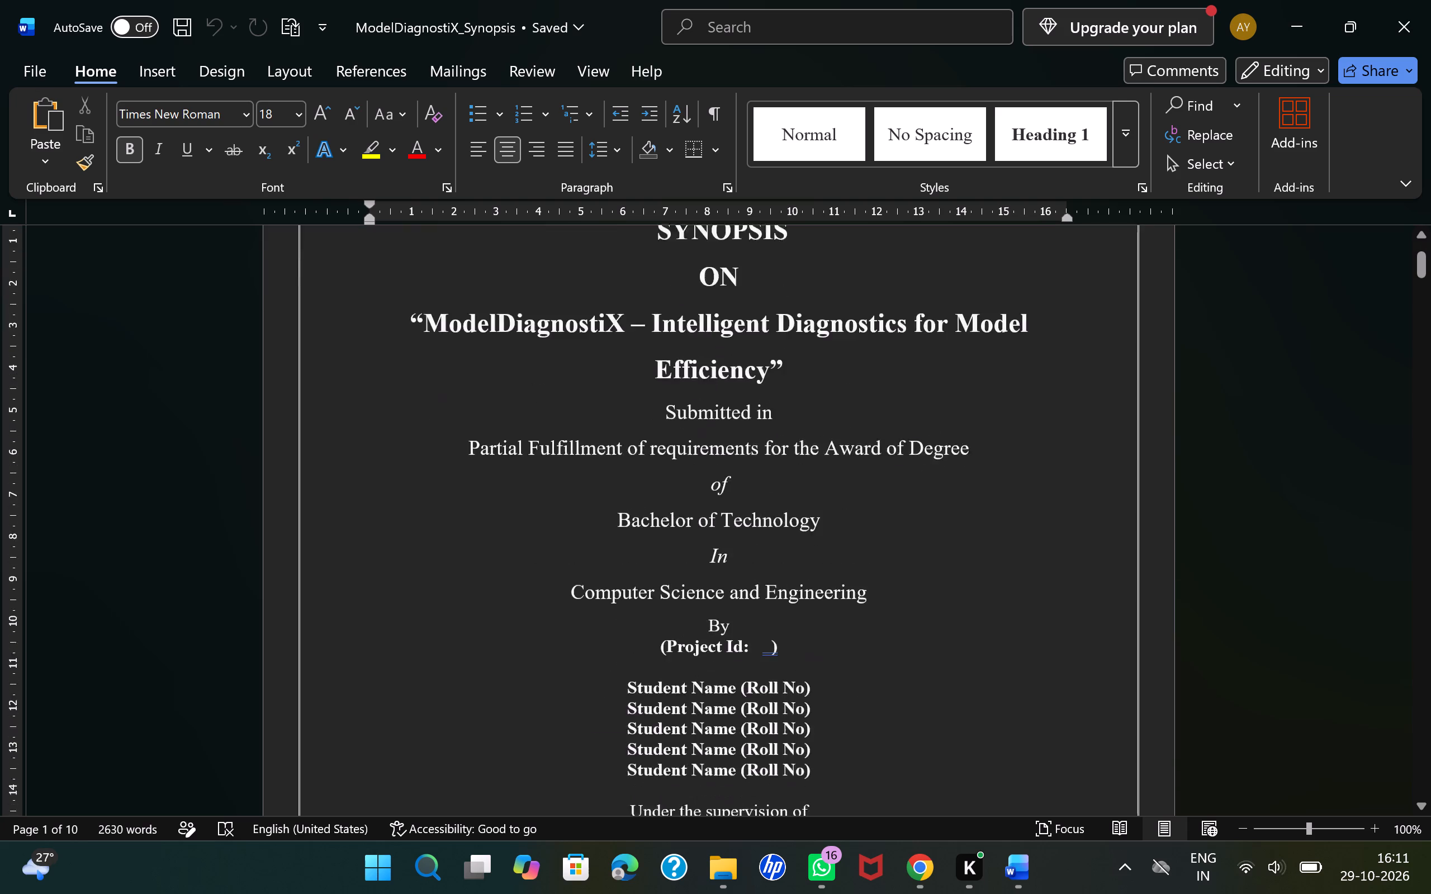
pyautogui.scroll(-1, 692, 588)
pyautogui.click(758, 546)
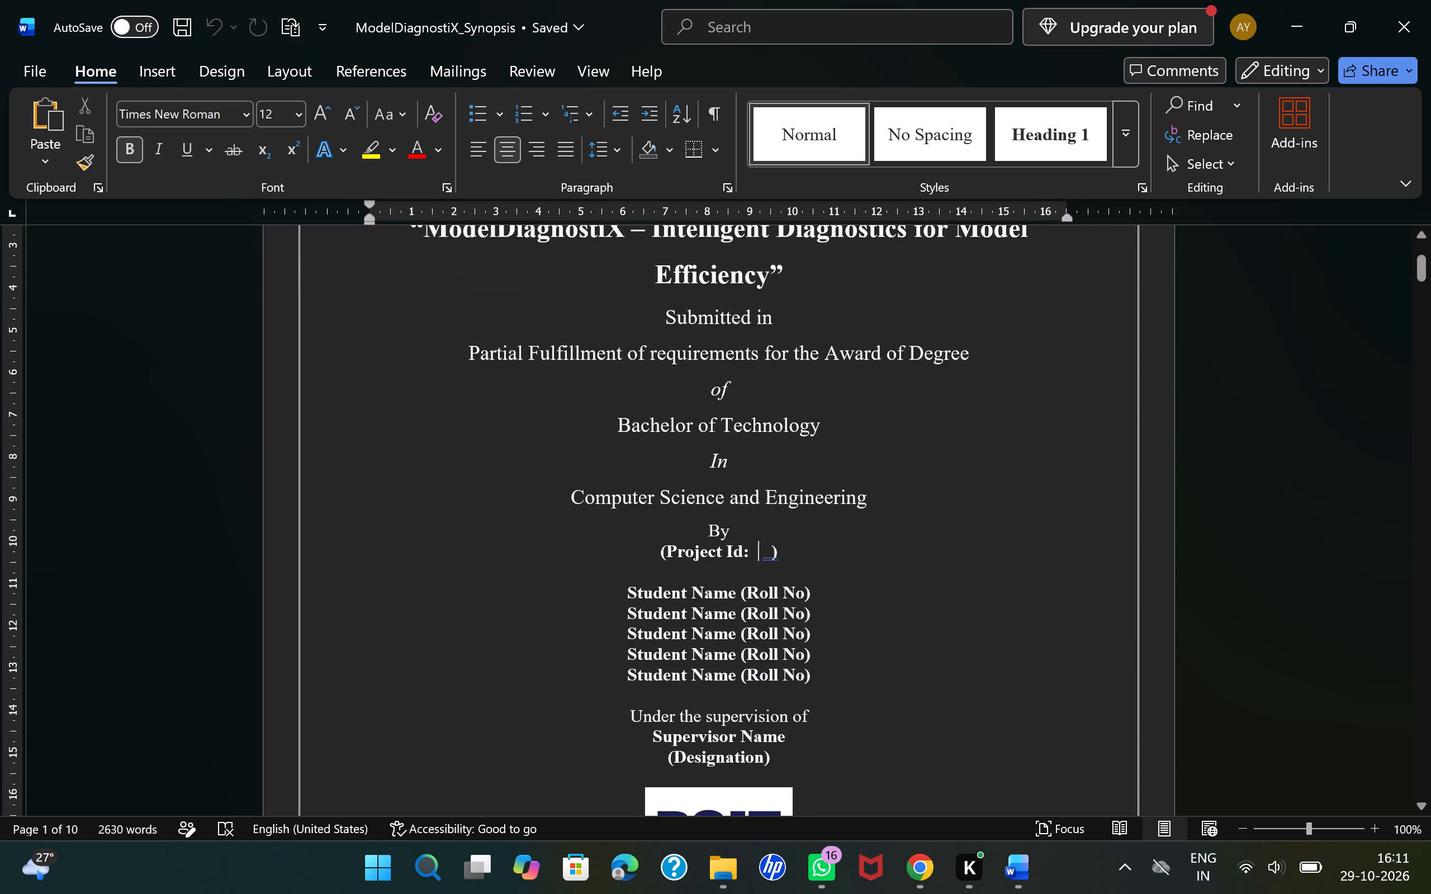
pyautogui.press('BackSpace')
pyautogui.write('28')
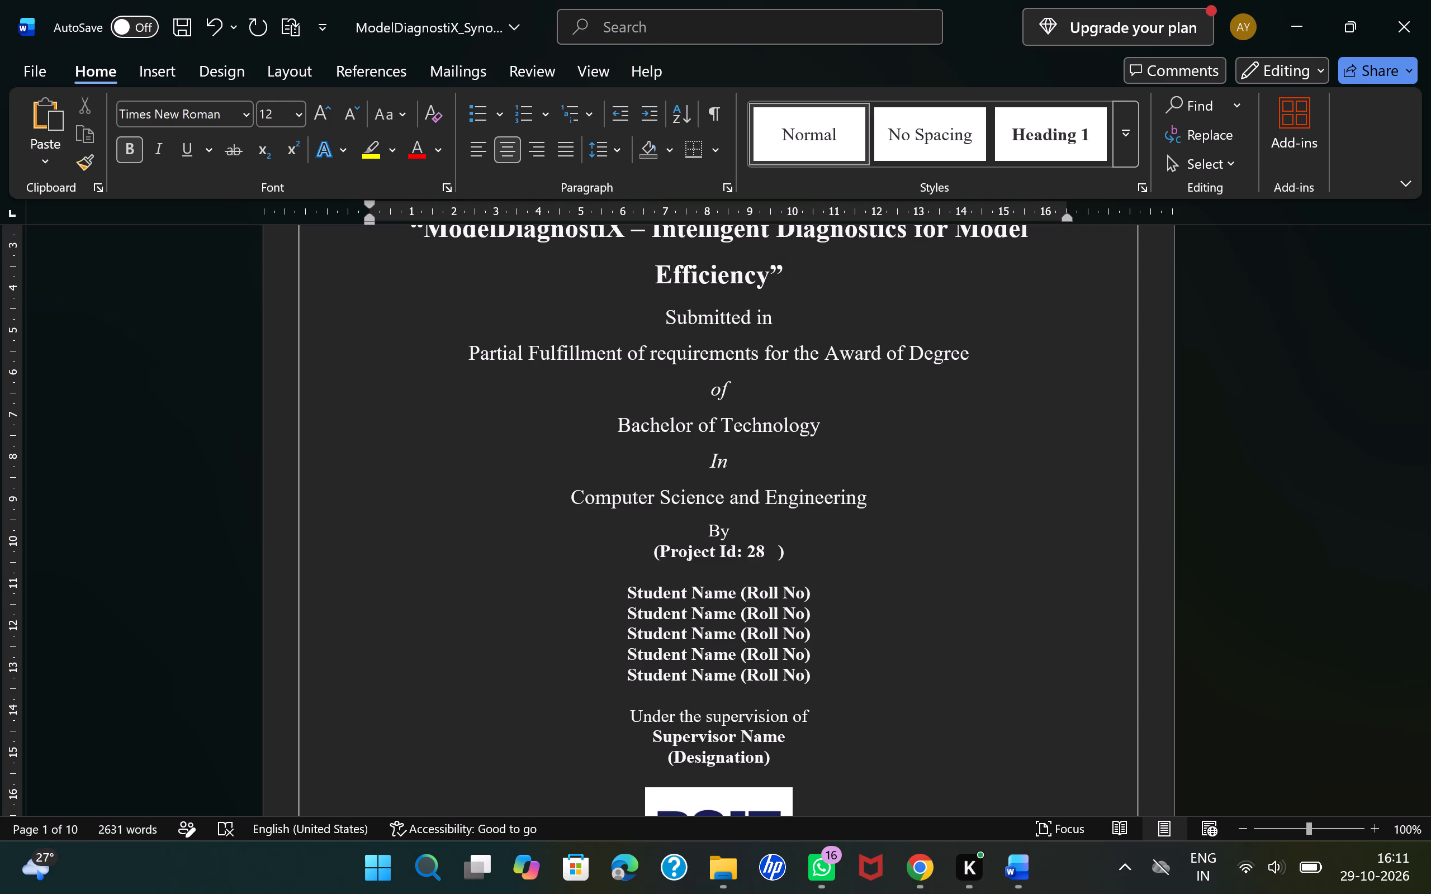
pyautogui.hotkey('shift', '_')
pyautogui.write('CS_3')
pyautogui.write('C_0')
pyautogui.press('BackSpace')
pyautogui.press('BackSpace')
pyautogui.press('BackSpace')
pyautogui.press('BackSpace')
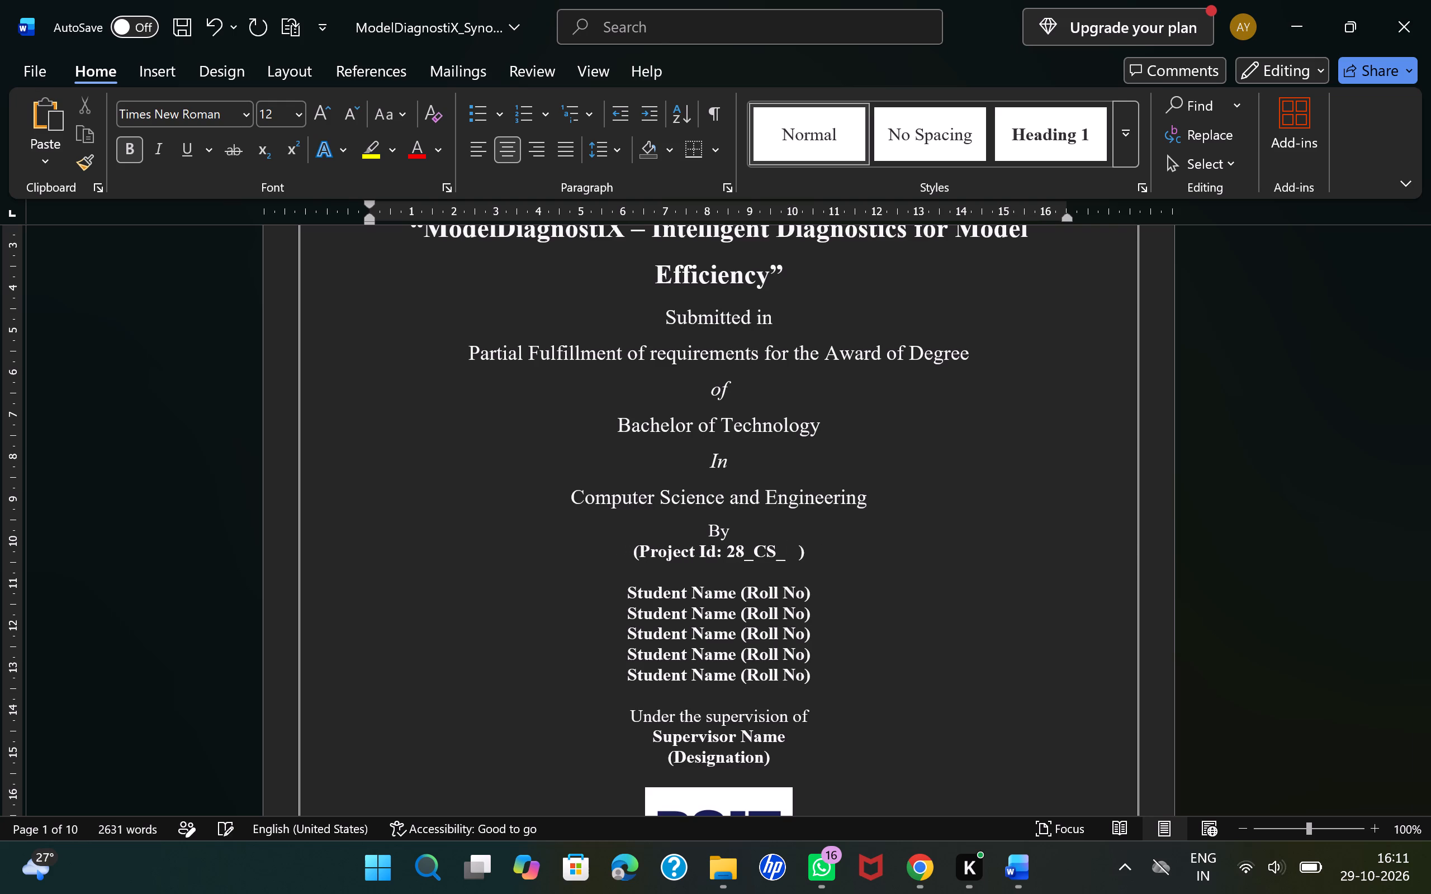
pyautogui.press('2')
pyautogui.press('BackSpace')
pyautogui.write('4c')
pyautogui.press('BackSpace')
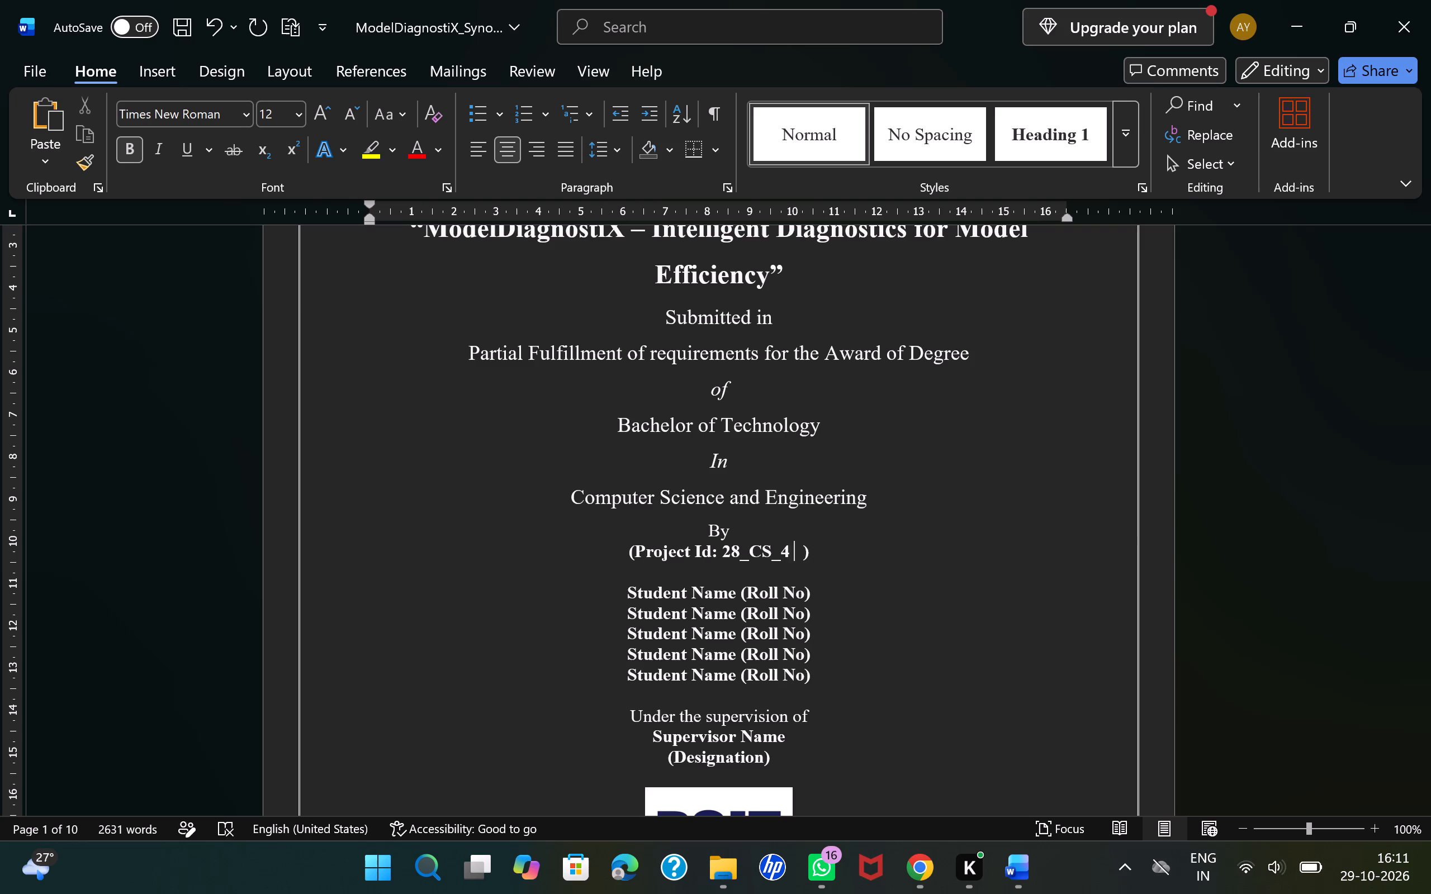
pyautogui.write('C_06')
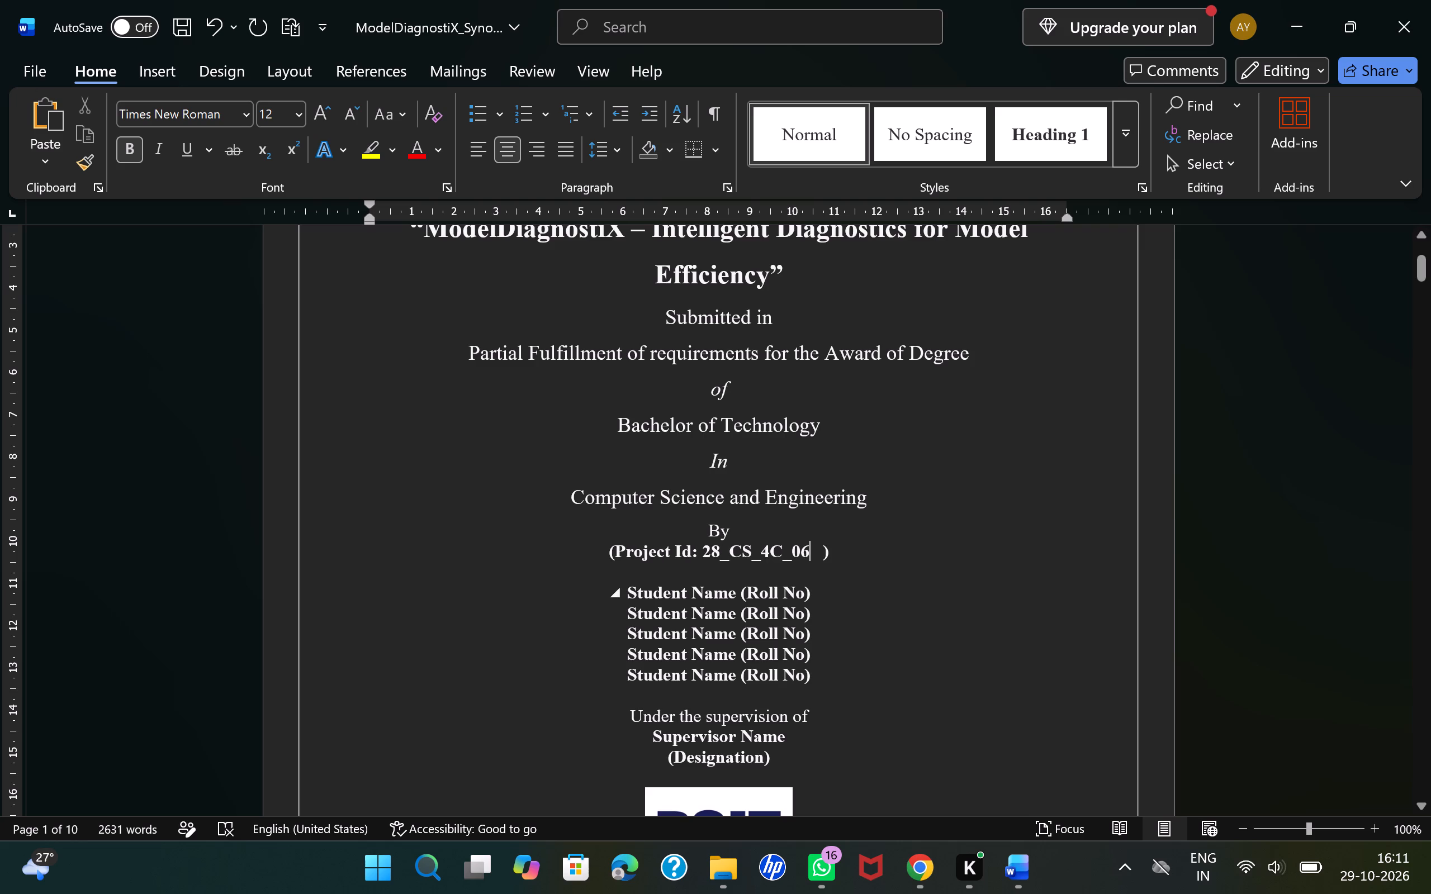
# Replace the Student Name placeholder in the first student line of the cover page with the first team member's name.
pyautogui.click(740, 590)
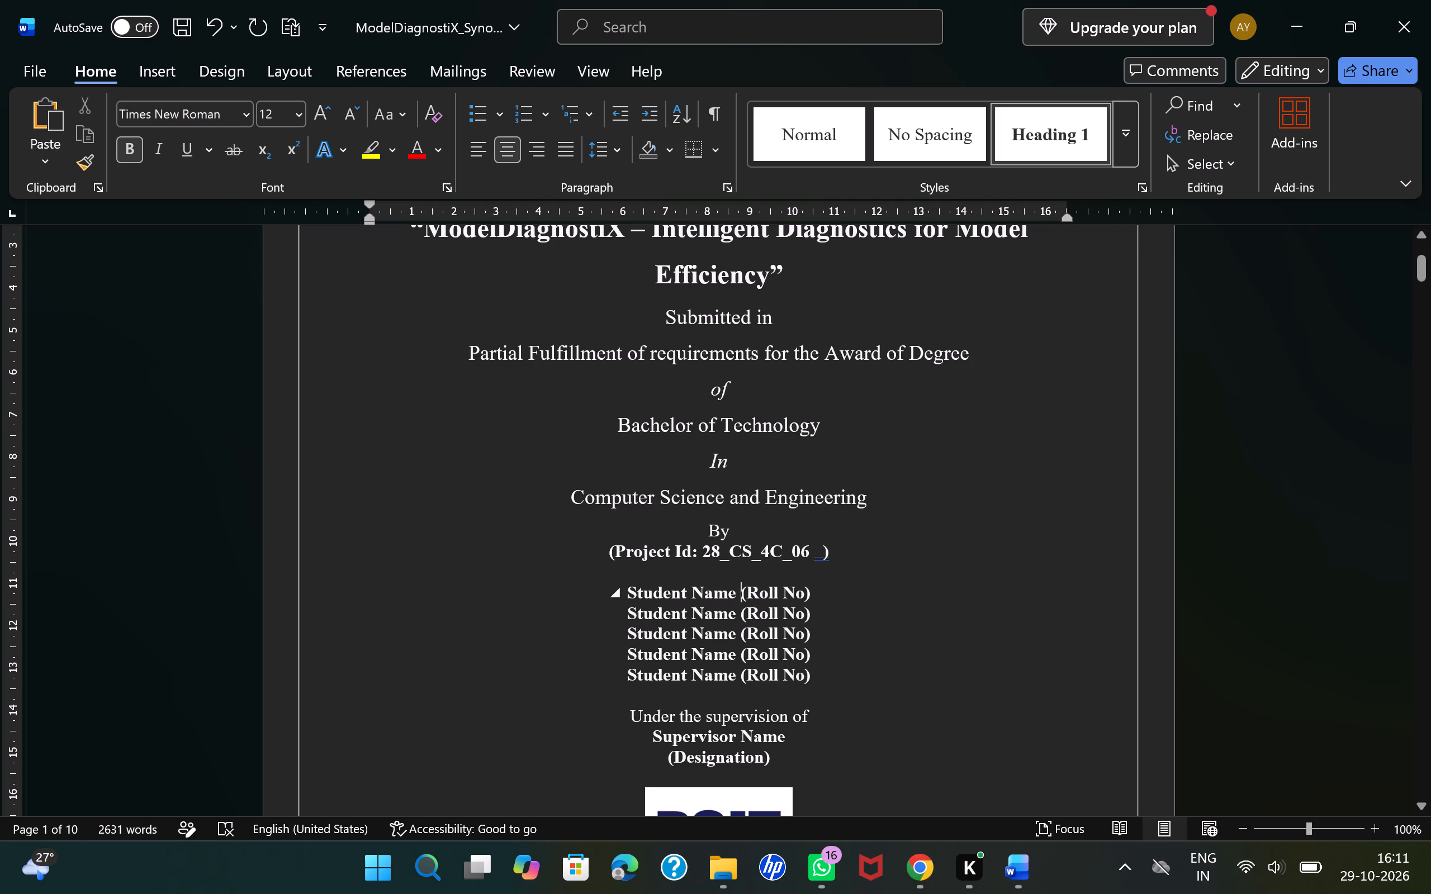
pyautogui.press('Left')
pyautogui.press('BackSpace')
pyautogui.press('BackSpace')
pyautogui.press('BackSpace')
pyautogui.press('BackSpace')
pyautogui.press('BackSpace')
pyautogui.press('BackSpace')
pyautogui.press('BackSpace')
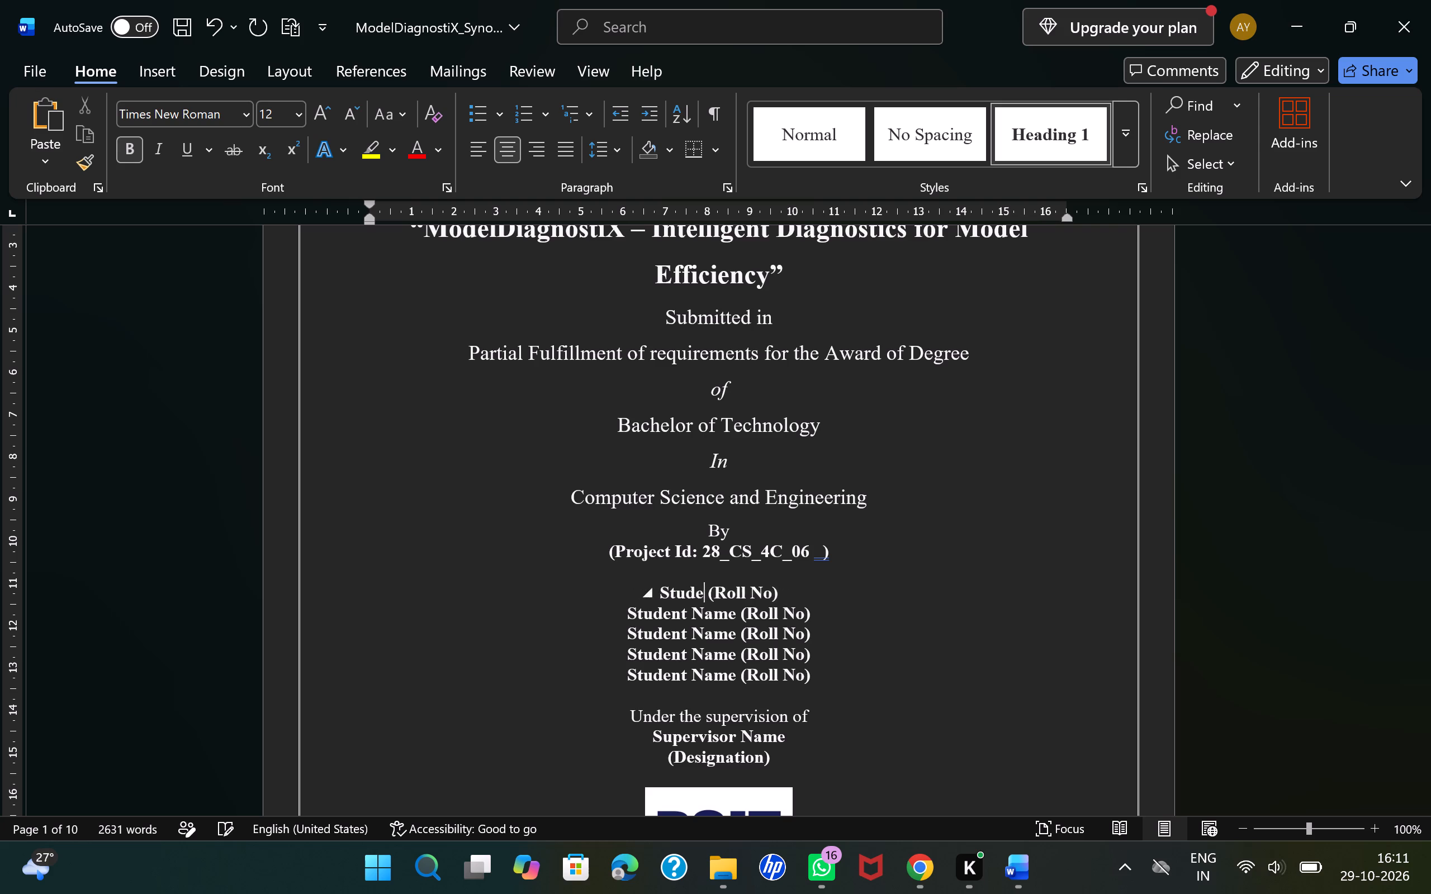
pyautogui.press('BackSpace')
pyautogui.press('BackSpace')
pyautogui.press('BackSpace')
pyautogui.press('BackSpace')
pyautogui.press('BackSpace')
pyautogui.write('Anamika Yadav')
# Replace the Roll No placeholder in the first student line with that student's roll number, keeping the parentheses.
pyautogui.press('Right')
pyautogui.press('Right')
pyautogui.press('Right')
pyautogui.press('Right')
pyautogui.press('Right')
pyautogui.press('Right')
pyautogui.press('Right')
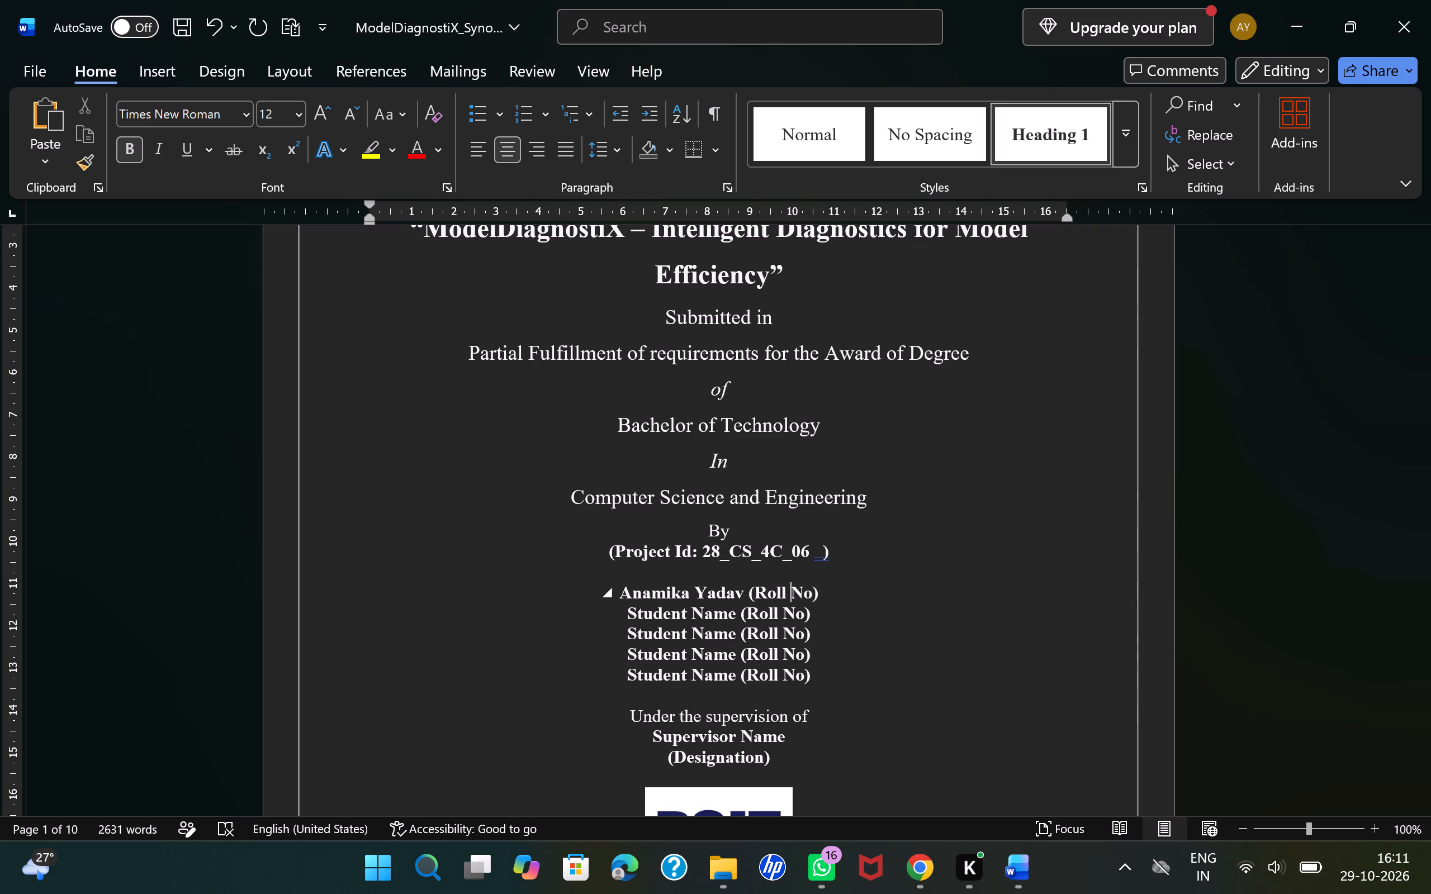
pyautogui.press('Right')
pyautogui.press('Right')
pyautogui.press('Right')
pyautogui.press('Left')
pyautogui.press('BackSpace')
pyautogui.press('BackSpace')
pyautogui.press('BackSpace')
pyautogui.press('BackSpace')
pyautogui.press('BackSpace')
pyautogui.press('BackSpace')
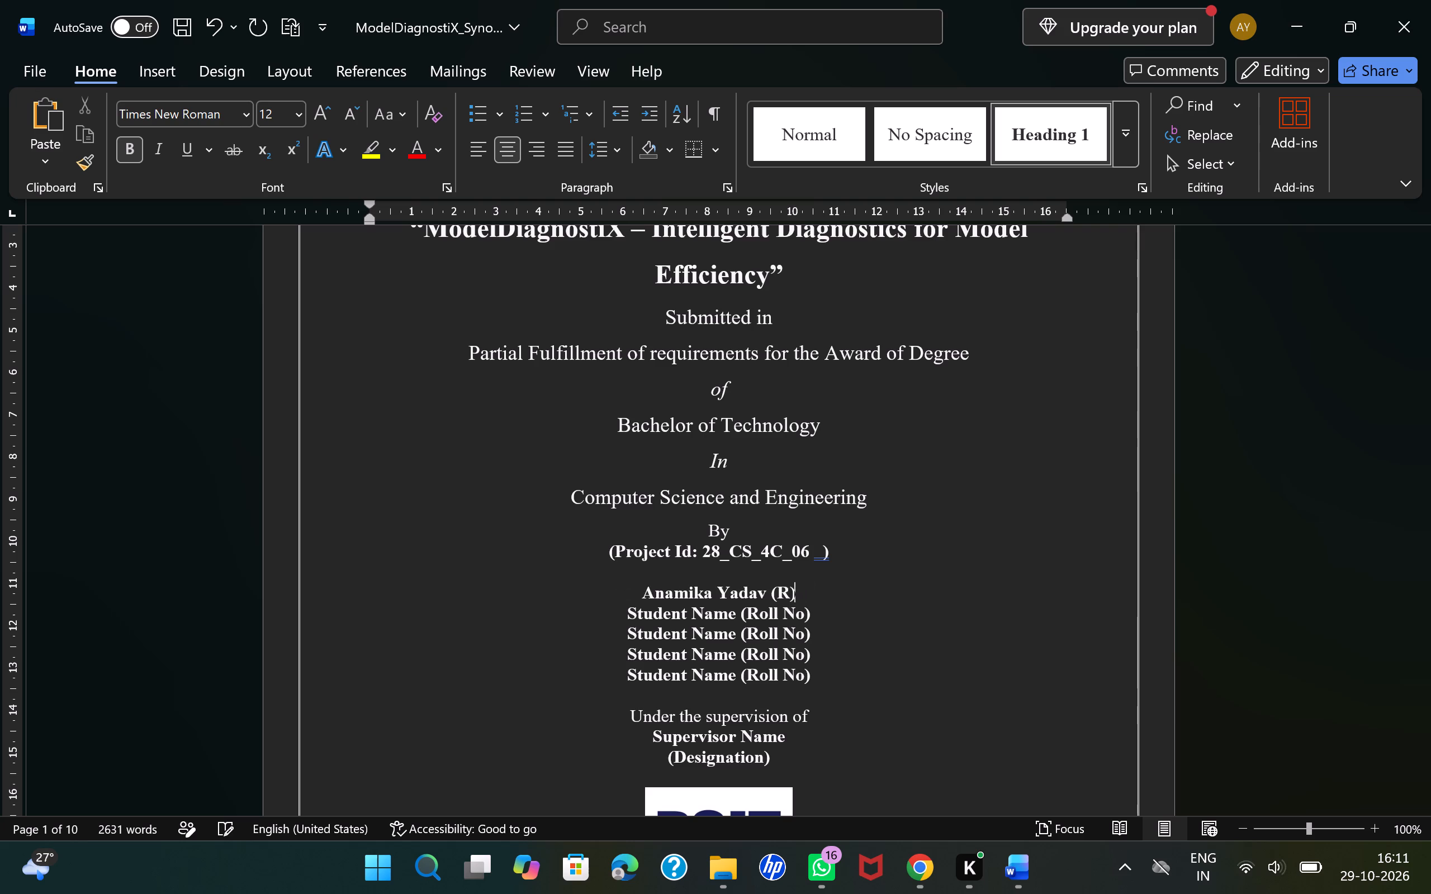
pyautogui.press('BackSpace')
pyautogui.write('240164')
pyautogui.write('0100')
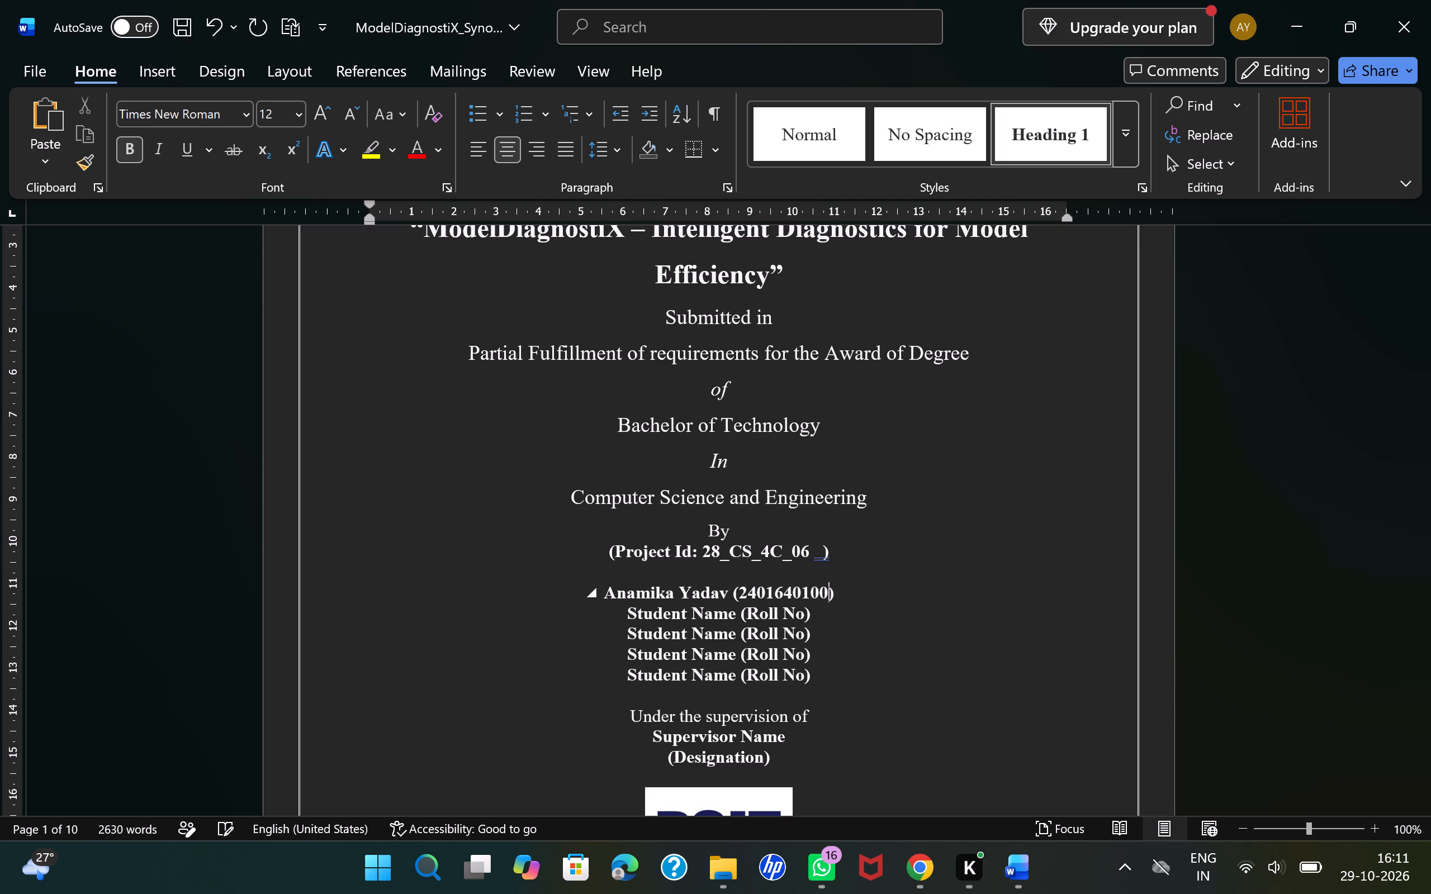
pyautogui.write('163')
# Replace the Student Name placeholder in the second student line with the second team member's name.
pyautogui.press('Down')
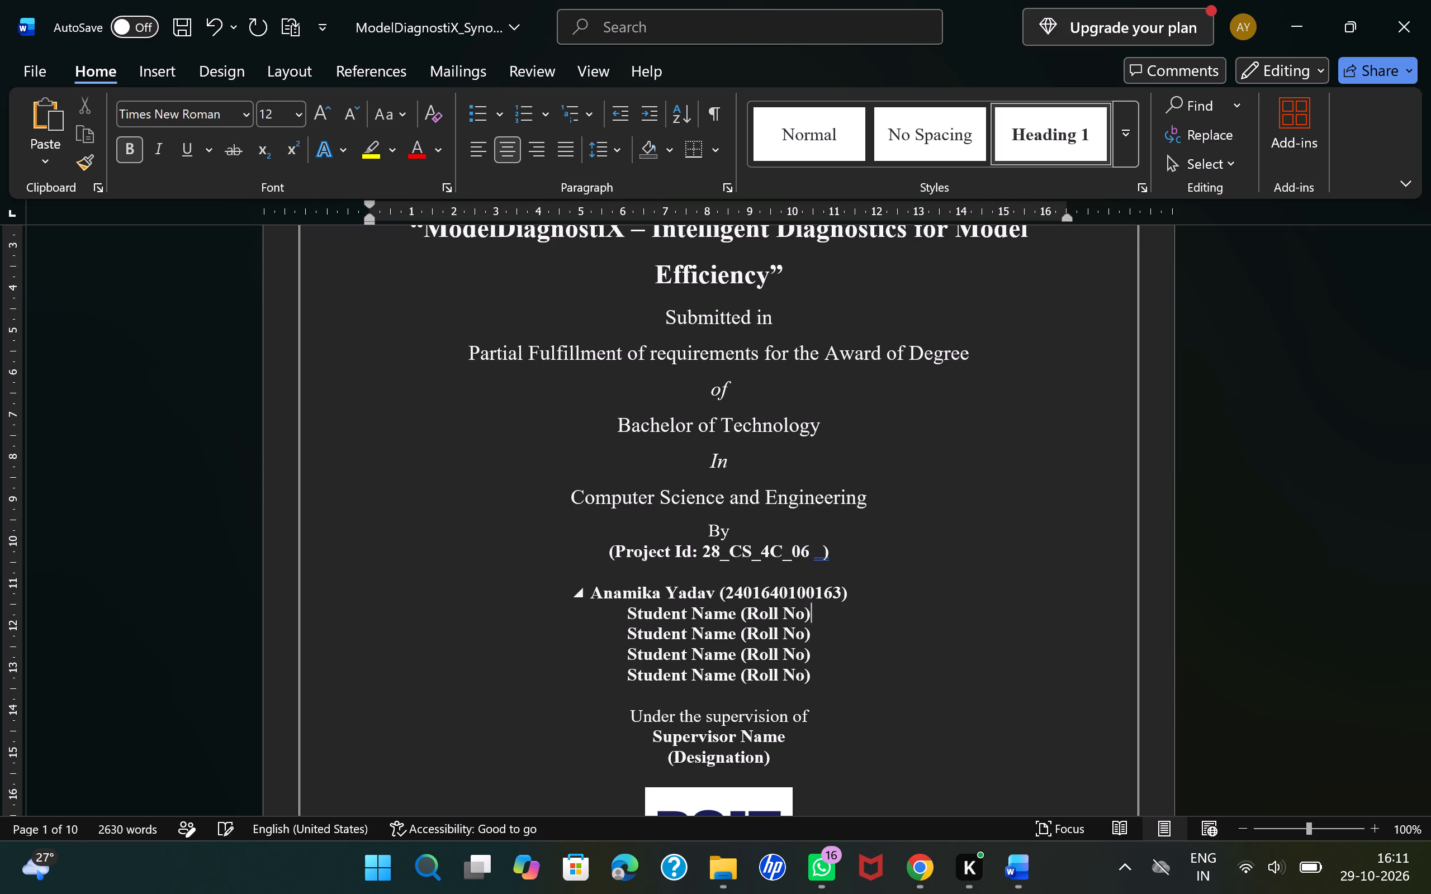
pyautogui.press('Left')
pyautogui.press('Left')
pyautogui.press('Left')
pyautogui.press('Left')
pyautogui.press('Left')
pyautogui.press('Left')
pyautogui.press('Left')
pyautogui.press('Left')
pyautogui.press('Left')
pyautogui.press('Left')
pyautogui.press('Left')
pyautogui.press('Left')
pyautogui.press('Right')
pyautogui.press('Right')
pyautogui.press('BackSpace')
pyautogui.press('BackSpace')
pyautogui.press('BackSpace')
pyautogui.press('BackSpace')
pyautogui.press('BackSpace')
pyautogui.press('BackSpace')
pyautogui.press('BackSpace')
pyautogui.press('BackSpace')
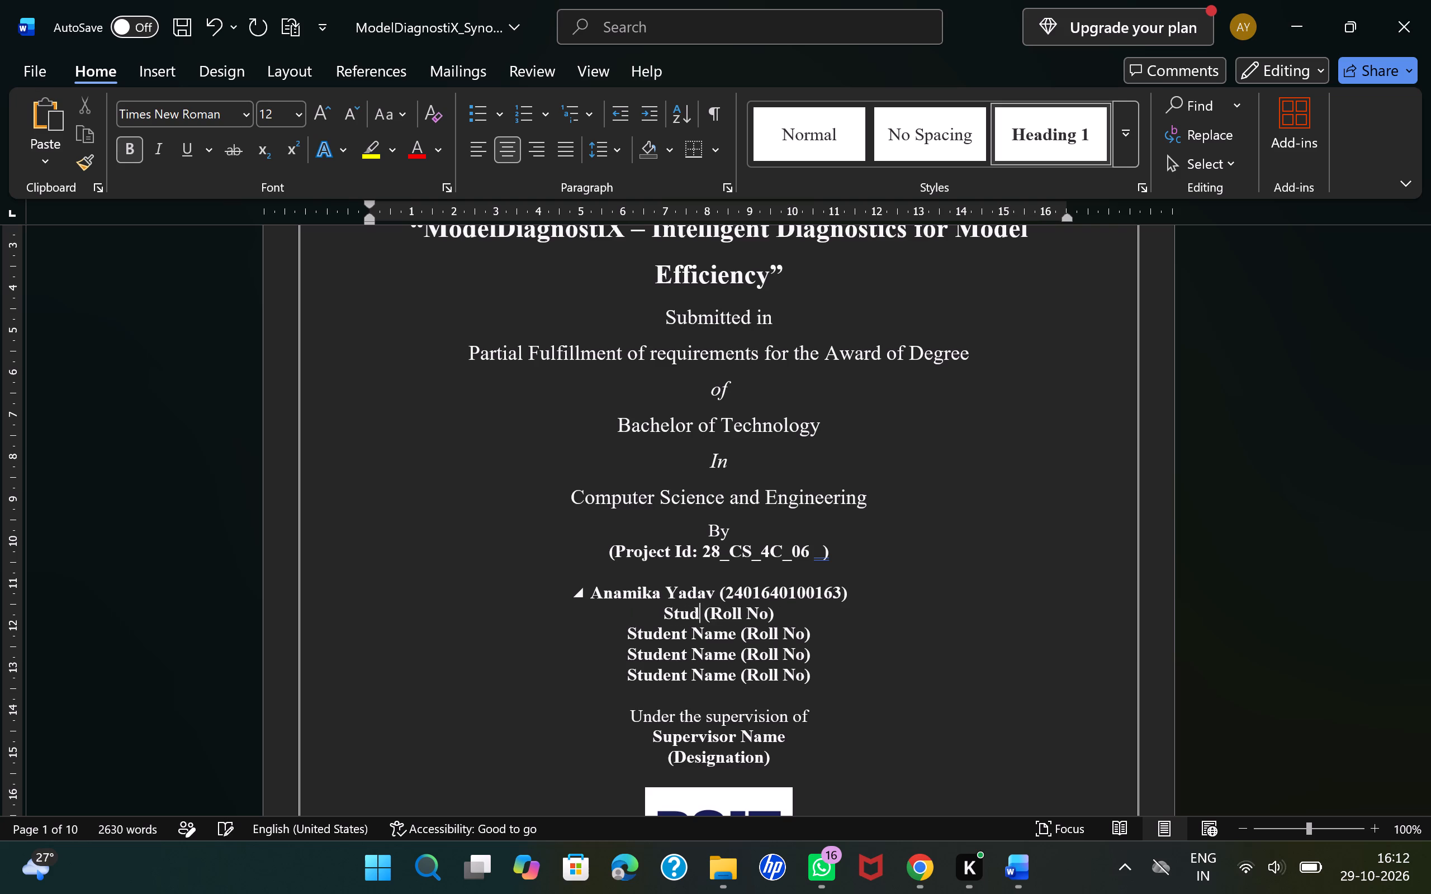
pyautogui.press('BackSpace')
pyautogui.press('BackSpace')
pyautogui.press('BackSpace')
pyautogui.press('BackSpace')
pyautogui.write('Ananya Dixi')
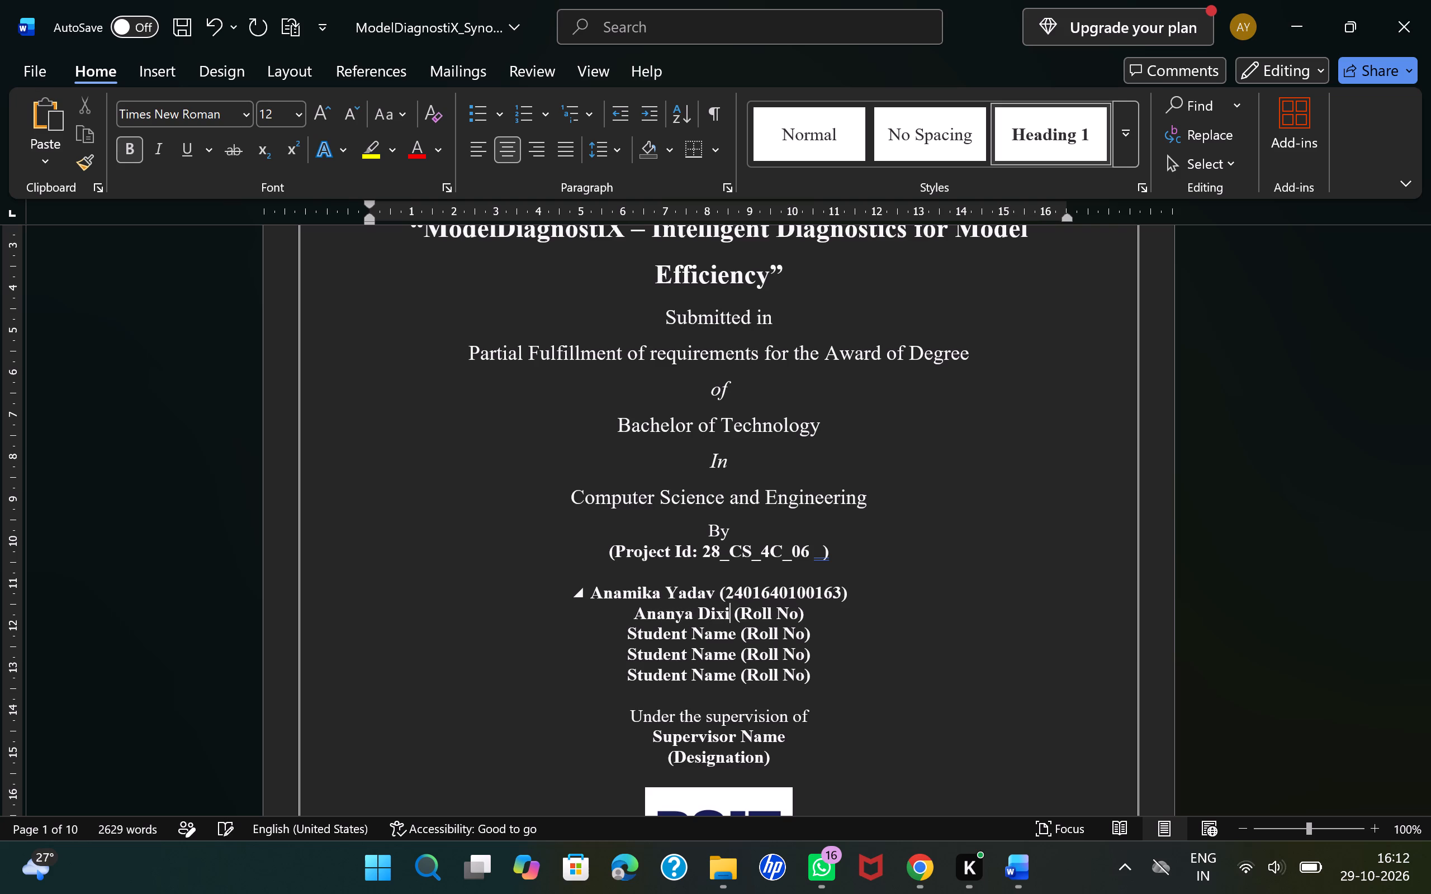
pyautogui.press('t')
# Replace the Roll No placeholder in the second student line with that student's roll number in parentheses.
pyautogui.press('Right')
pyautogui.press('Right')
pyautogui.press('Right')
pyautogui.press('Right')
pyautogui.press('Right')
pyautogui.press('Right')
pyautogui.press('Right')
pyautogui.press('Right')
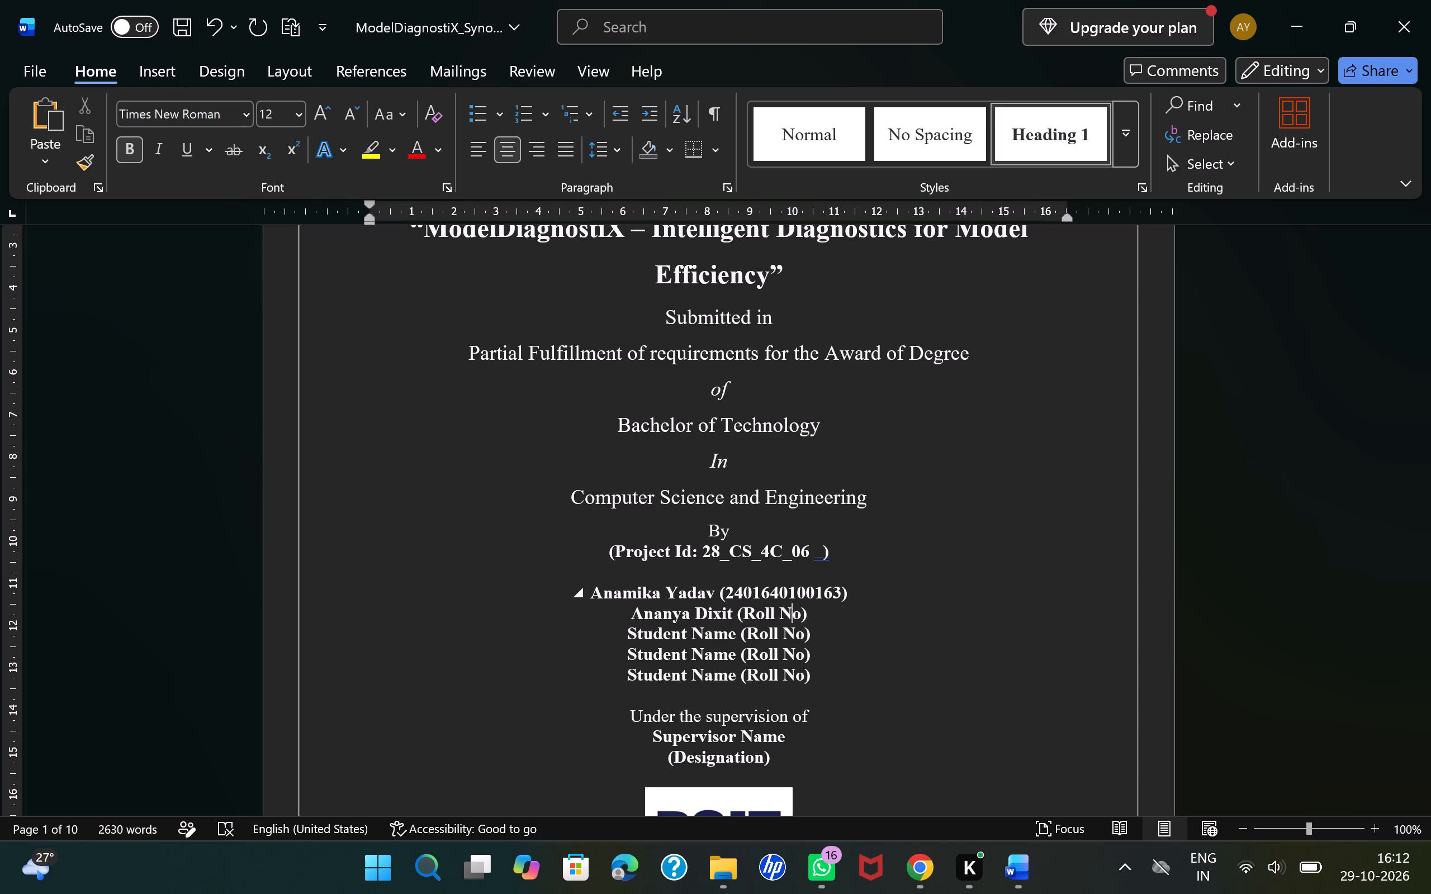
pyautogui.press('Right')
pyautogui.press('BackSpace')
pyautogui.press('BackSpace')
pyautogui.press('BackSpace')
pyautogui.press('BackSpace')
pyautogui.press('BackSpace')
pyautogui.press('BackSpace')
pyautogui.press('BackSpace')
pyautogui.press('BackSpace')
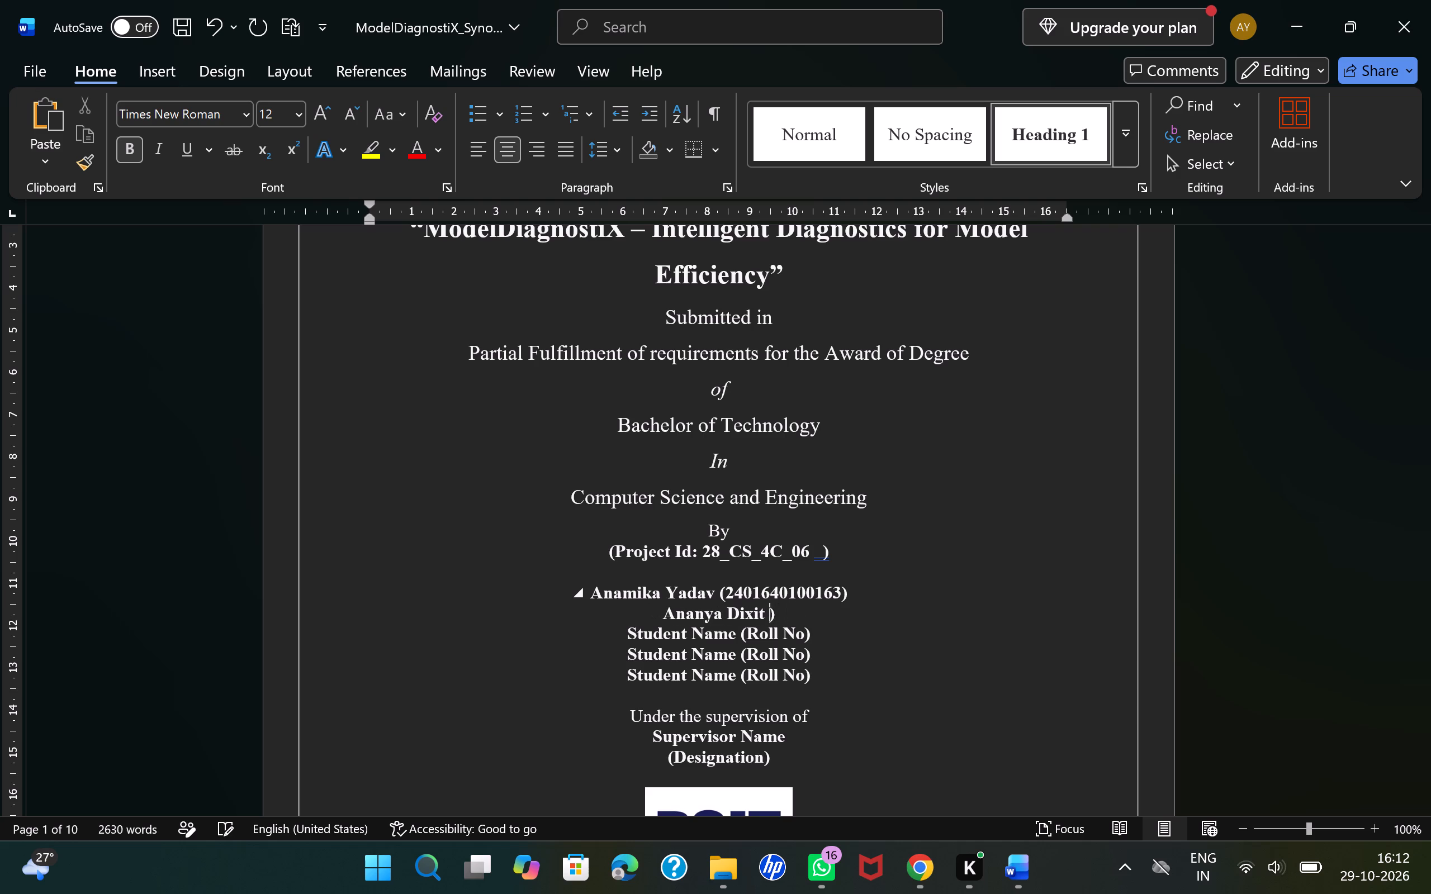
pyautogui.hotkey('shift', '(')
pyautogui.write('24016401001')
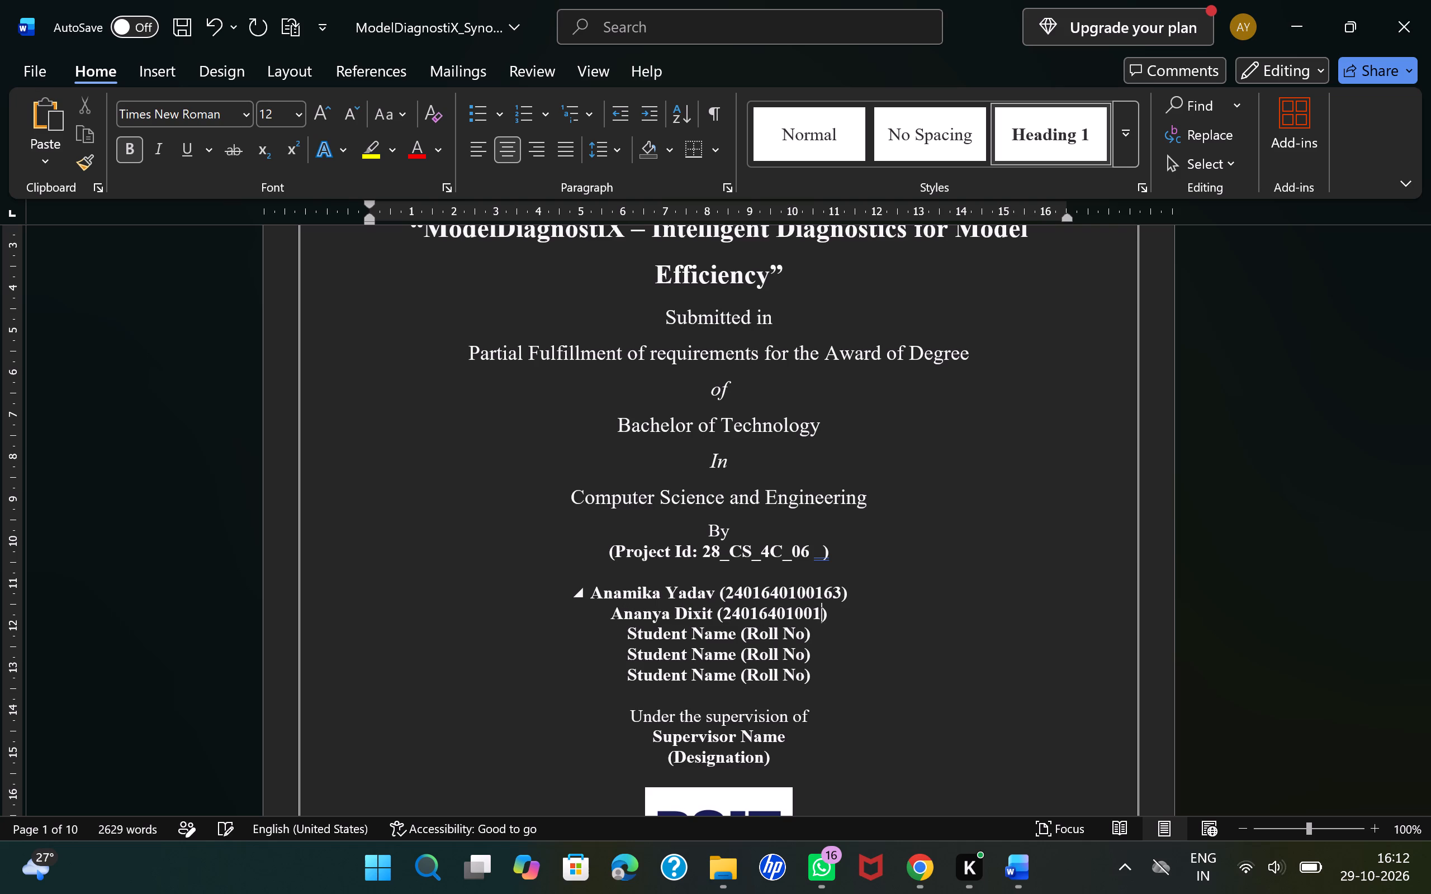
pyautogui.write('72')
# Replace the Student Name placeholder in the third student line with the third team member's first name.
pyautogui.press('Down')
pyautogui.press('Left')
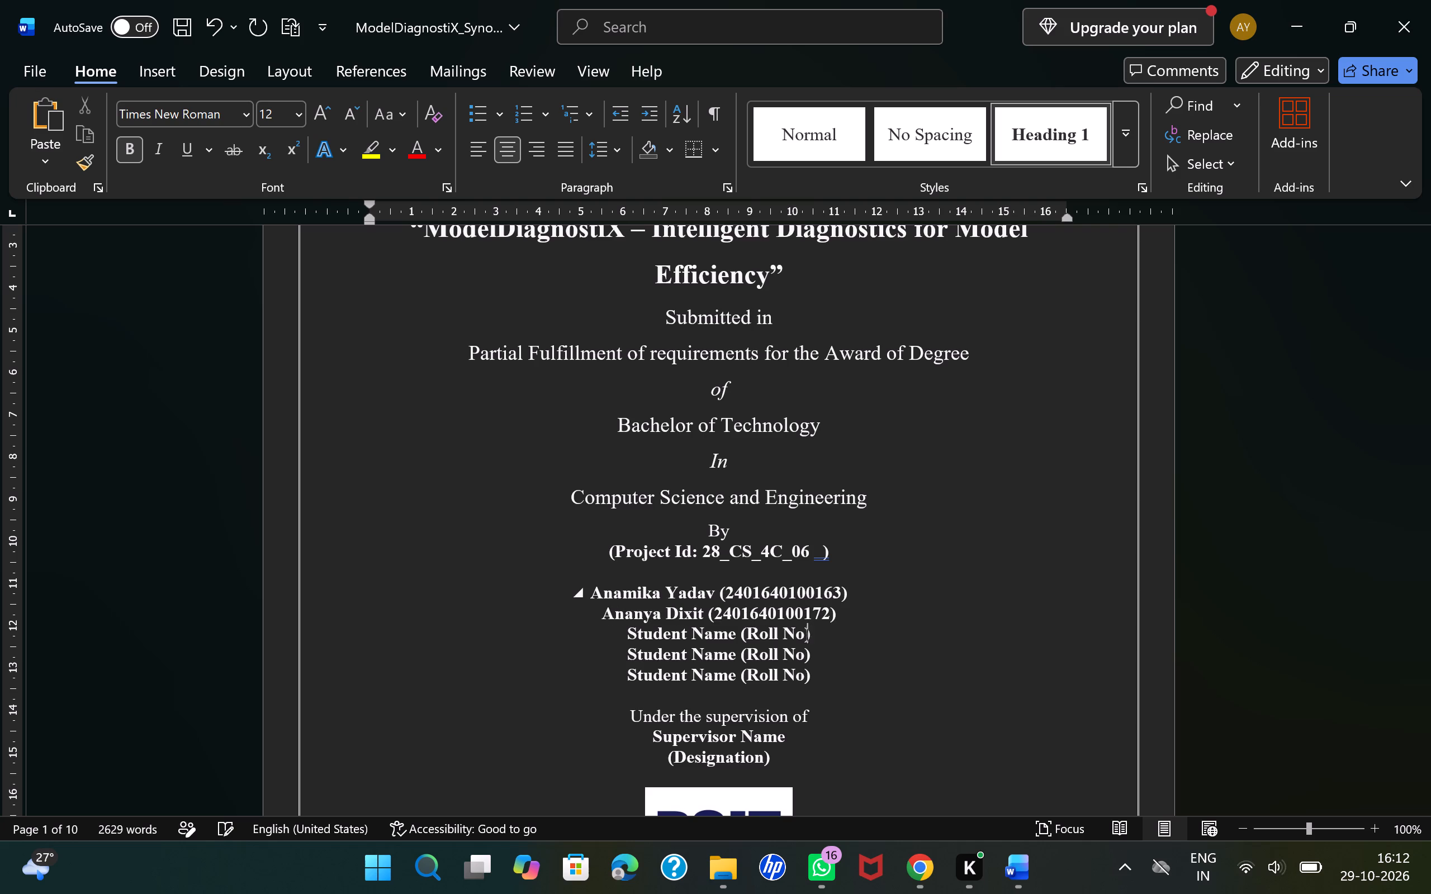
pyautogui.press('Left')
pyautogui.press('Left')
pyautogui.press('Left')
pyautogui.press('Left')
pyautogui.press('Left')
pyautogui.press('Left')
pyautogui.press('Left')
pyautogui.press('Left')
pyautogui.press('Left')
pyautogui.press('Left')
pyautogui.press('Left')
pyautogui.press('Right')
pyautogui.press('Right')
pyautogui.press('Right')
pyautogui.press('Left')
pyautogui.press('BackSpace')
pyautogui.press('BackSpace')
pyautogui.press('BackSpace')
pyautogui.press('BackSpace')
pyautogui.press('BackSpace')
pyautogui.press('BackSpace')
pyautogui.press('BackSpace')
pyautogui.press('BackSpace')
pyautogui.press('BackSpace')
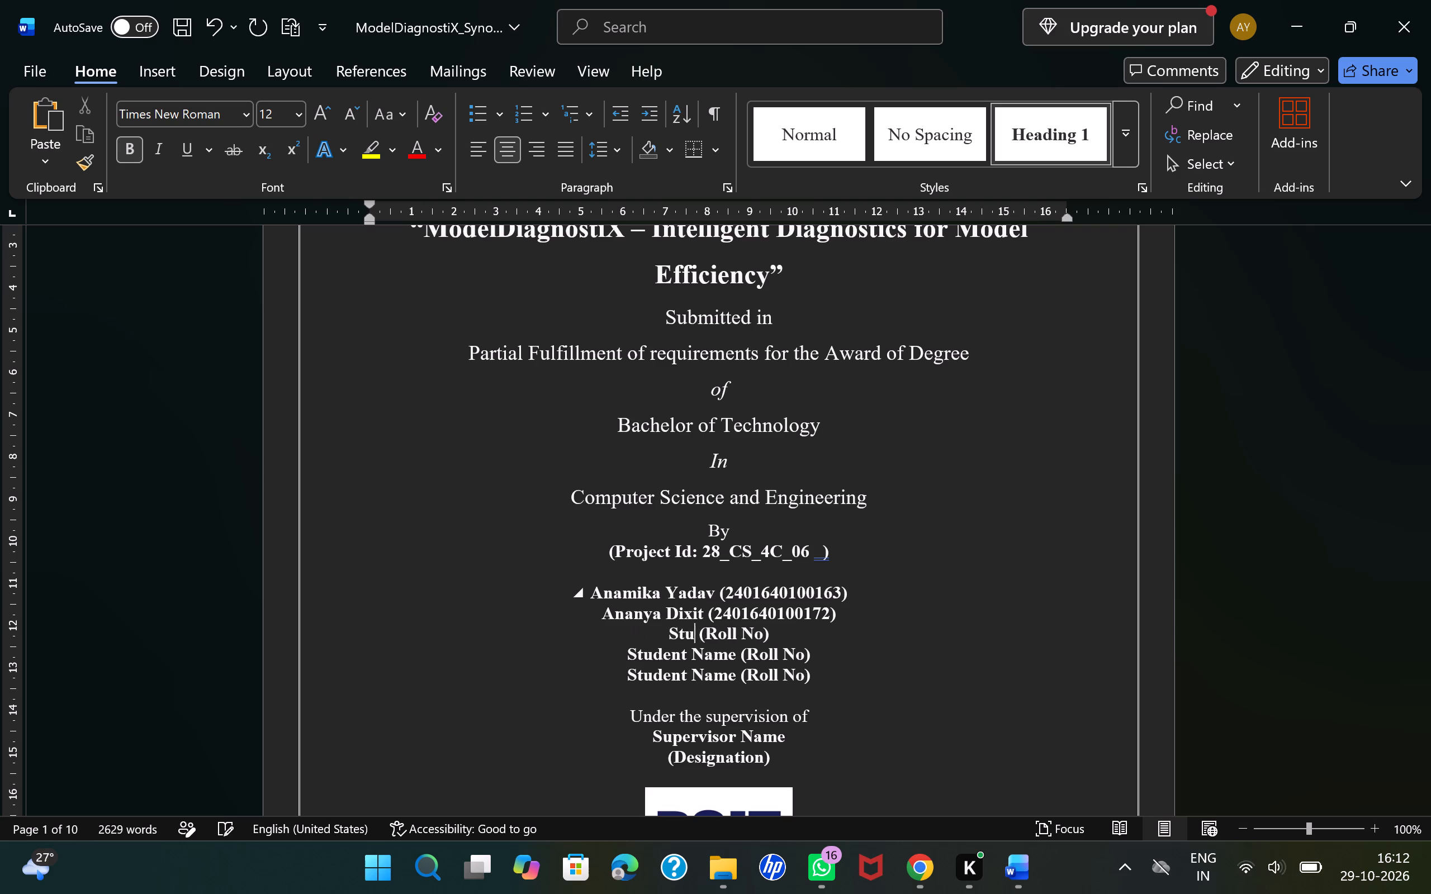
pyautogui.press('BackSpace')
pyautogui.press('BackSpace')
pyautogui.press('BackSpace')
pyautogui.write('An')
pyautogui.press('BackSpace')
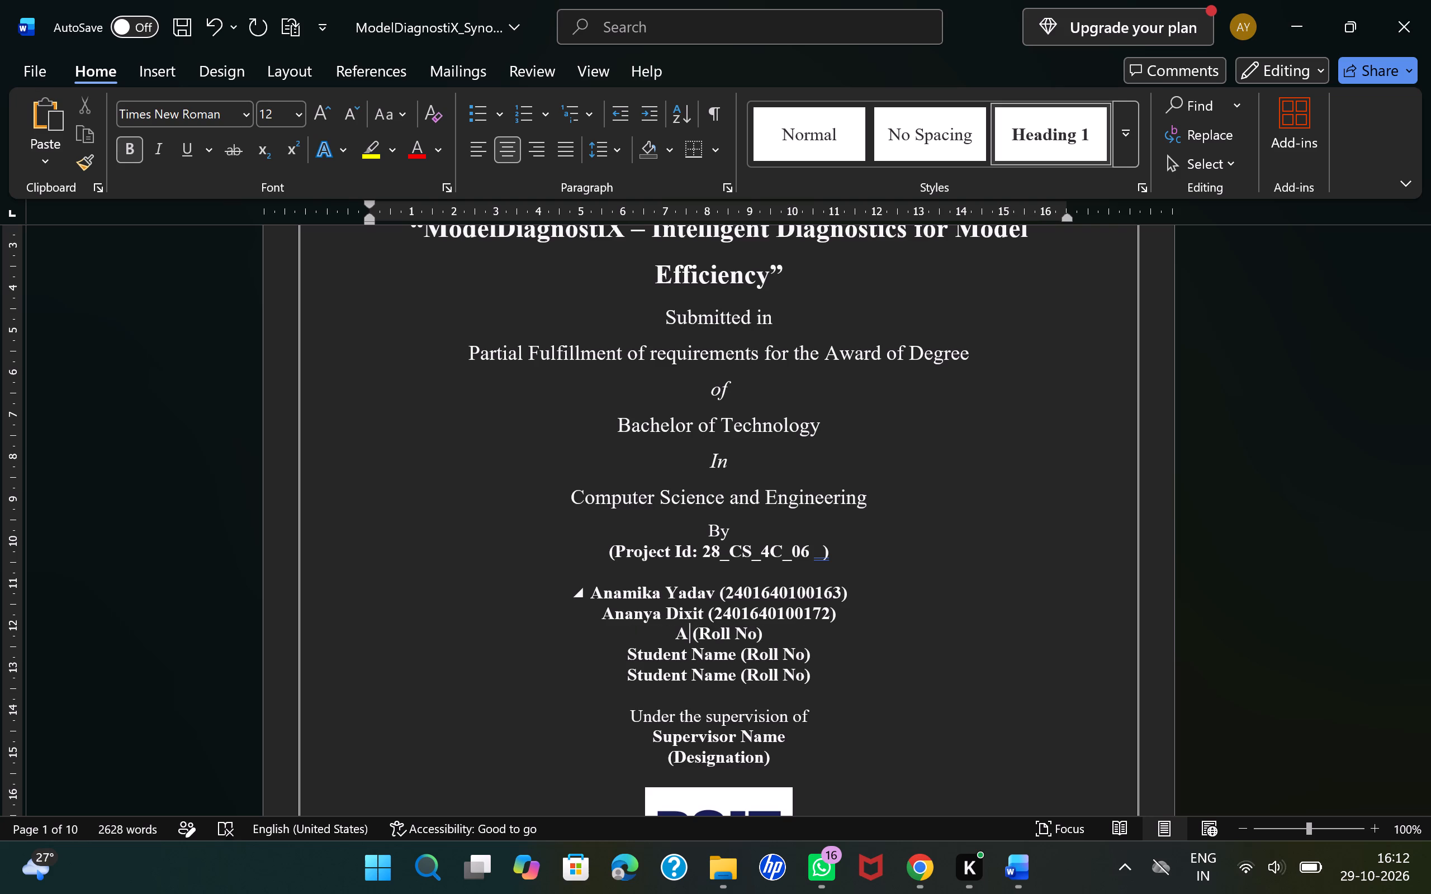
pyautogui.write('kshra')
# Replace the Roll No placeholder in the third student line with that student's roll number, keeping the parentheses.
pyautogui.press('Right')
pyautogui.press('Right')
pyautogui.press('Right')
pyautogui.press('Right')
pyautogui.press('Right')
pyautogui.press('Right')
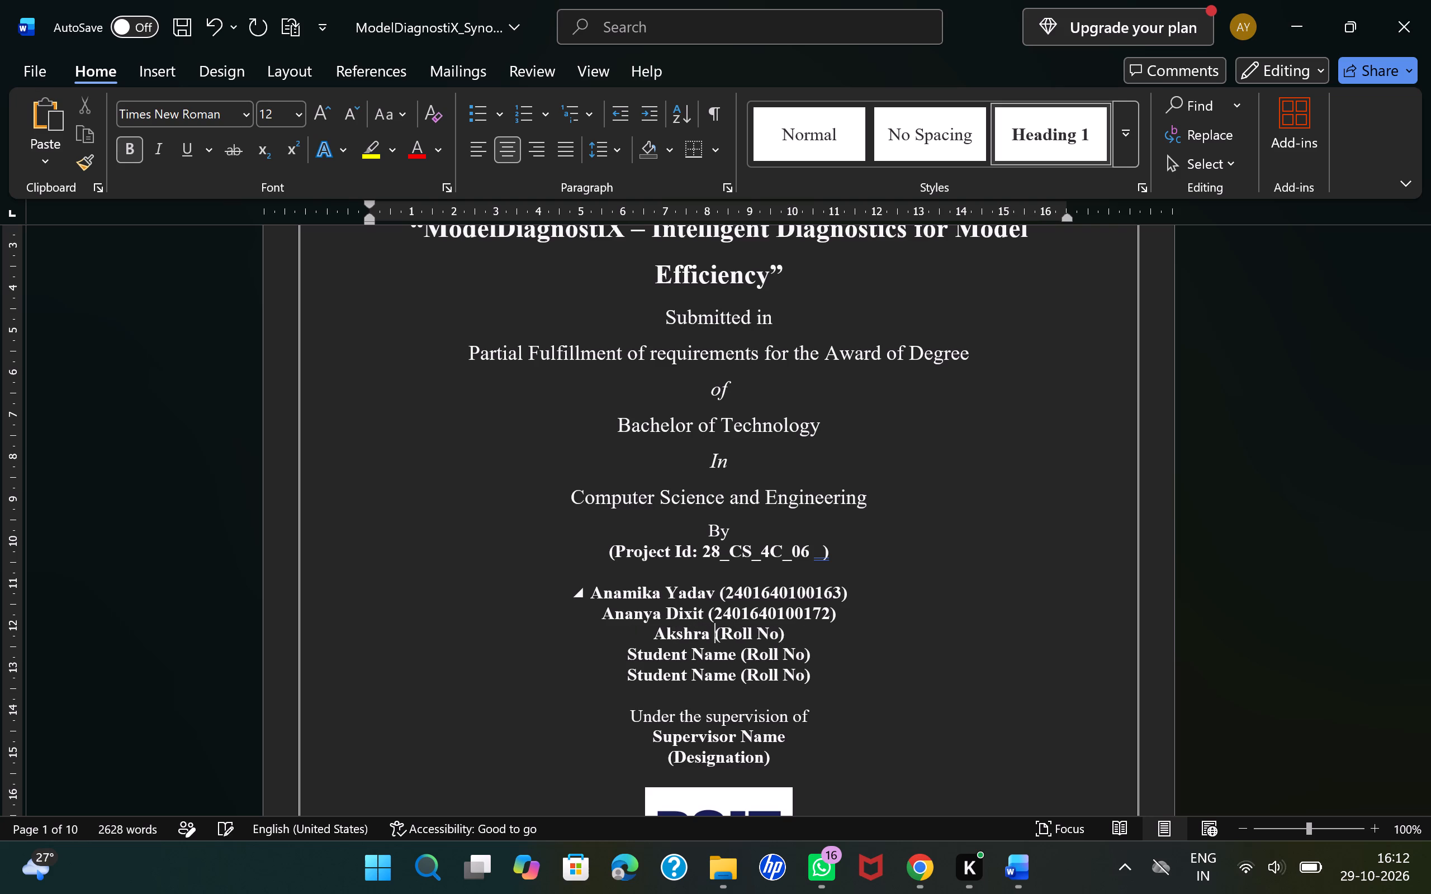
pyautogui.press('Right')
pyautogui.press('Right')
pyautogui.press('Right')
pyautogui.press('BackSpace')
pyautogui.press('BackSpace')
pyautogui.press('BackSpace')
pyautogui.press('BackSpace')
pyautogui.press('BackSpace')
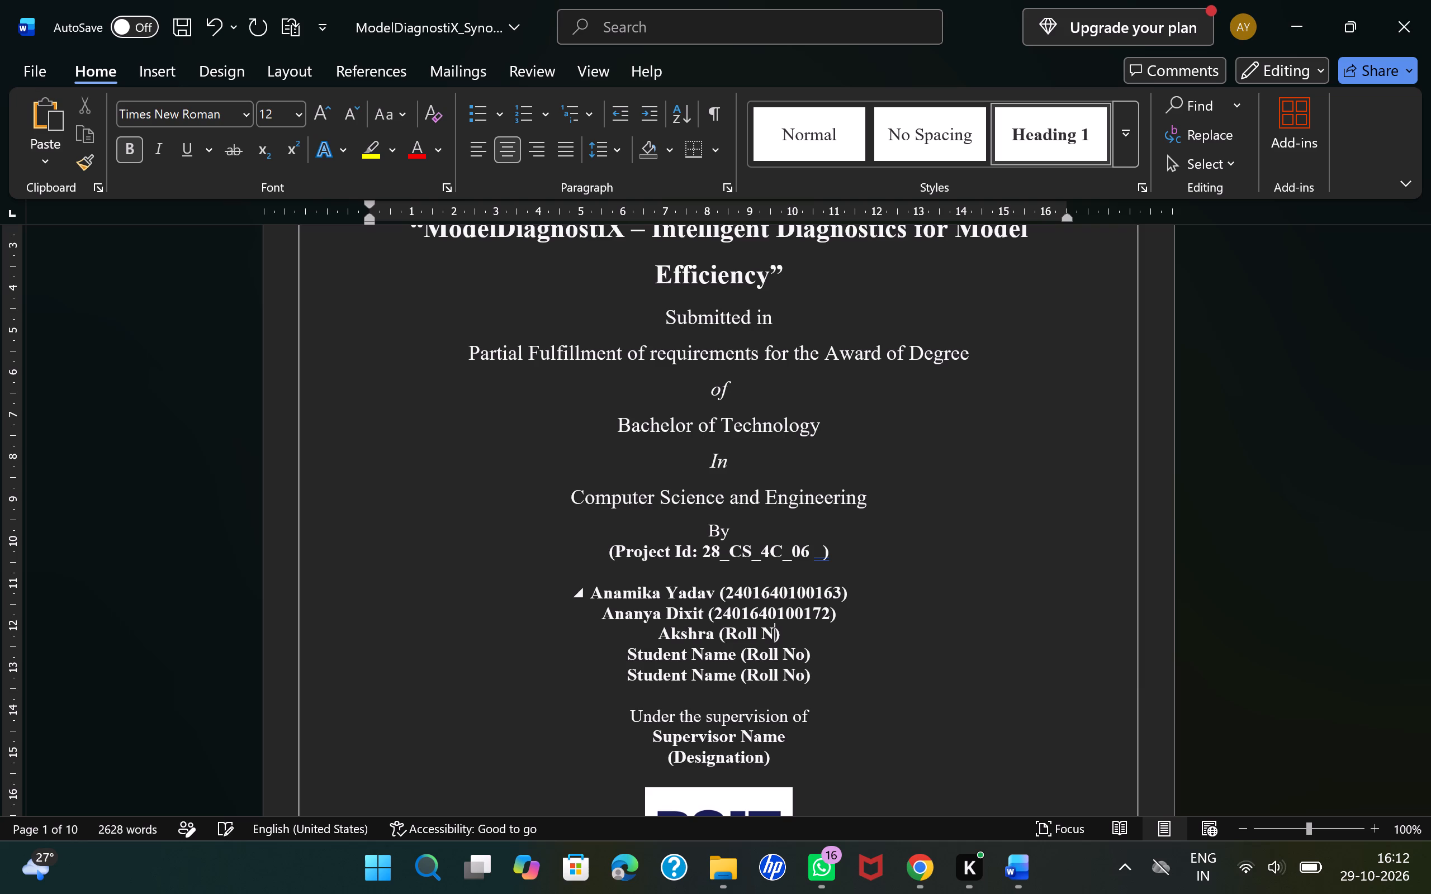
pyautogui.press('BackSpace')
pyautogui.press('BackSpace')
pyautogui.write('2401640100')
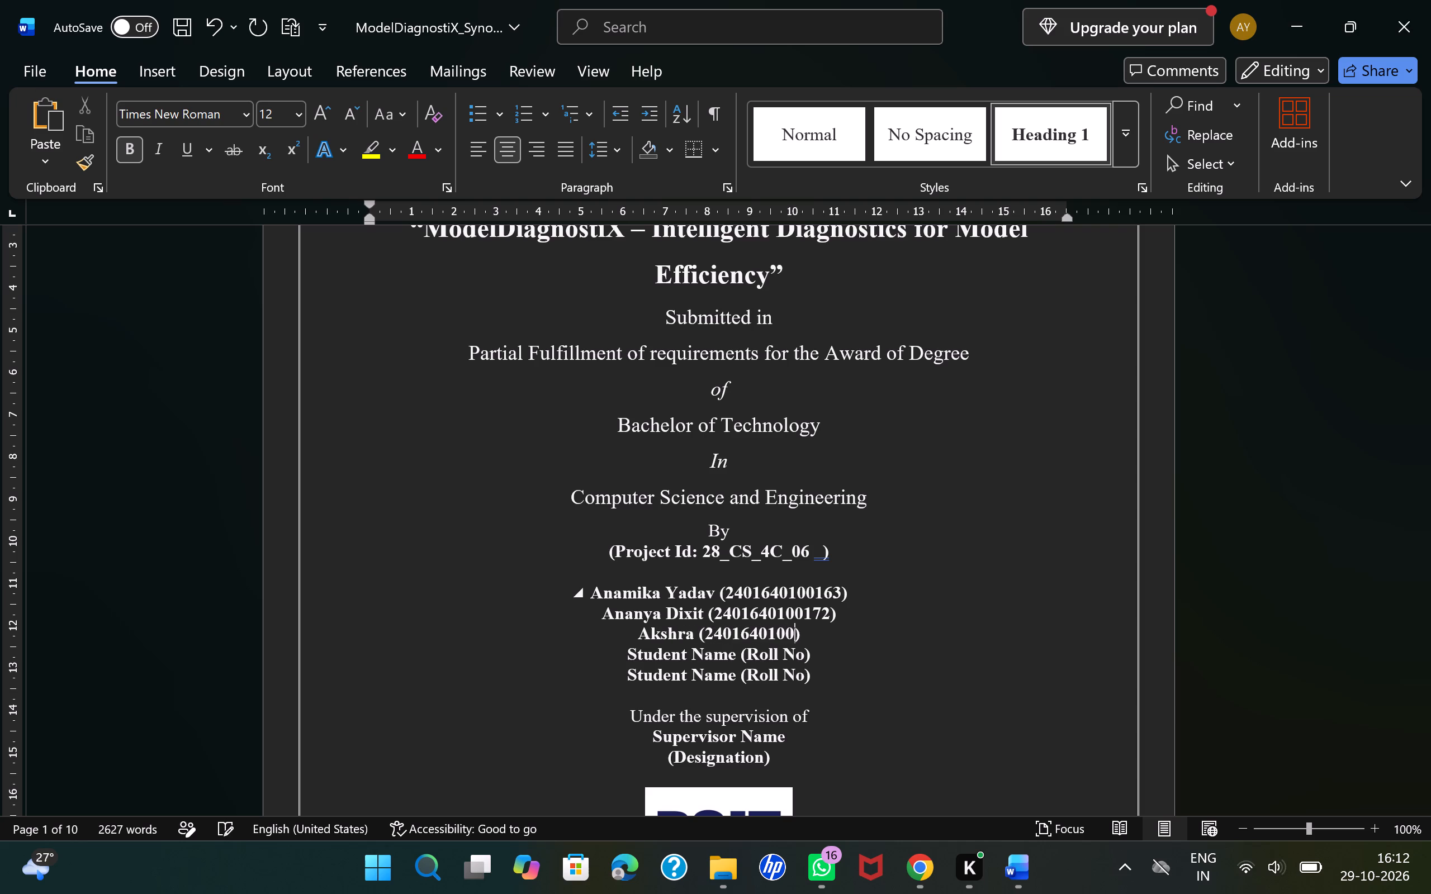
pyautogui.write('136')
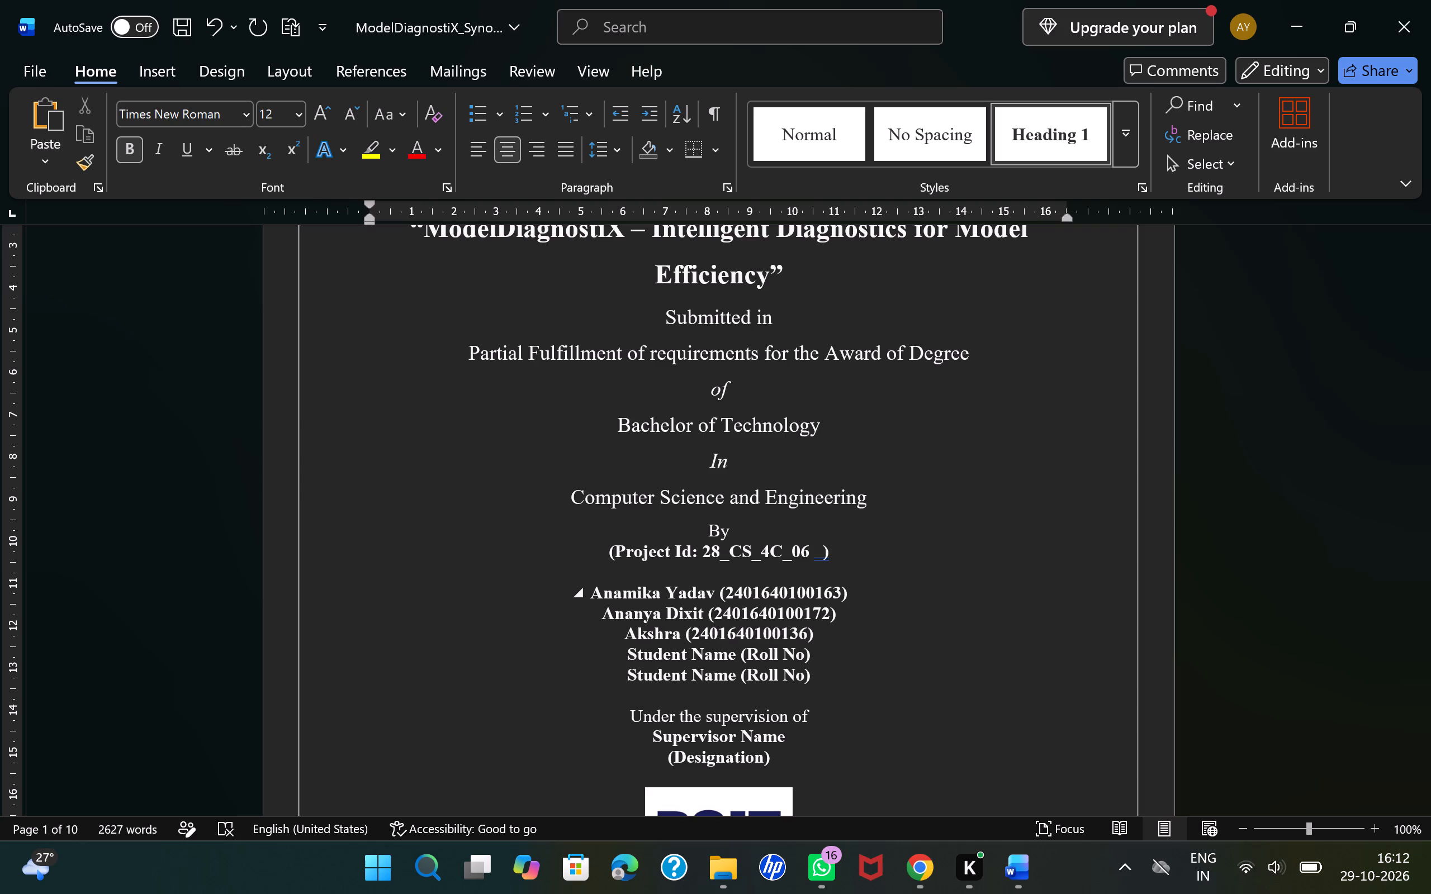
# Replace the Student Name placeholder in the fourth student line with the fourth team member's full name.
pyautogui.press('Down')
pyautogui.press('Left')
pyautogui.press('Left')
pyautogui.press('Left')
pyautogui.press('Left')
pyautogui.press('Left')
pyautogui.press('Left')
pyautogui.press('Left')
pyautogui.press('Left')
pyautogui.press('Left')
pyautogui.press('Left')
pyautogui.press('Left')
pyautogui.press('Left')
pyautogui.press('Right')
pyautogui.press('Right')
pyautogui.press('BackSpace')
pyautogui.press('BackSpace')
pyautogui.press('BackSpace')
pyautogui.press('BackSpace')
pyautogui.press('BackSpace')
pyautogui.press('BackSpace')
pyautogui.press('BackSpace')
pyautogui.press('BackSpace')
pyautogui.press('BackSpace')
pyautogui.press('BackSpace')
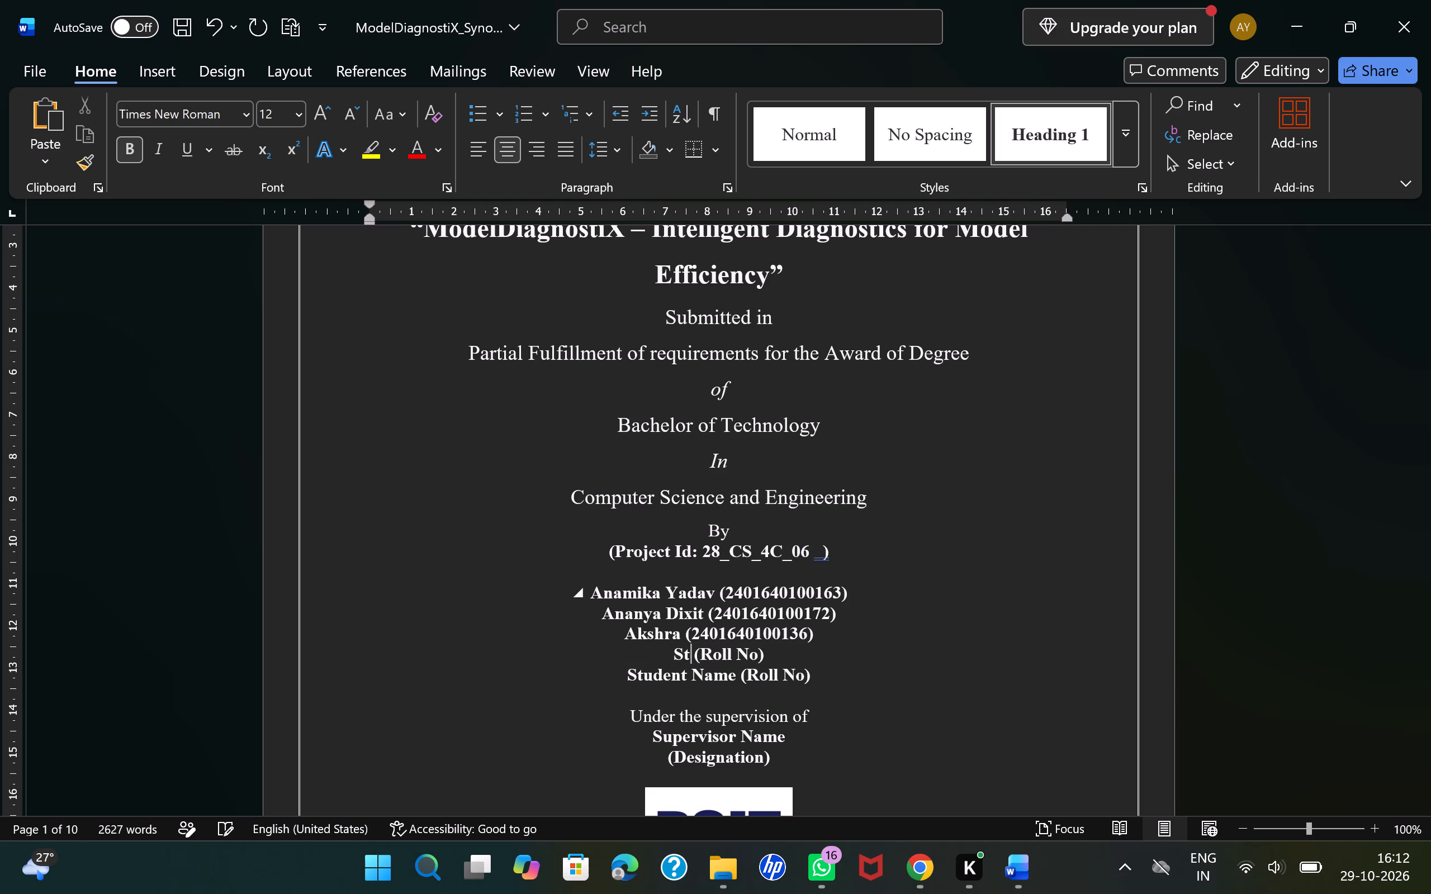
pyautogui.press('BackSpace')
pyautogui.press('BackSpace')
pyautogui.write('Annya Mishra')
# Replace the Roll No placeholder in the fourth student line with that student's roll number, keeping the parentheses.
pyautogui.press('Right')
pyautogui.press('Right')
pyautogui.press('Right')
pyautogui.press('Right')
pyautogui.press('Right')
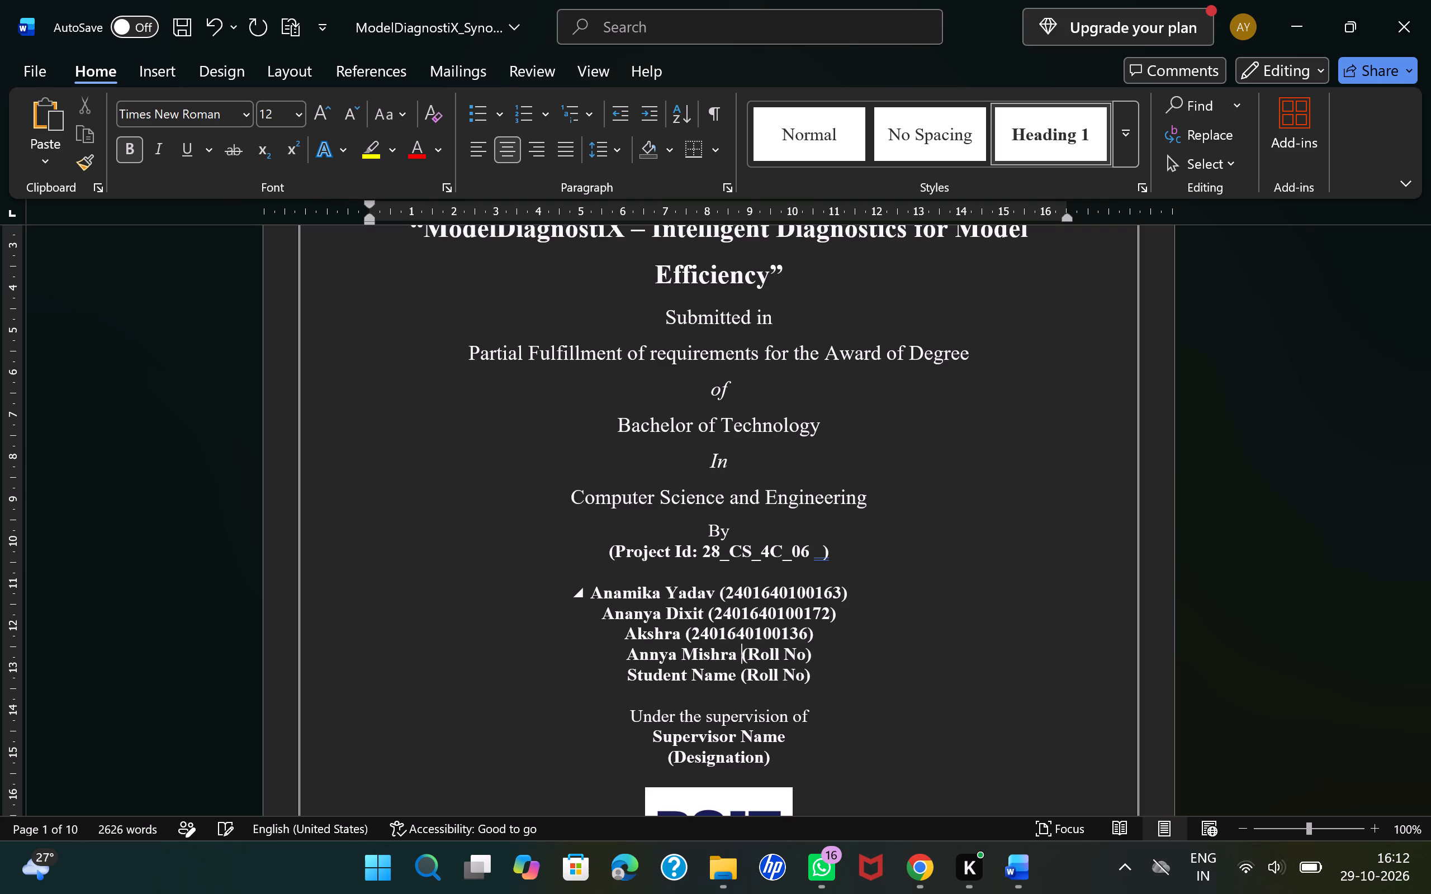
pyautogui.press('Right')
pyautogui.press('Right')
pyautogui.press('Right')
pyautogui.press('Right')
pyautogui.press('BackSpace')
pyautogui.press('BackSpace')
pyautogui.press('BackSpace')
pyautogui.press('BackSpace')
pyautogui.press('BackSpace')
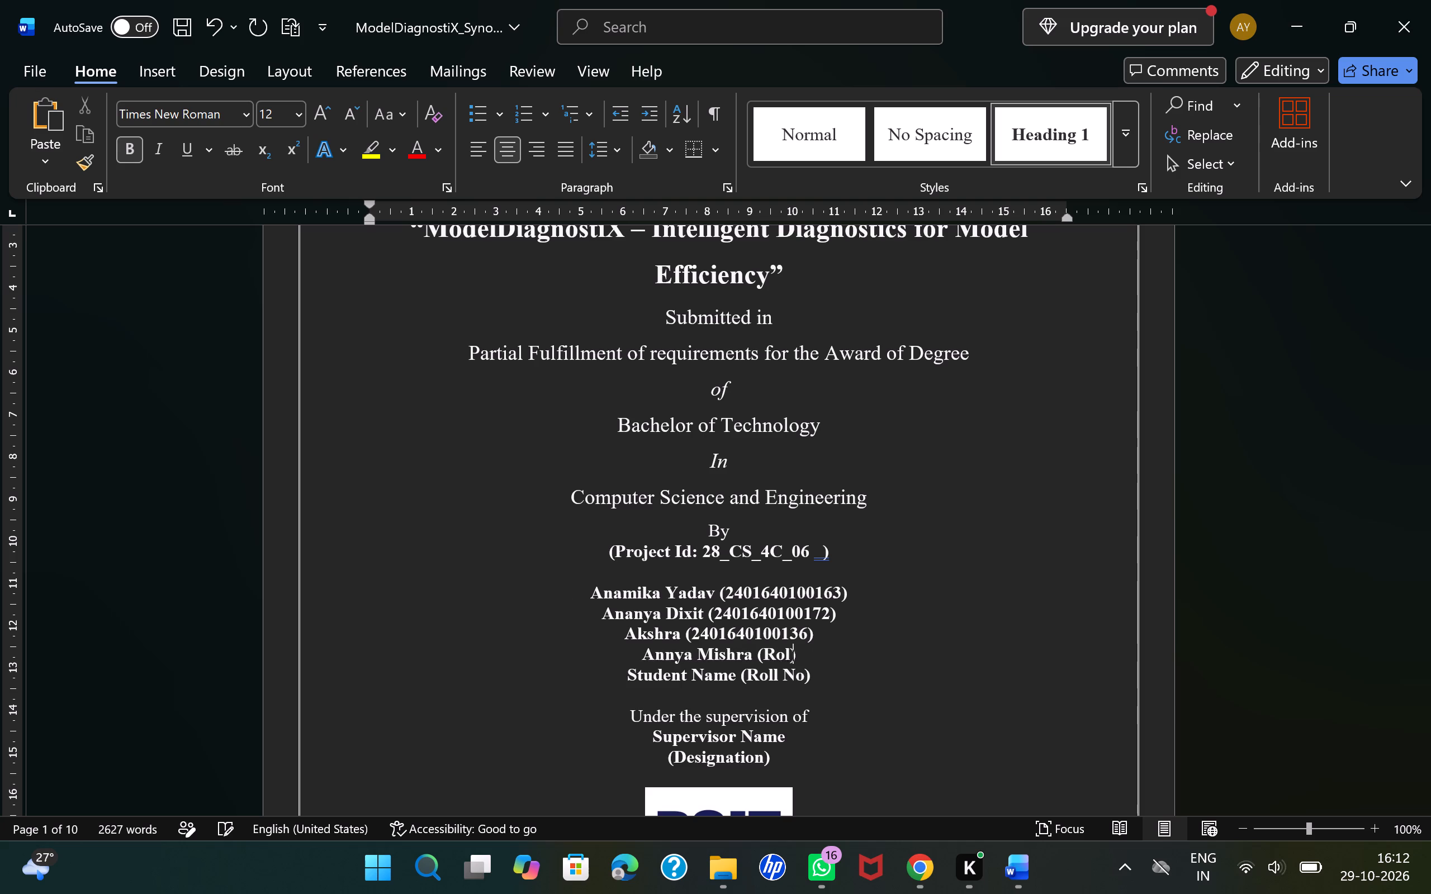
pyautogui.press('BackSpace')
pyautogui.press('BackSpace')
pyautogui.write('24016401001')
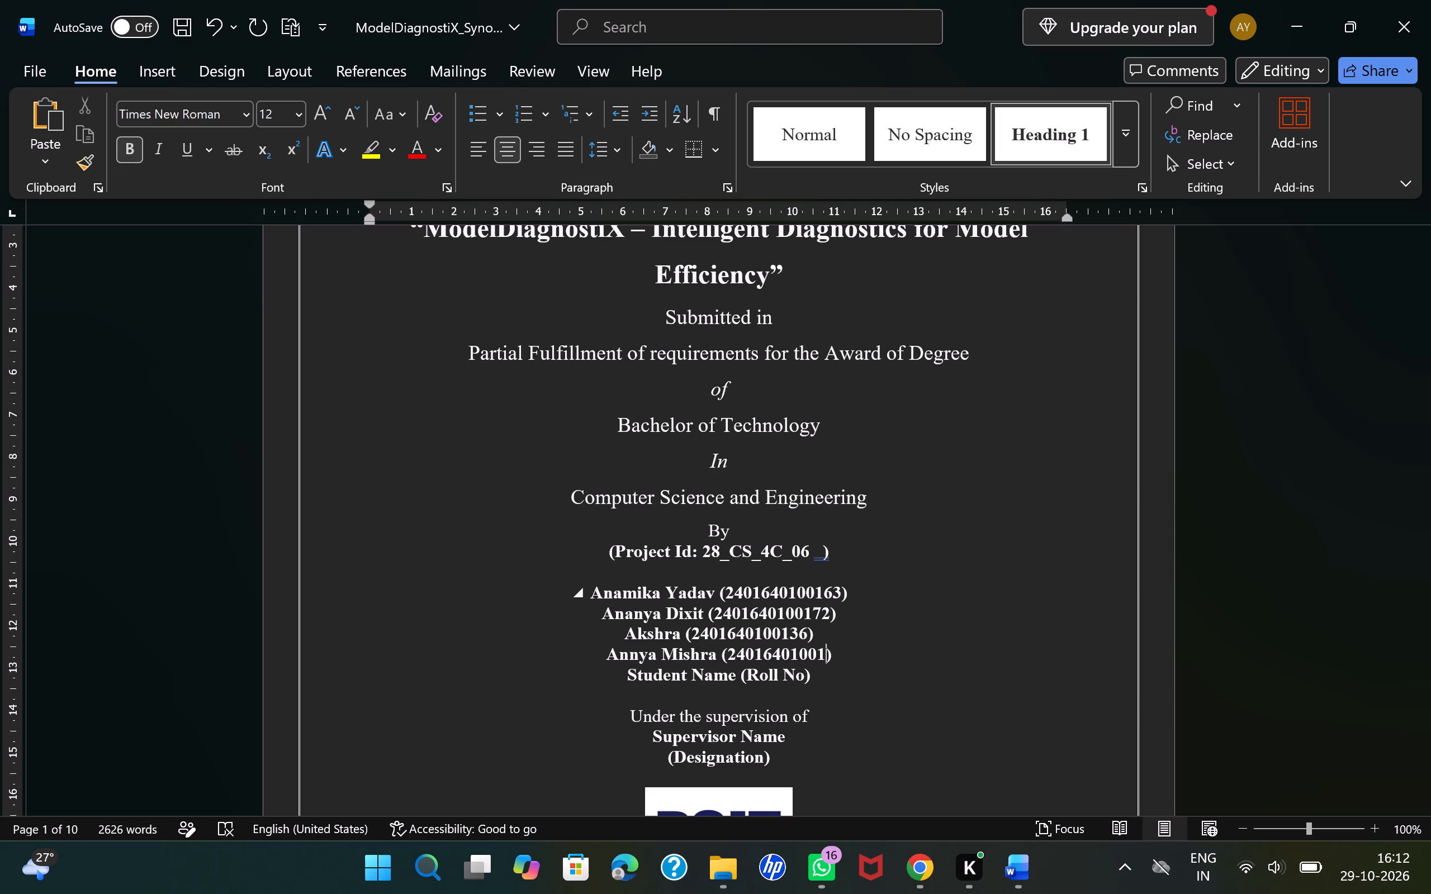
# Complete the fourth student's roll number inside the parentheses on the front page.
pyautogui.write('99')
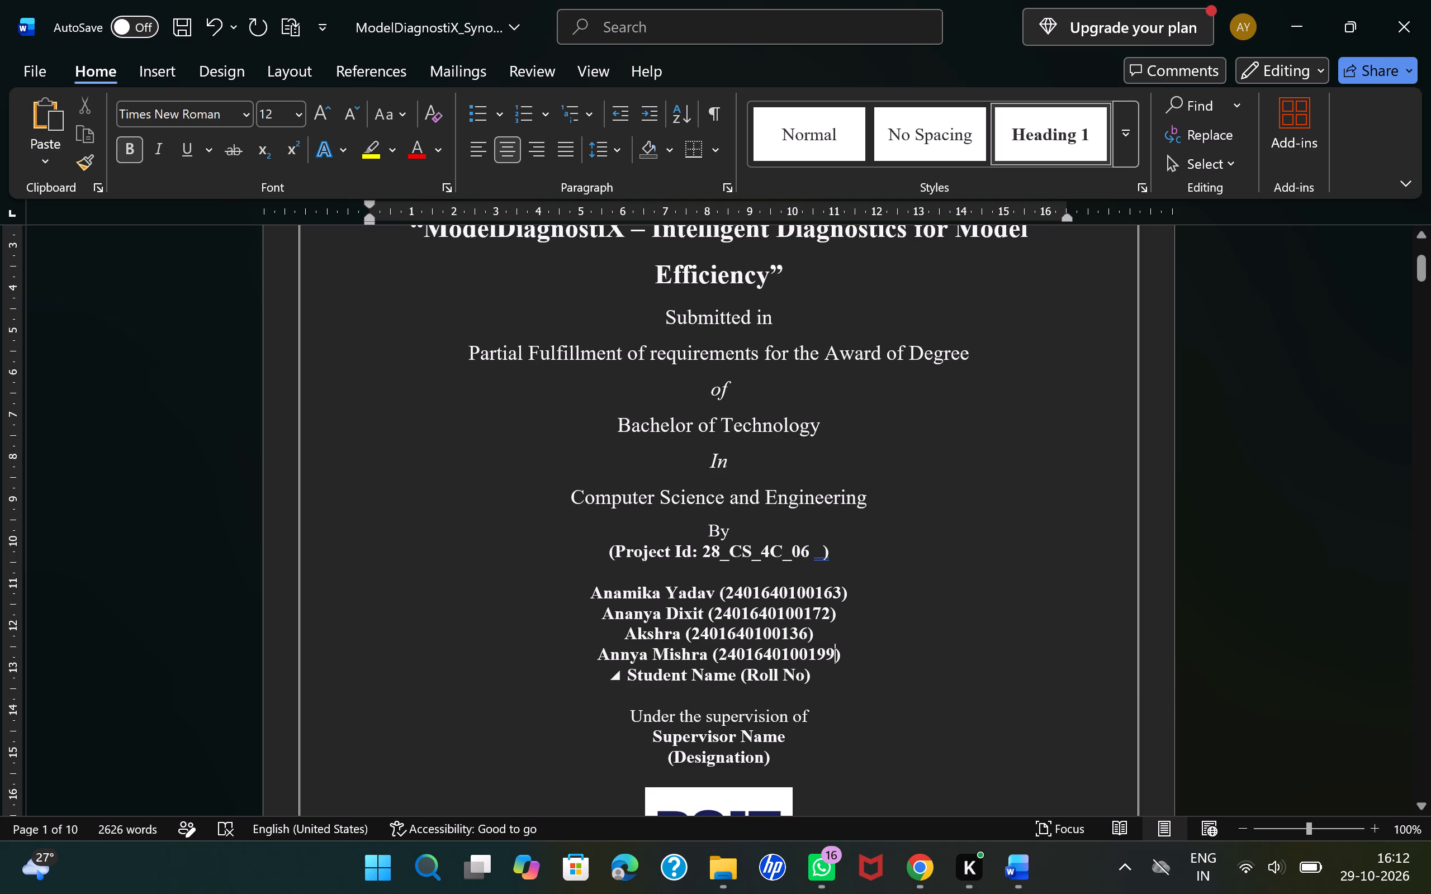
# Delete the unused fifth Student Name (Roll No) placeholder from the student list.
pyautogui.moveTo(817, 682); pyautogui.dragTo(629, 670)
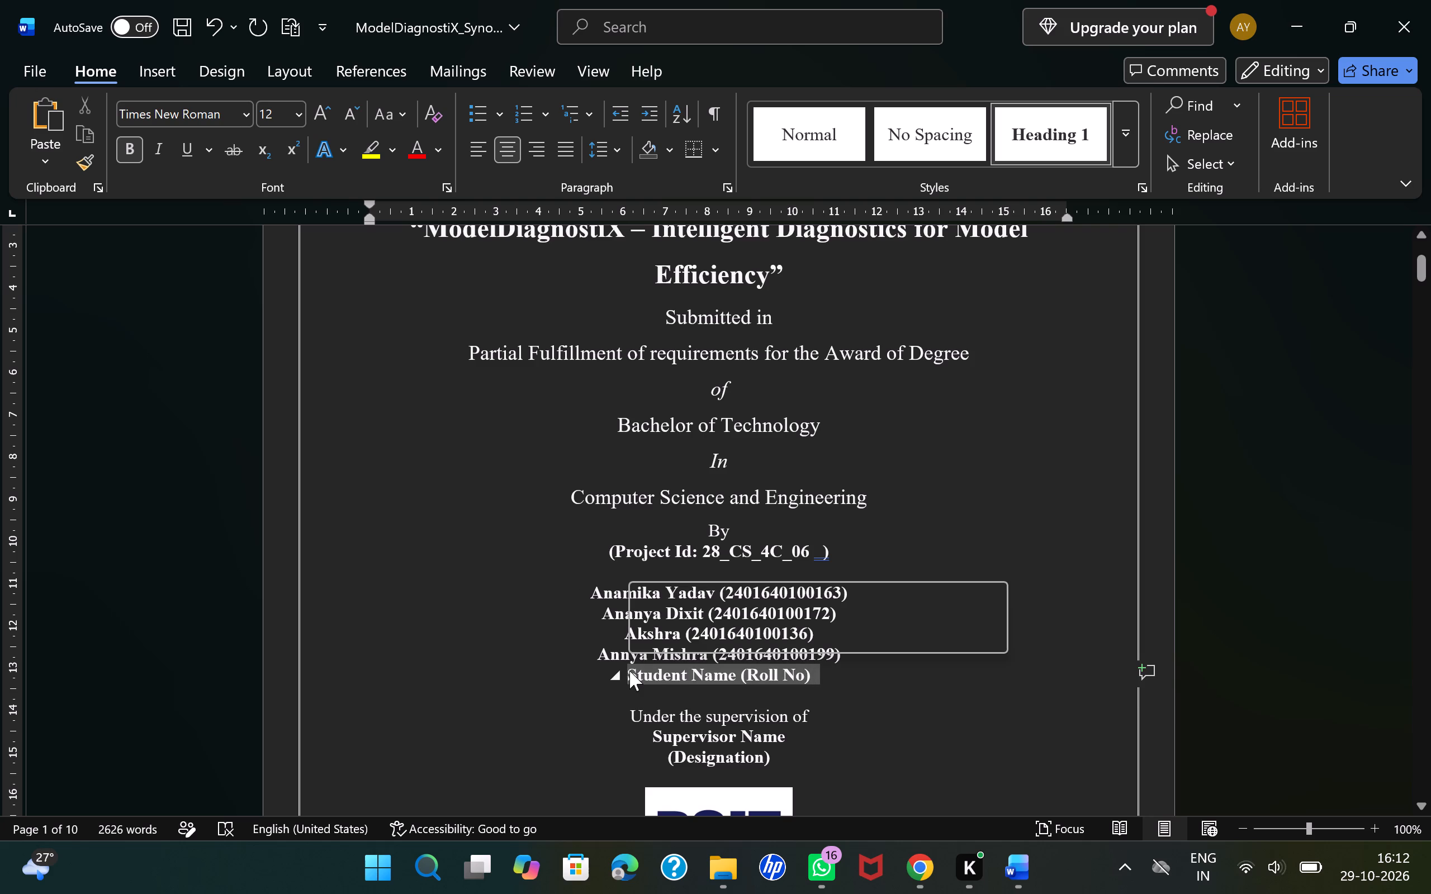
pyautogui.press('BackSpace')
# Replace the Supervisor Name placeholder under the supervision line with the supervisor's title and full name.
pyautogui.click(793, 716)
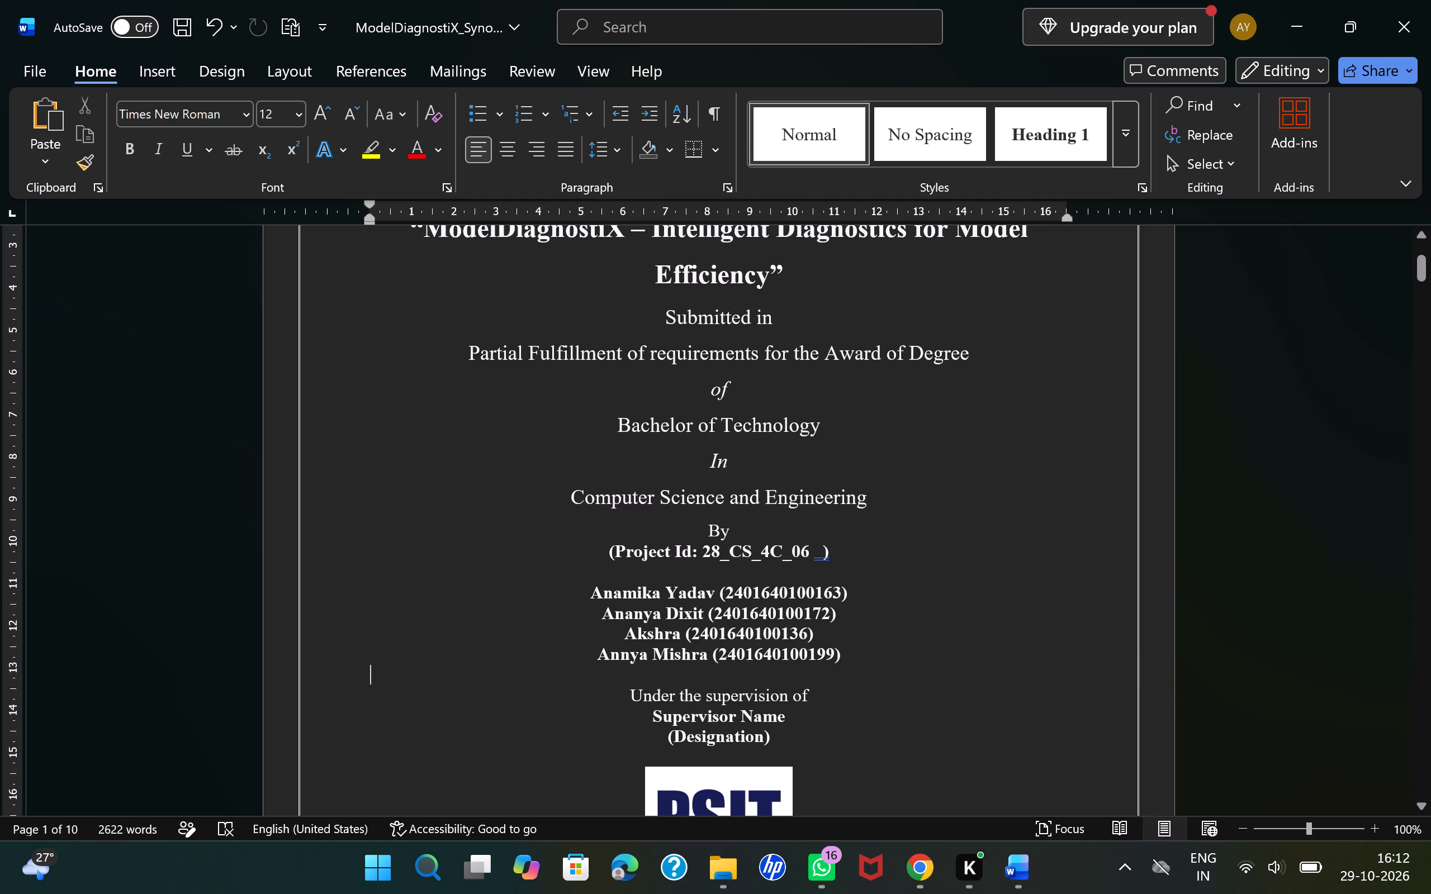
pyautogui.press('BackSpace')
pyautogui.press('BackSpace')
pyautogui.press('BackSpace')
pyautogui.press('BackSpace')
pyautogui.press('BackSpace')
pyautogui.press('BackSpace')
pyautogui.press('BackSpace')
pyautogui.press('BackSpace')
pyautogui.press('BackSpace')
pyautogui.press('BackSpace')
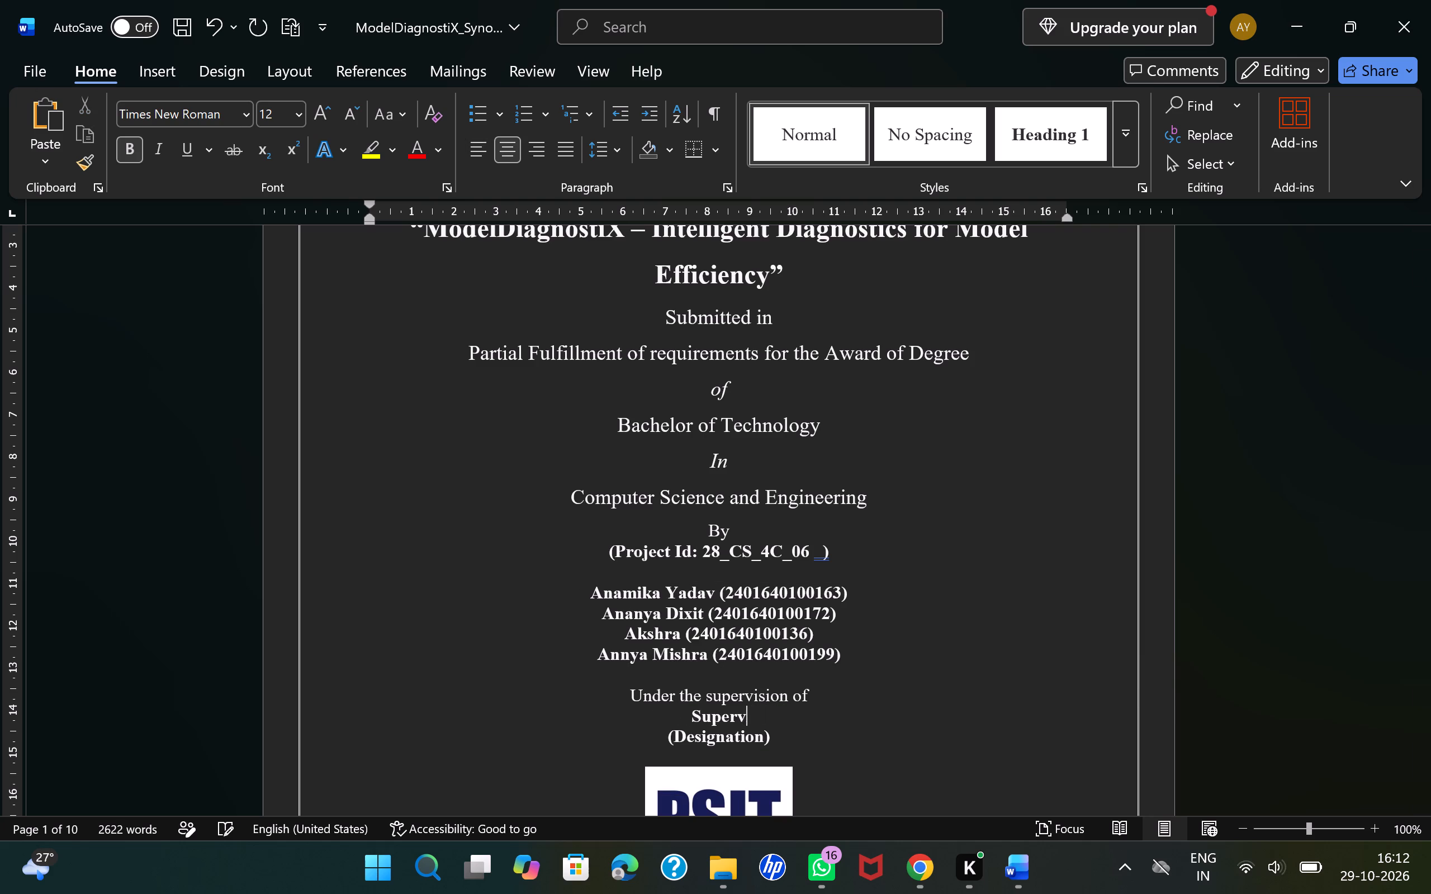
pyautogui.press('BackSpace')
pyautogui.press('BackSpace')
pyautogui.press('BackSpace')
pyautogui.press('BackSpace')
pyautogui.press('BackSpace')
pyautogui.press('BackSpace')
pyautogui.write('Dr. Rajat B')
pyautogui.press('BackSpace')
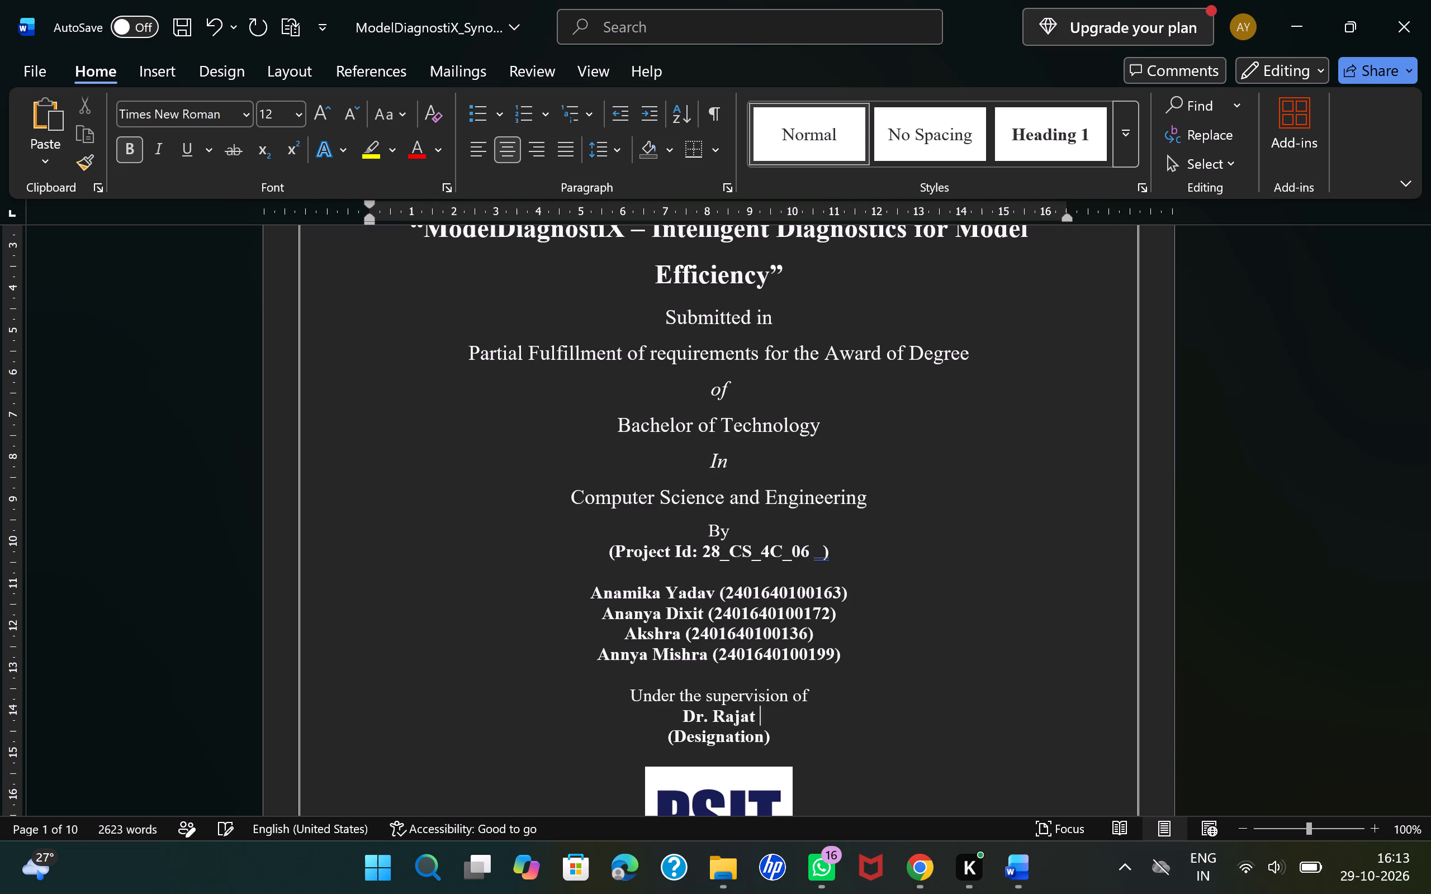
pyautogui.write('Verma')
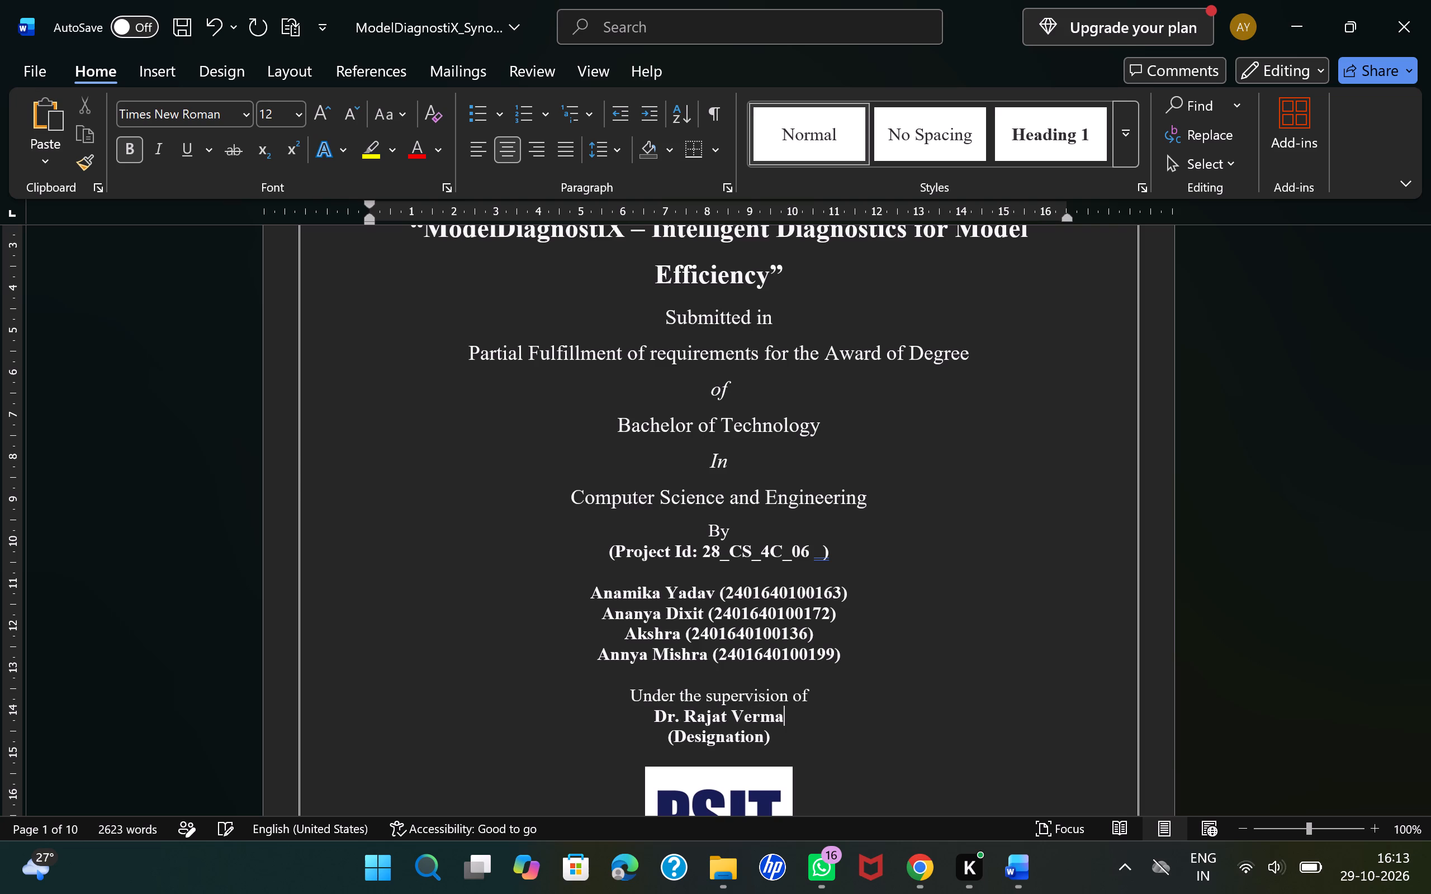
# Replace the (Designation) placeholder below the supervisor's name with Associate Professor, without parentheses.
pyautogui.click(761, 740)
pyautogui.press('BackSpace')
pyautogui.press('BackSpace')
pyautogui.press('BackSpace')
pyautogui.press('BackSpace')
pyautogui.press('BackSpace')
pyautogui.press('BackSpace')
pyautogui.press('BackSpace')
pyautogui.press('BackSpace')
pyautogui.press('BackSpace')
pyautogui.press('BackSpace')
pyautogui.press('BackSpace')
pyautogui.press('Right')
pyautogui.press('BackSpace')
pyautogui.press('BackSpace')
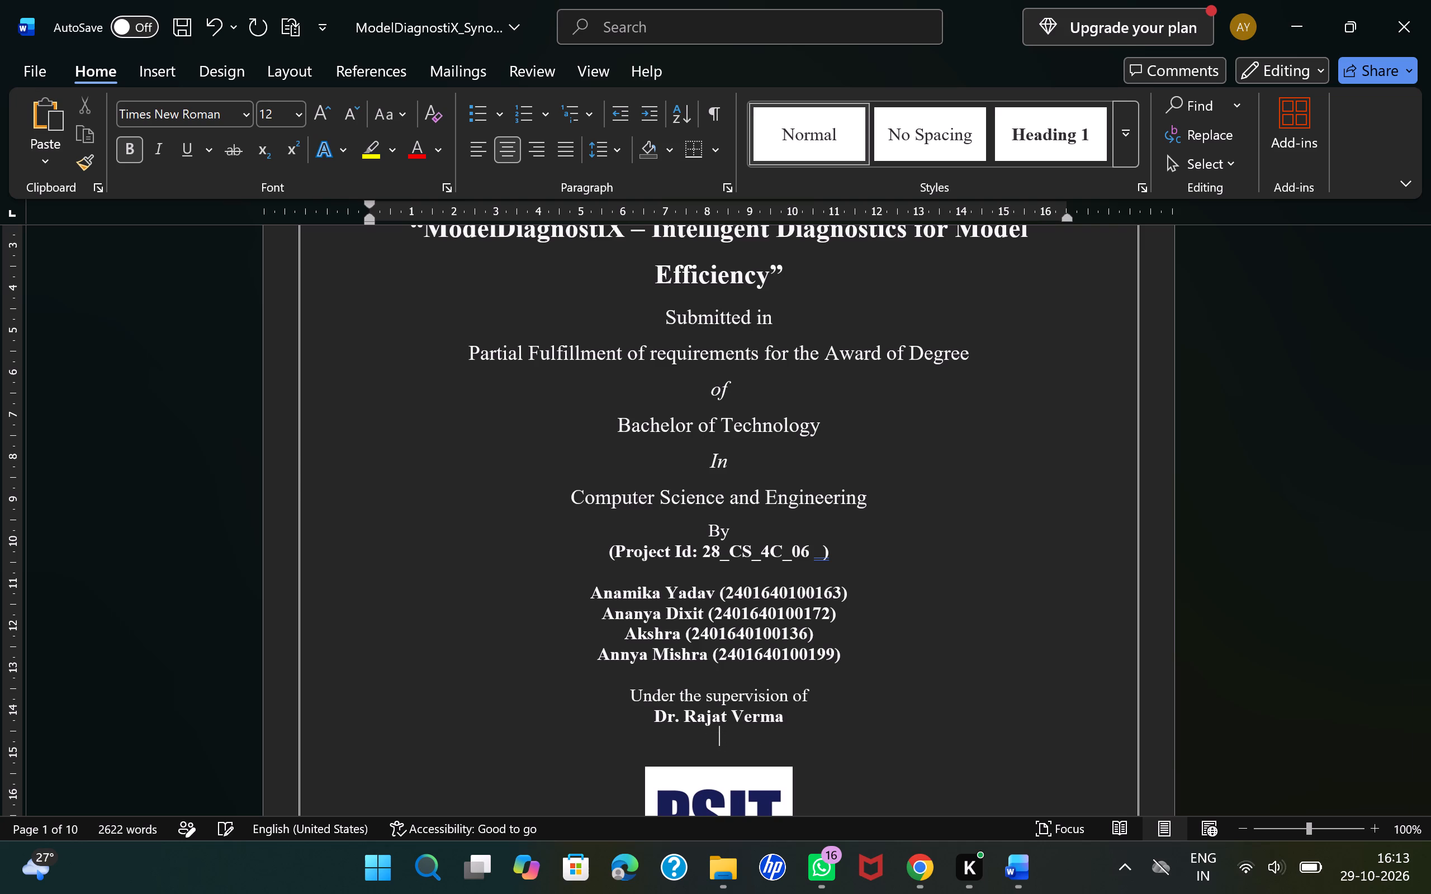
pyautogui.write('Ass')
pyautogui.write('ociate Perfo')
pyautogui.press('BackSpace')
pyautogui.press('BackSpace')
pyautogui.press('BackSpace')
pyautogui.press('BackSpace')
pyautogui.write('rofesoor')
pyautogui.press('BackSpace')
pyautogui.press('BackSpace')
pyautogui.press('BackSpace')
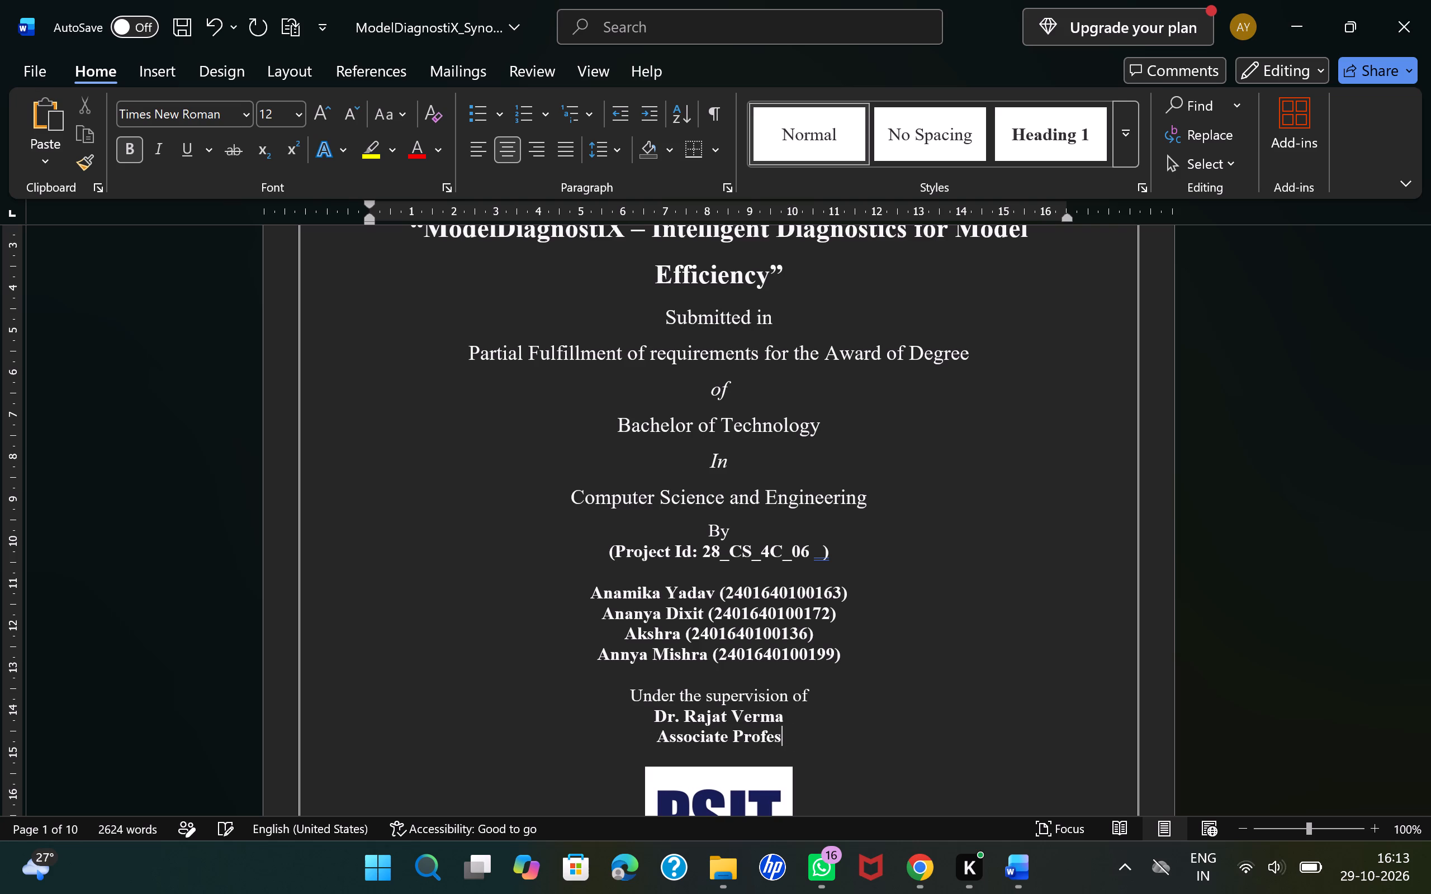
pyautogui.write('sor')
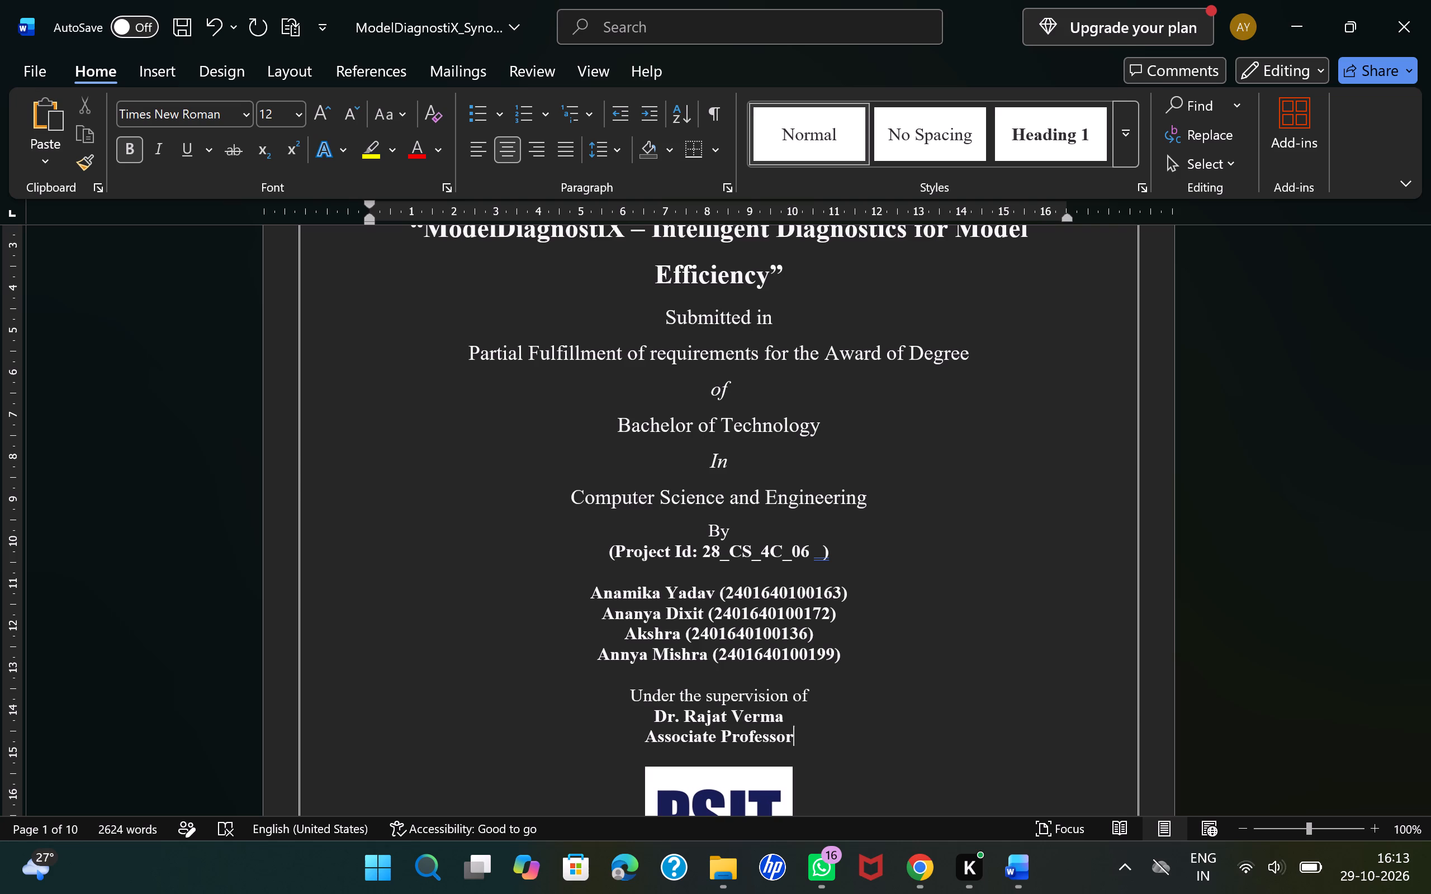
# Remove the stray spaces and underscore after the project ID so it reads (Project Id: 28_CS_4C_06).
pyautogui.click(822, 549)
pyautogui.press('BackSpace')
pyautogui.press('BackSpace')
pyautogui.press('BackSpace')
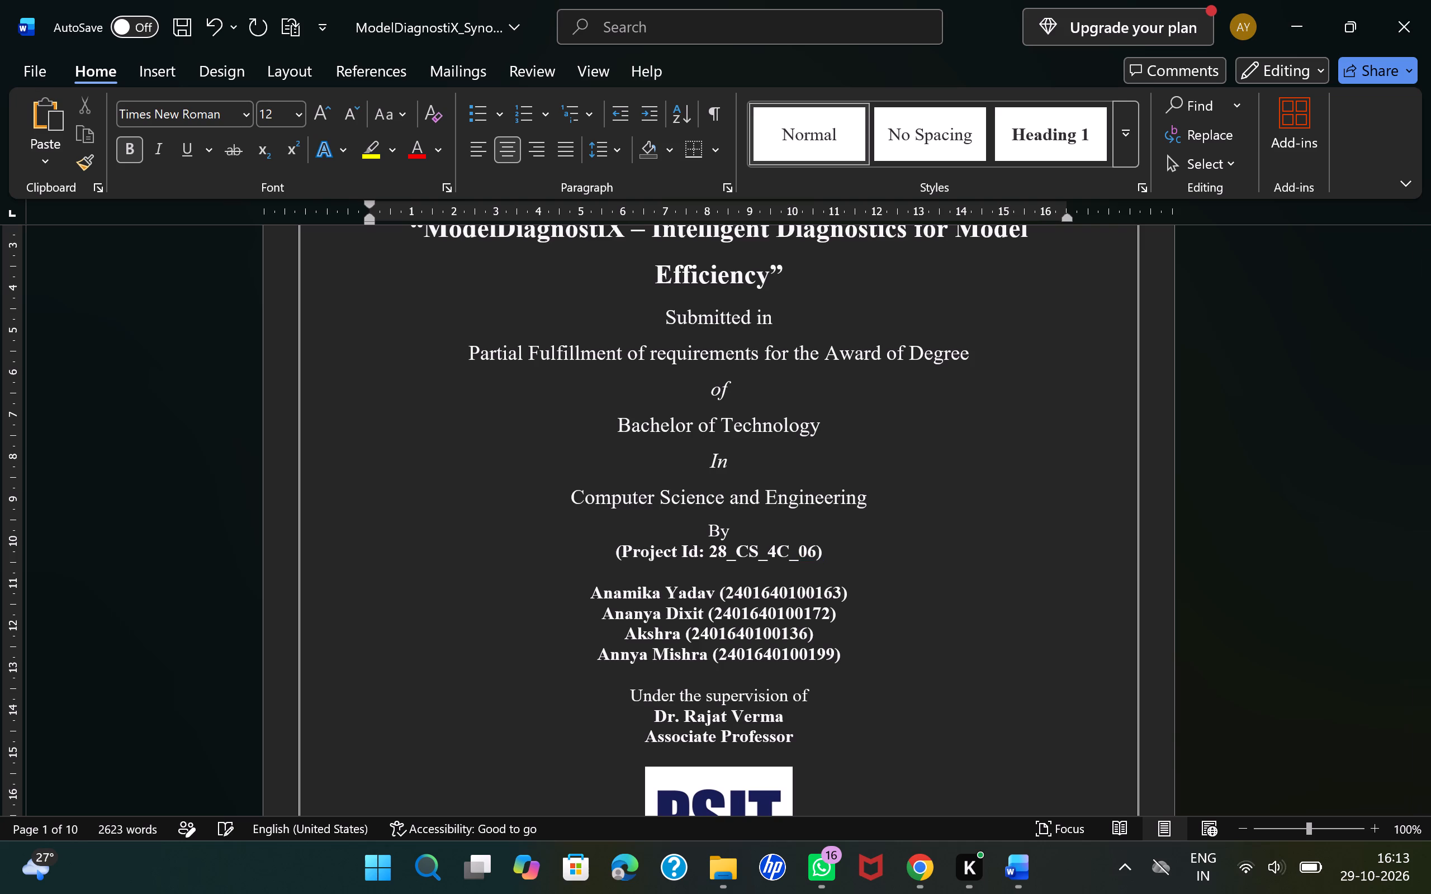
# Insert a blank line between the project title and the Submitted in line on the front page.
pyautogui.scroll(1, 875, 535)
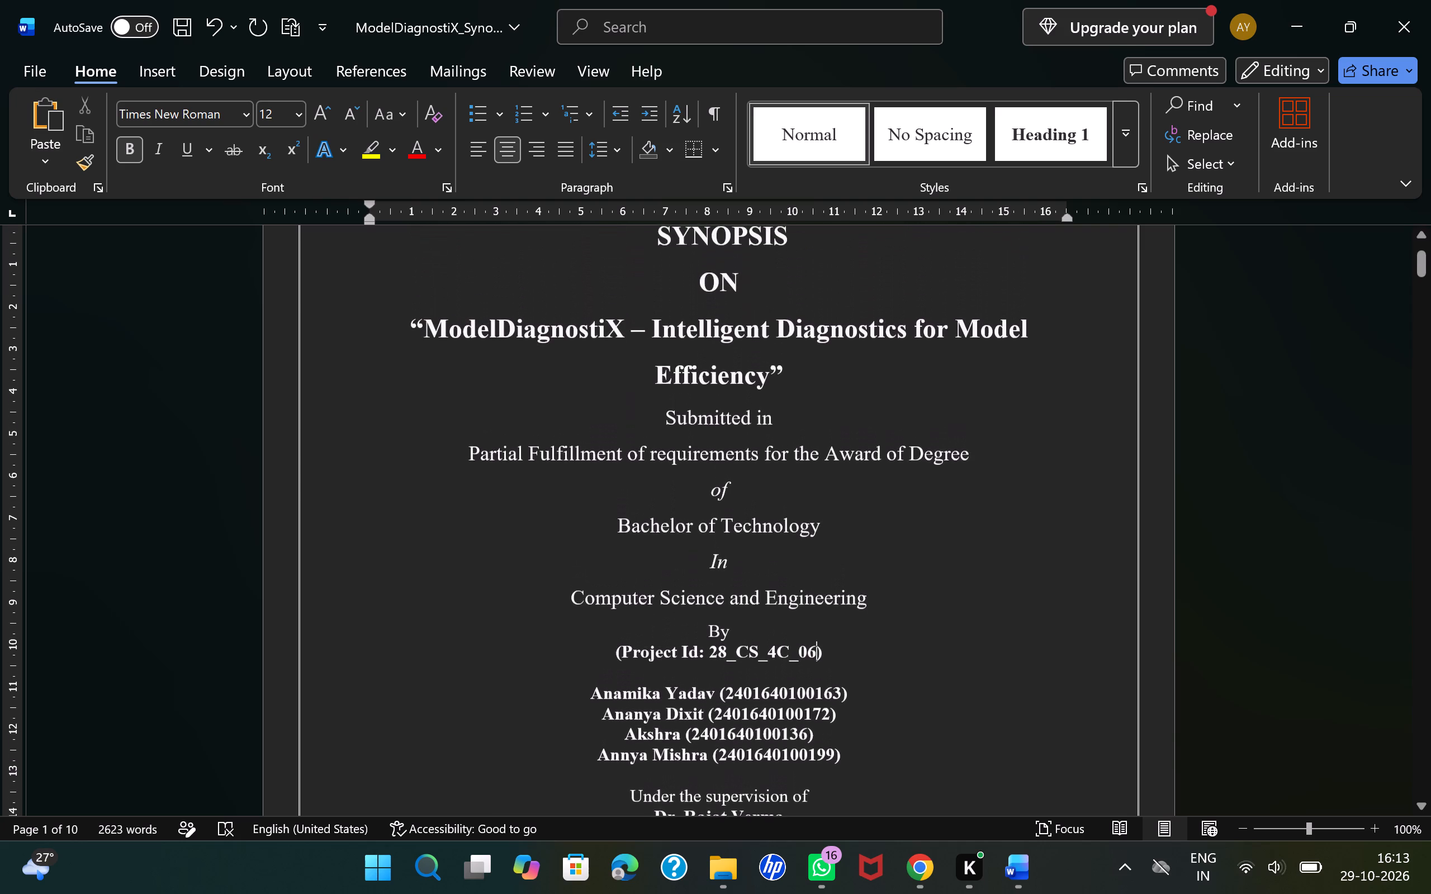
pyautogui.scroll(1, 875, 535)
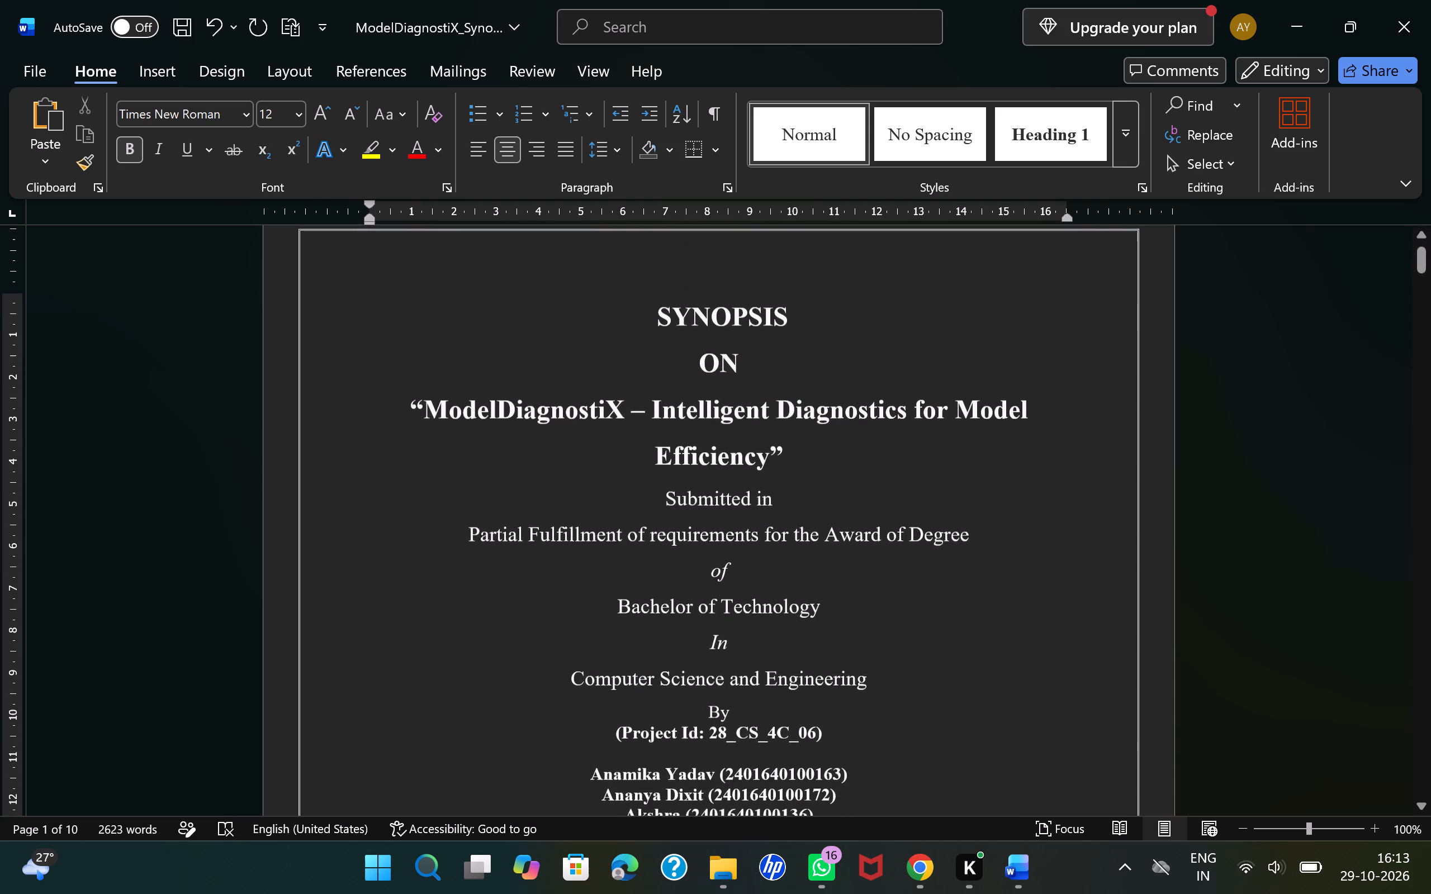
pyautogui.scroll(2, 875, 535)
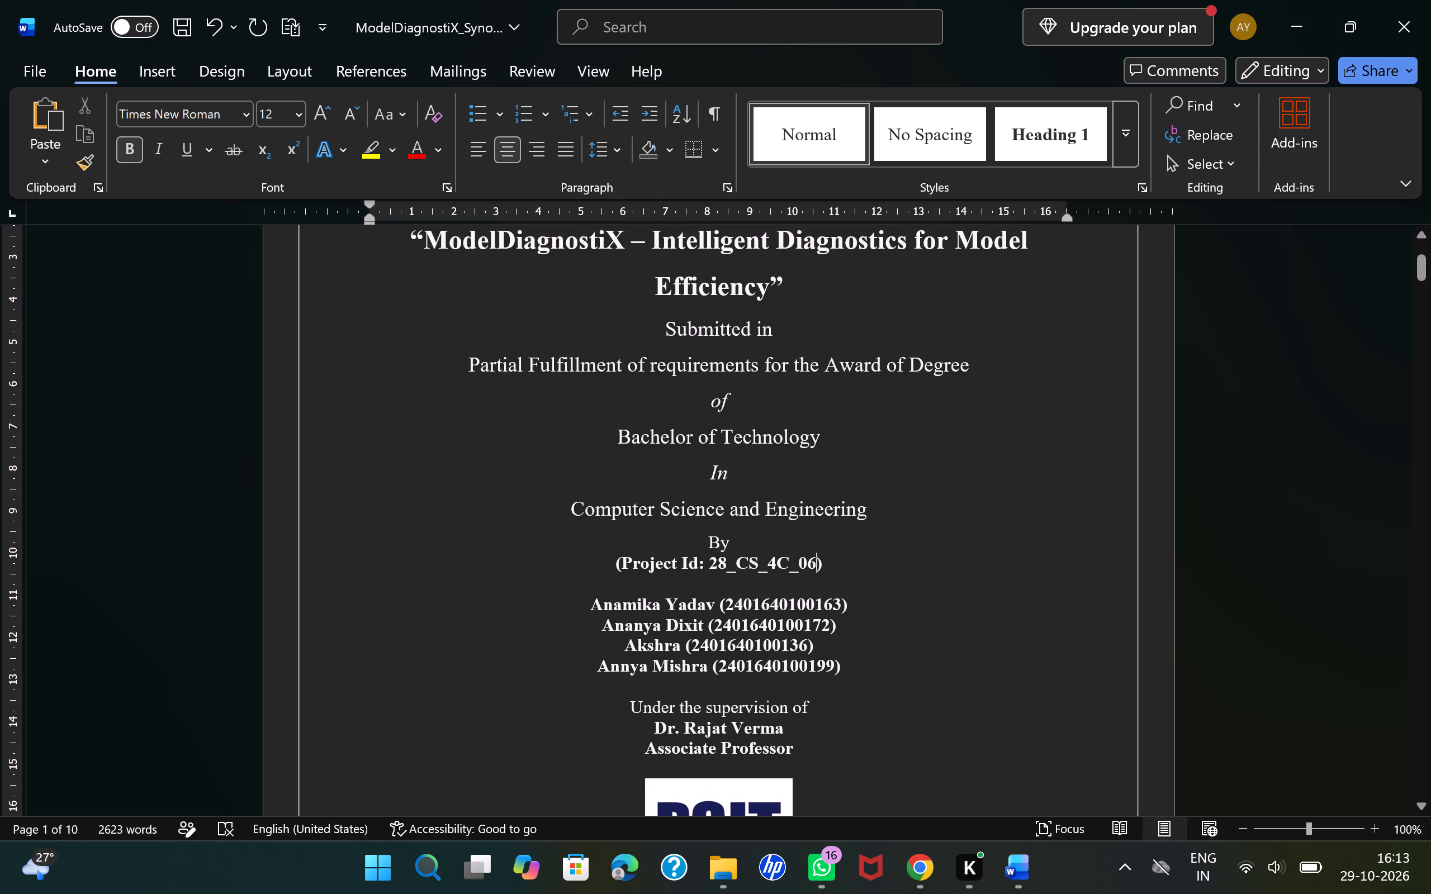
pyautogui.click(803, 289)
pyautogui.press('Return')
pyautogui.scroll(-3, 939, 417)
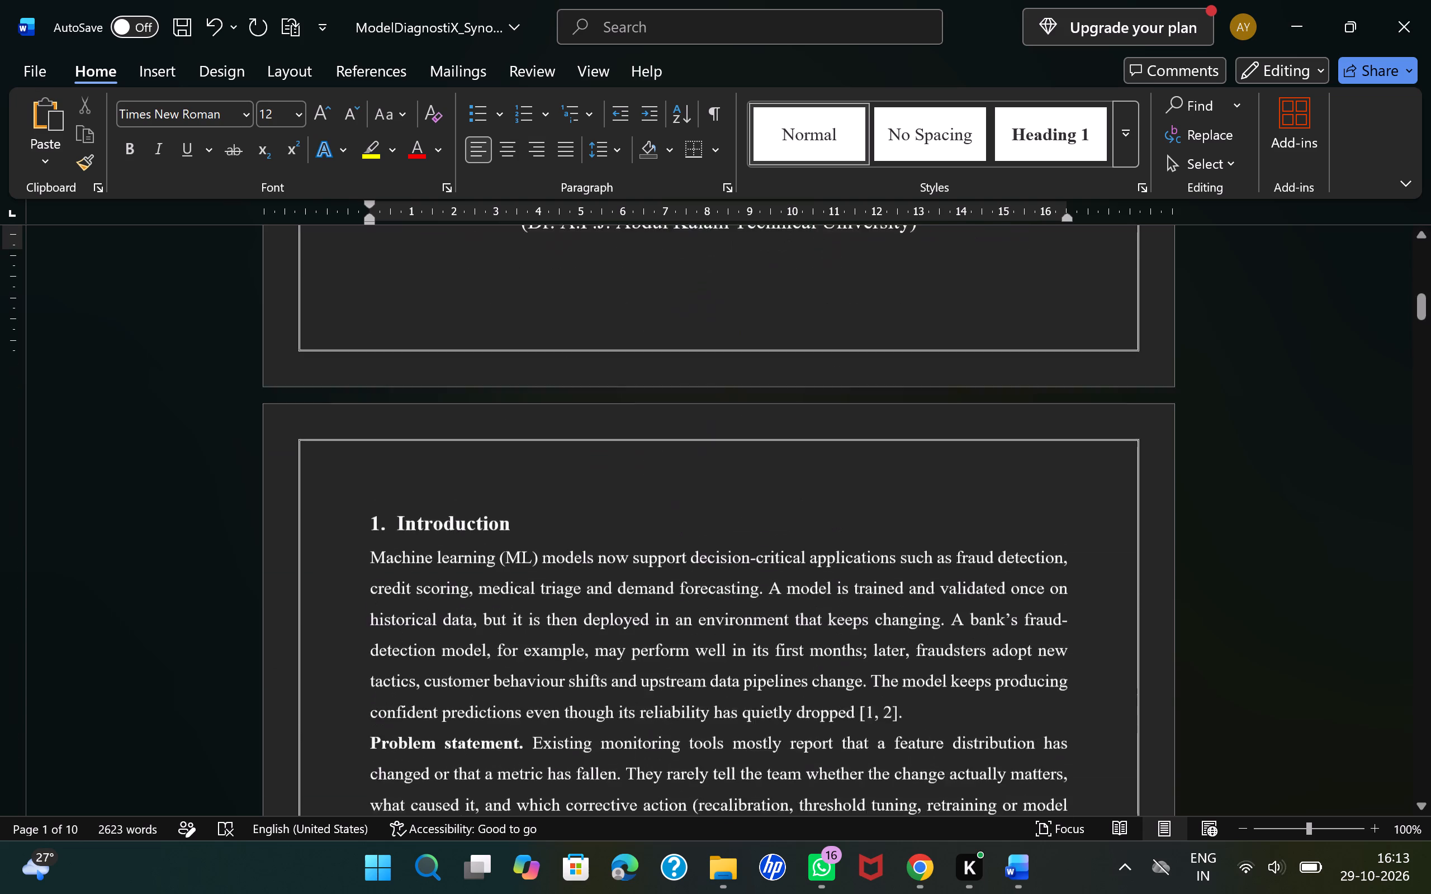
pyautogui.scroll(1, 939, 417)
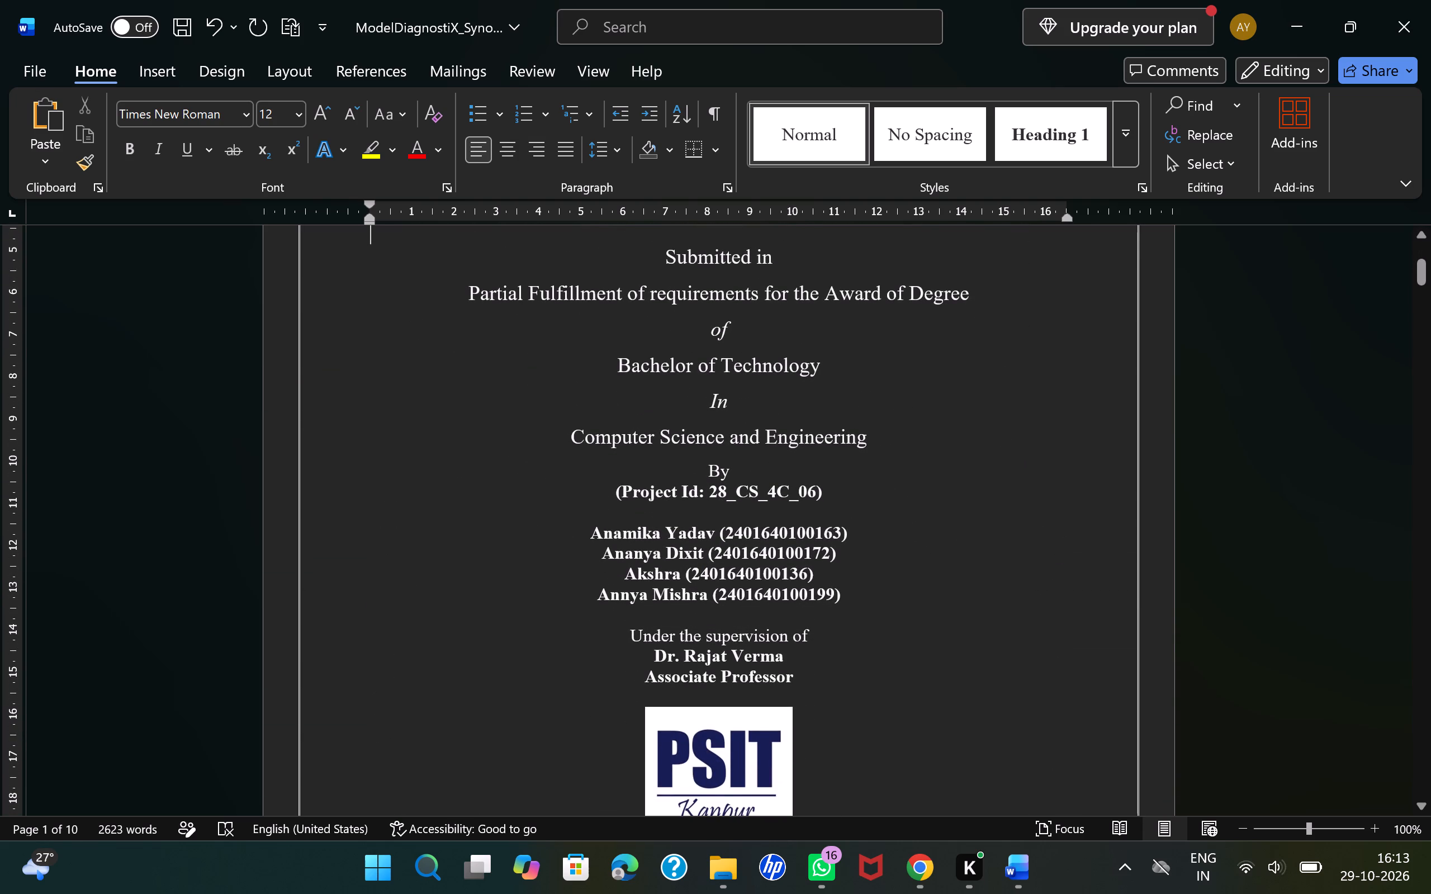
# Insert a line break after "By" above the project ID on the cover page.
pyautogui.click(782, 464)
pyautogui.press('Return')
# Review the synopsis from the cover page to the end of the references, checking the Introduction heading's font formatting.
pyautogui.scroll(-1, 885, 544)
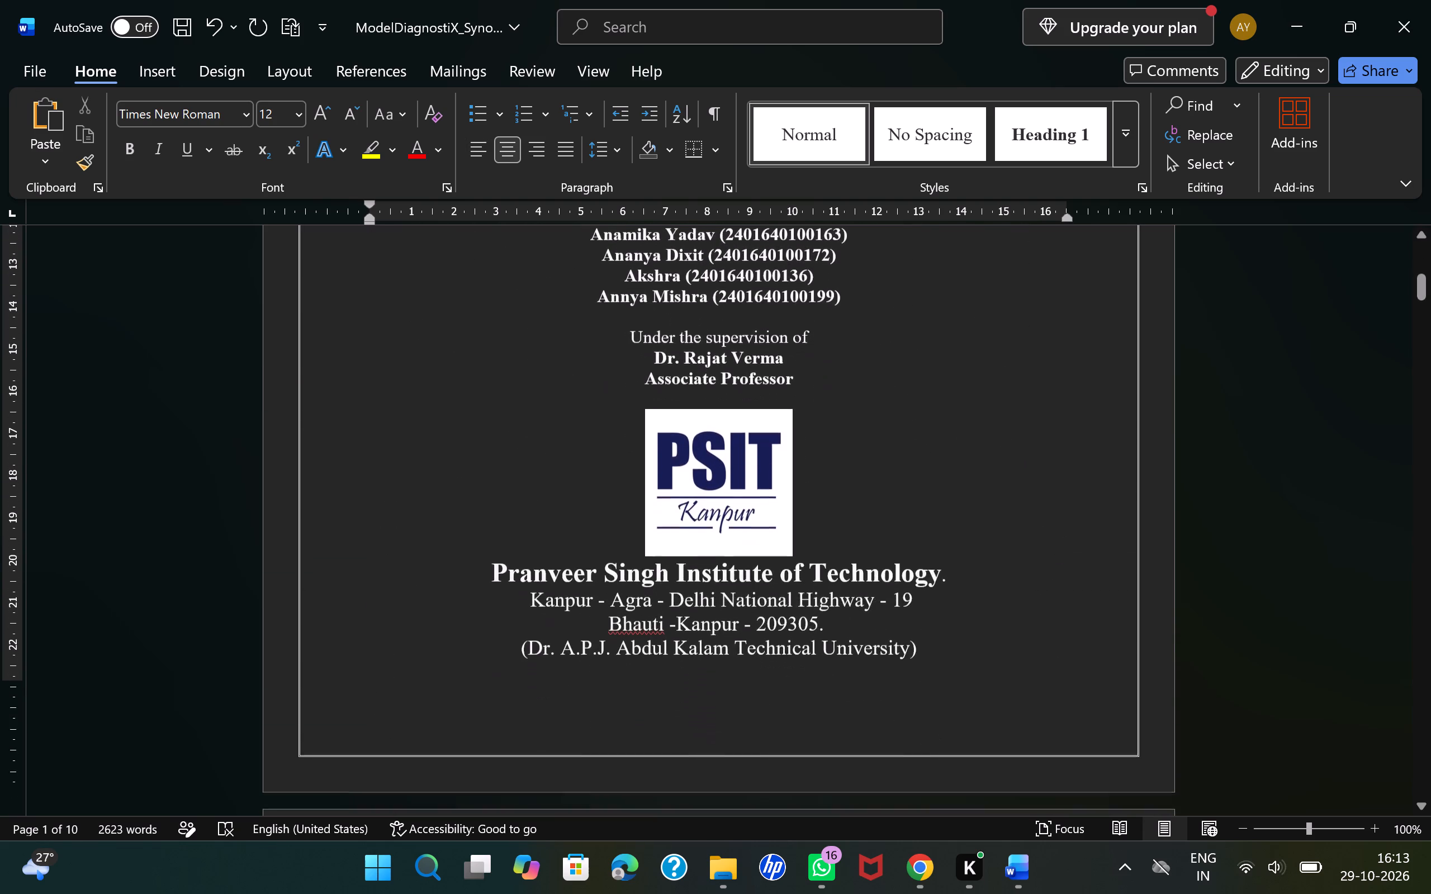
pyautogui.scroll(-2, 885, 544)
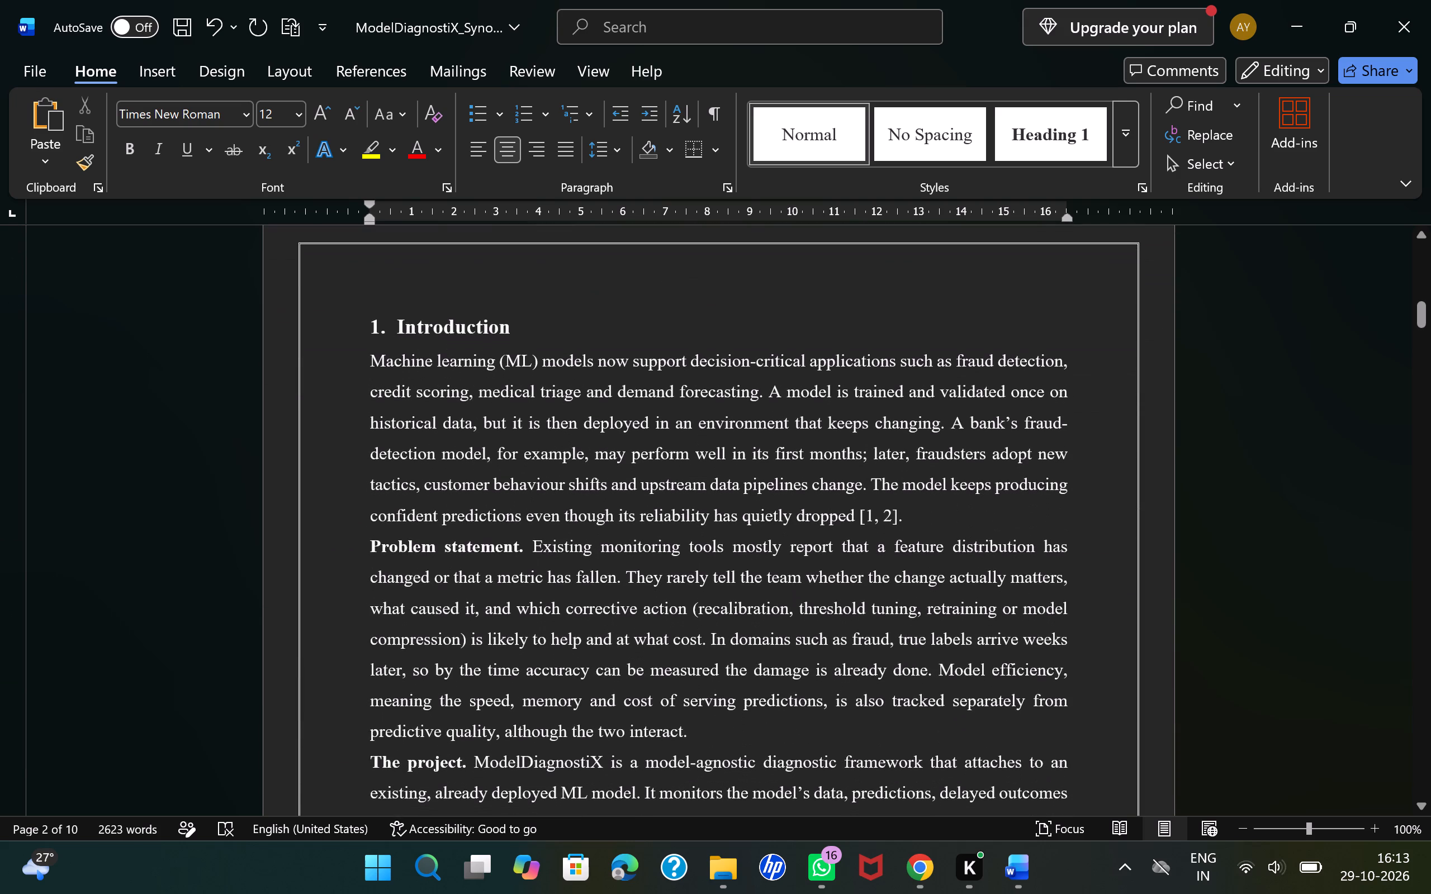
pyautogui.moveTo(370, 324); pyautogui.dragTo(437, 324)
pyautogui.moveTo(437, 324); pyautogui.dragTo(518, 324)
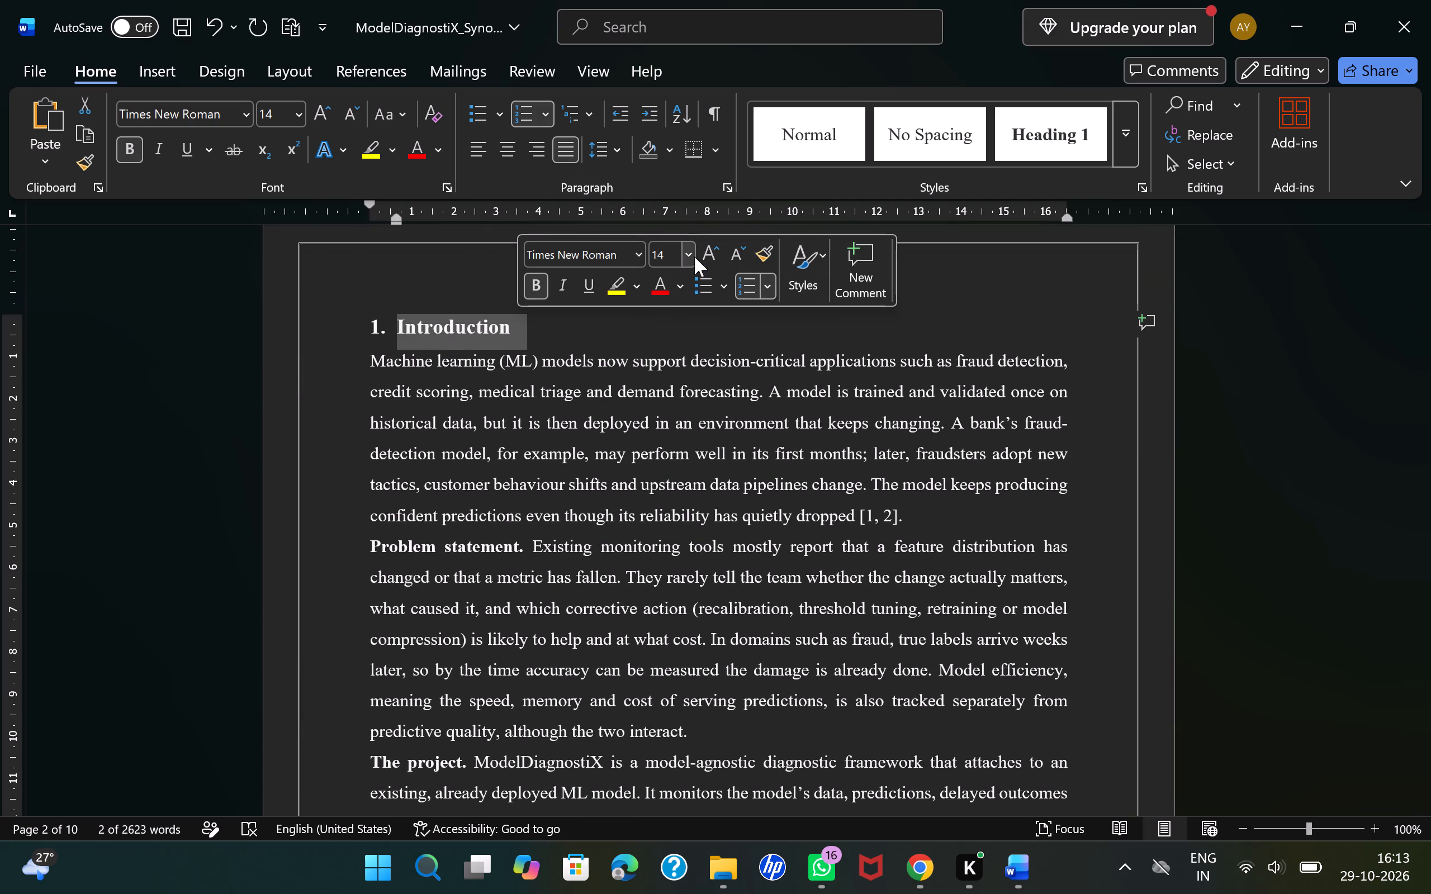
pyautogui.click(679, 443)
pyautogui.scroll(-4, 679, 443)
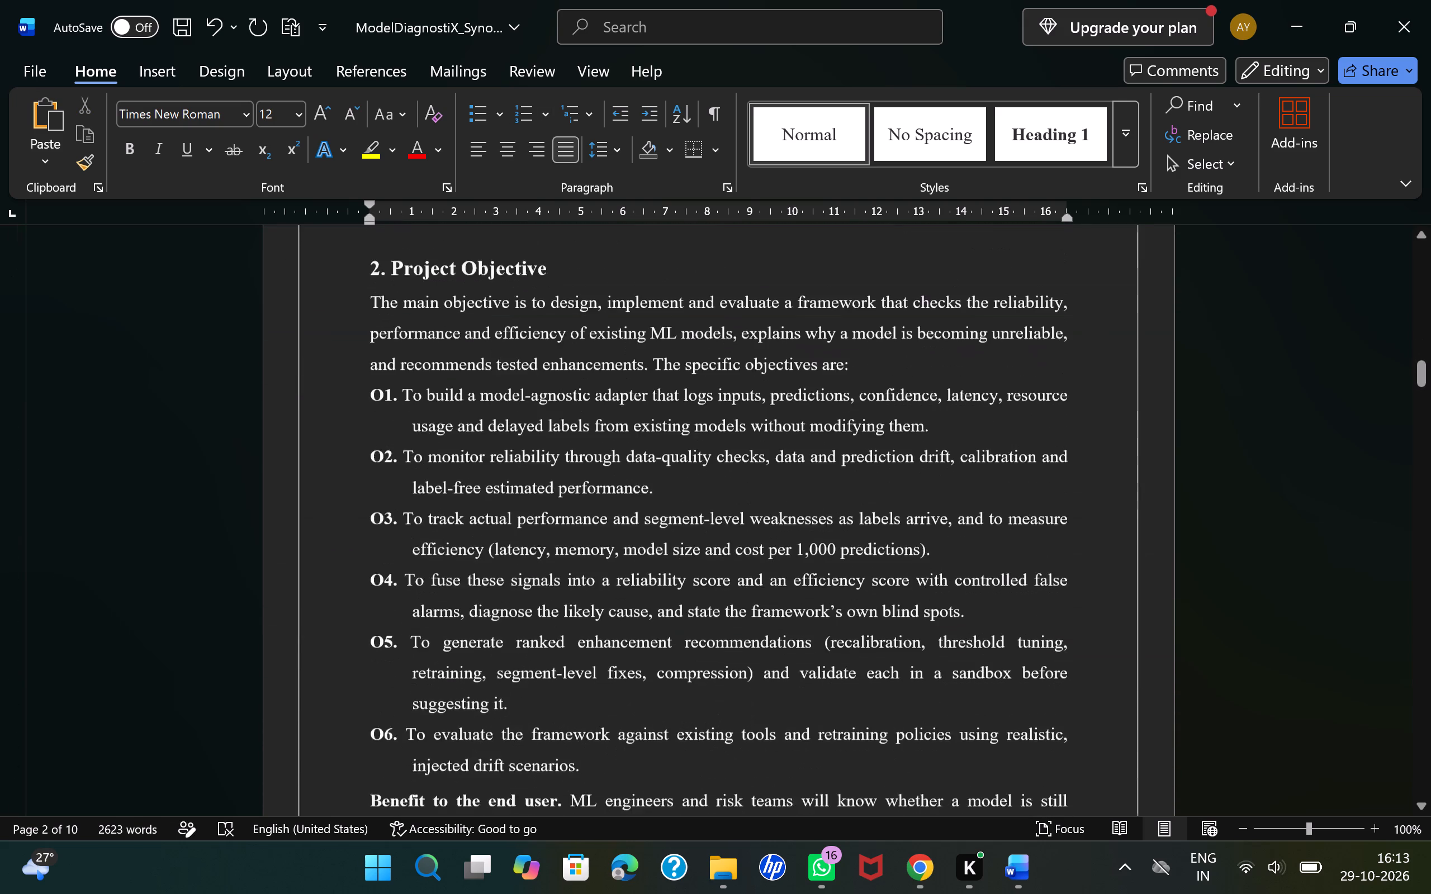
pyautogui.scroll(-19, 679, 443)
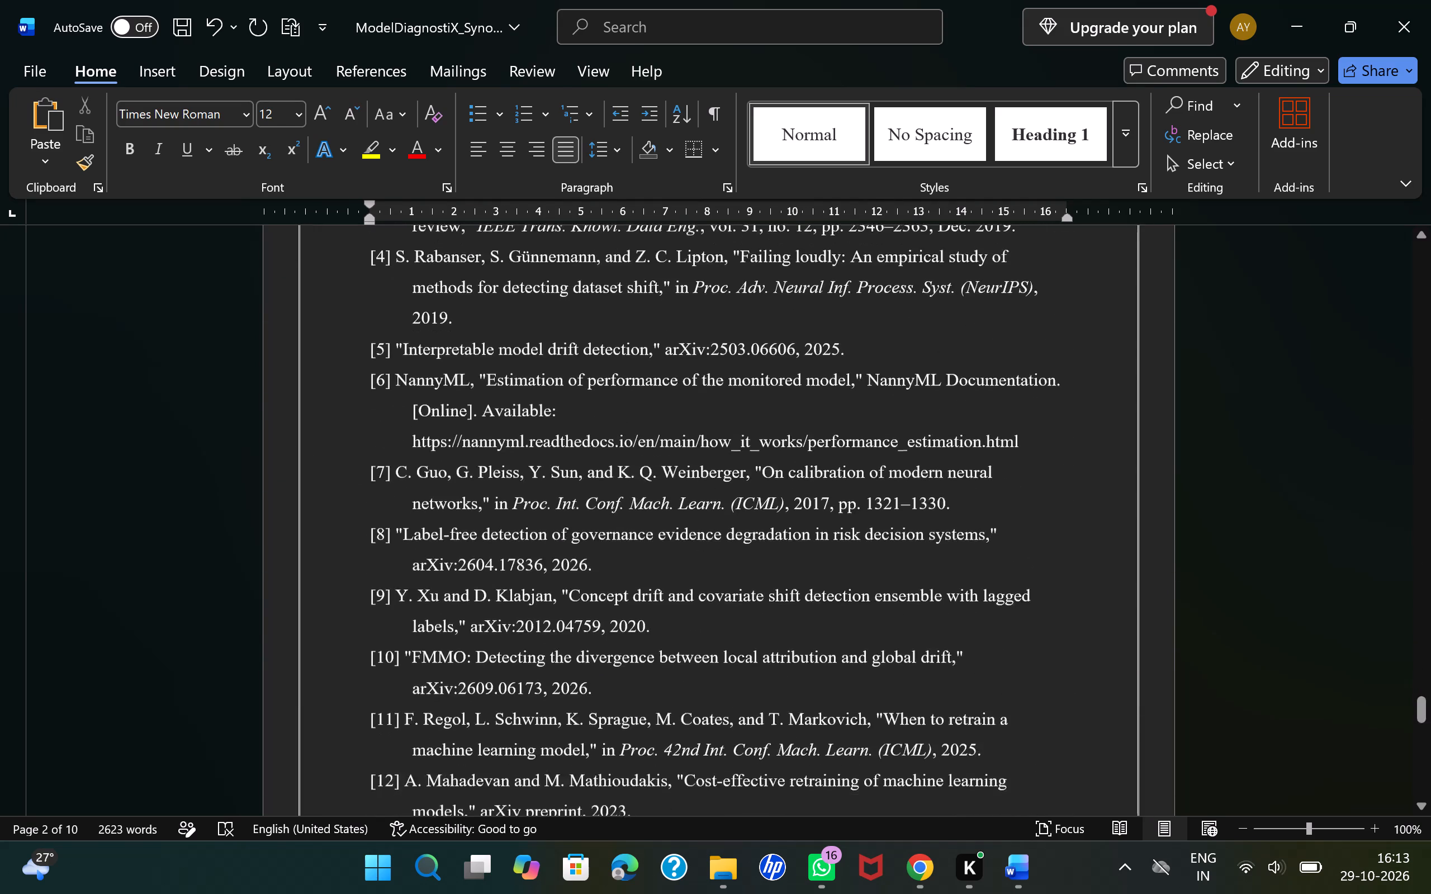
pyautogui.scroll(-4, 679, 443)
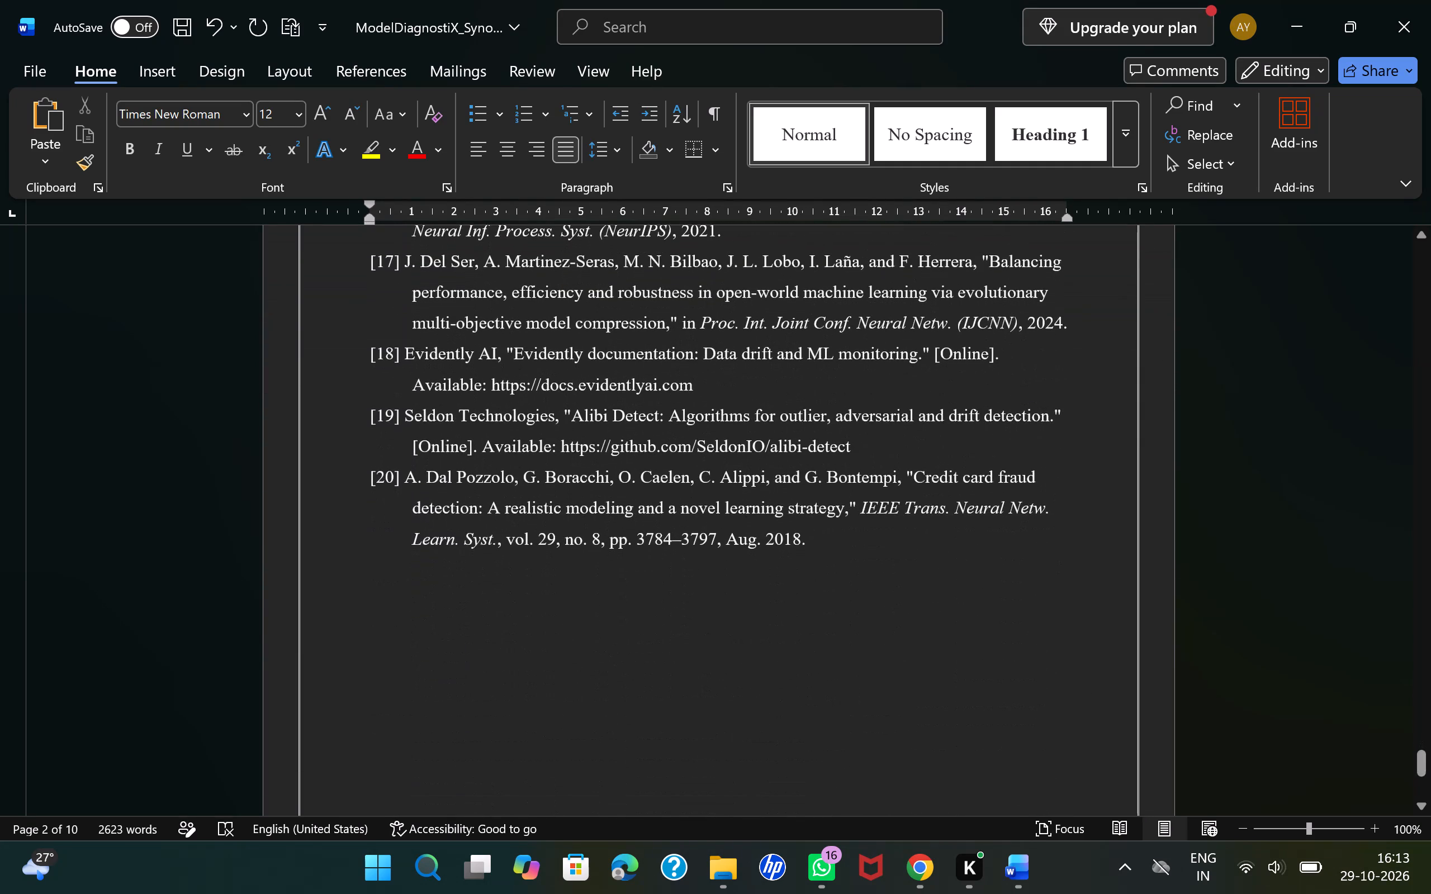
# Delete references [16] to [20] from the end of the reference list.
pyautogui.scroll(1, 795, 527)
pyautogui.moveTo(370, 382); pyautogui.dragTo(819, 745)
pyautogui.press('BackSpace')
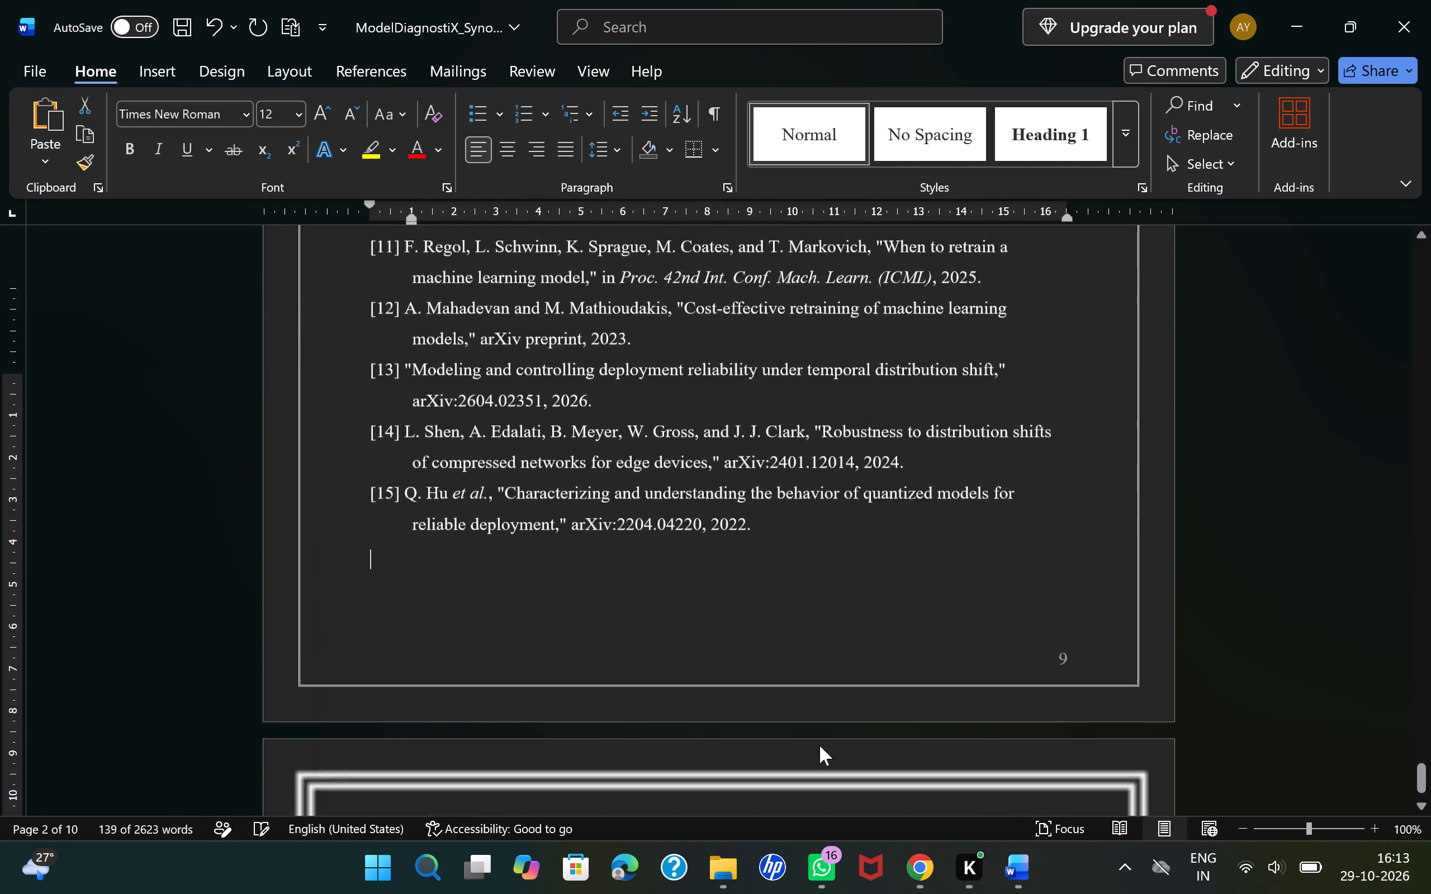
pyautogui.scroll(-2, 819, 745)
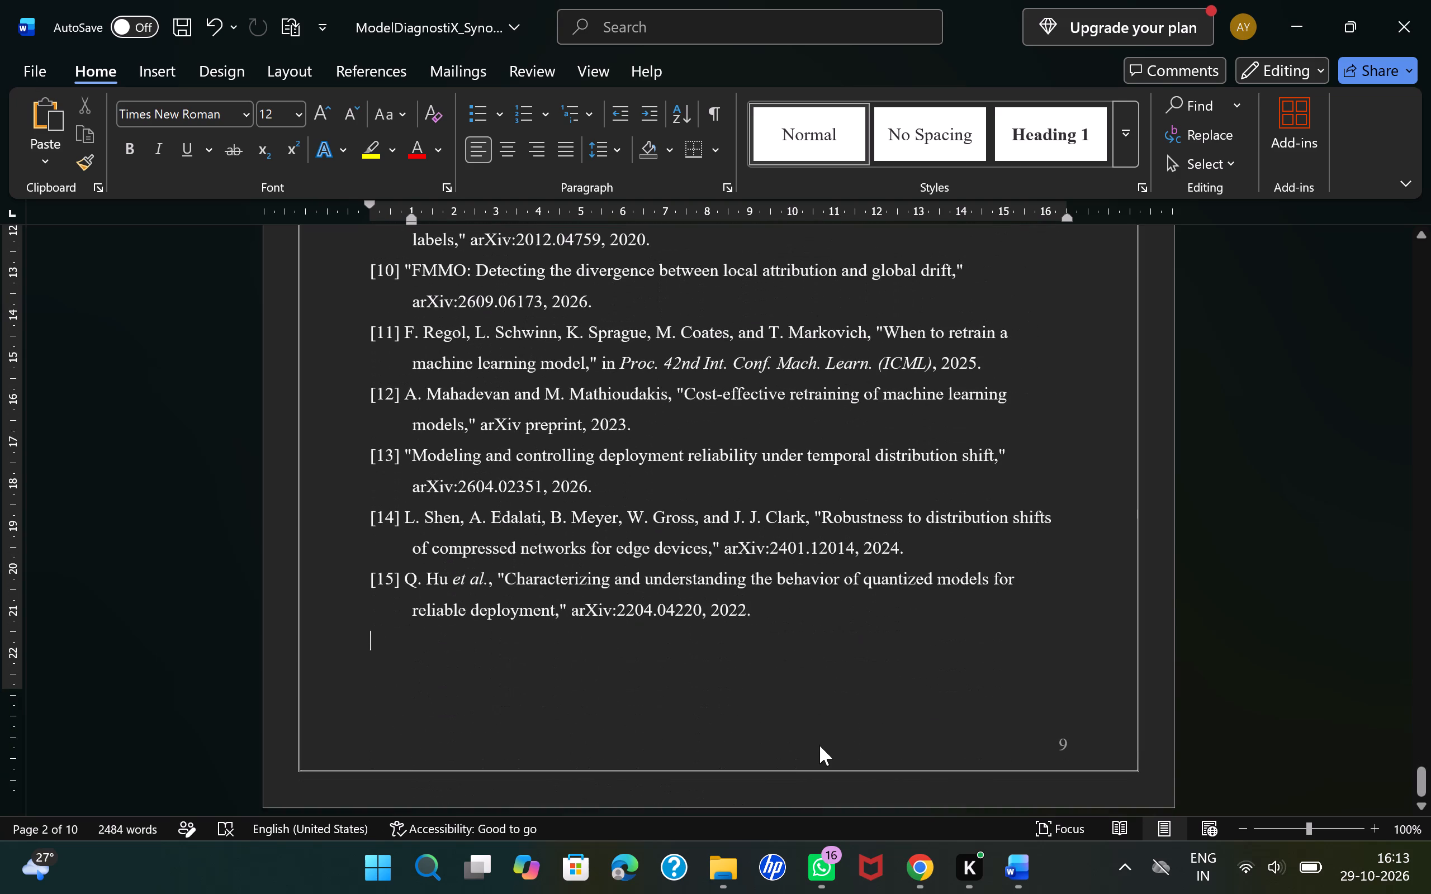
pyautogui.scroll(-1, 819, 745)
# Insert blank lines after the Software Requirements paragraph so the "7. References" heading starts on a new page, trimming one extra line.
pyautogui.scroll(3, 819, 745)
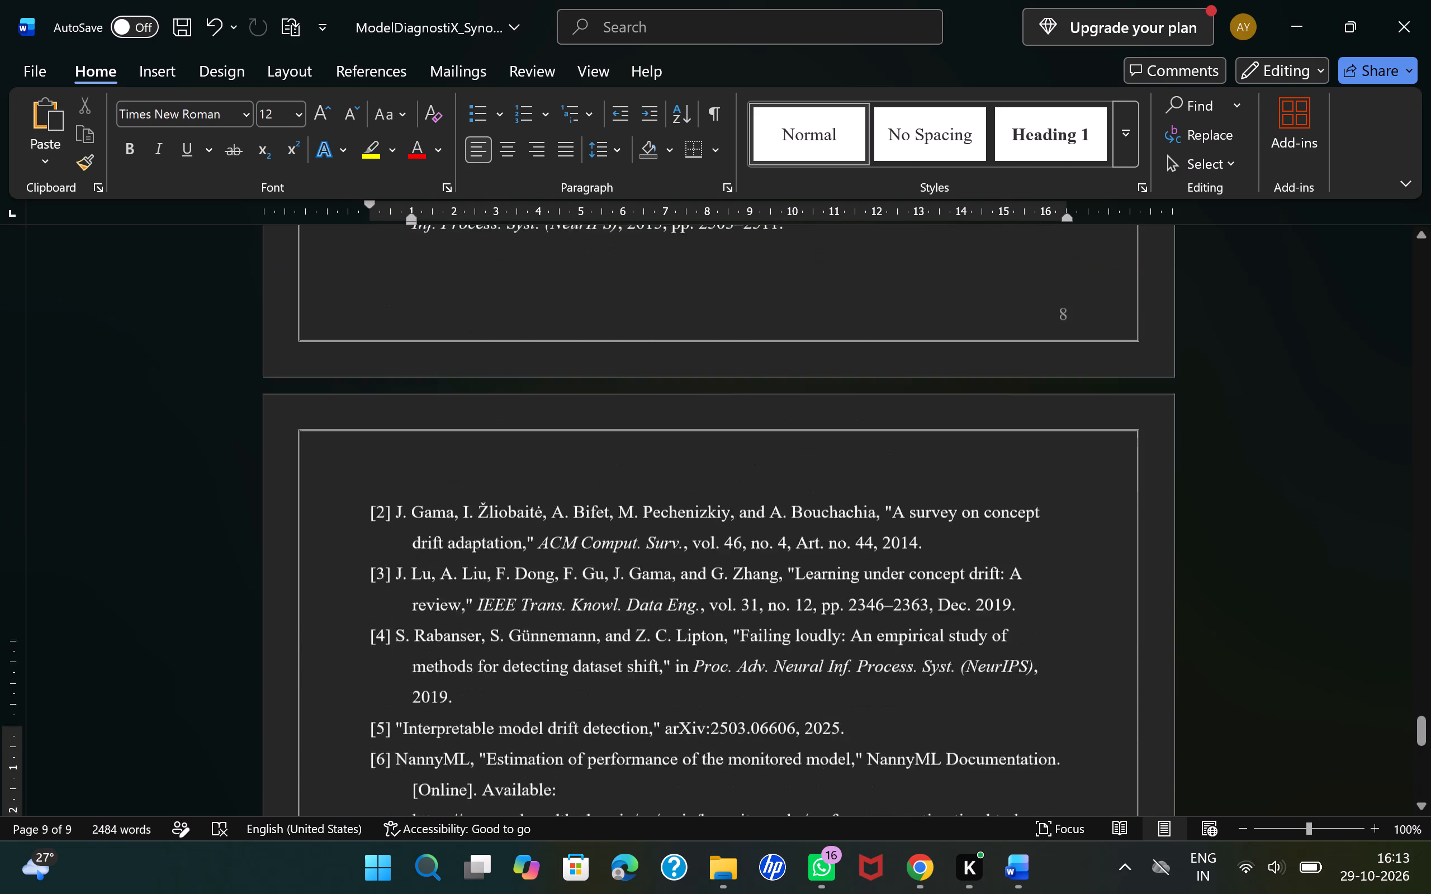
pyautogui.scroll(2, 819, 745)
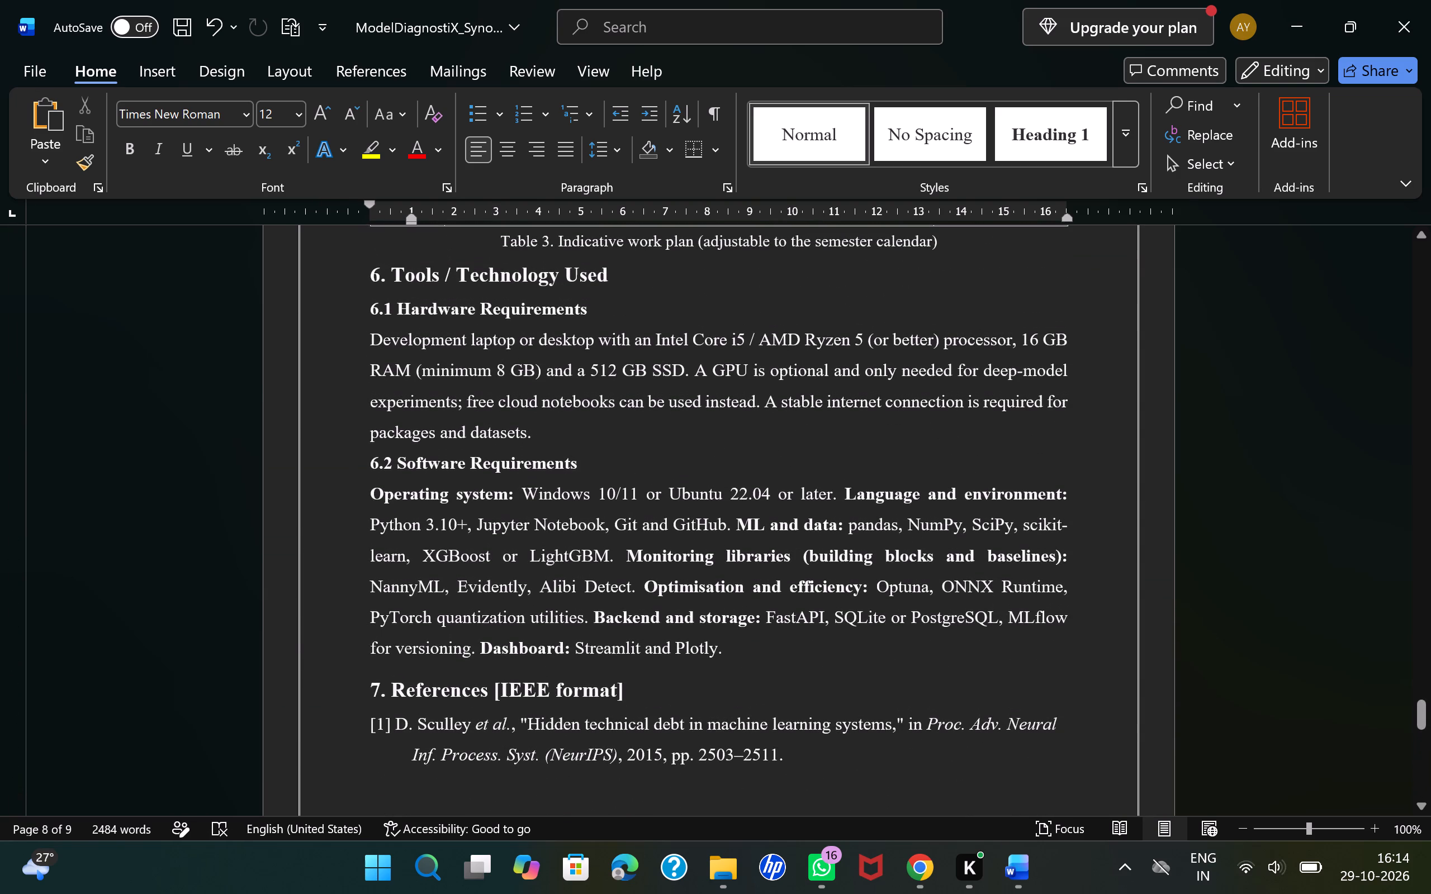
pyautogui.click(419, 663)
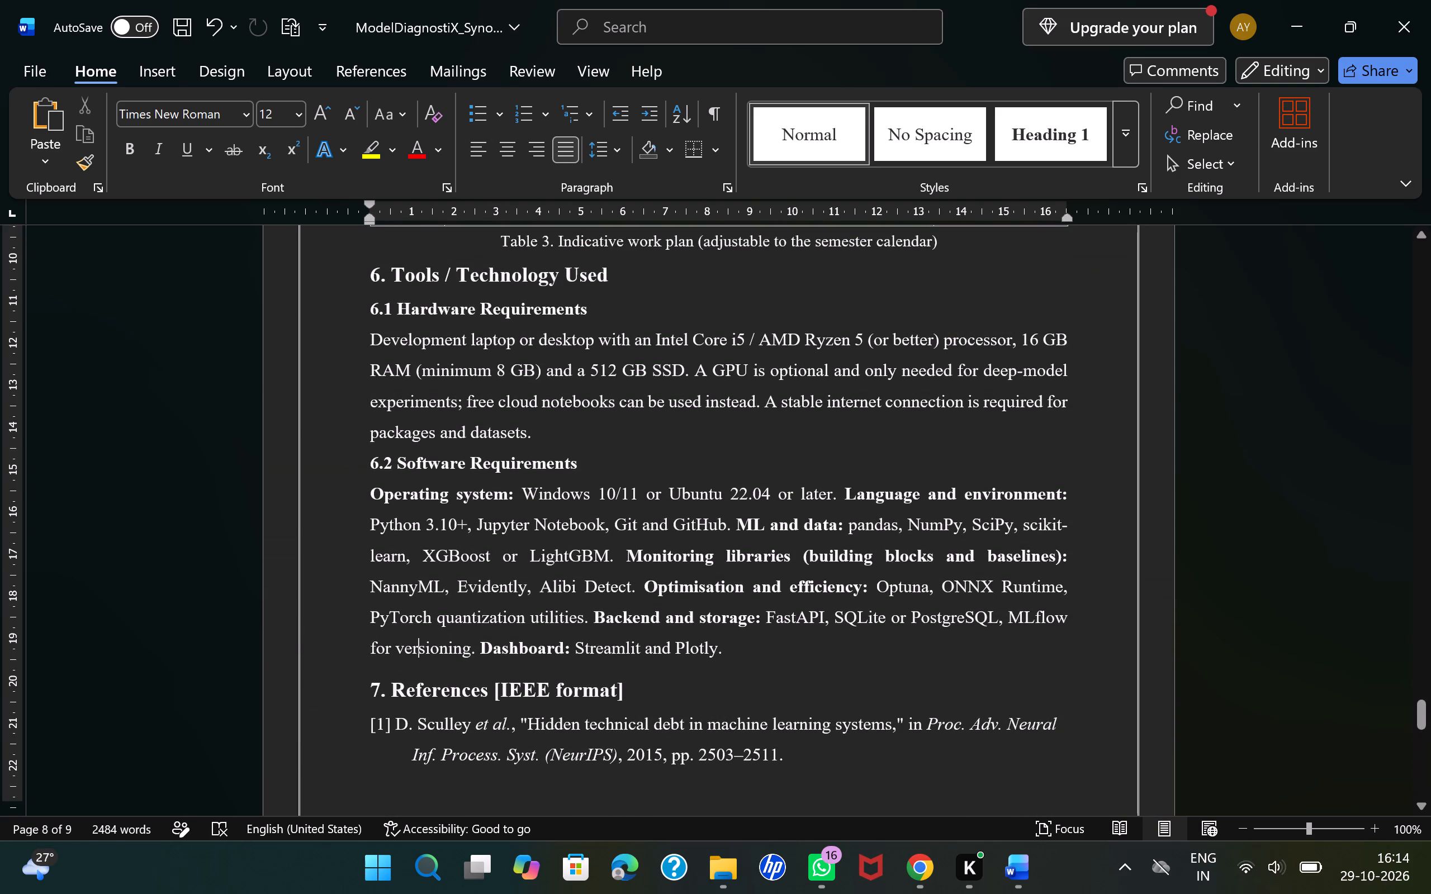
pyautogui.click(745, 647)
pyautogui.press('Return')
pyautogui.press('Return')
pyautogui.press('Return')
pyautogui.press('Return')
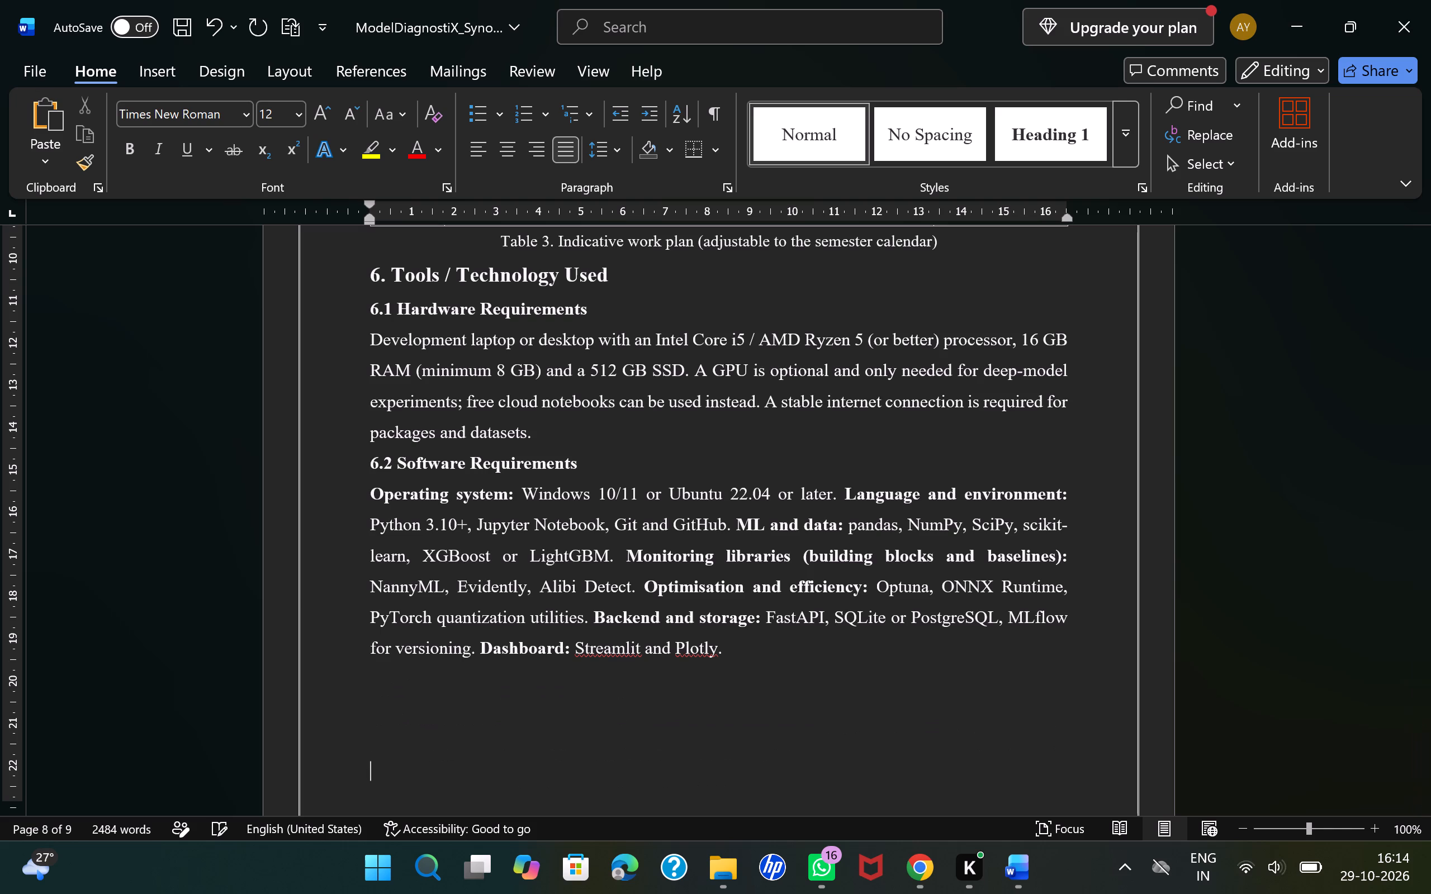
pyautogui.scroll(-2, 745, 647)
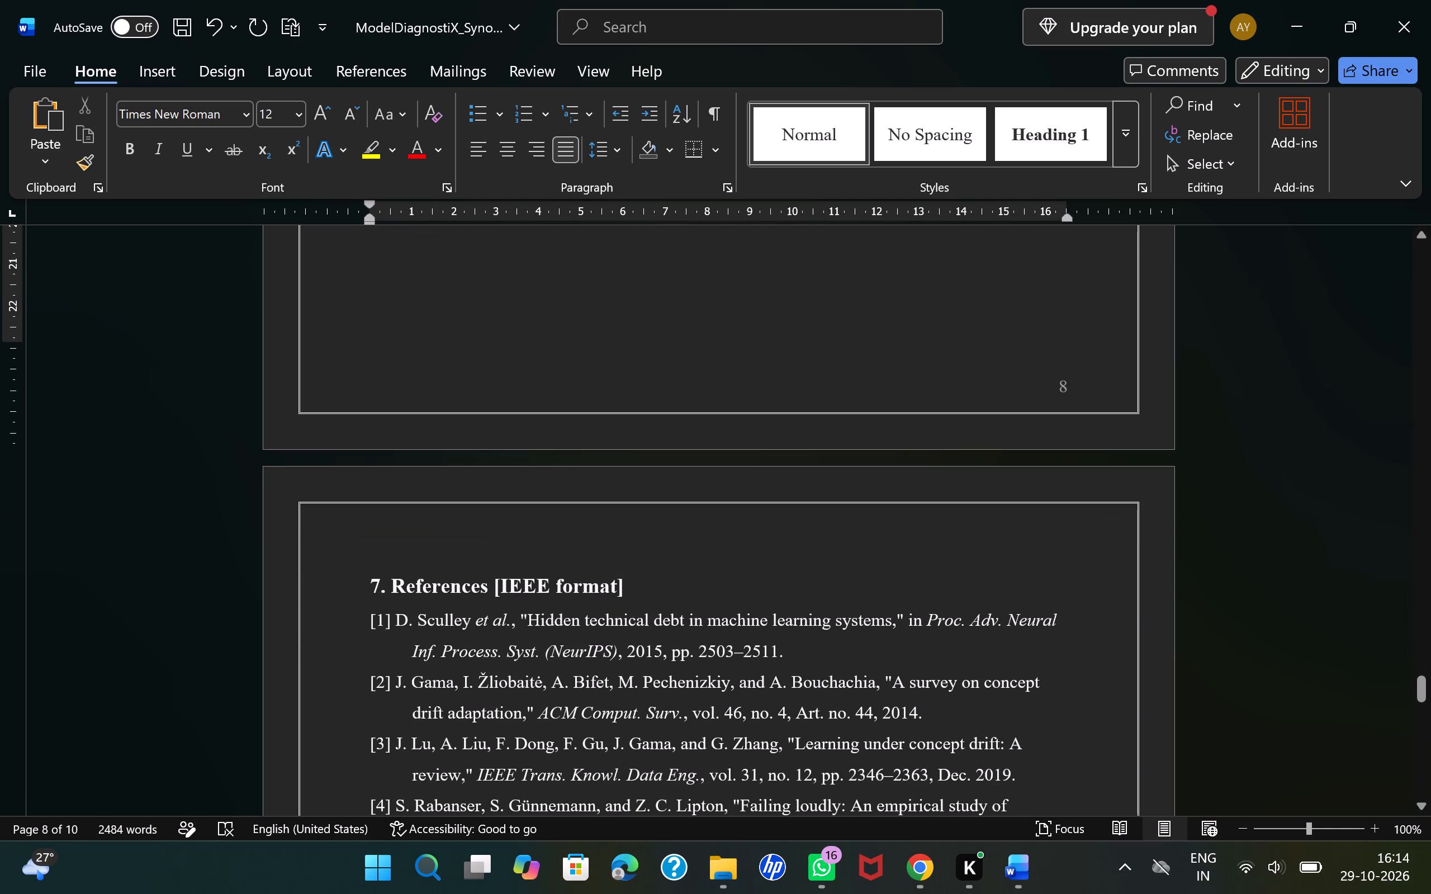
pyautogui.click(367, 581)
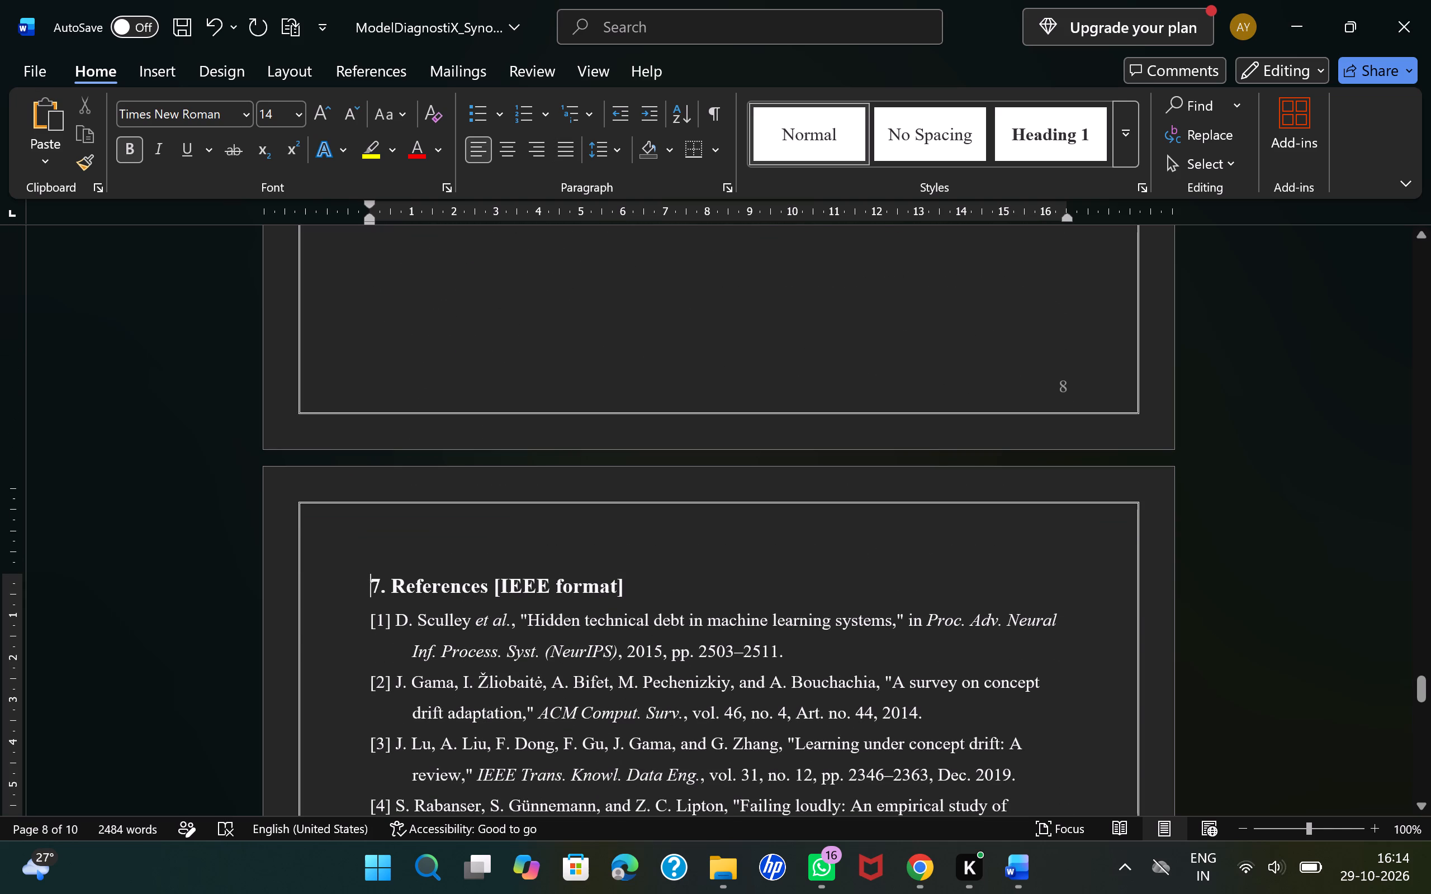
pyautogui.press('BackSpace')
# Delete references [15], [14] and [13] from the end of the reference list.
pyautogui.scroll(-4, 668, 698)
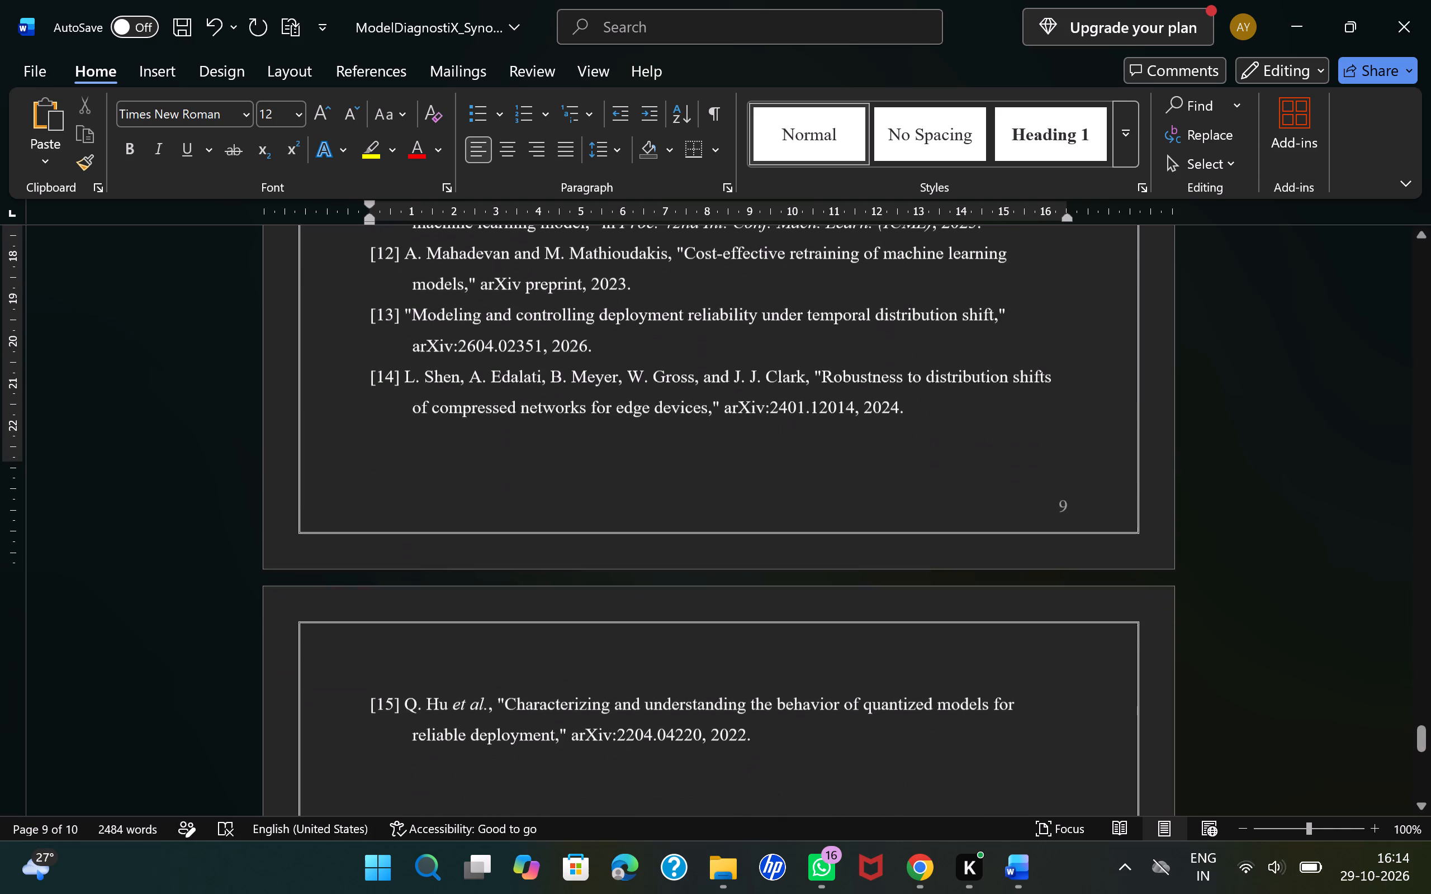
pyautogui.moveTo(368, 649); pyautogui.dragTo(407, 652)
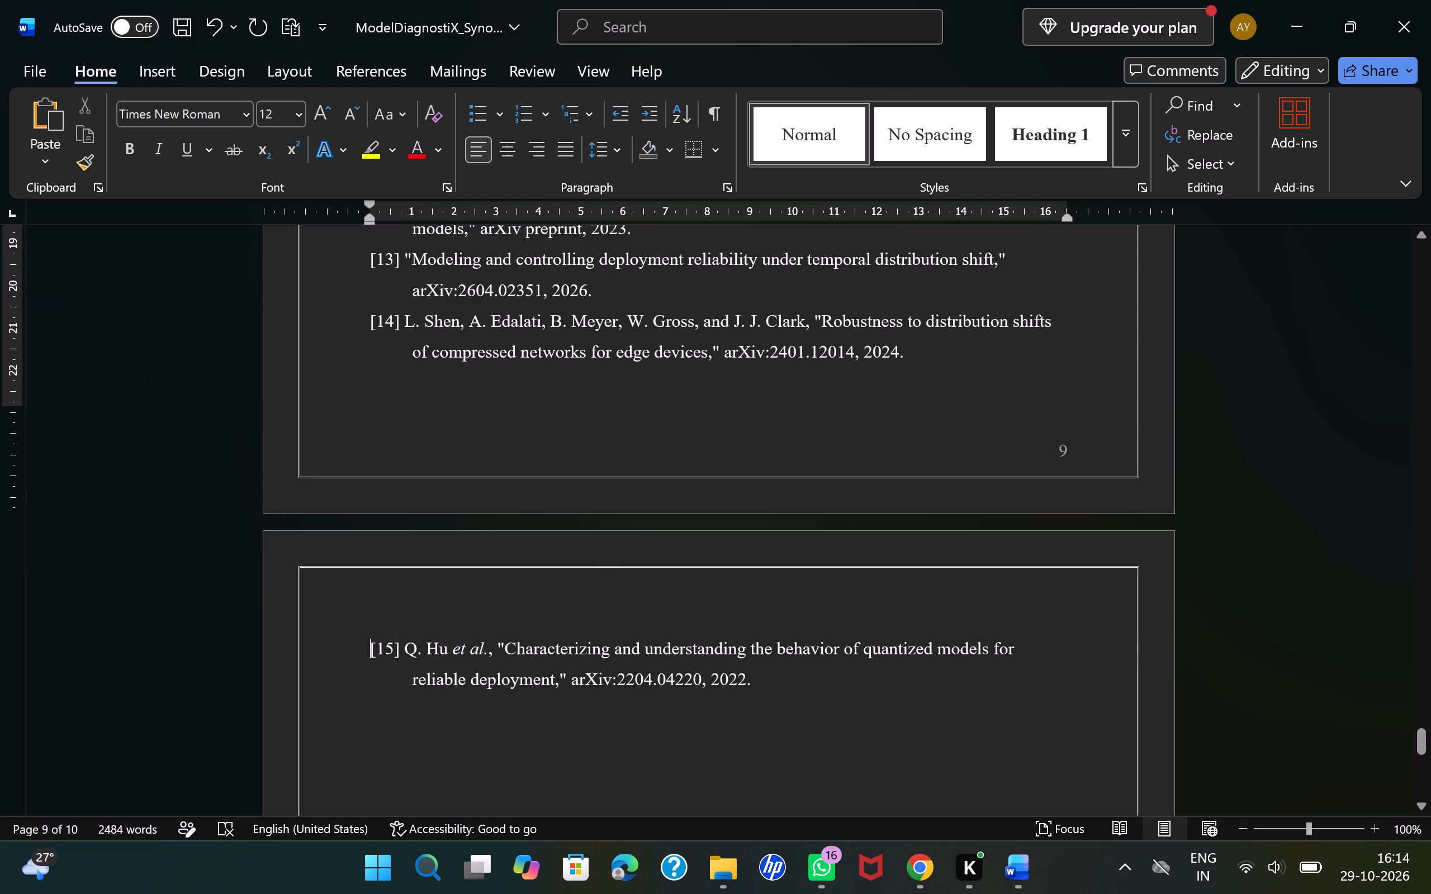
pyautogui.moveTo(407, 652); pyautogui.dragTo(783, 675)
pyautogui.press('BackSpace')
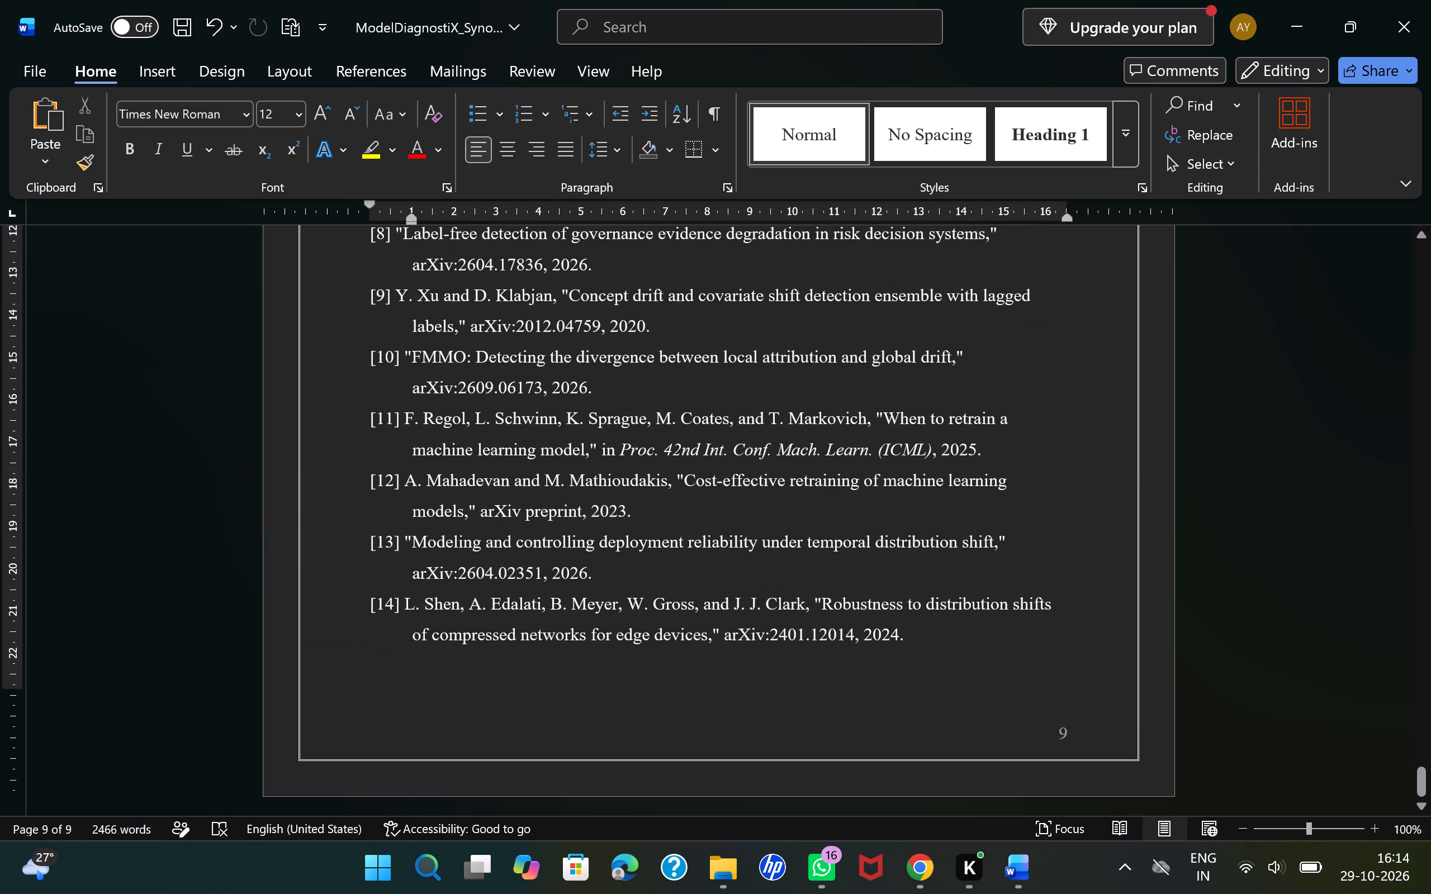
pyautogui.moveTo(359, 609); pyautogui.dragTo(731, 597)
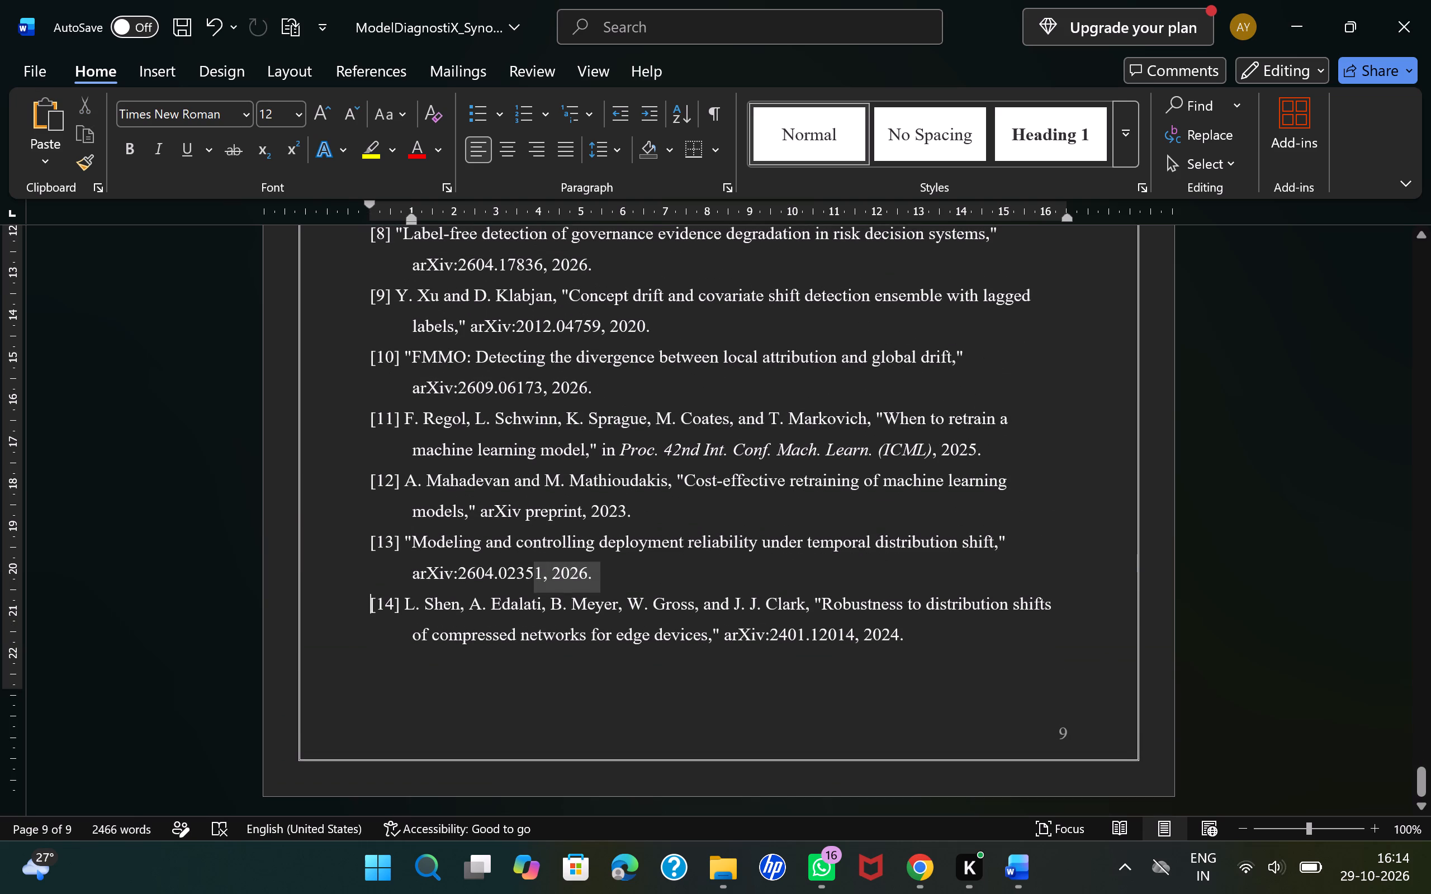
pyautogui.moveTo(731, 597); pyautogui.dragTo(920, 645)
pyautogui.press('BackSpace')
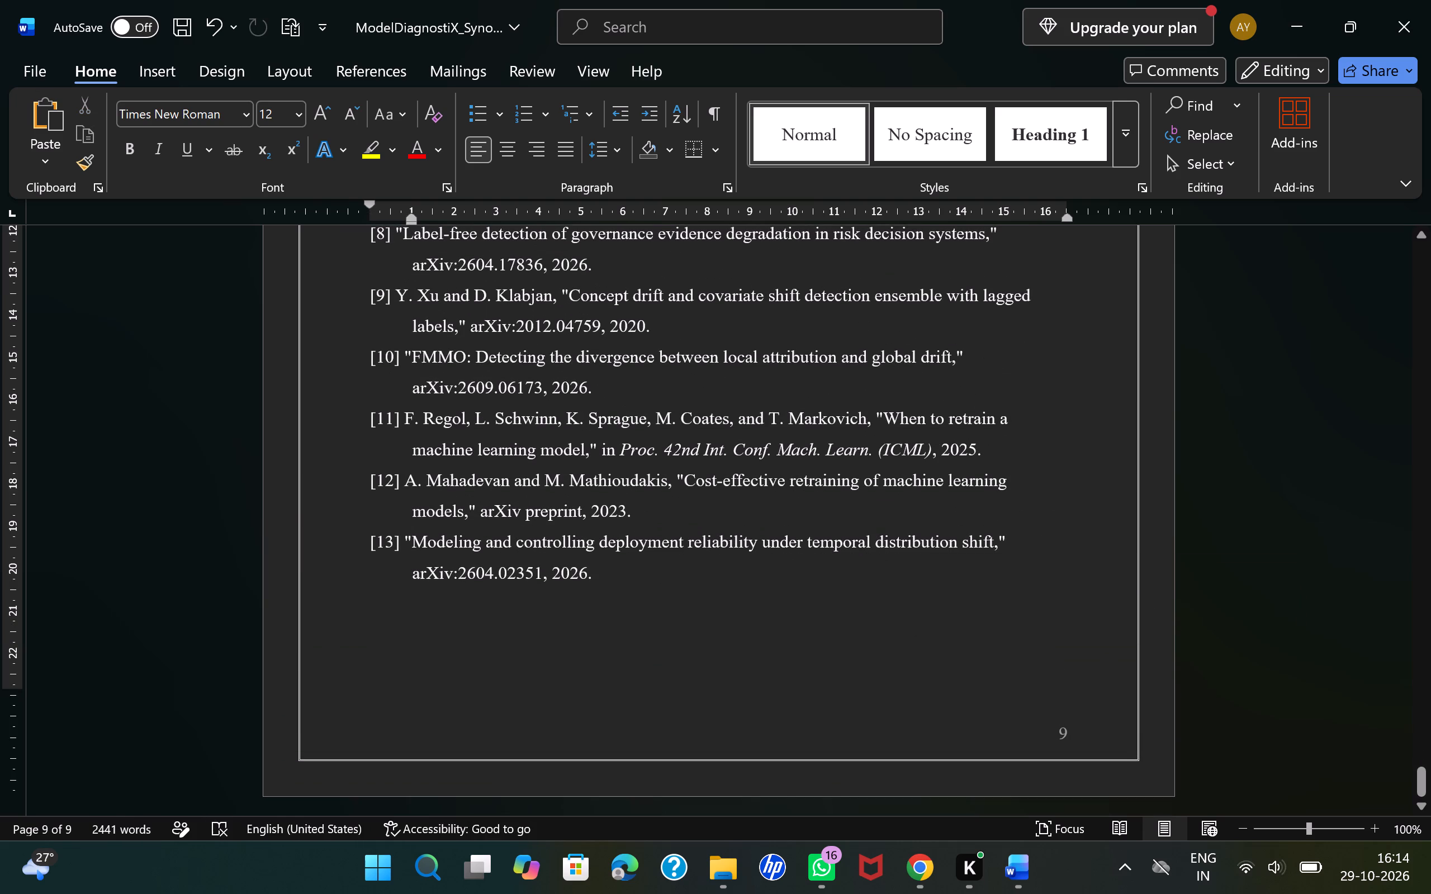
pyautogui.moveTo(367, 540); pyautogui.dragTo(609, 582)
pyautogui.press('BackSpace')
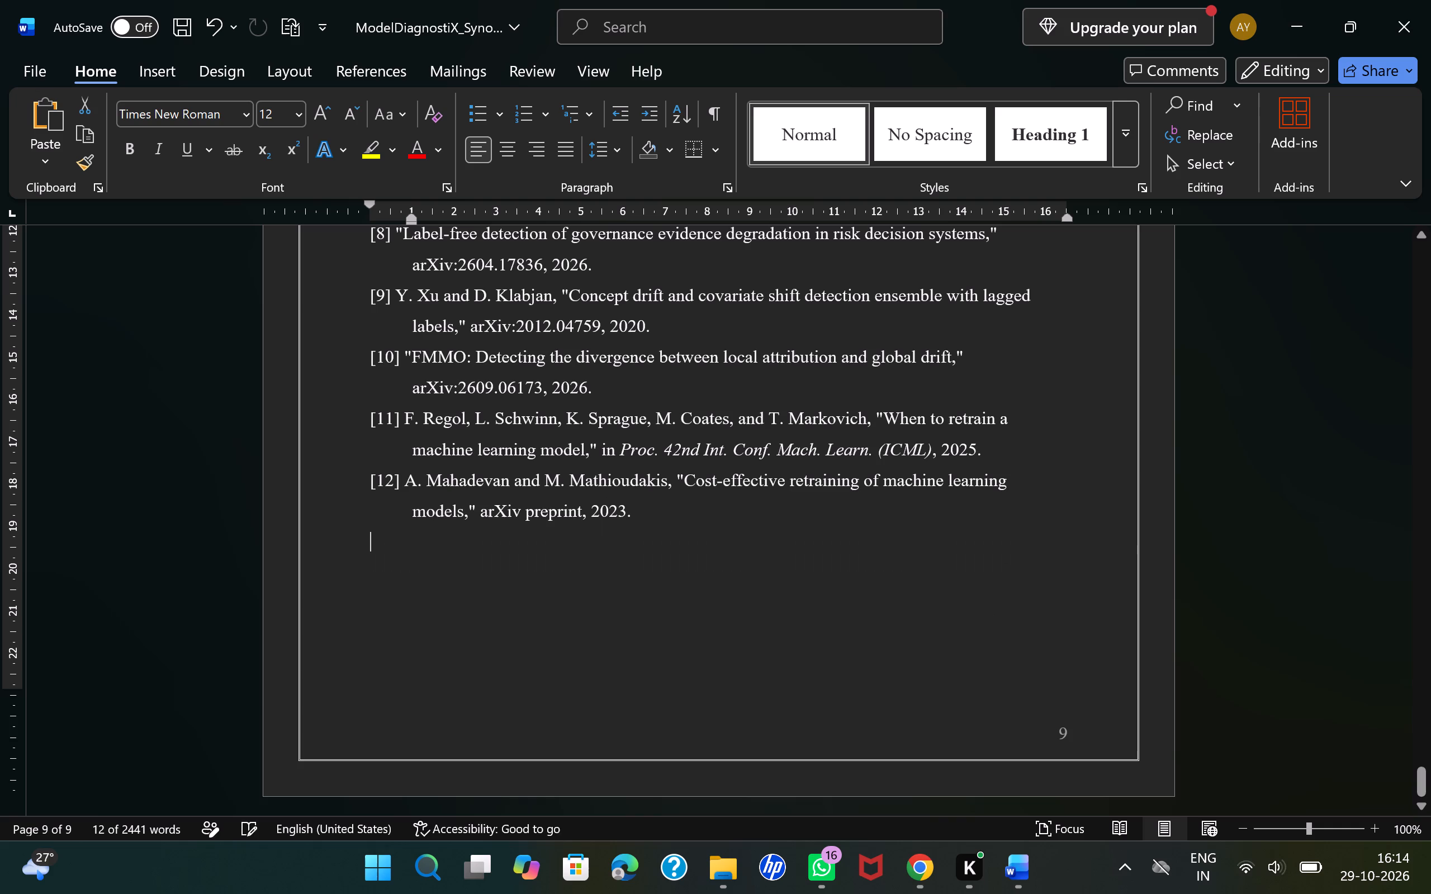
# Remove "[IEEE format]" from the "7. References" heading.
pyautogui.scroll(2, 609, 582)
pyautogui.scroll(-4, 609, 582)
pyautogui.scroll(1, 609, 582)
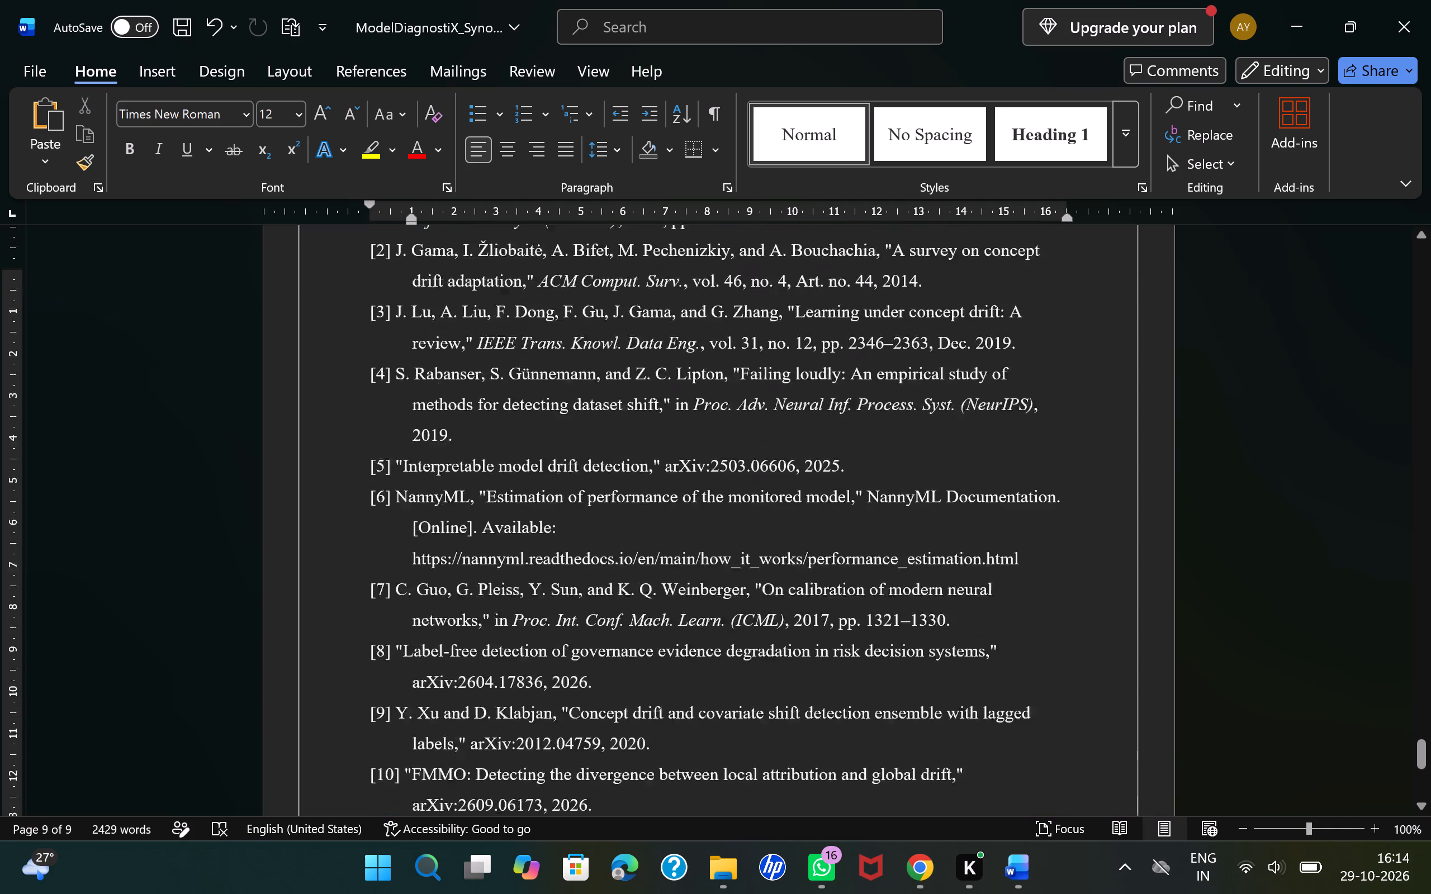
pyautogui.scroll(3, 609, 582)
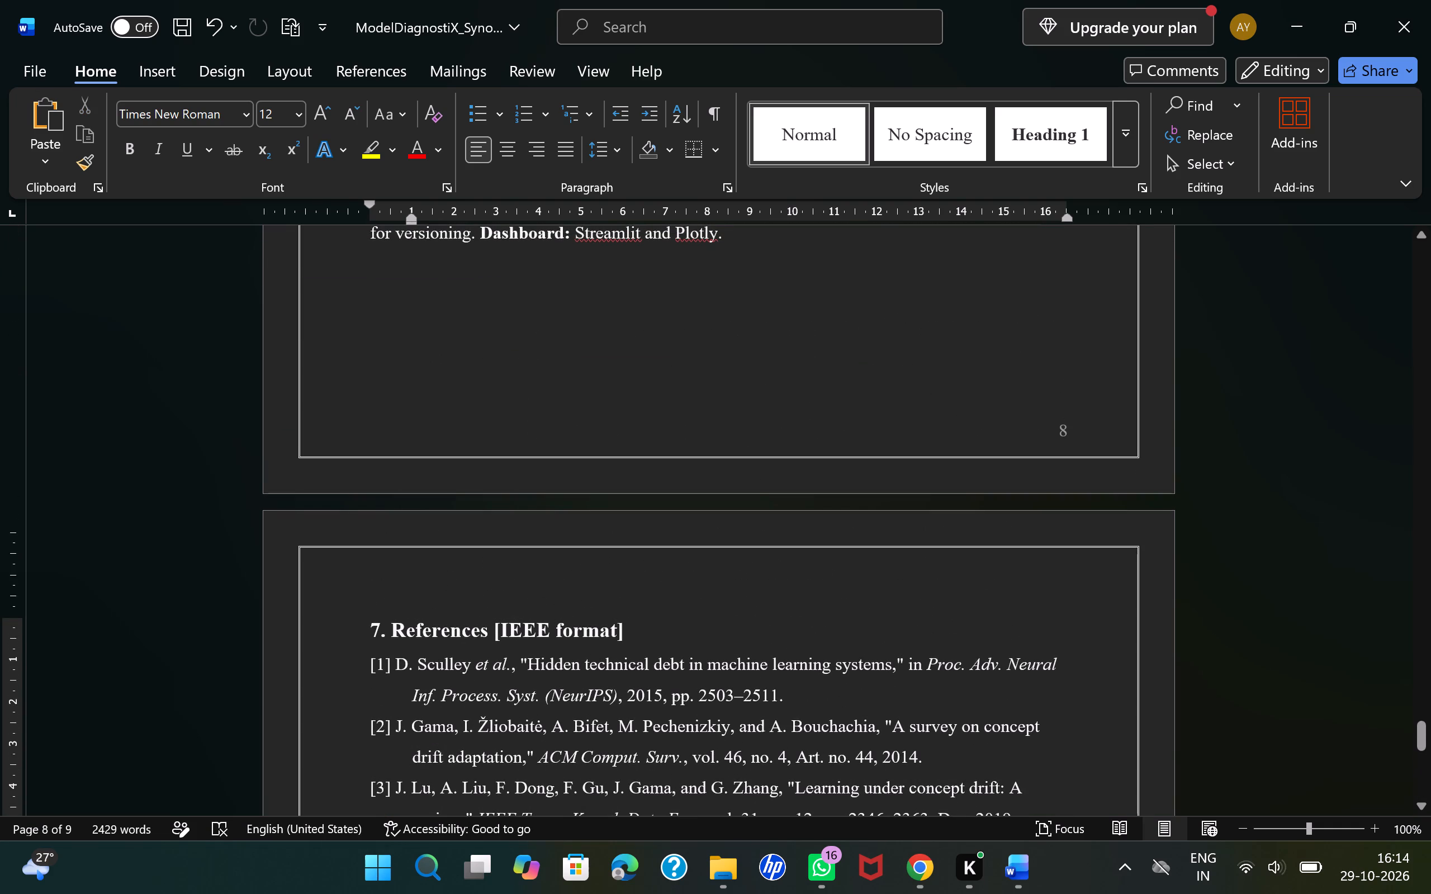
pyautogui.click(634, 626)
pyautogui.press('BackSpace')
pyautogui.press('BackSpace')
pyautogui.press('BackSpace')
pyautogui.press('BackSpace')
pyautogui.press('BackSpace')
pyautogui.press('BackSpace')
pyautogui.press('BackSpace')
pyautogui.press('BackSpace')
pyautogui.press('BackSpace')
pyautogui.press('BackSpace')
pyautogui.press('BackSpace')
pyautogui.press('BackSpace')
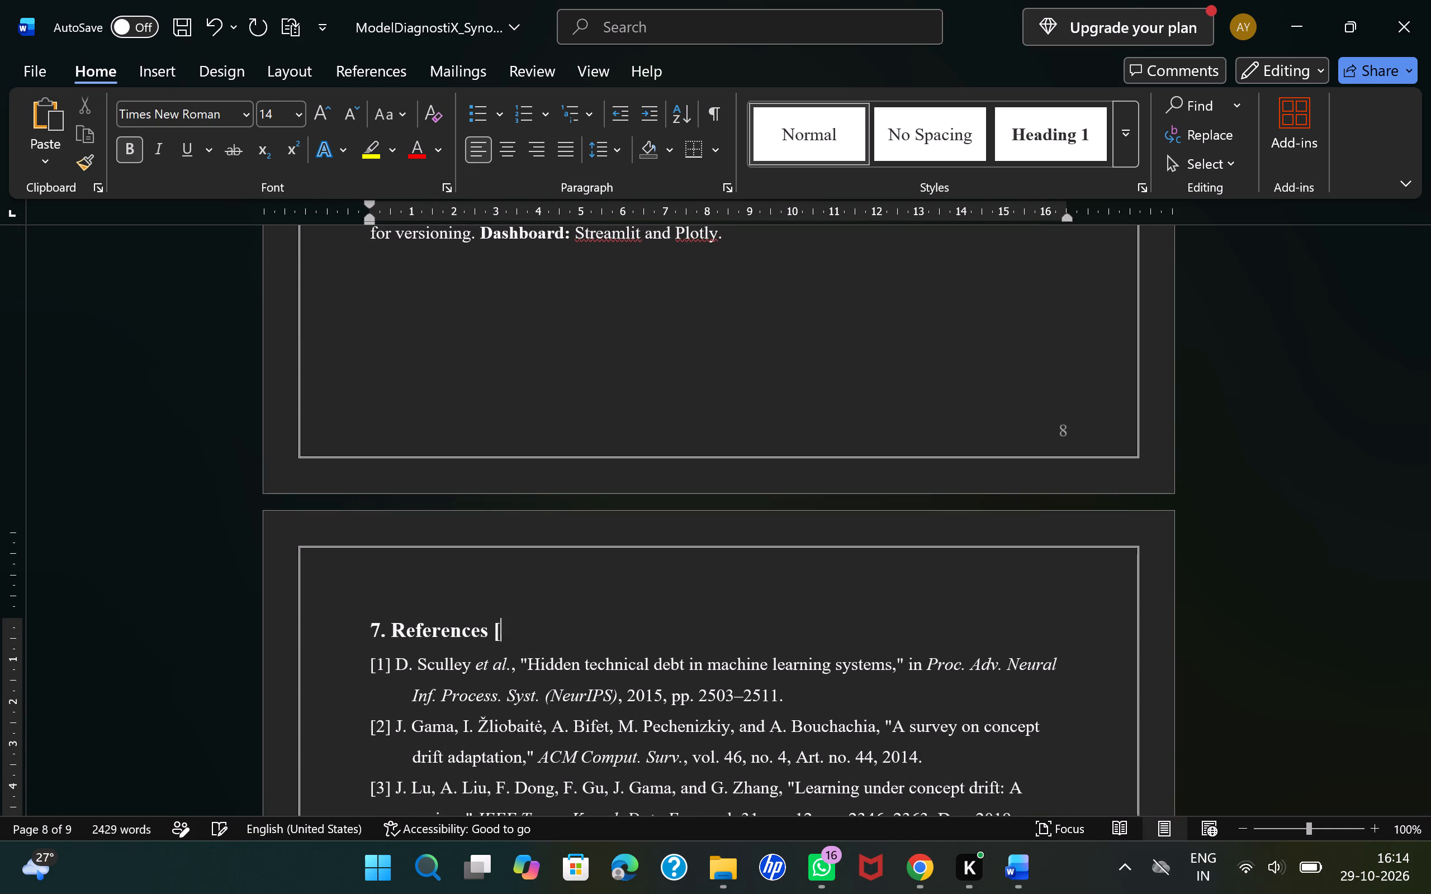
pyautogui.press('BackSpace')
pyautogui.press('BackSpace')
pyautogui.click(634, 626)
# Review the sections before the references, from the software requirements back to the methodology overview and its architecture diagram.
pyautogui.scroll(2, 650, 628)
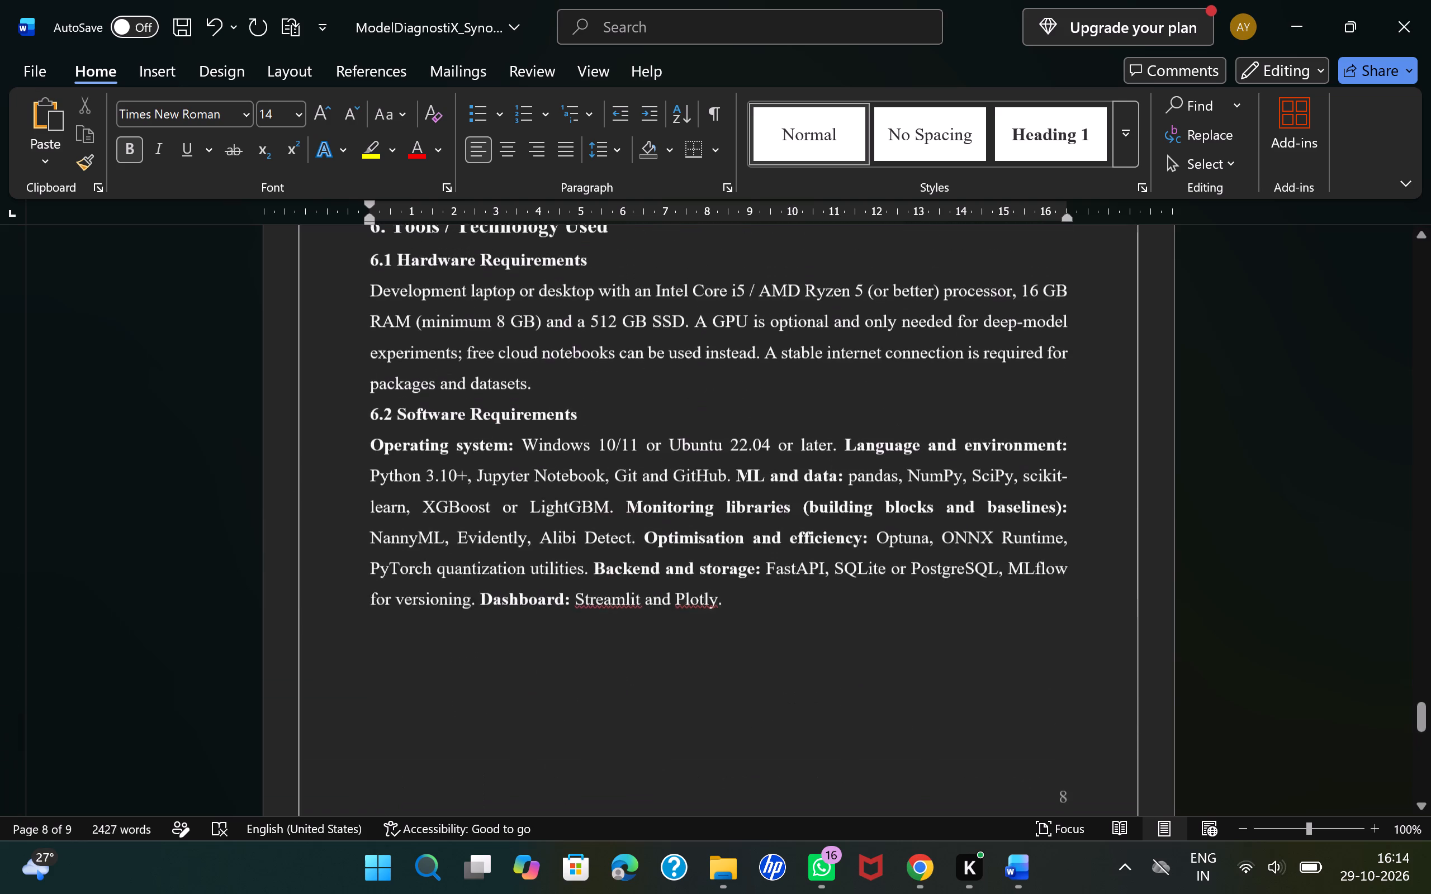
pyautogui.scroll(1, 650, 628)
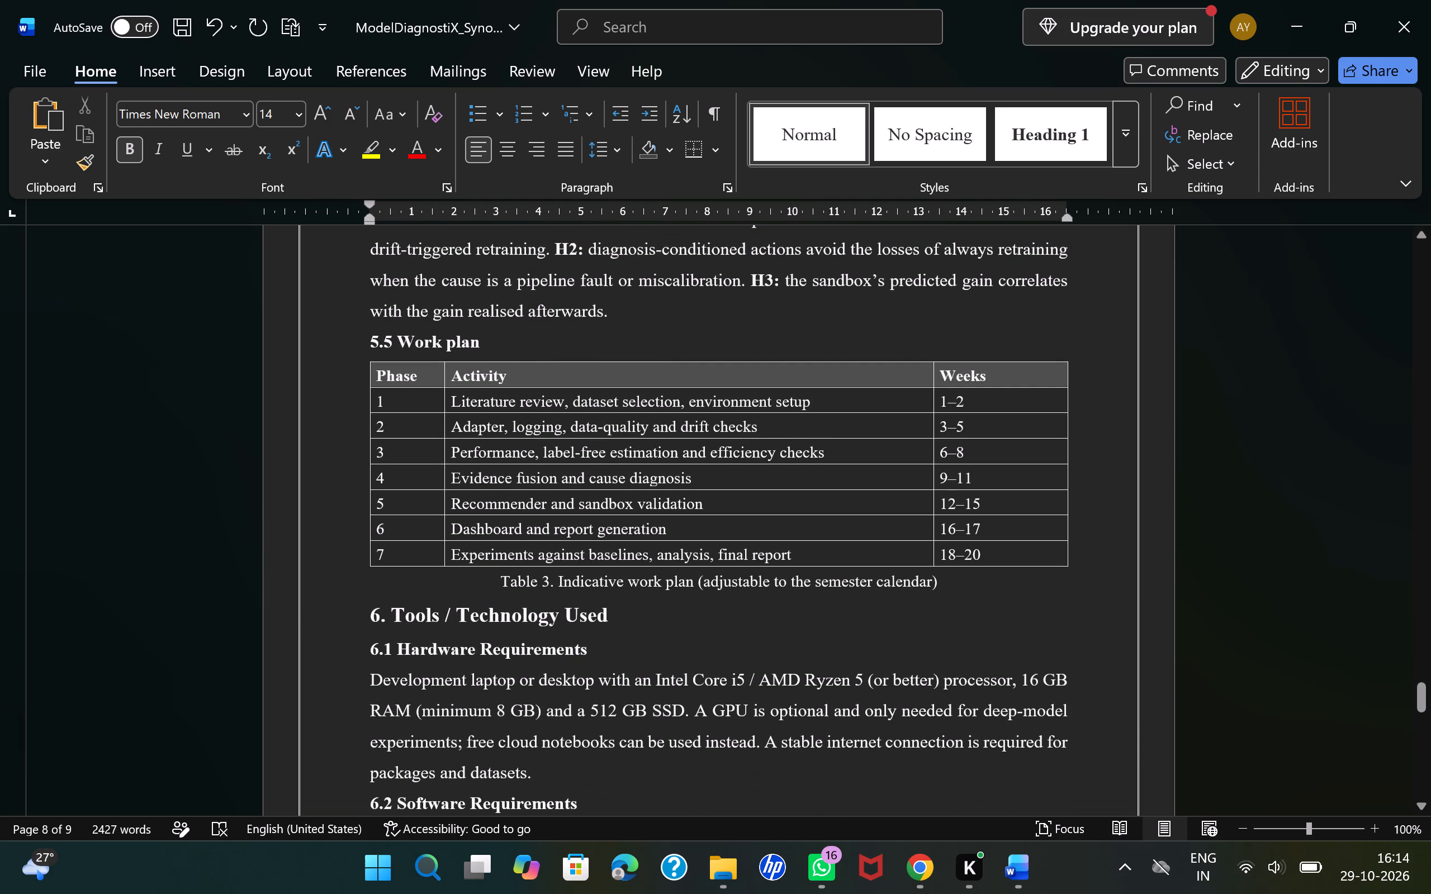
pyautogui.scroll(3, 573, 360)
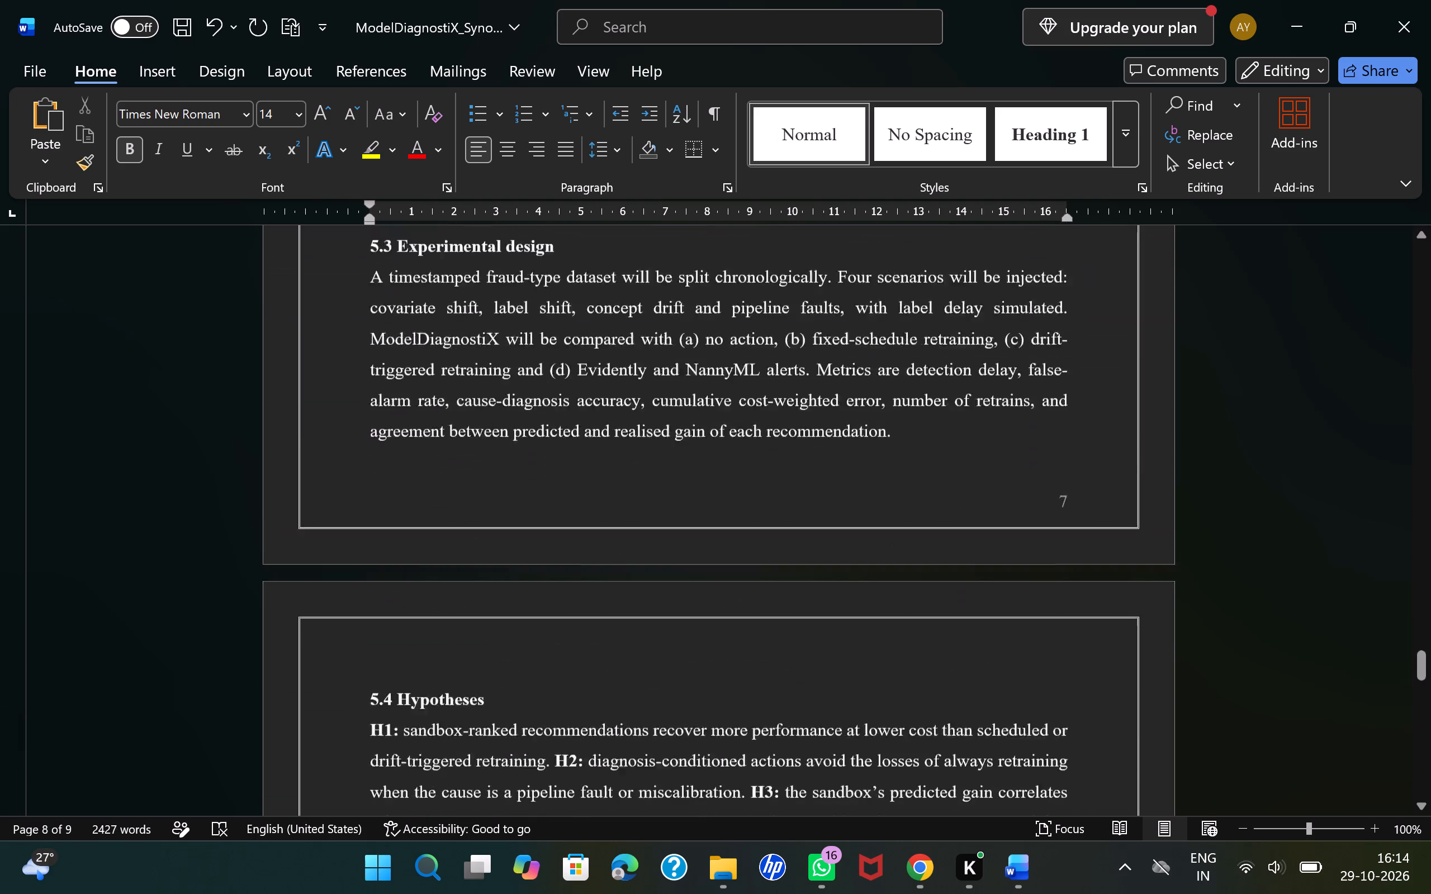
pyautogui.scroll(5, 573, 360)
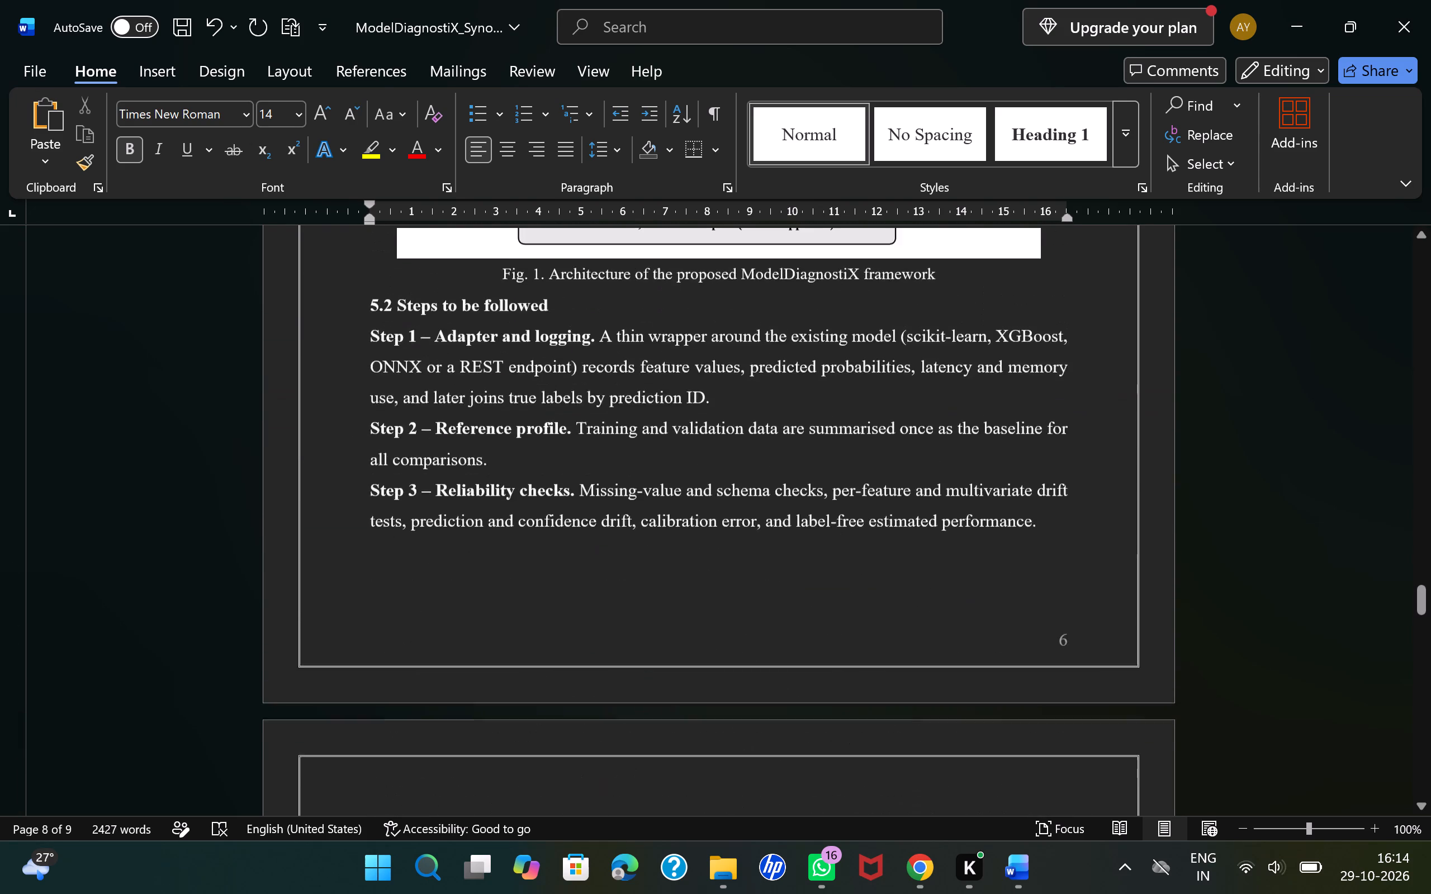
pyautogui.scroll(4, 573, 360)
pyautogui.scroll(-1, 573, 360)
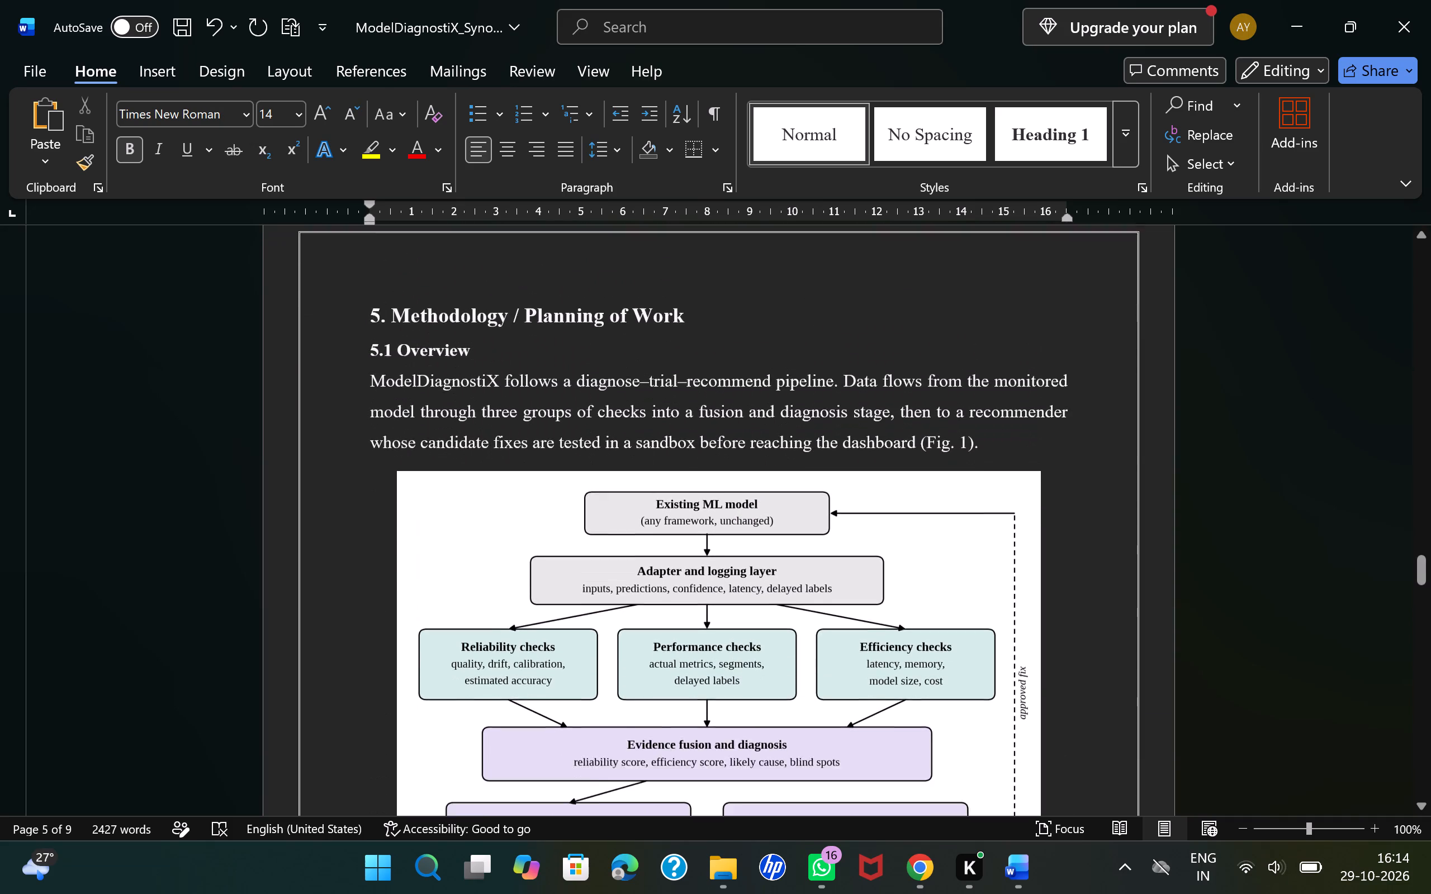
pyautogui.scroll(-1, 573, 360)
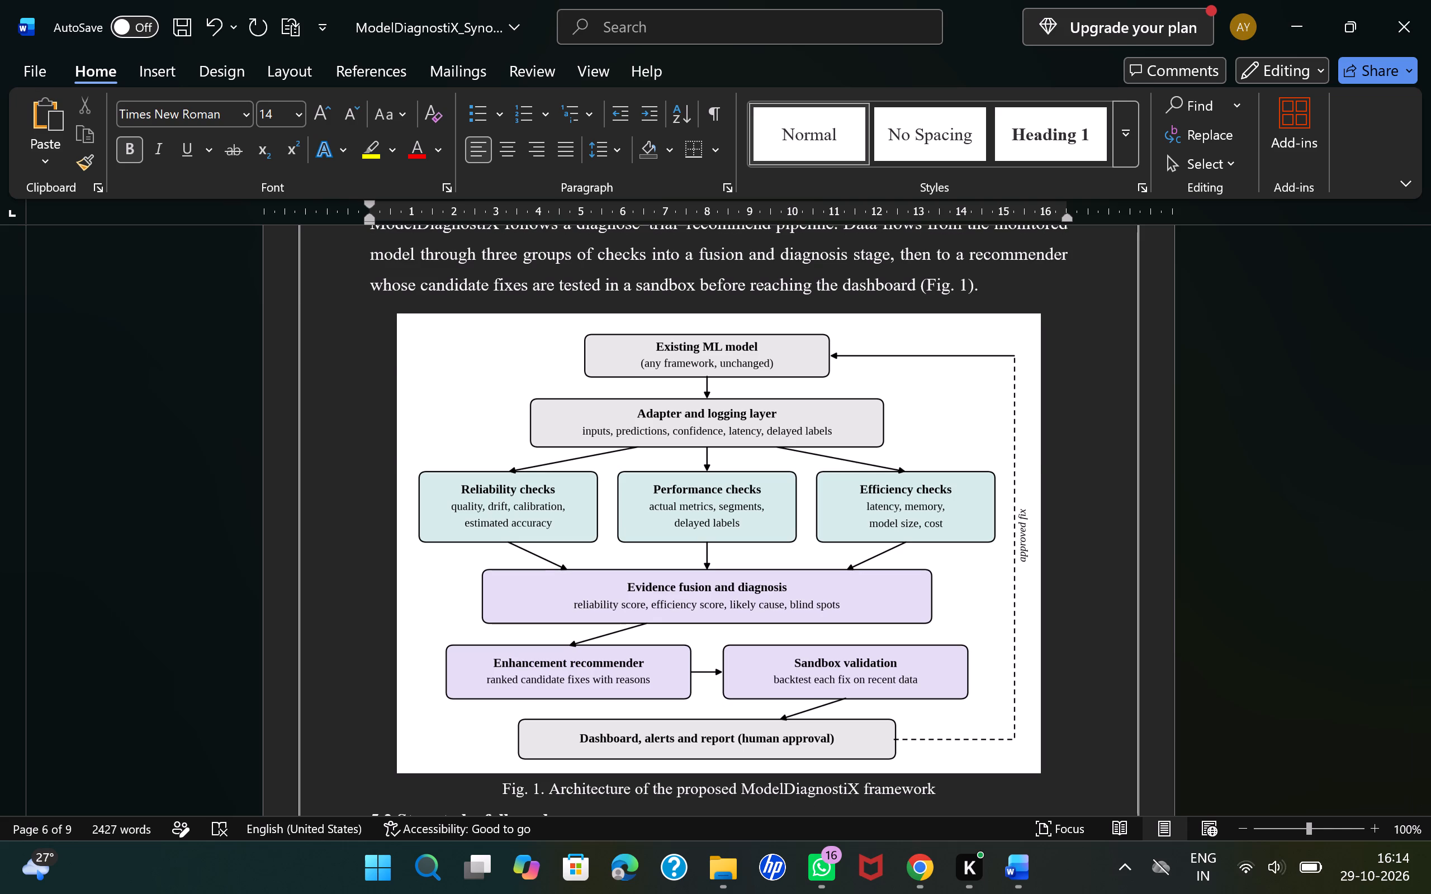
# Review the synopsis from the architecture diagram back through the feasibility study, literature review and project objective to the cover page.
pyautogui.scroll(7, 573, 360)
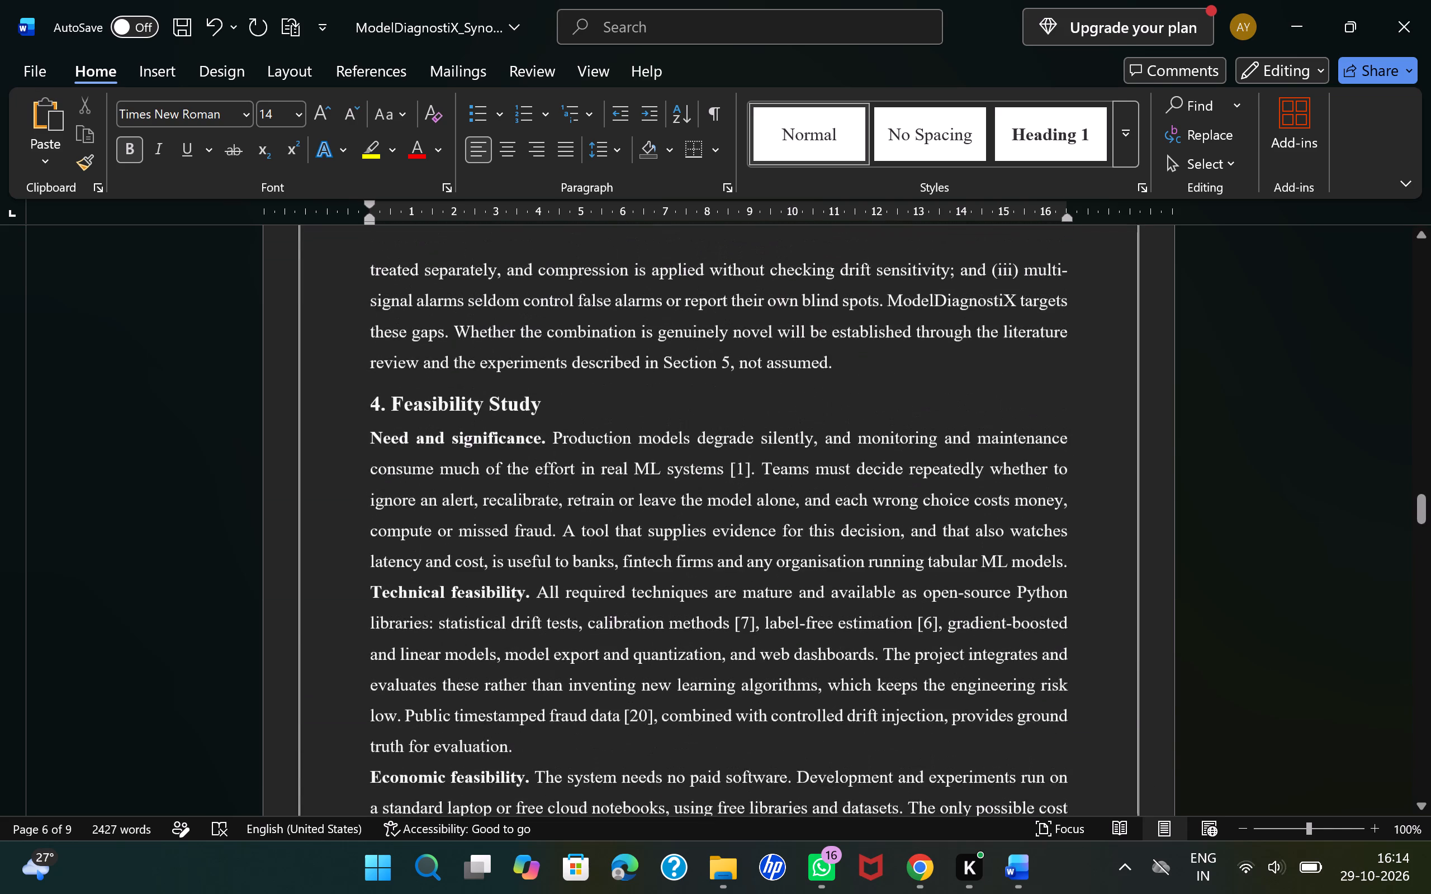
pyautogui.scroll(1, 573, 360)
pyautogui.scroll(4, 717, 482)
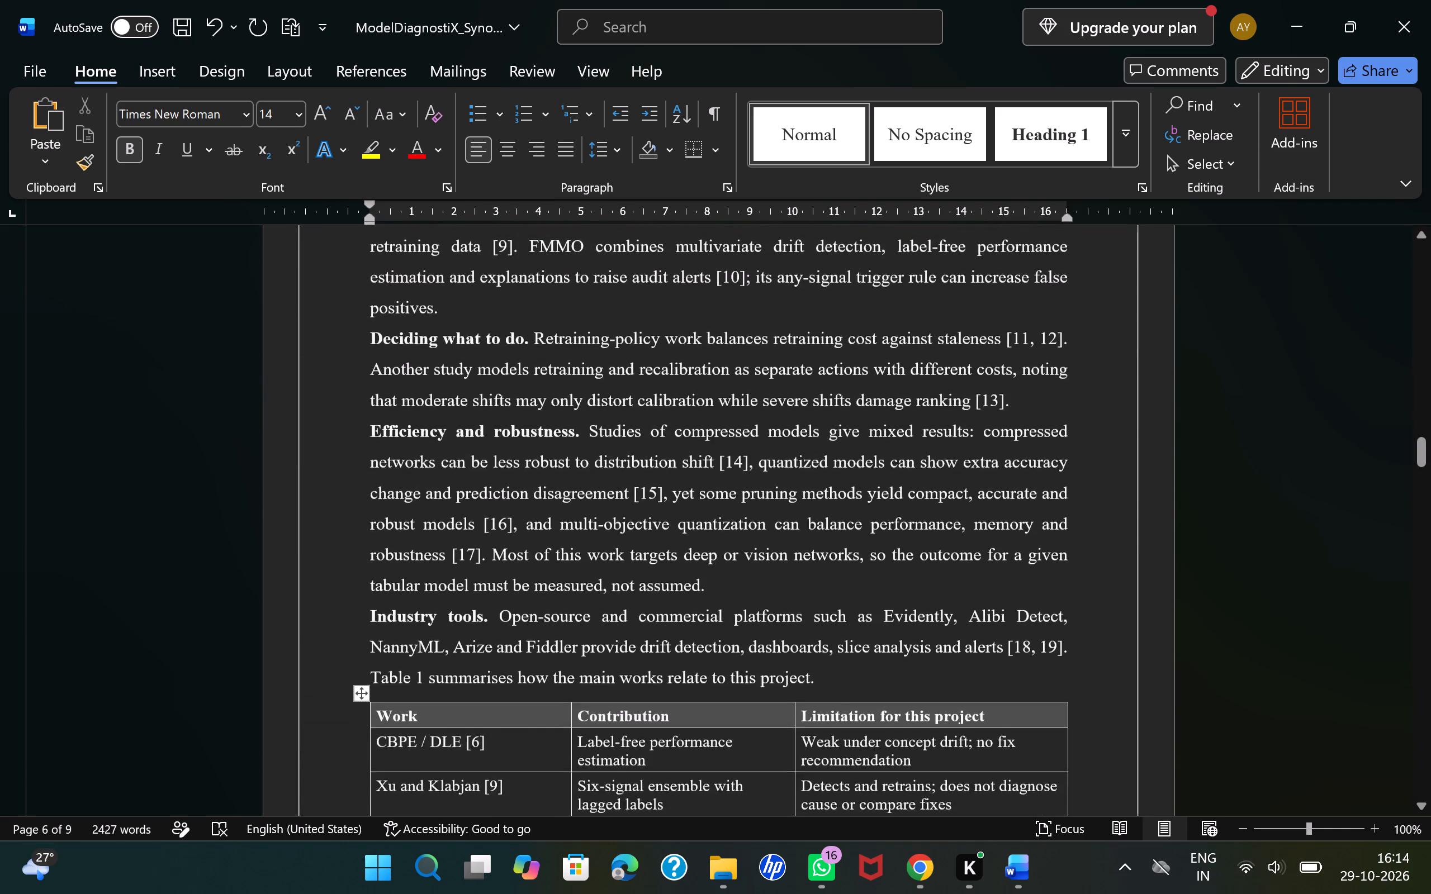
pyautogui.scroll(7, 717, 482)
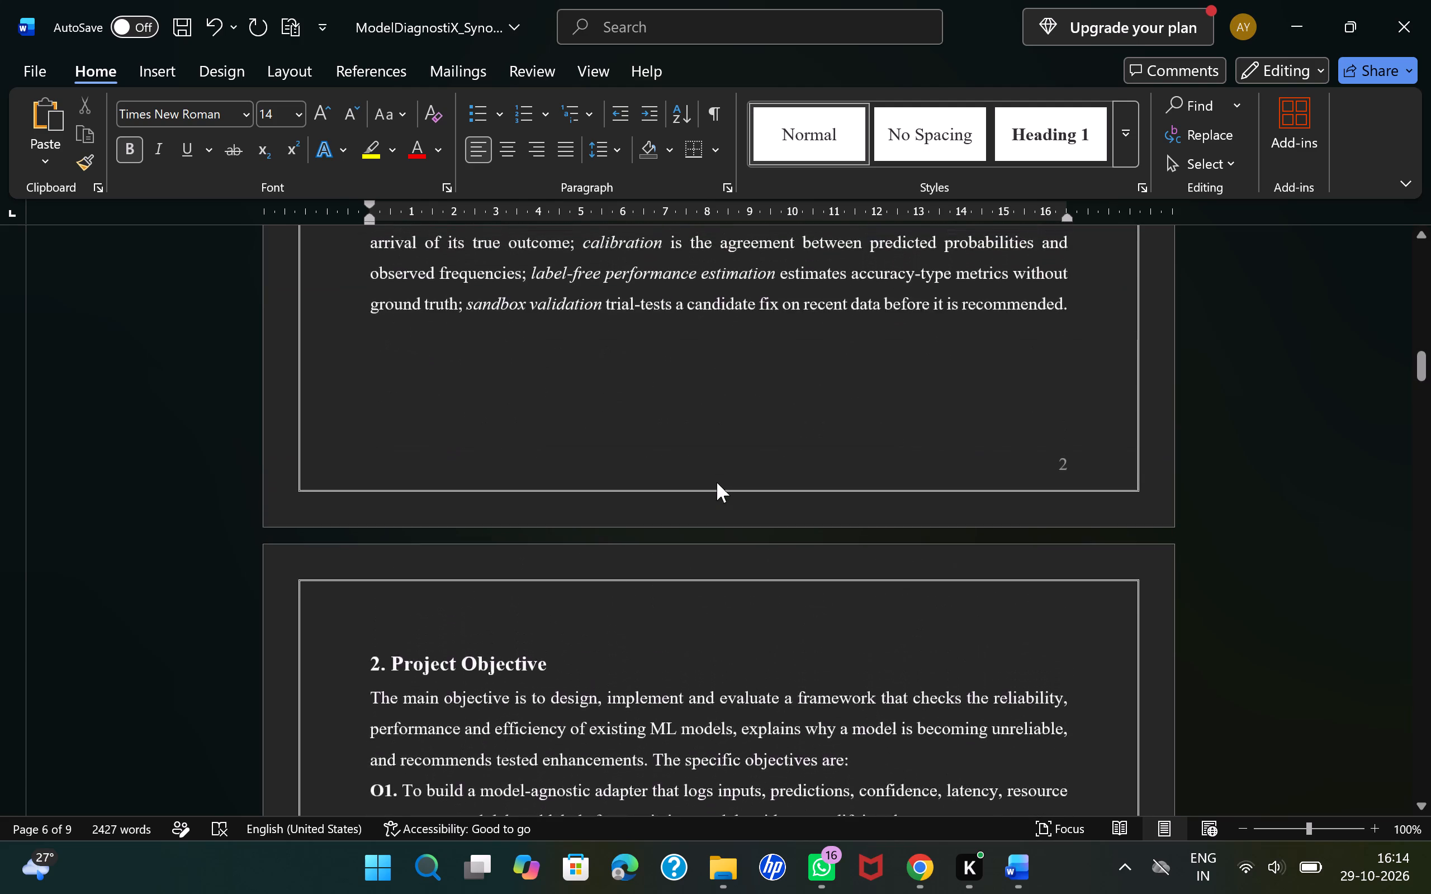
pyautogui.scroll(7, 717, 482)
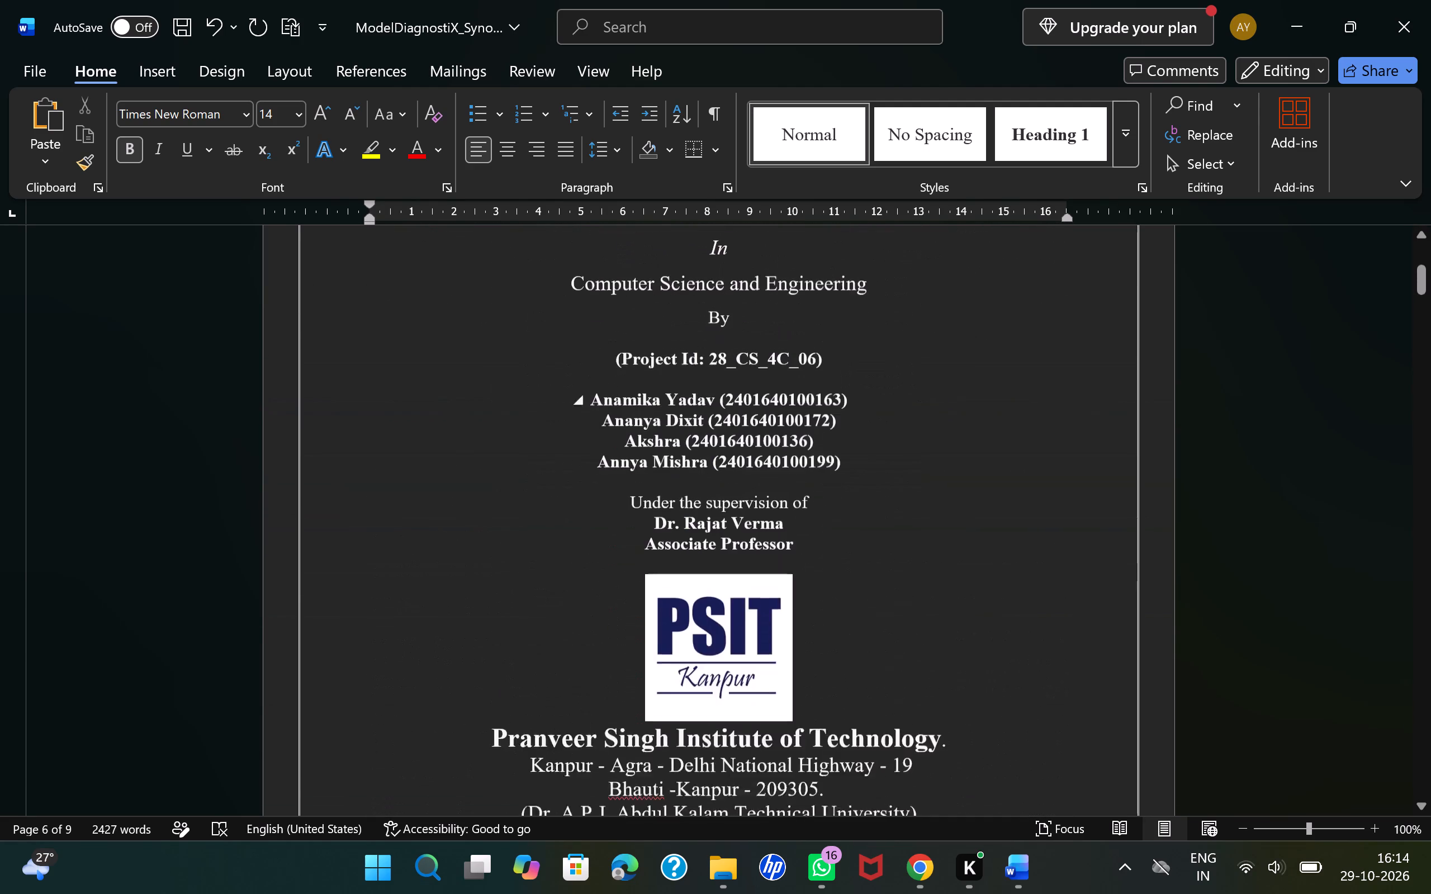
pyautogui.scroll(3, 717, 482)
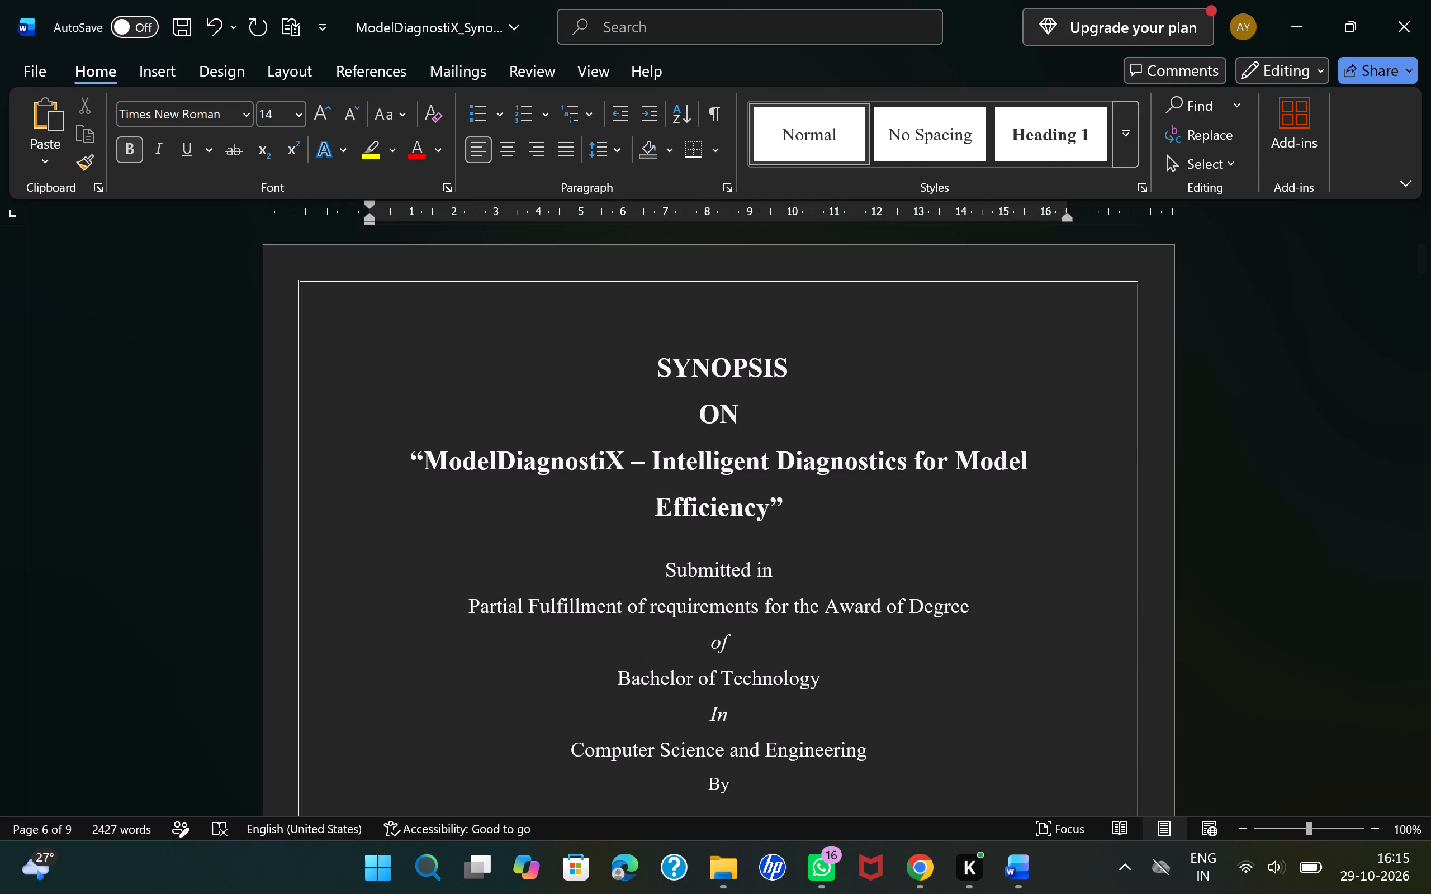
# Open the Save As options for the ModelDiagnostiX_Synopsis document.
pyautogui.click(32, 64)
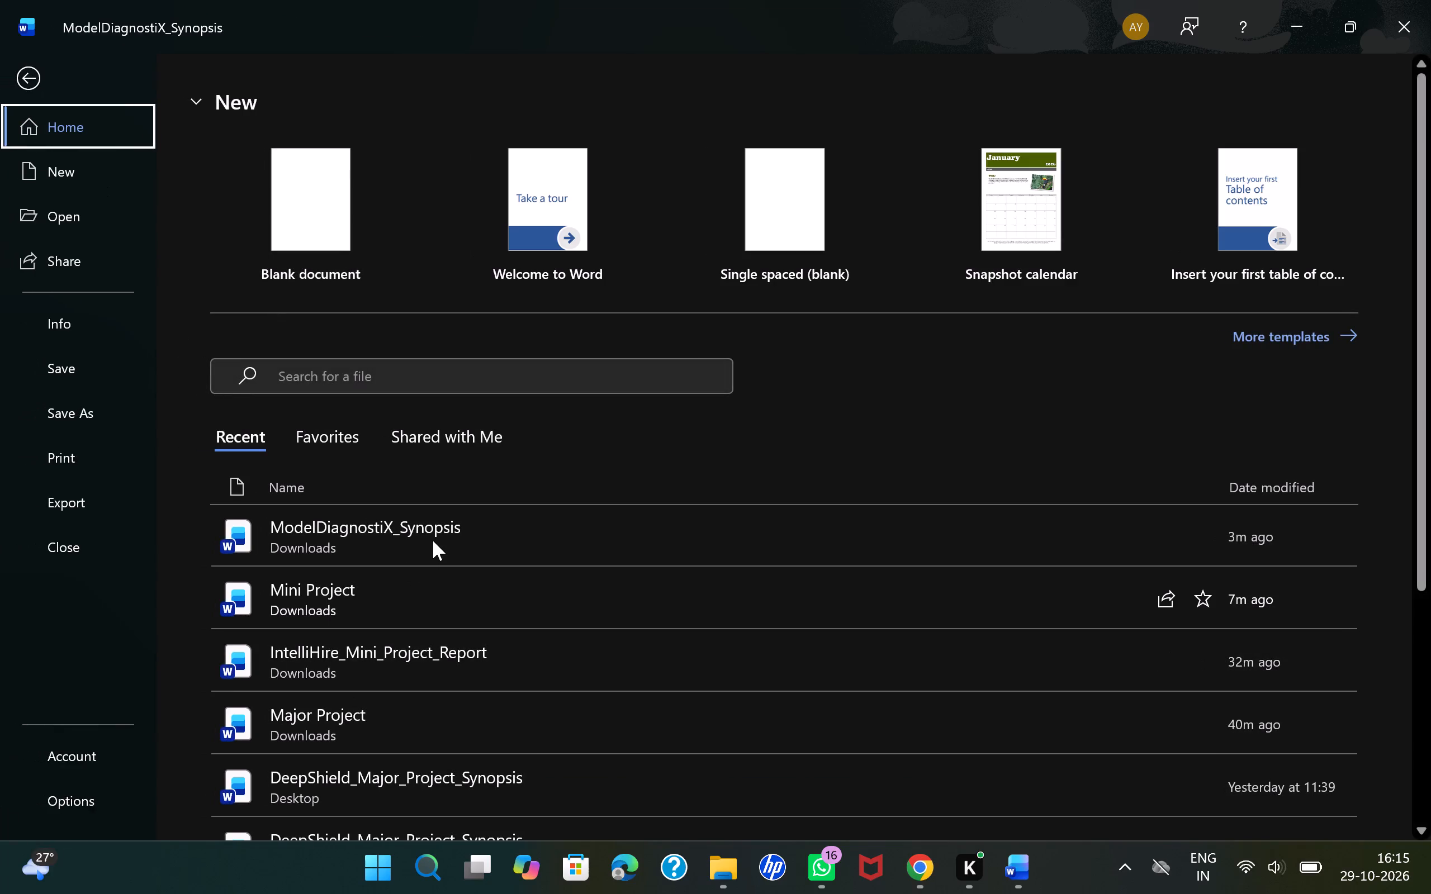
pyautogui.click(67, 417)
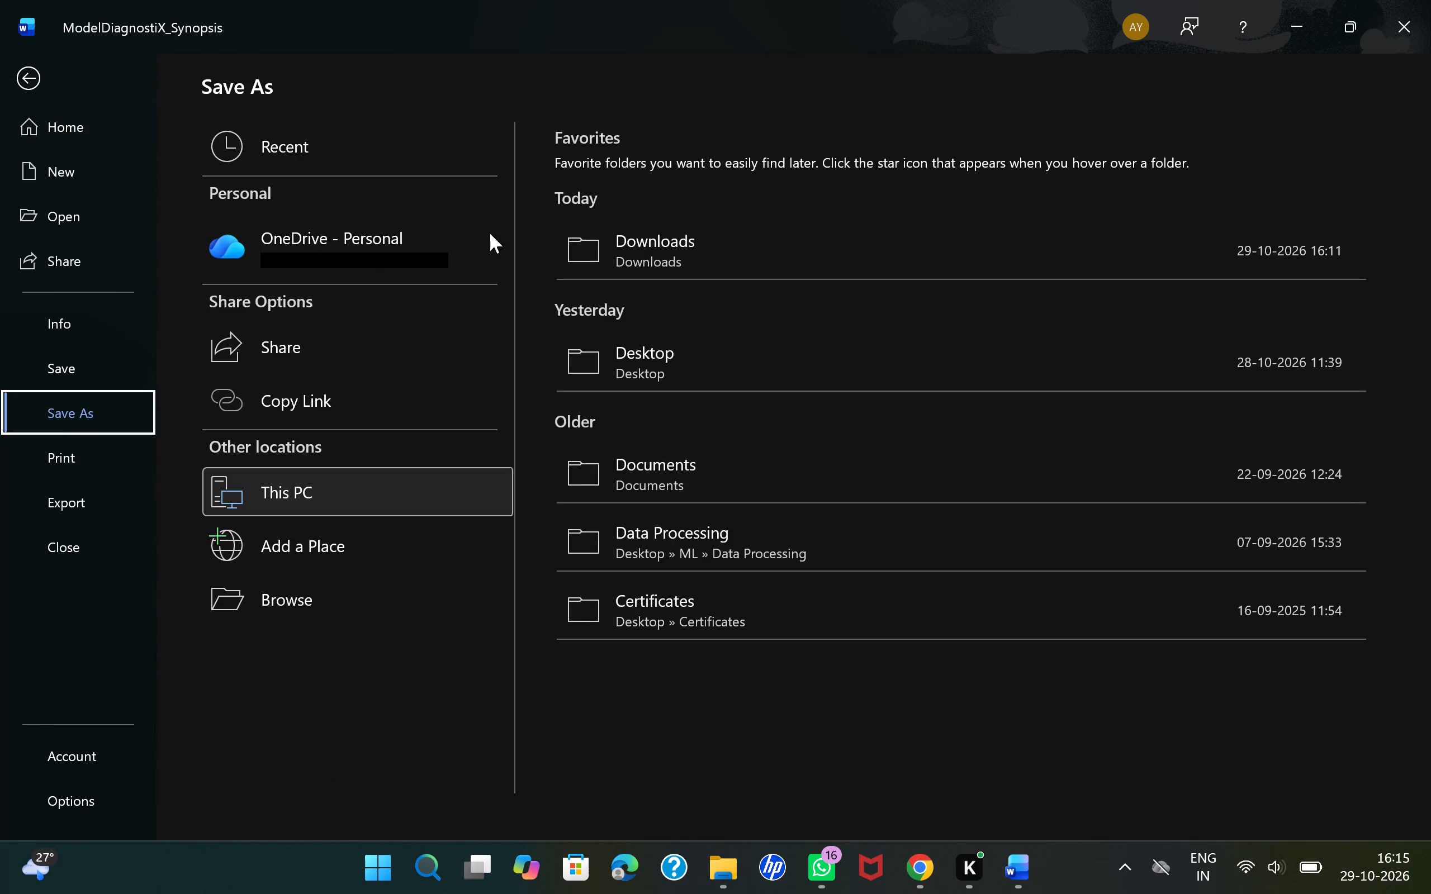
# Save the synopsis as a Word document in Downloads over the existing ModelDiagnostiX_Synopsis file.
pyautogui.click(713, 224)
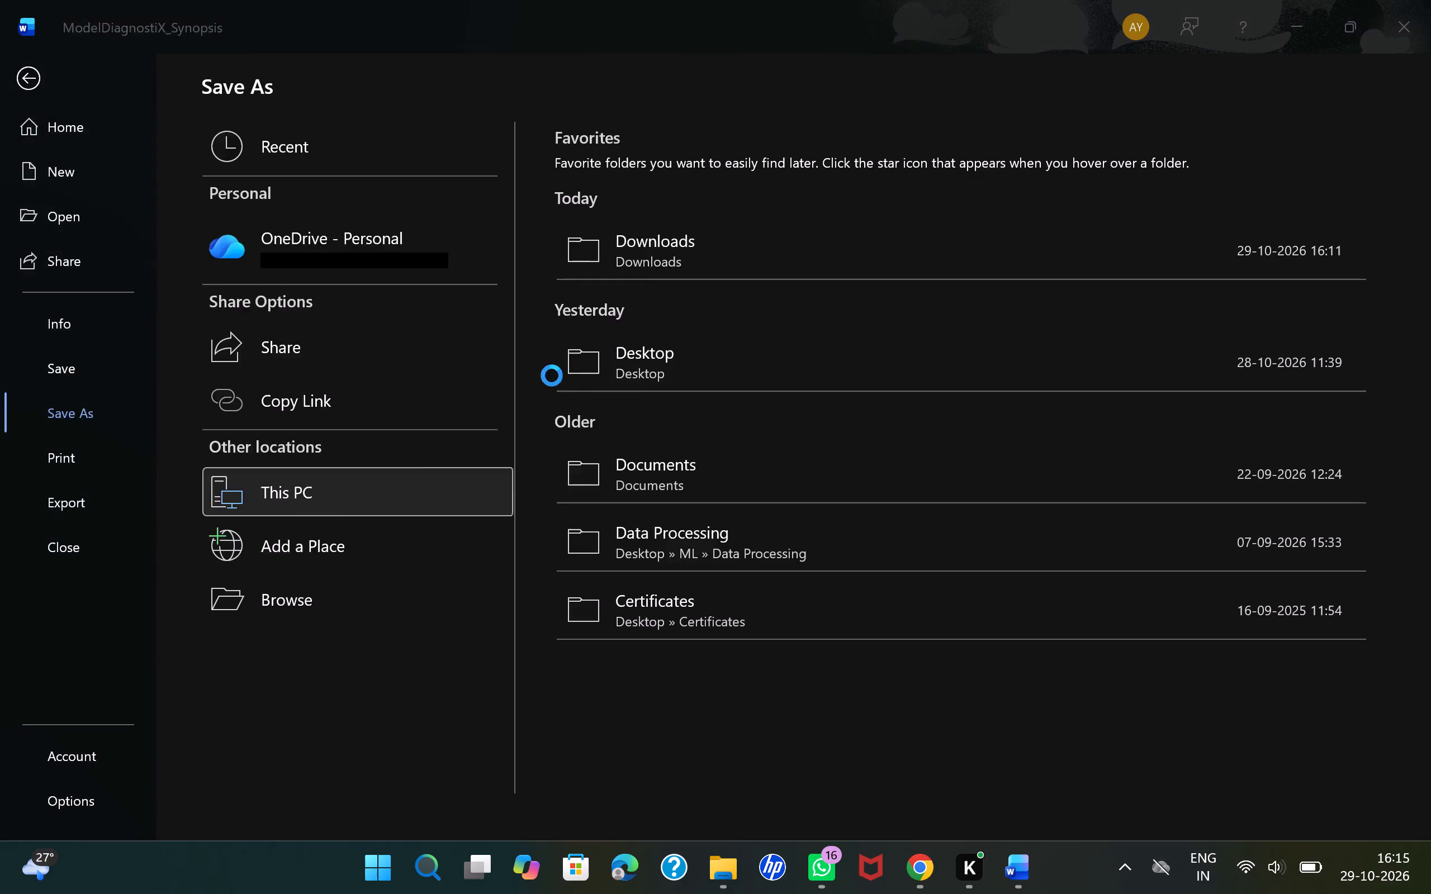
pyautogui.click(331, 198)
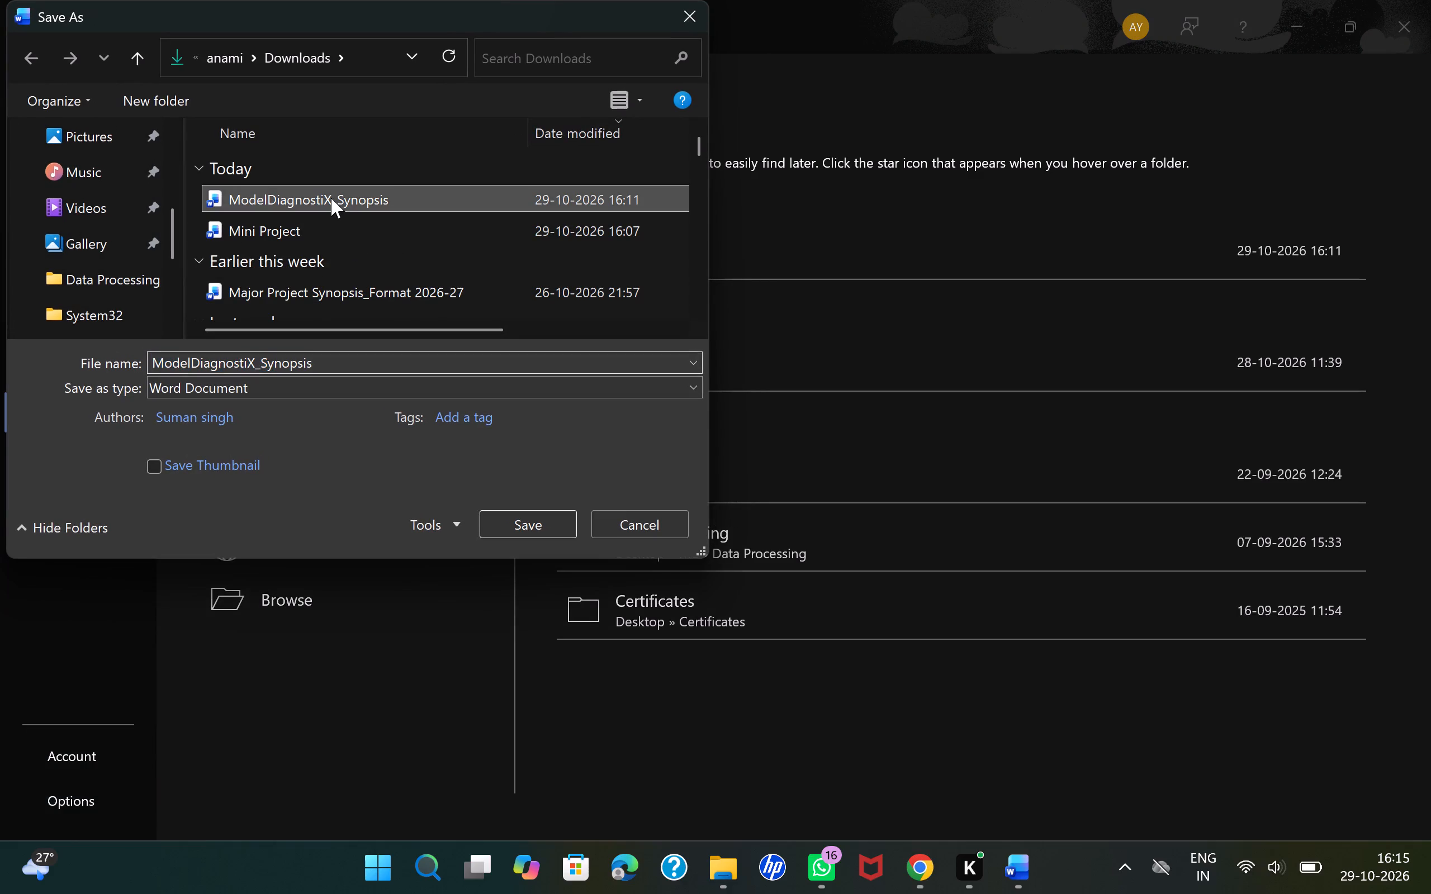